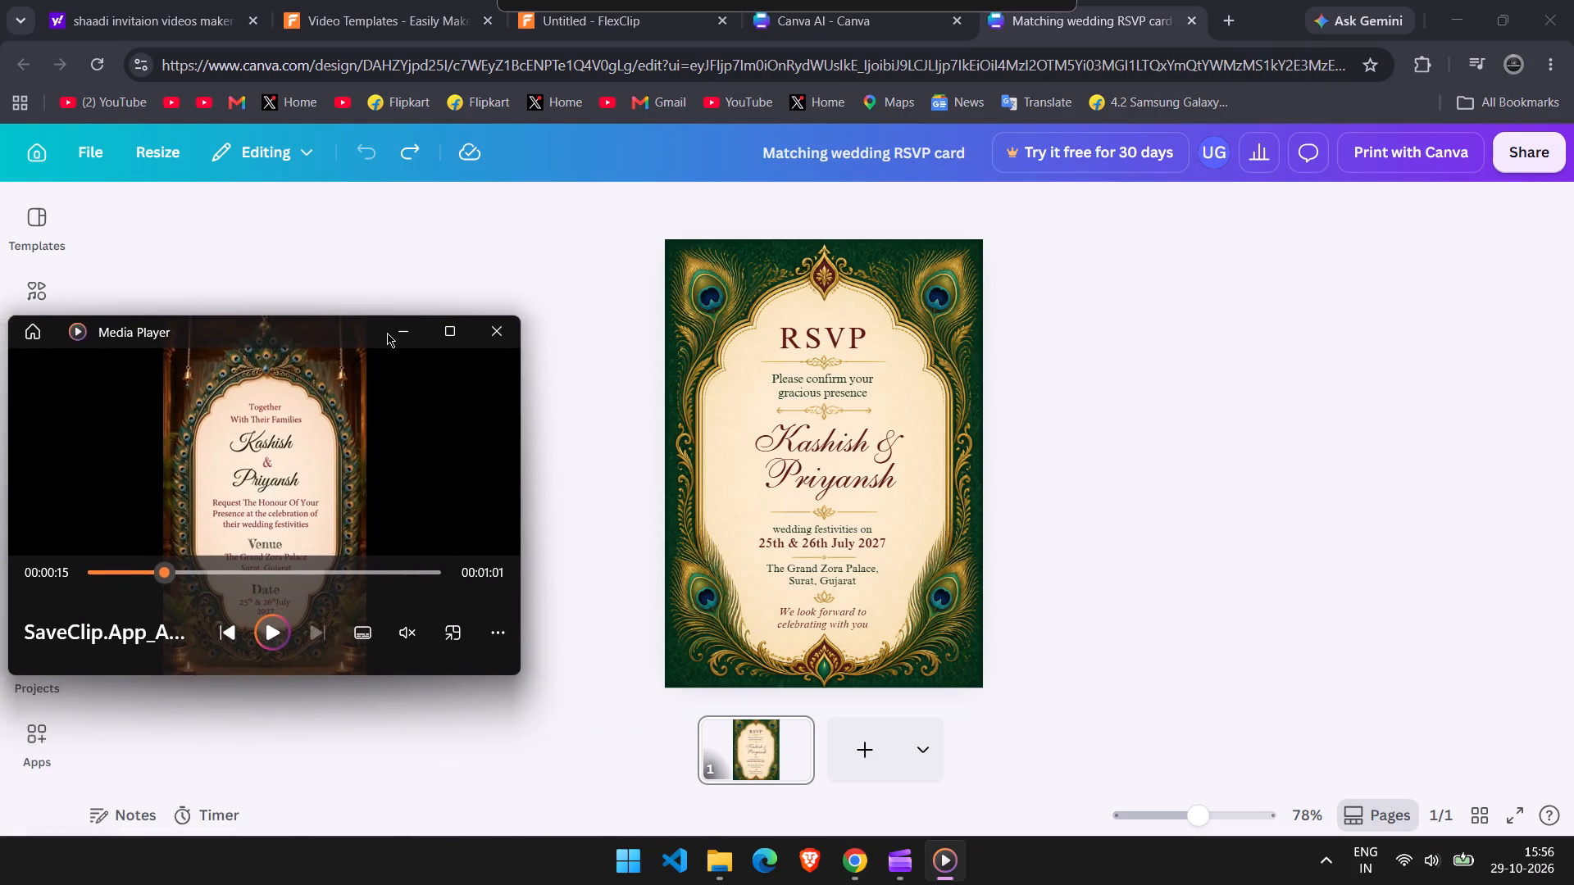
drag(387, 333, 0, 435)
click(1058, 331)
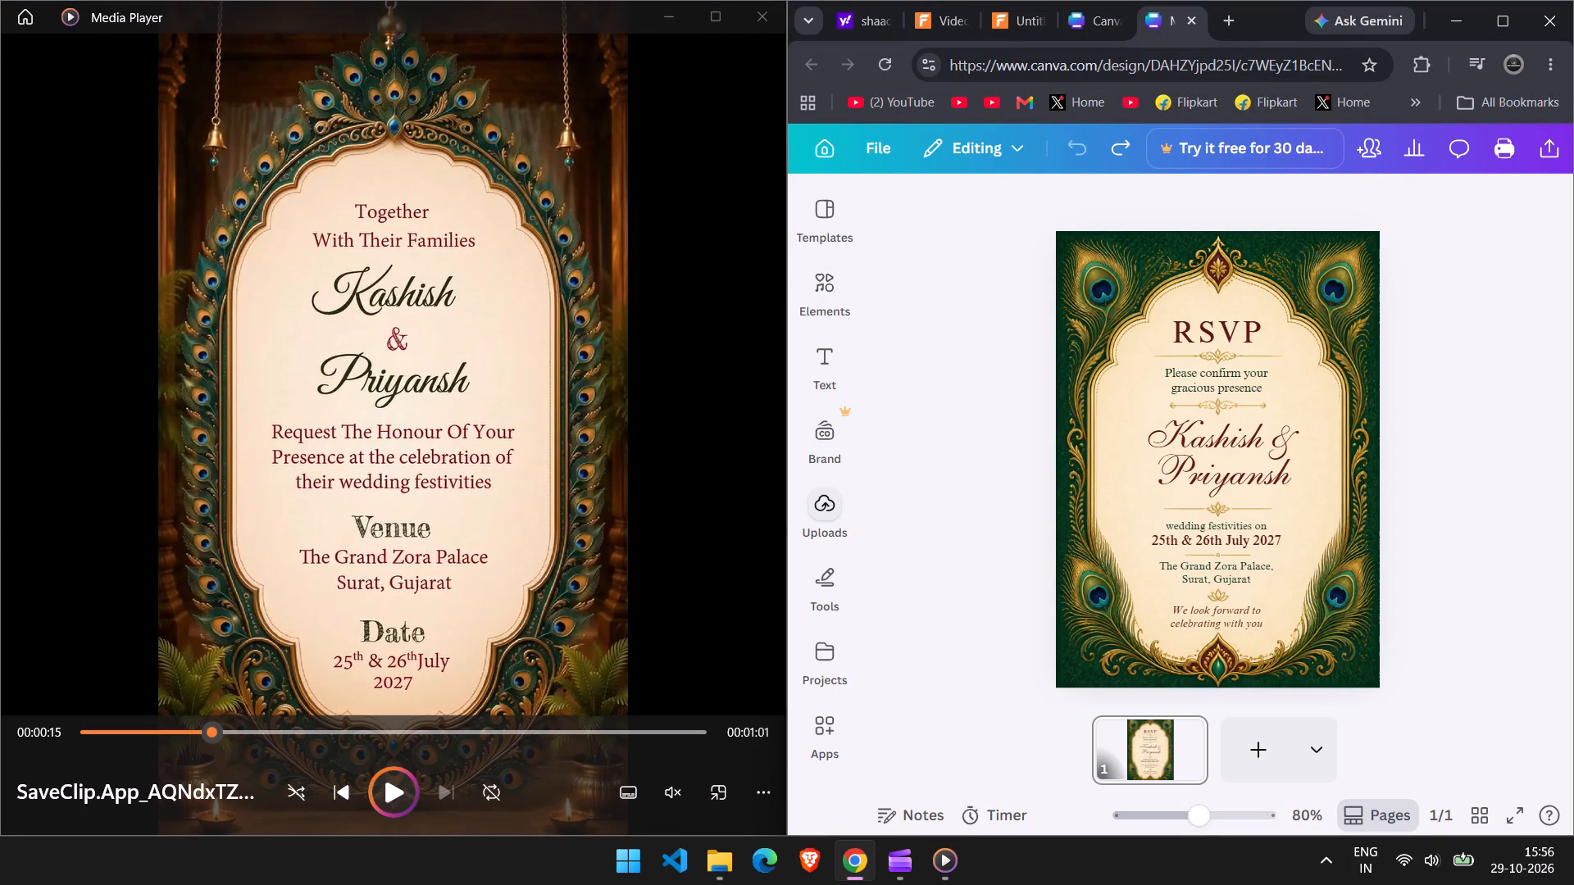
Search the graphics elements for "peacock feather".
click(793, 396)
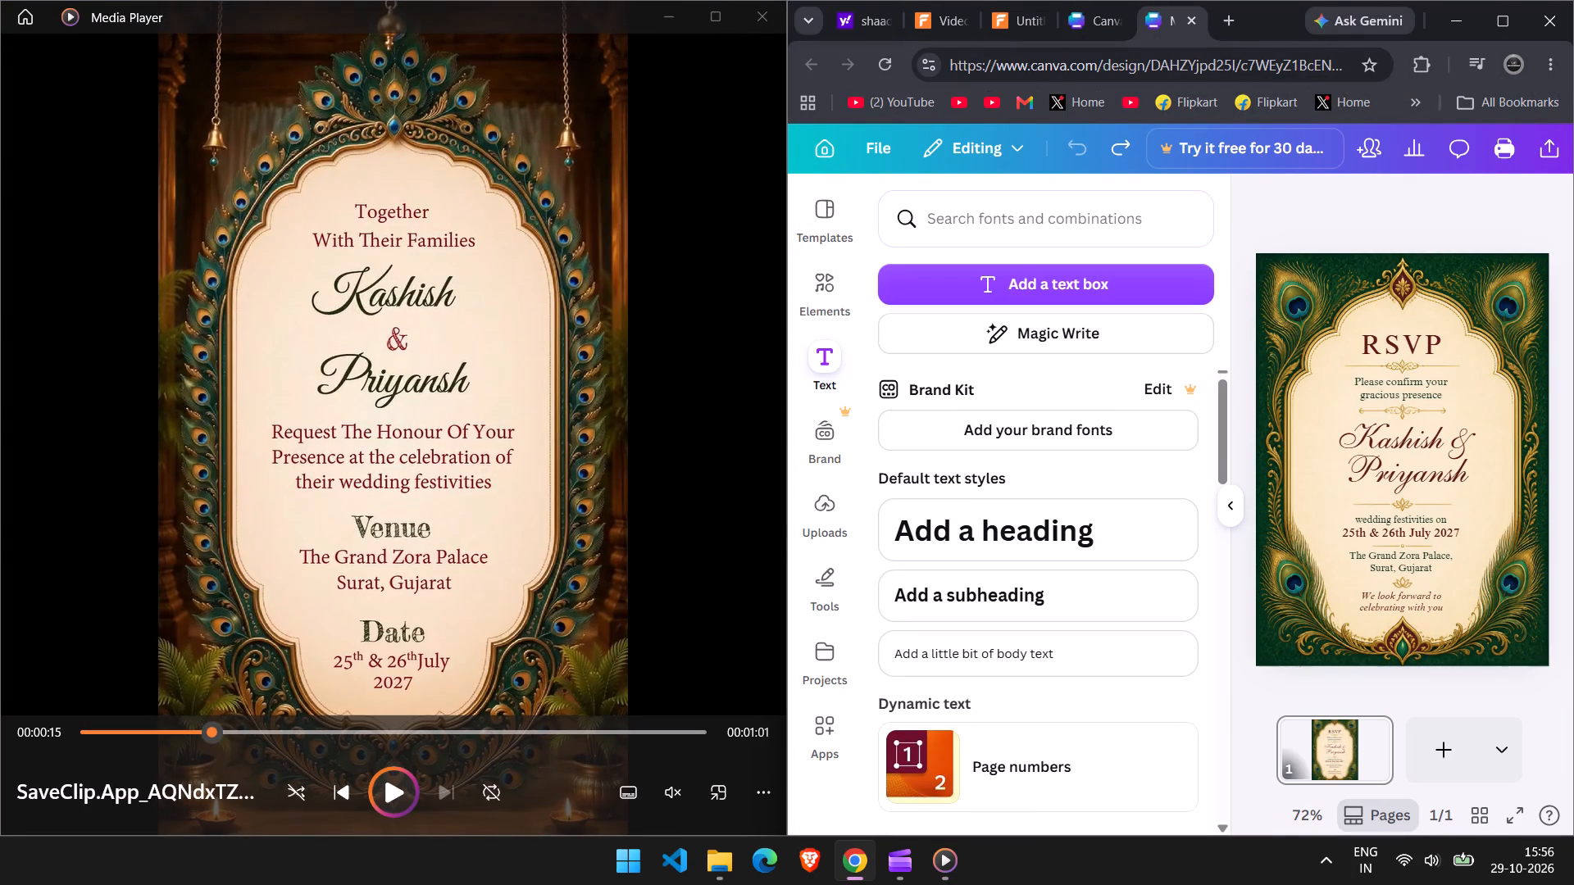
click(830, 290)
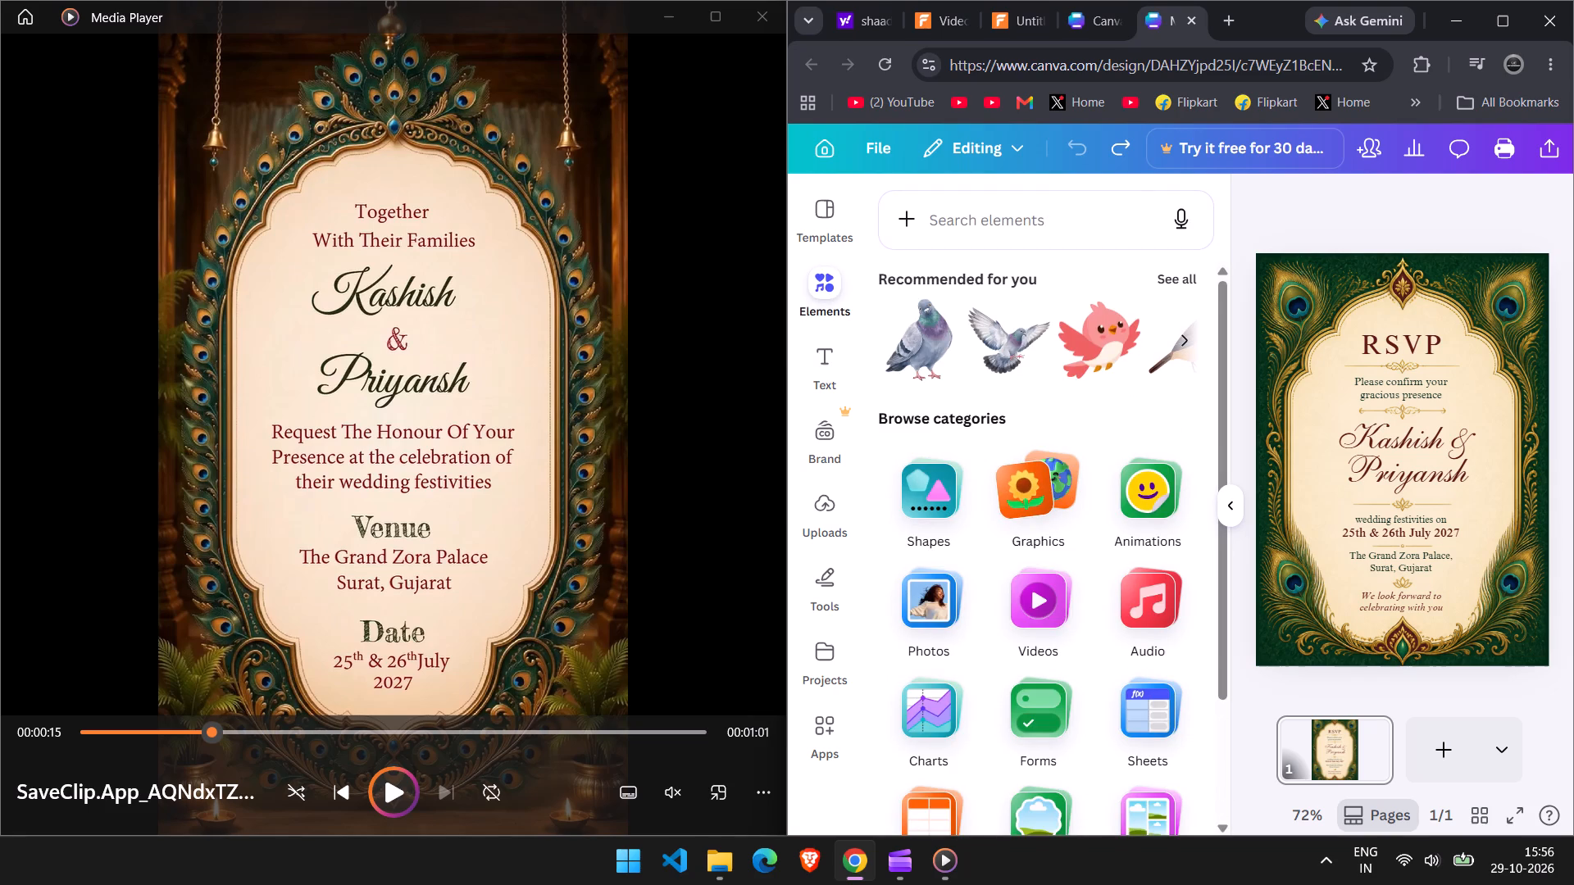
click(1034, 492)
click(1034, 492)
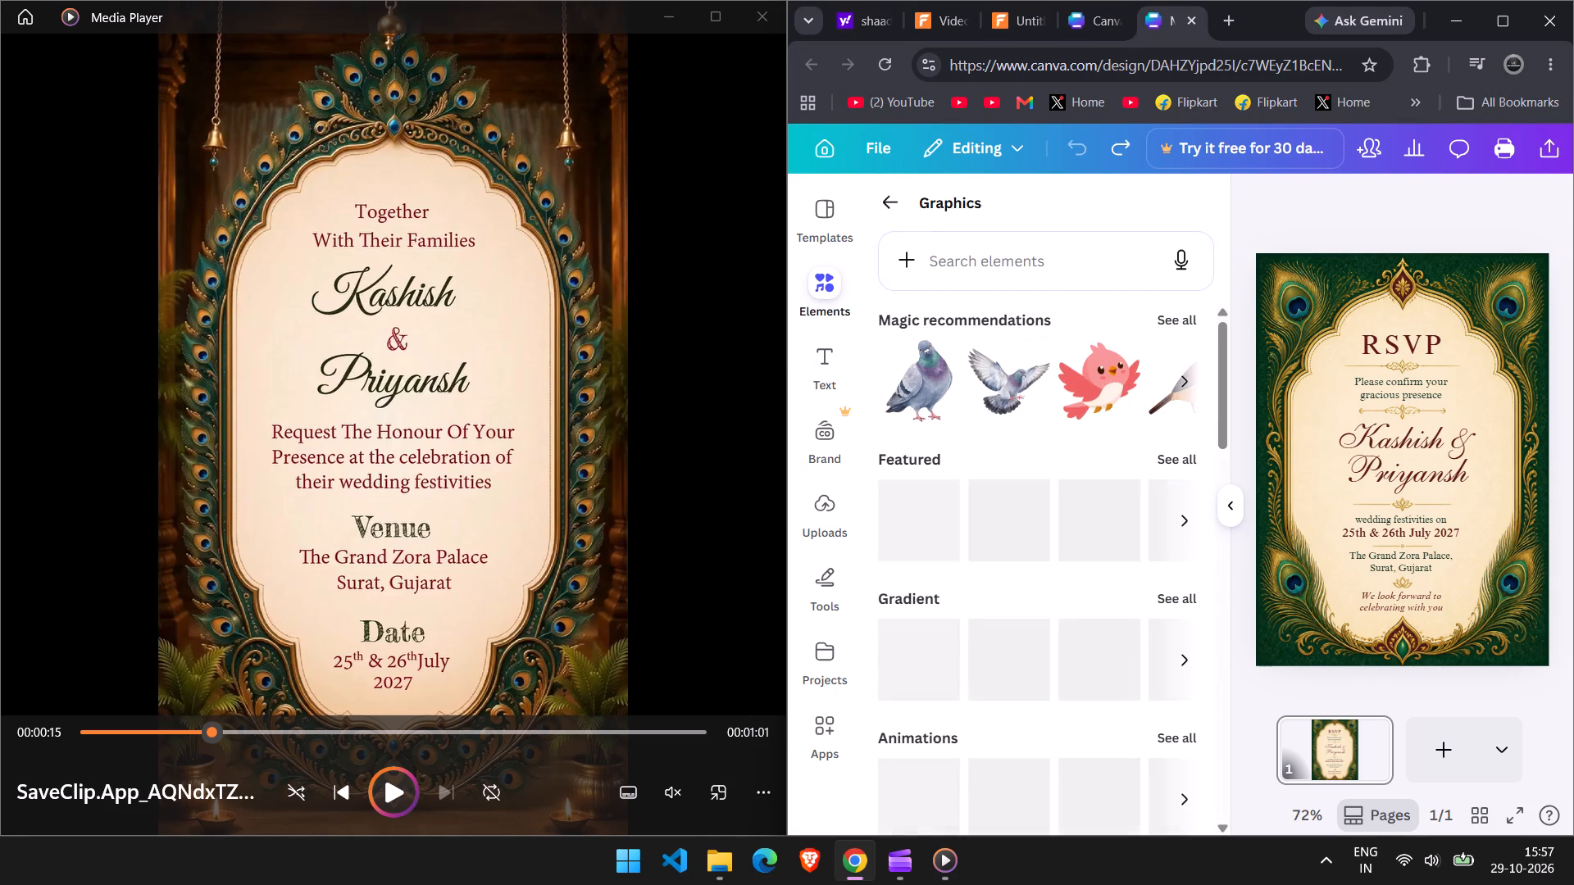
click(1038, 283)
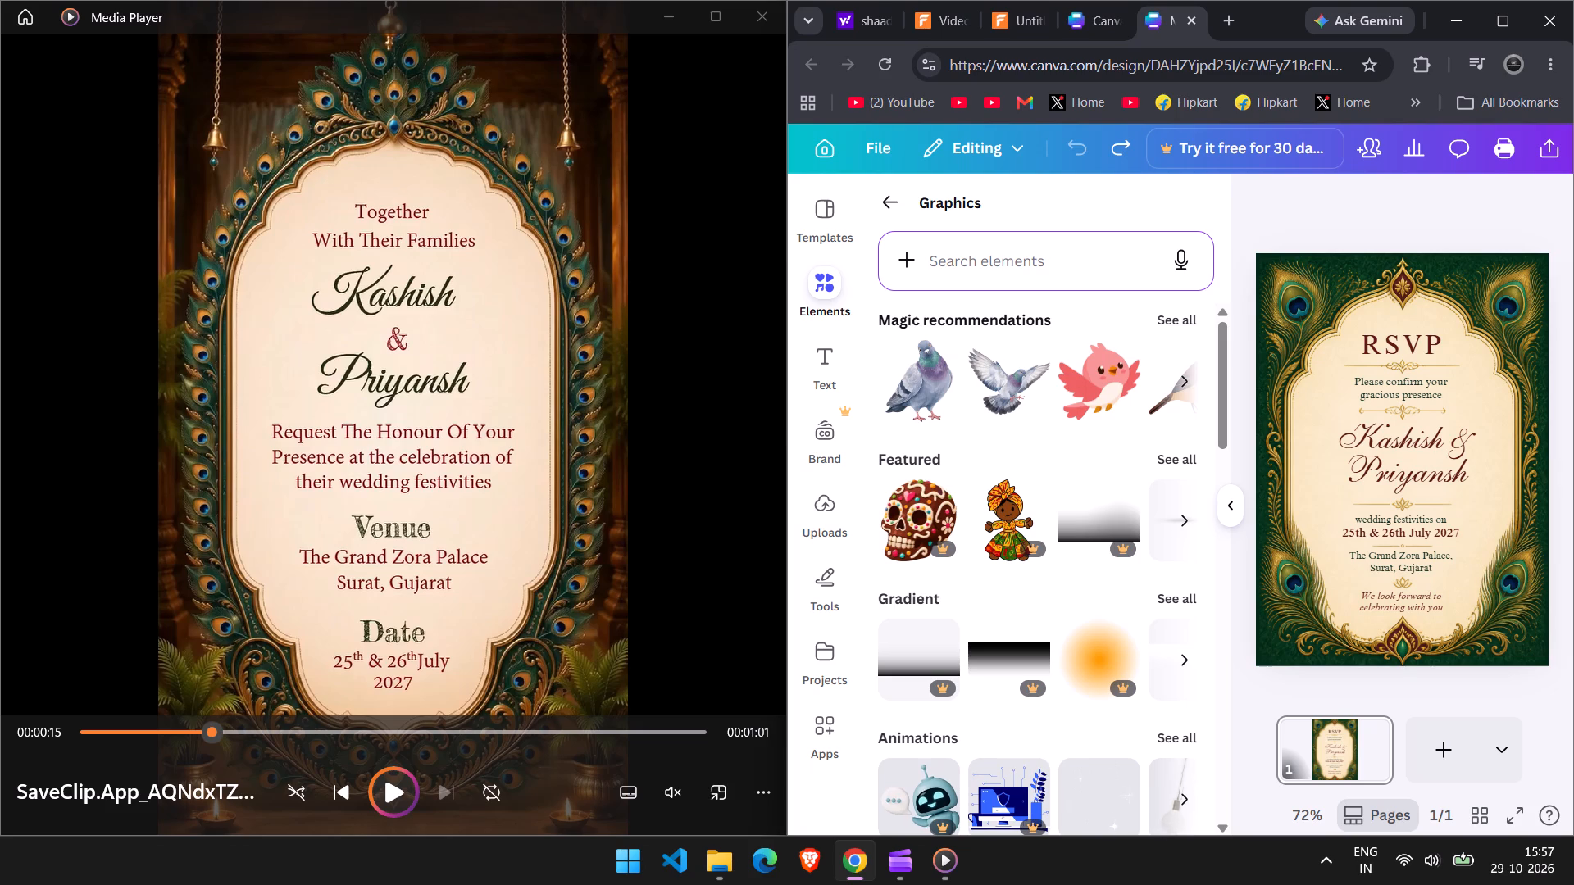
text(pe)
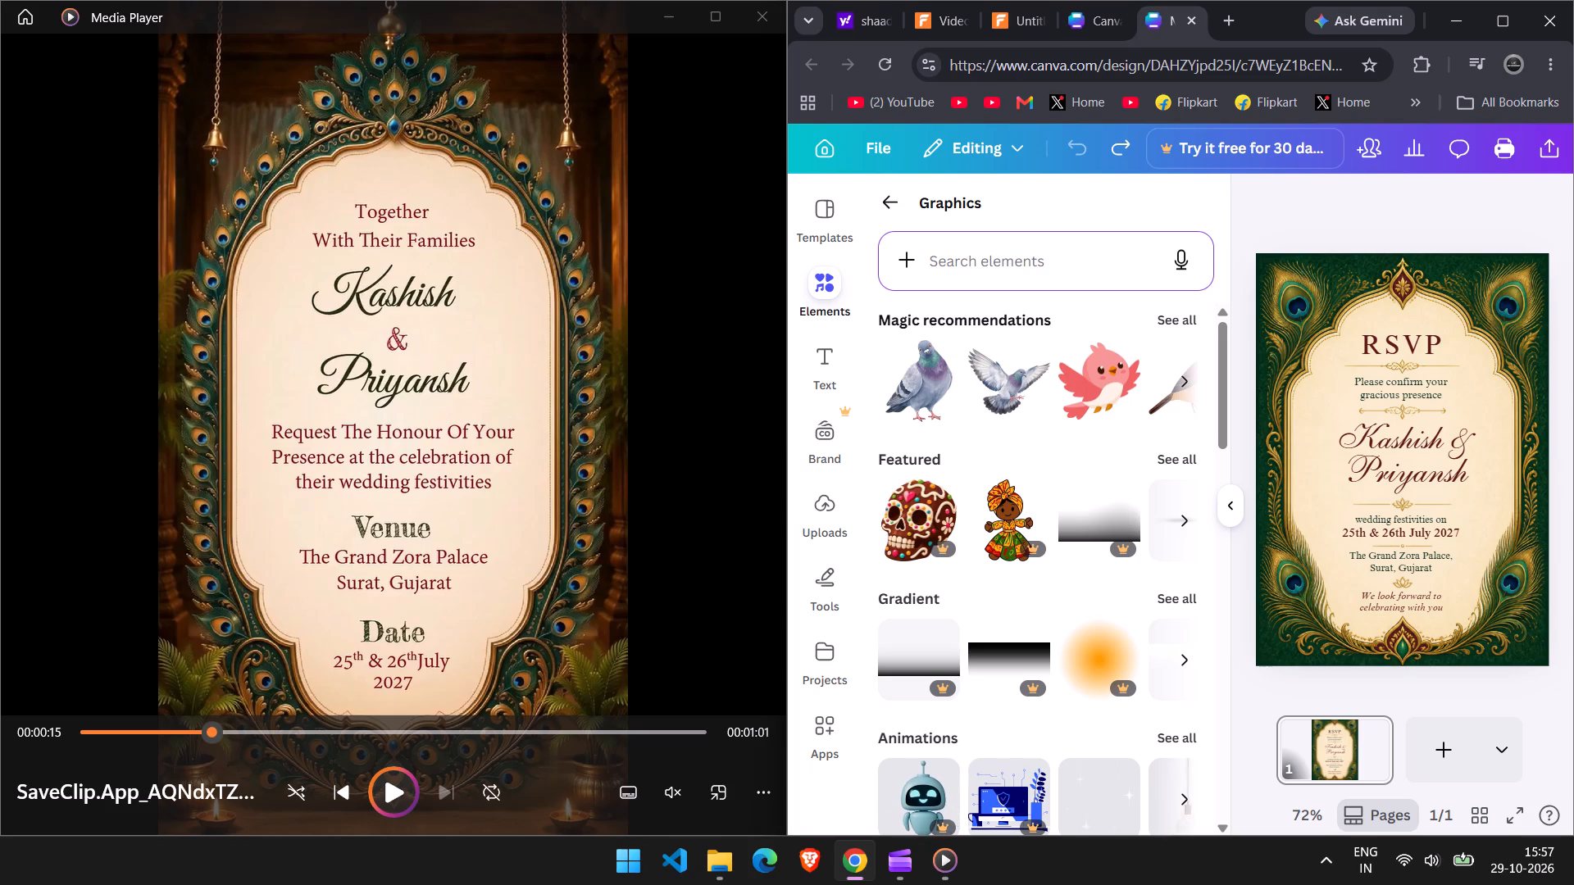
click(1022, 256)
text(pea)
text(co)
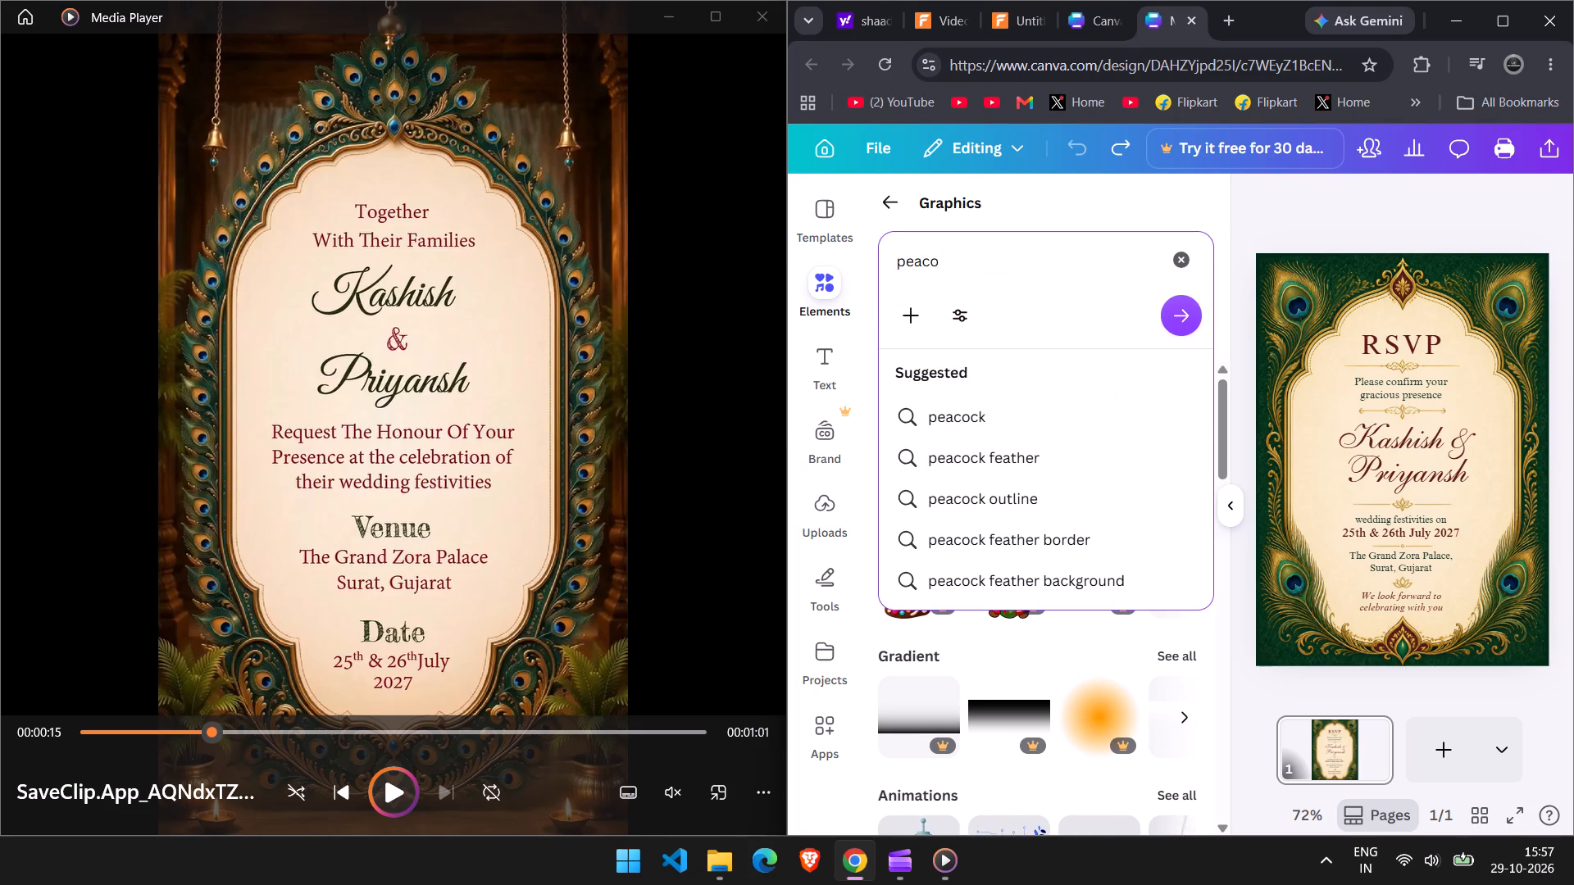
click(1029, 461)
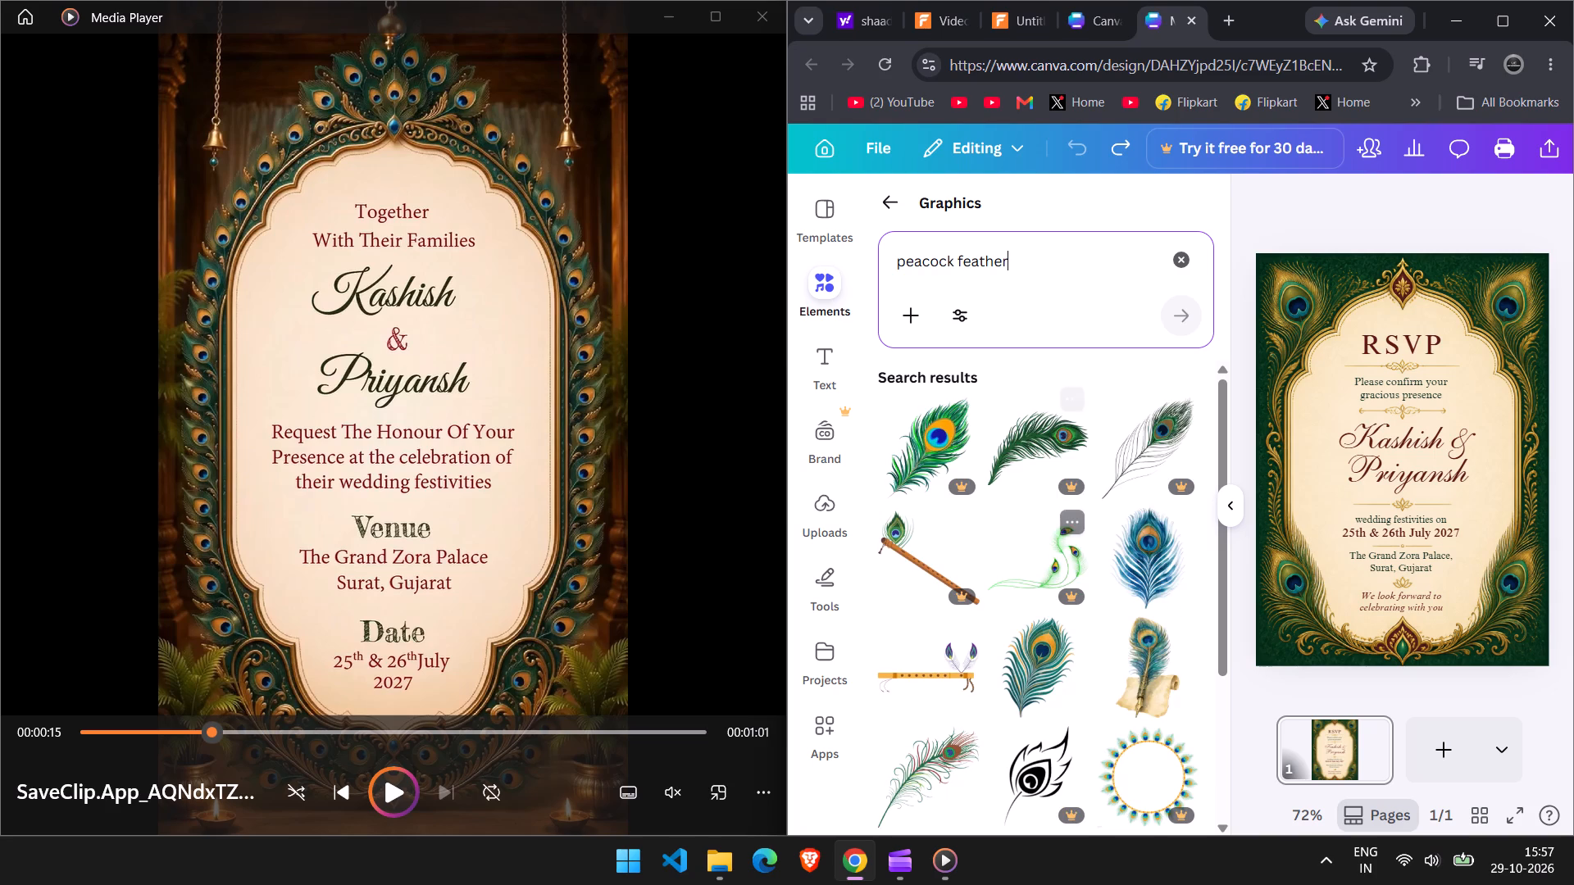
Examine the peacock feather graphics for artwork that matches the reference invitation's frame.
scroll(1000, 526, down, 3)
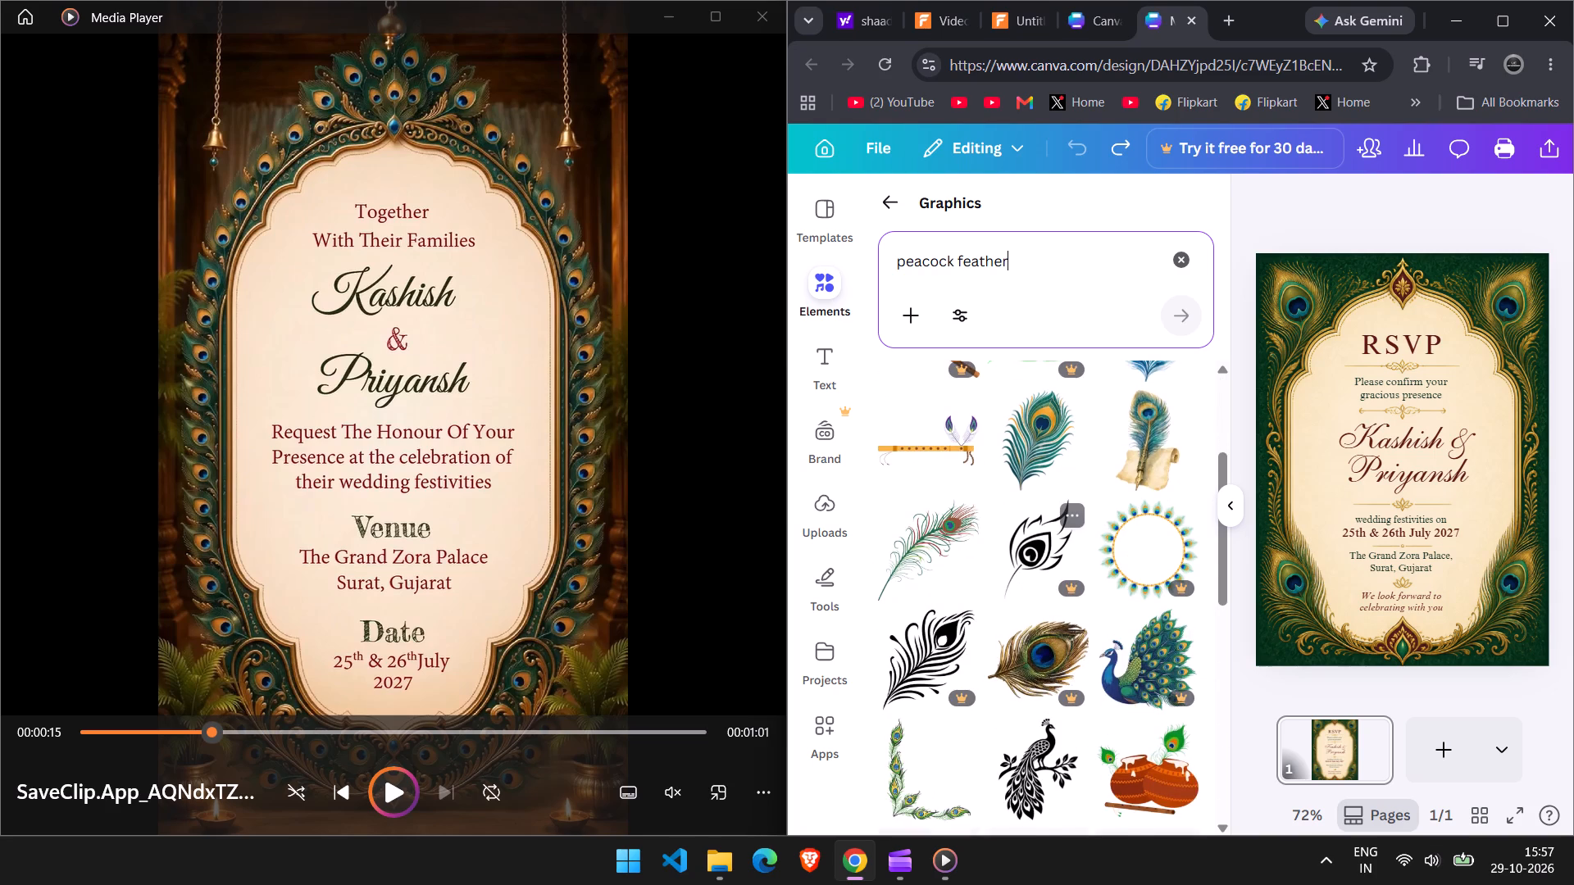
scroll(989, 542, up, 2)
scroll(989, 542, down, 6)
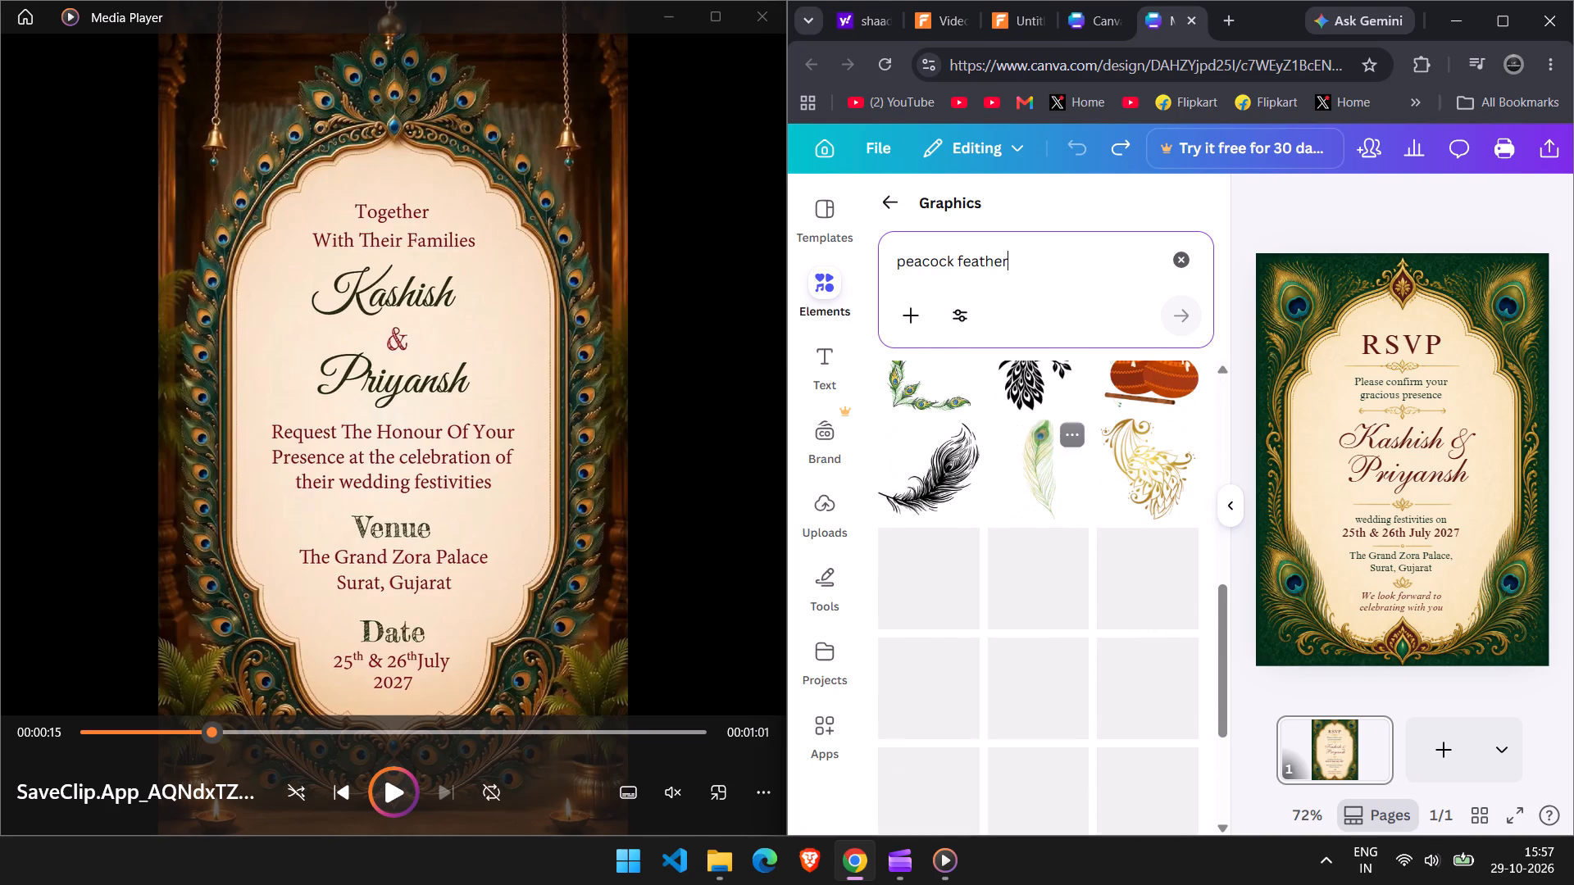
scroll(989, 545, down, 4)
scroll(989, 551, up, 3)
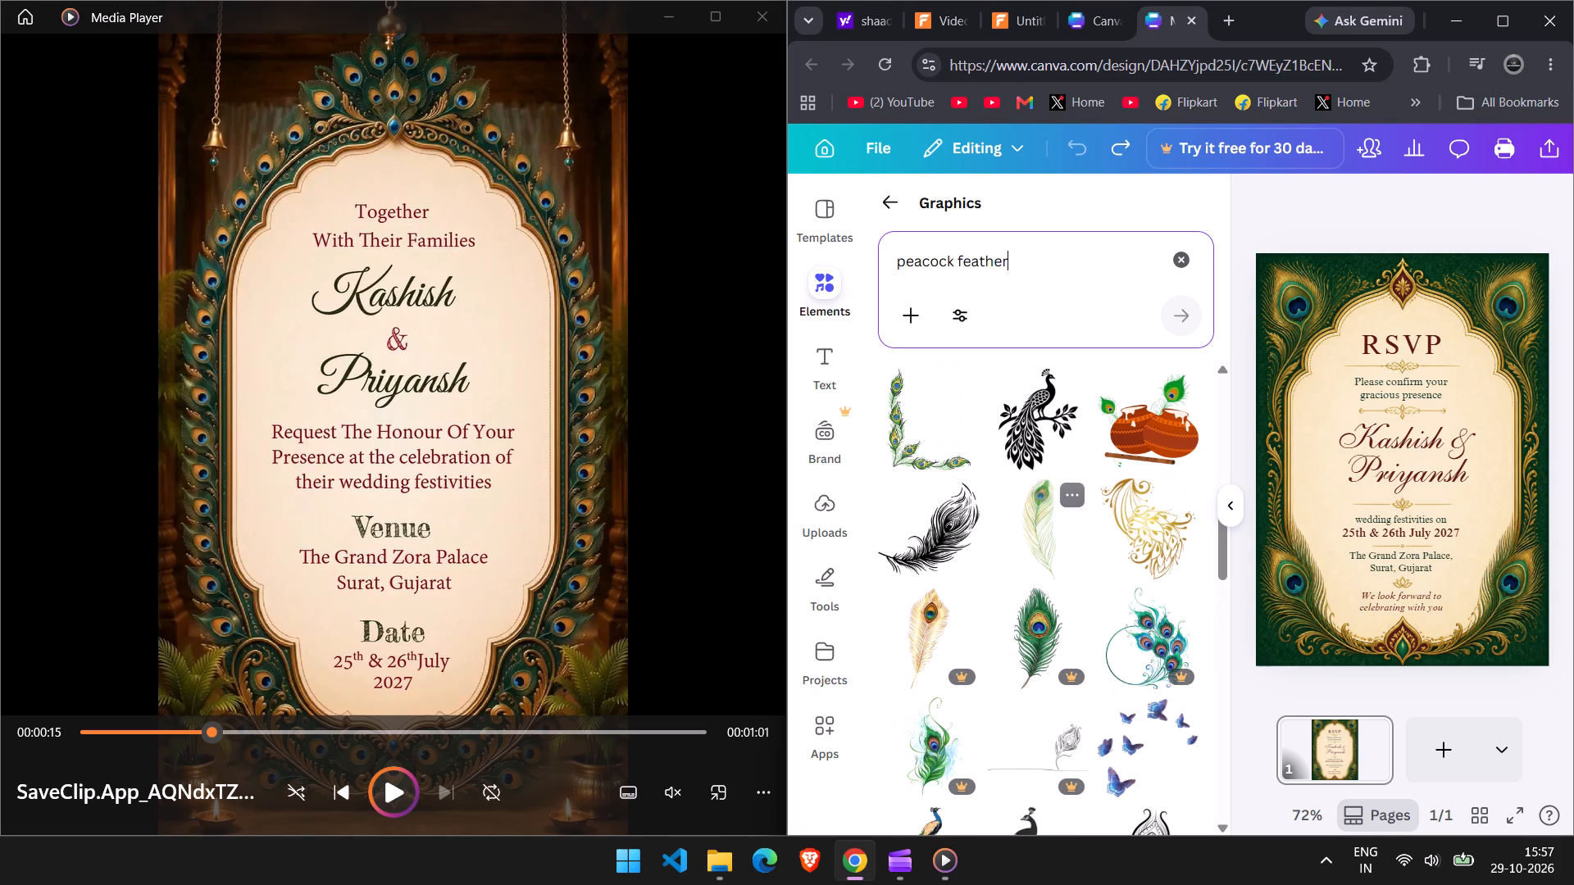
scroll(986, 553, down, 7)
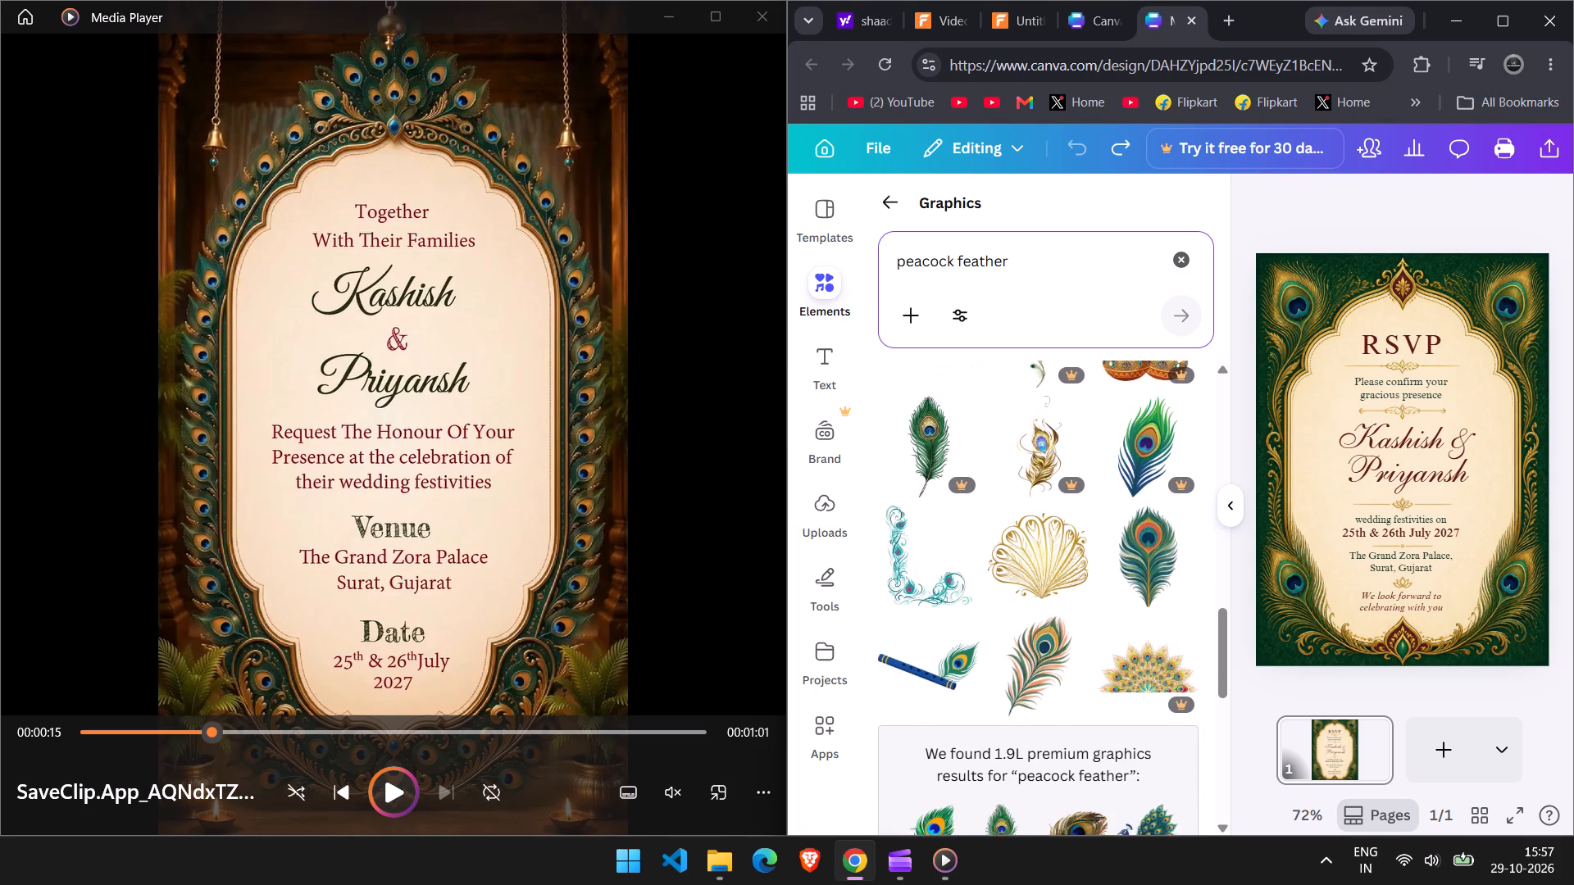
scroll(979, 558, up, 15)
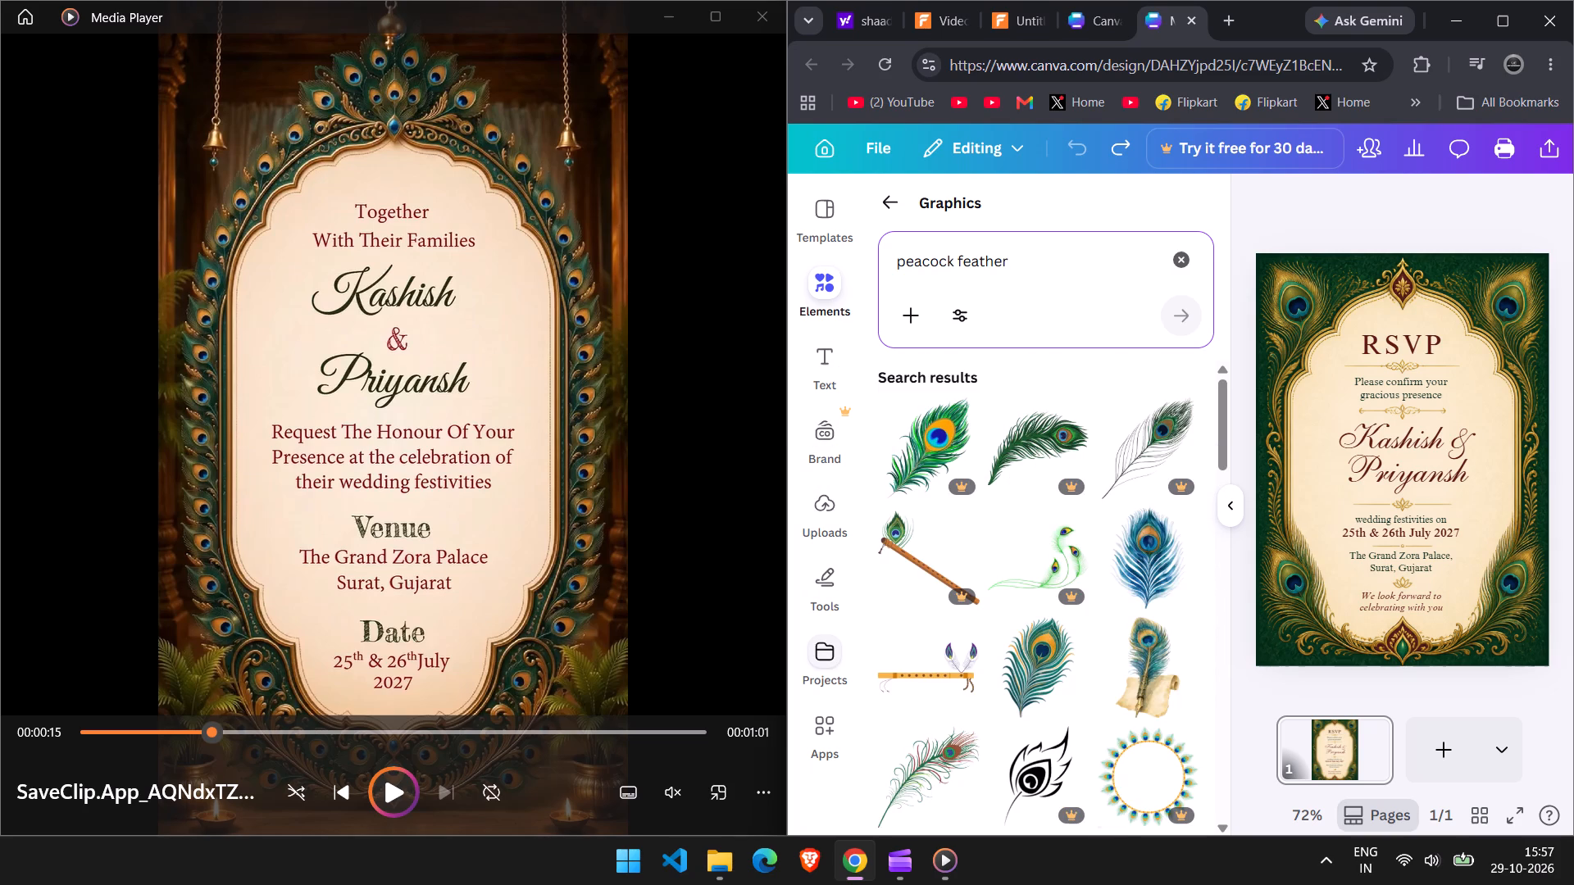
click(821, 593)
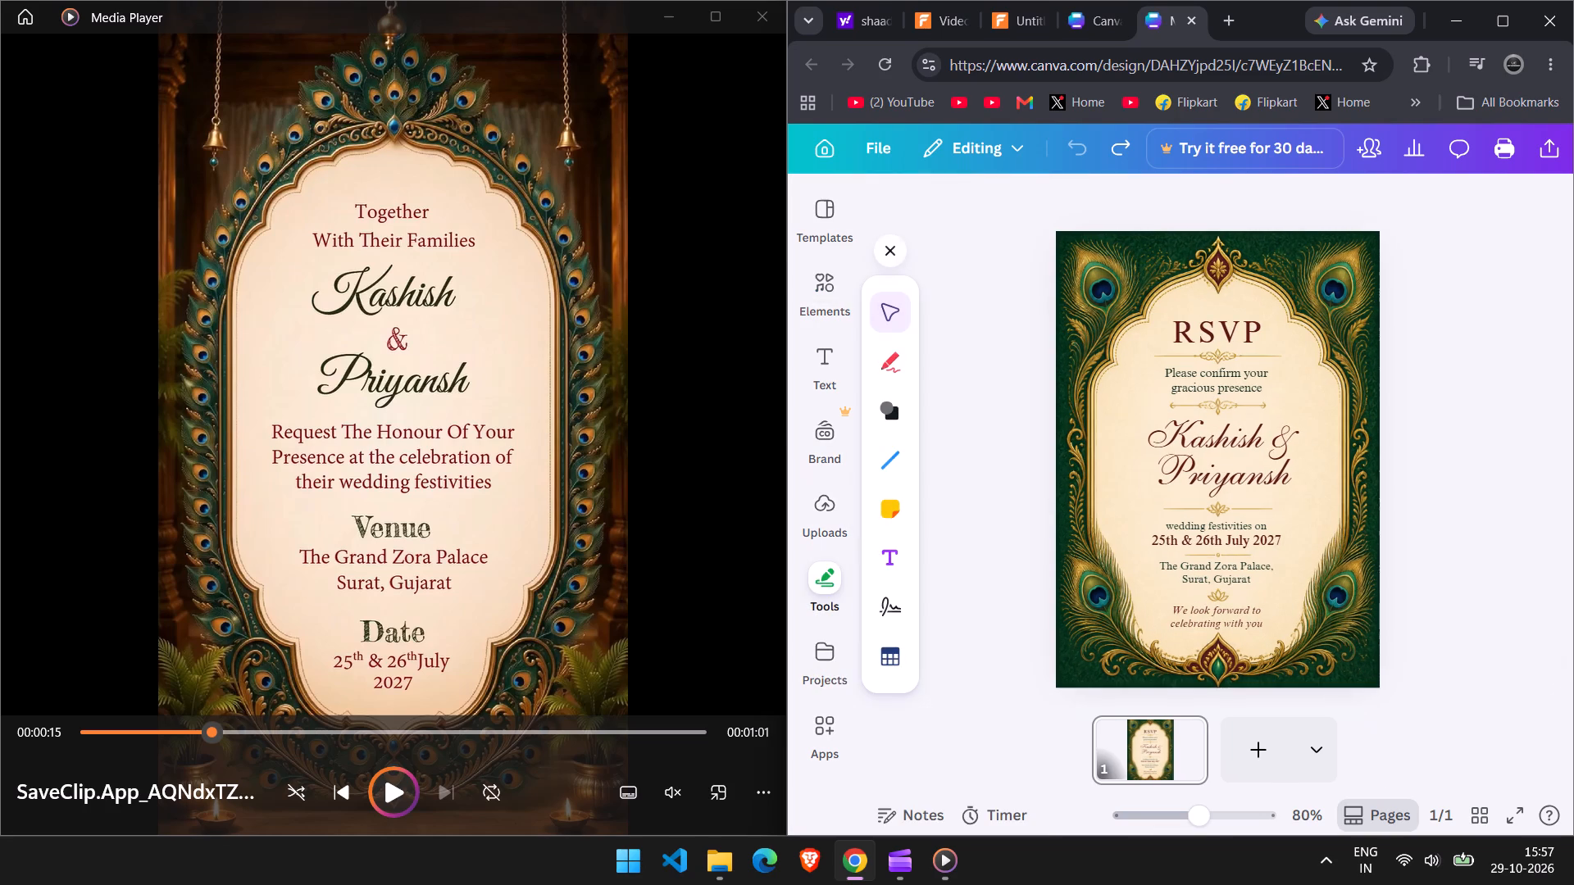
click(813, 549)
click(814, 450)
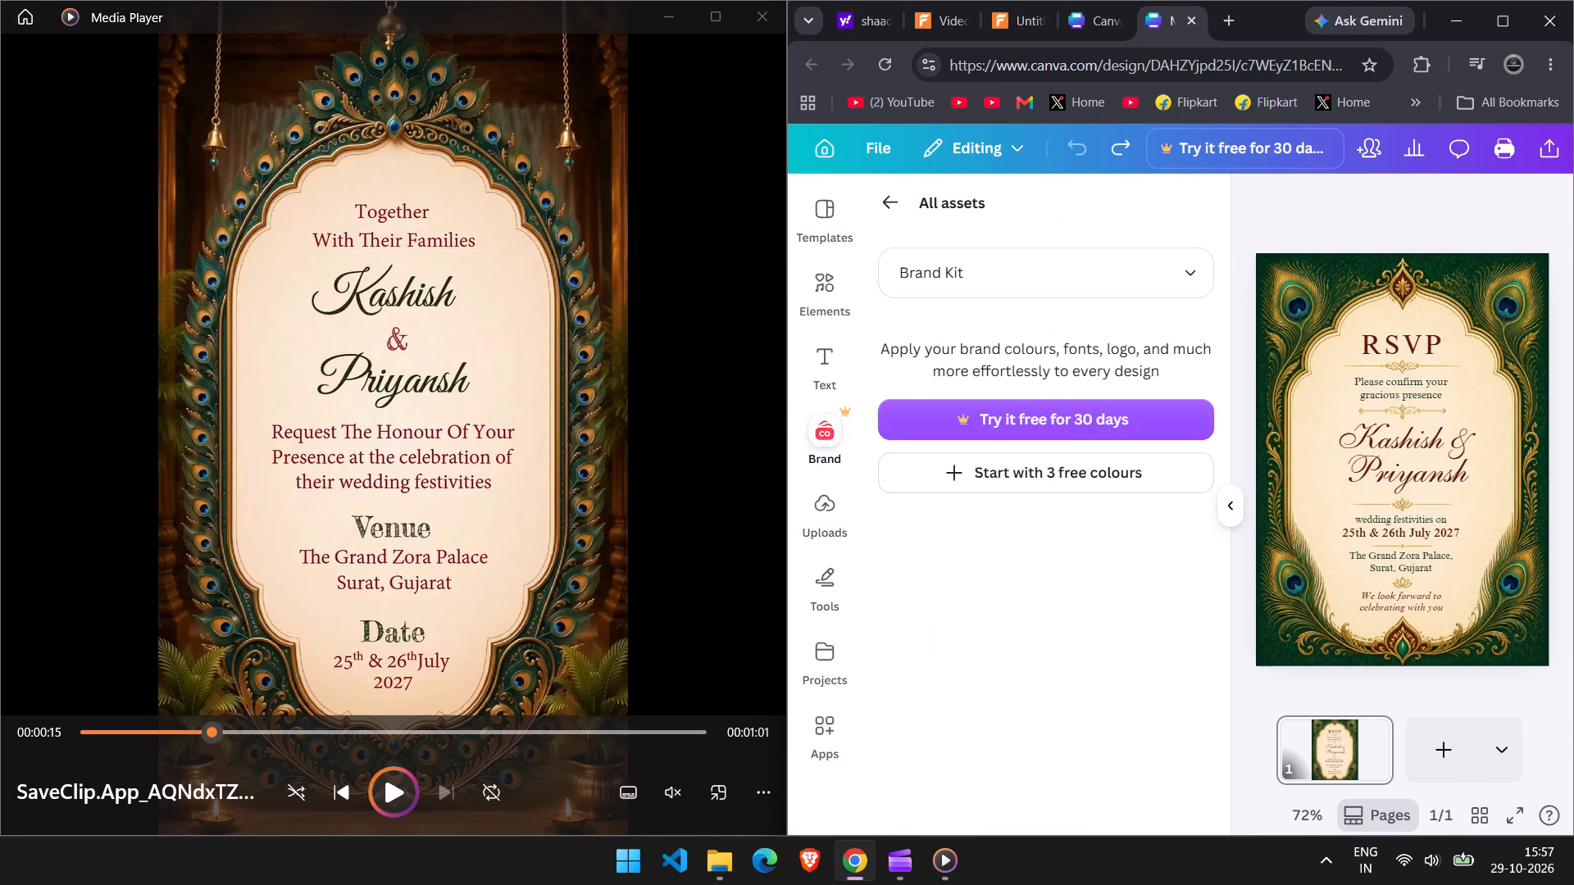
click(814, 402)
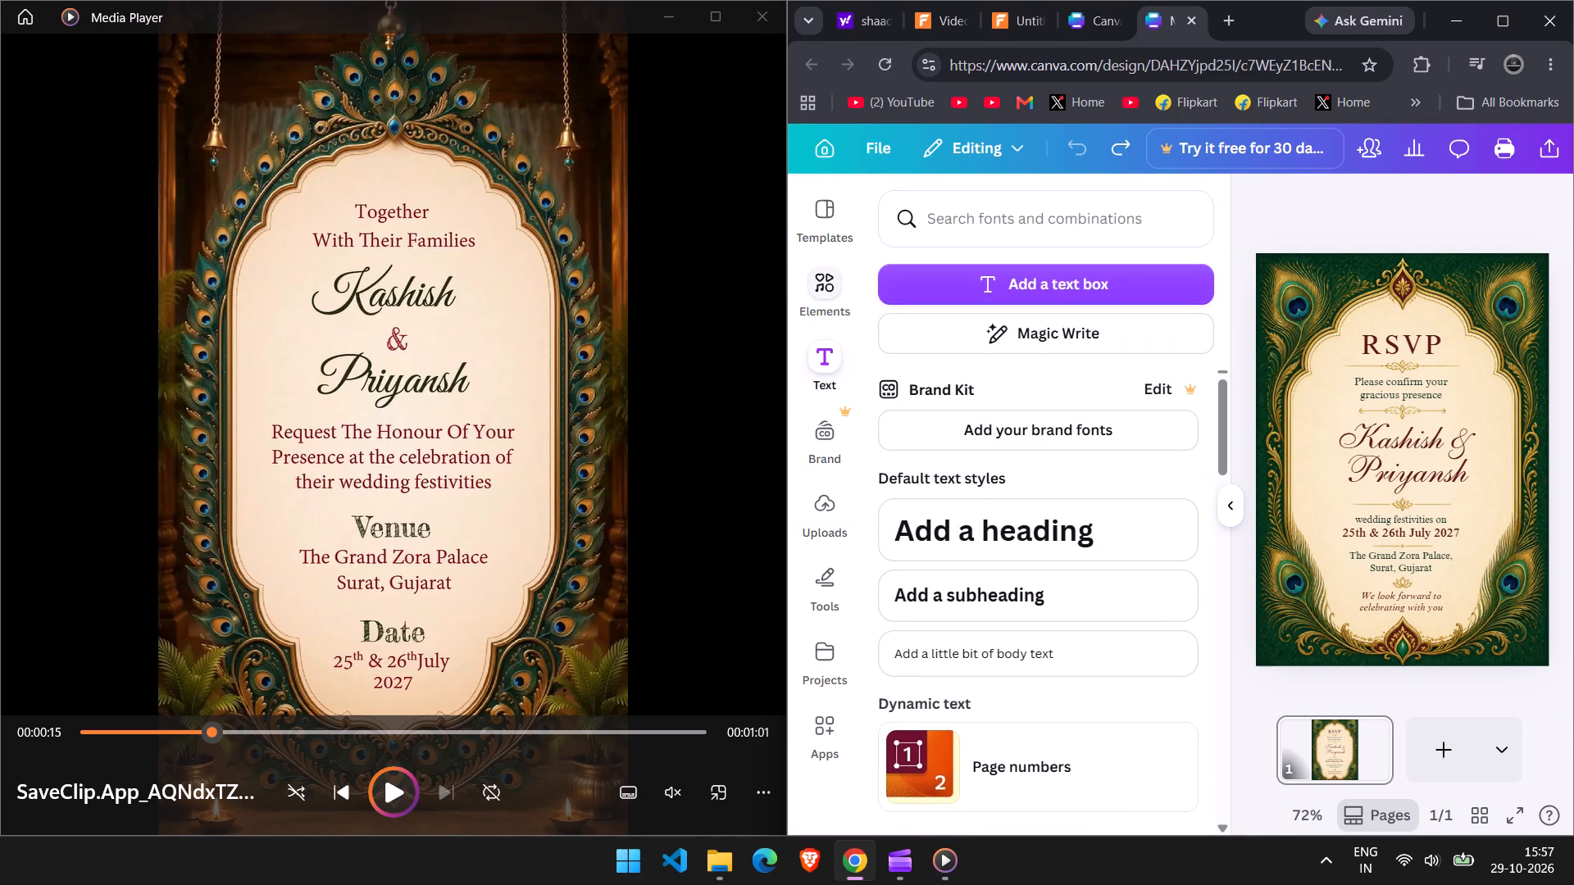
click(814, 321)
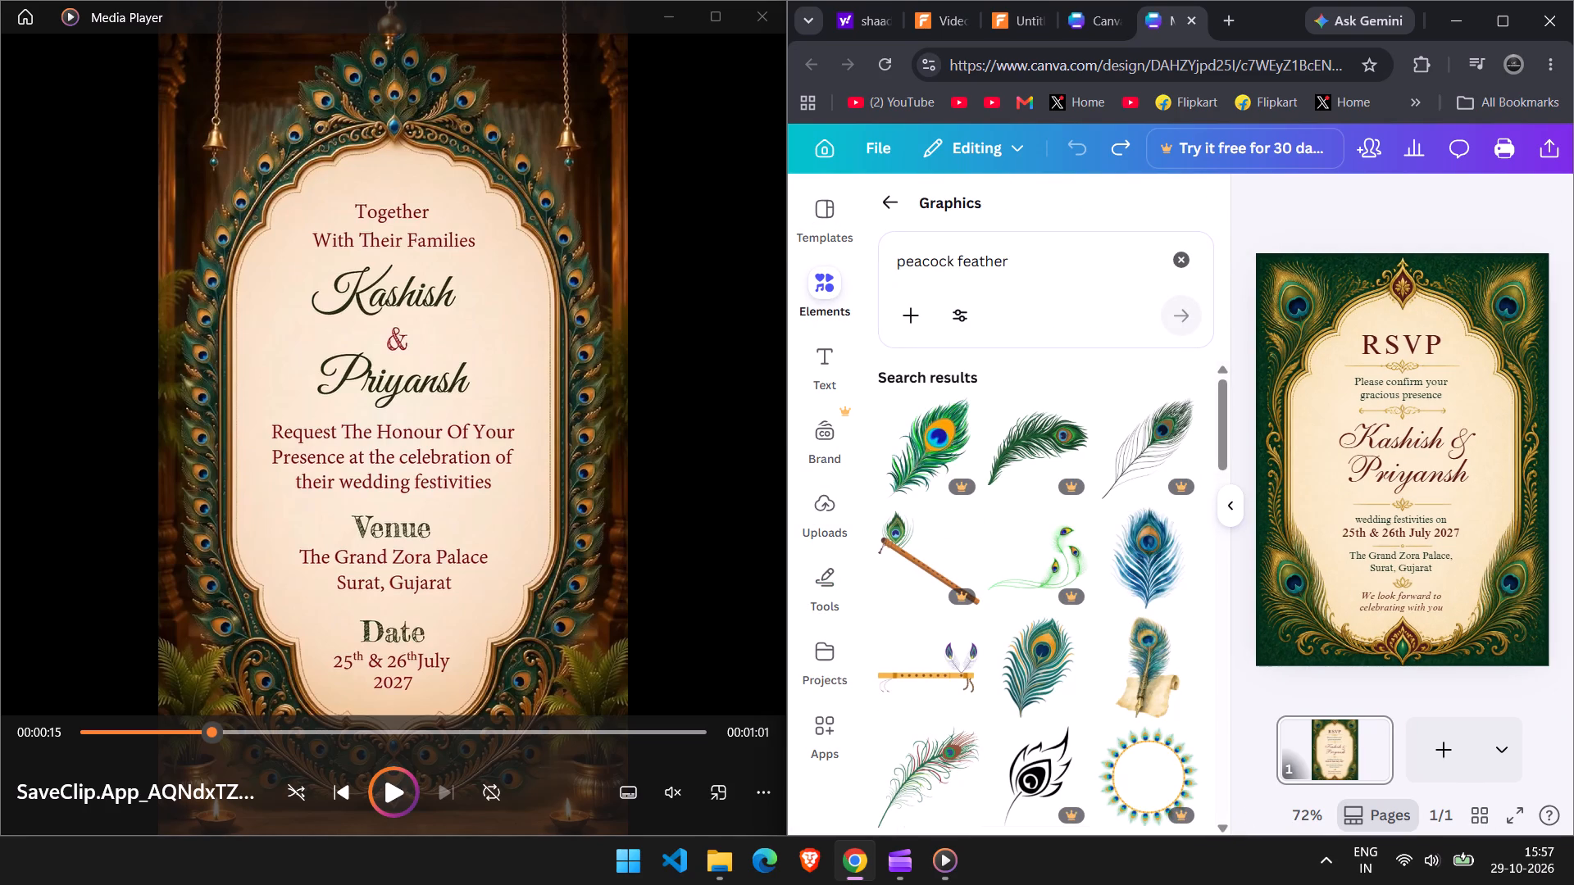
Clear the peacock feather search and browse the general graphics categories and collections.
click(1171, 261)
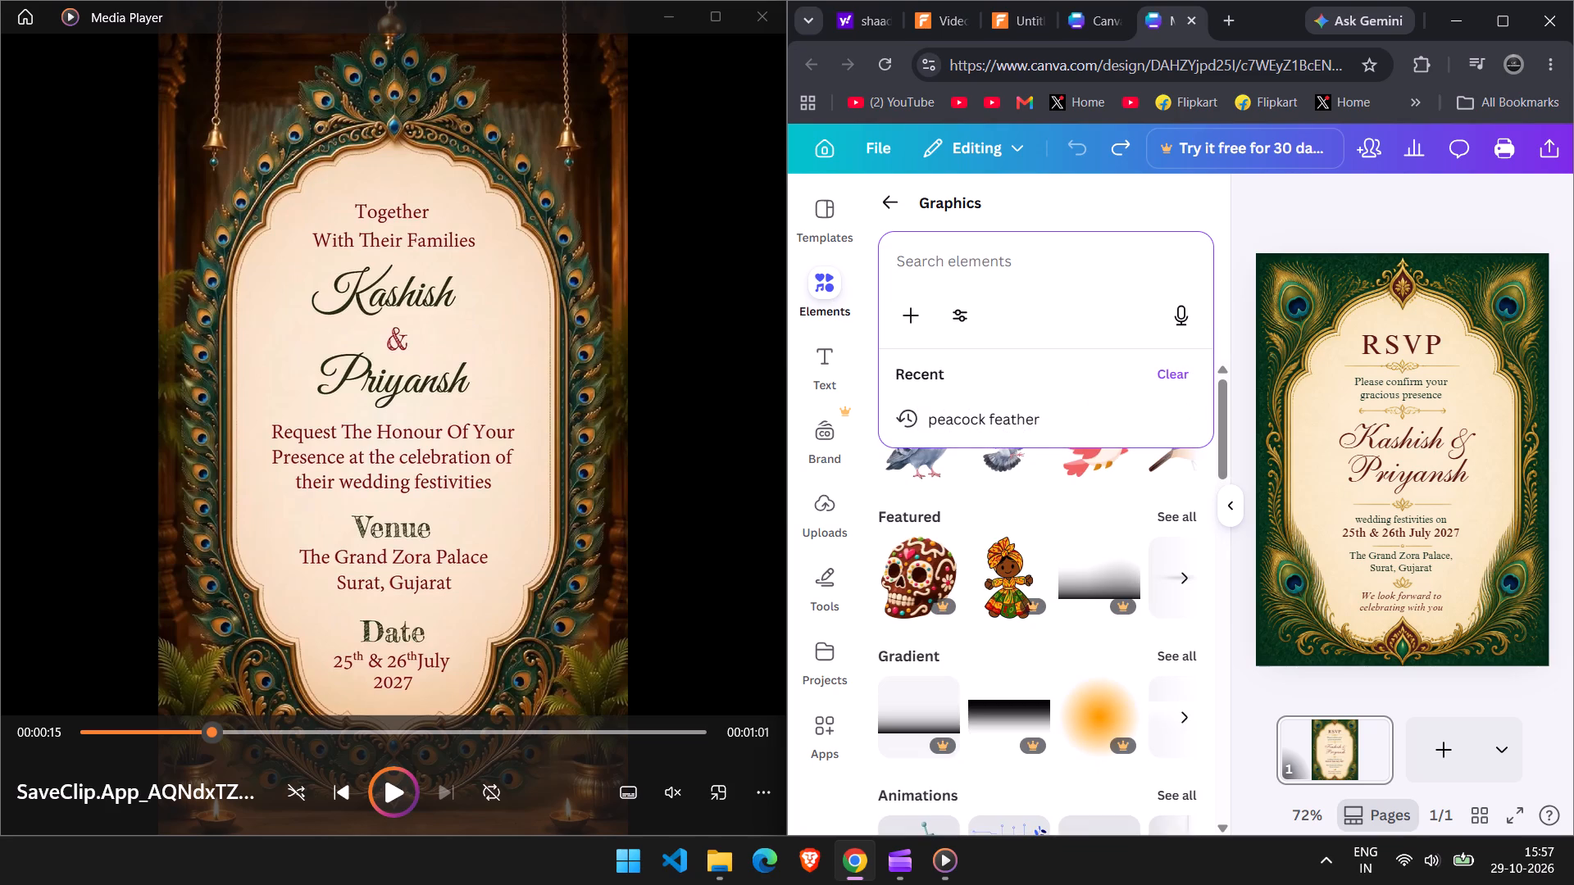
click(1226, 340)
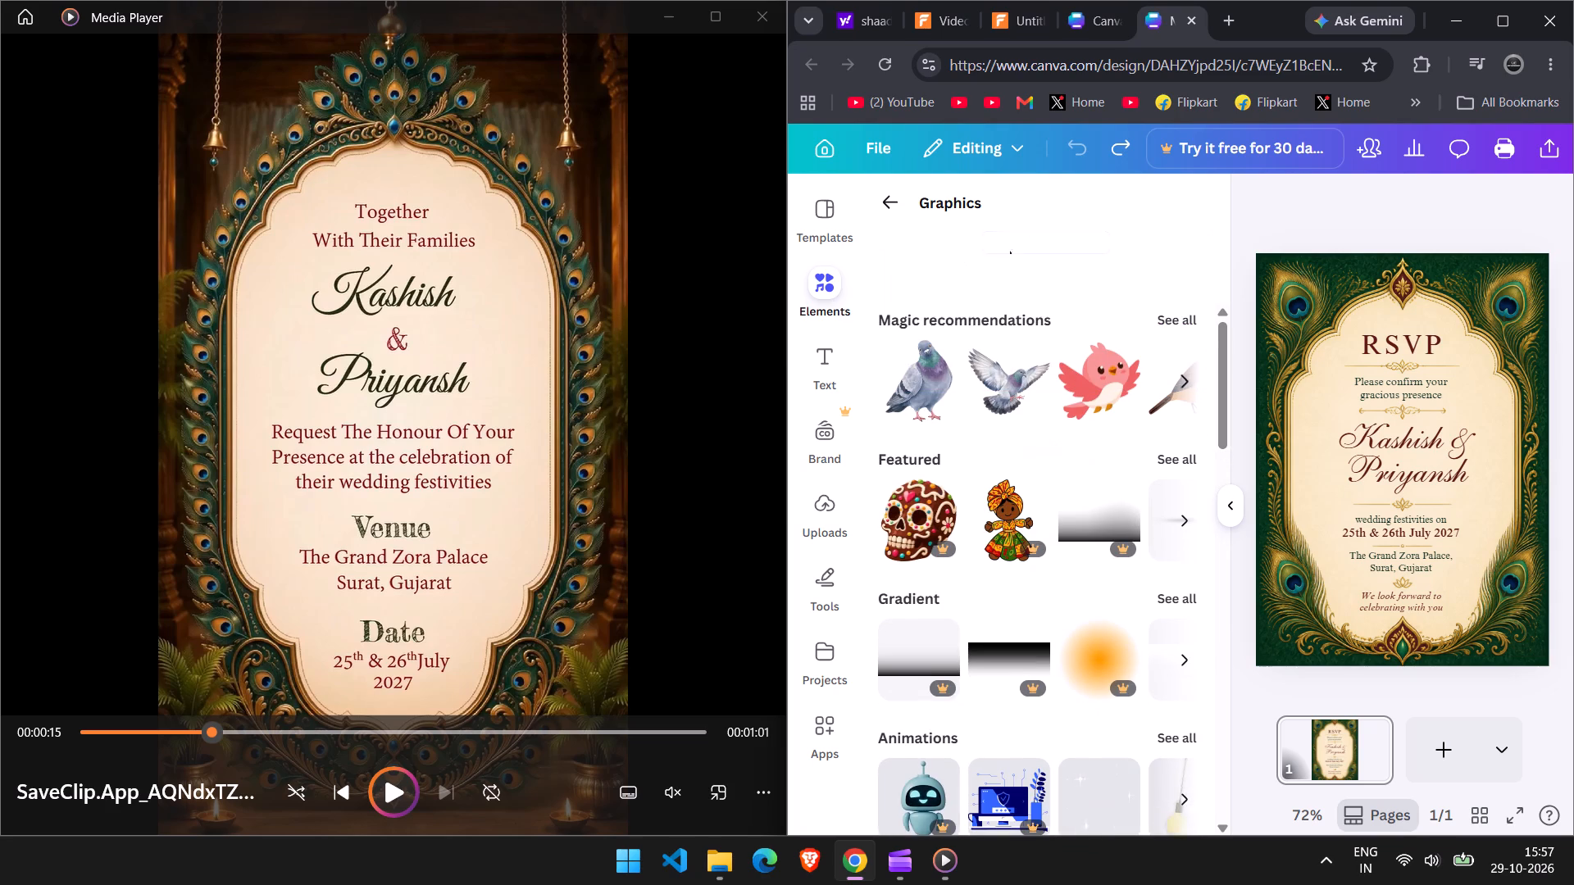
scroll(1055, 542, down, 5)
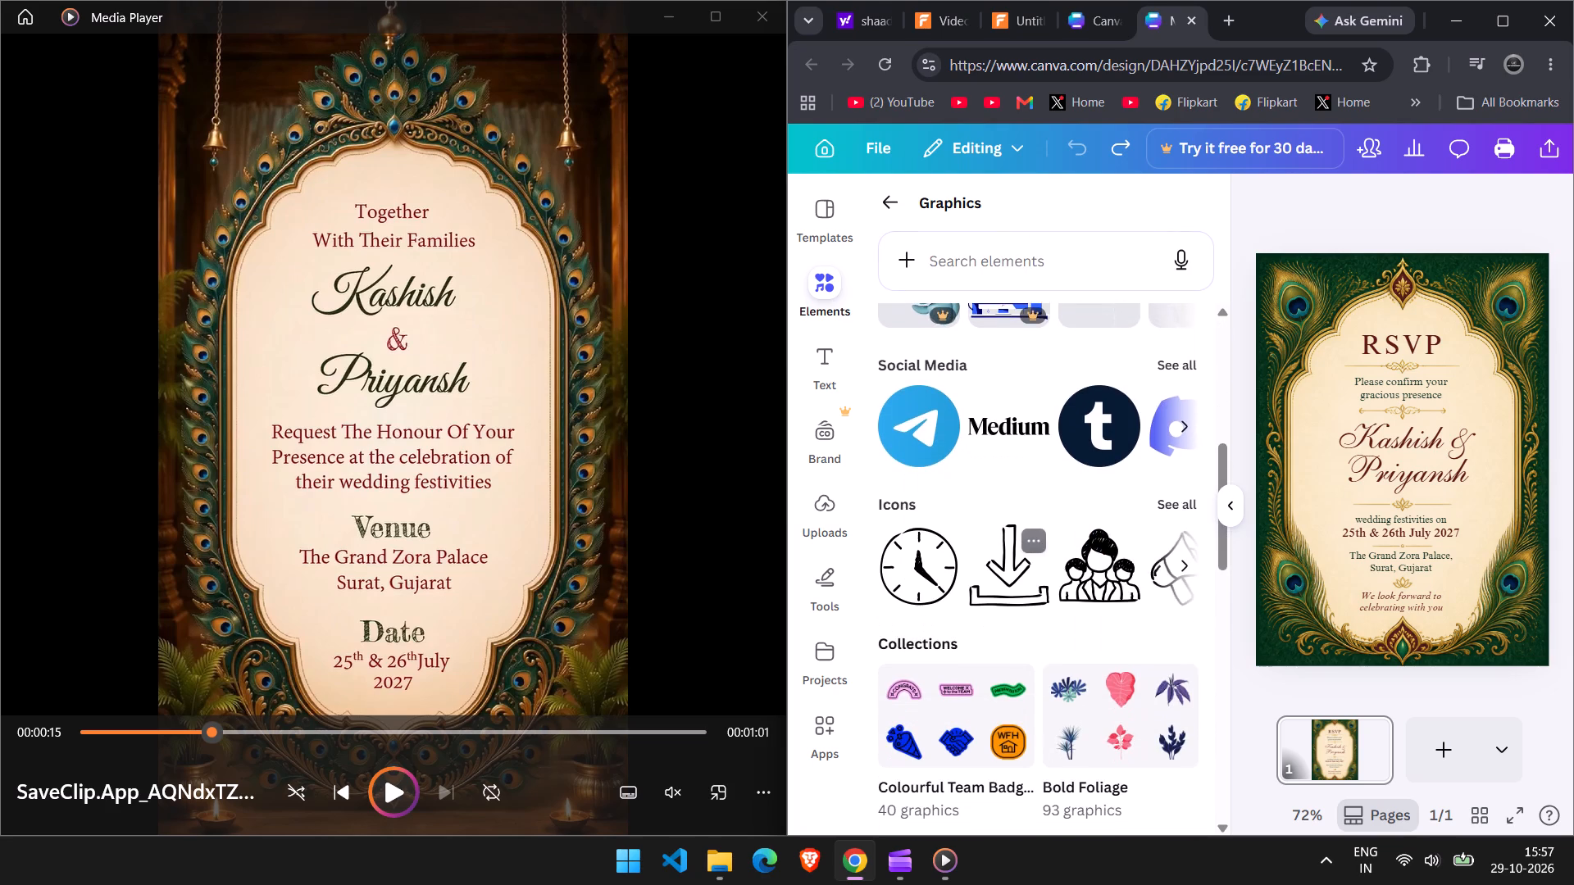
scroll(1034, 555, down, 7)
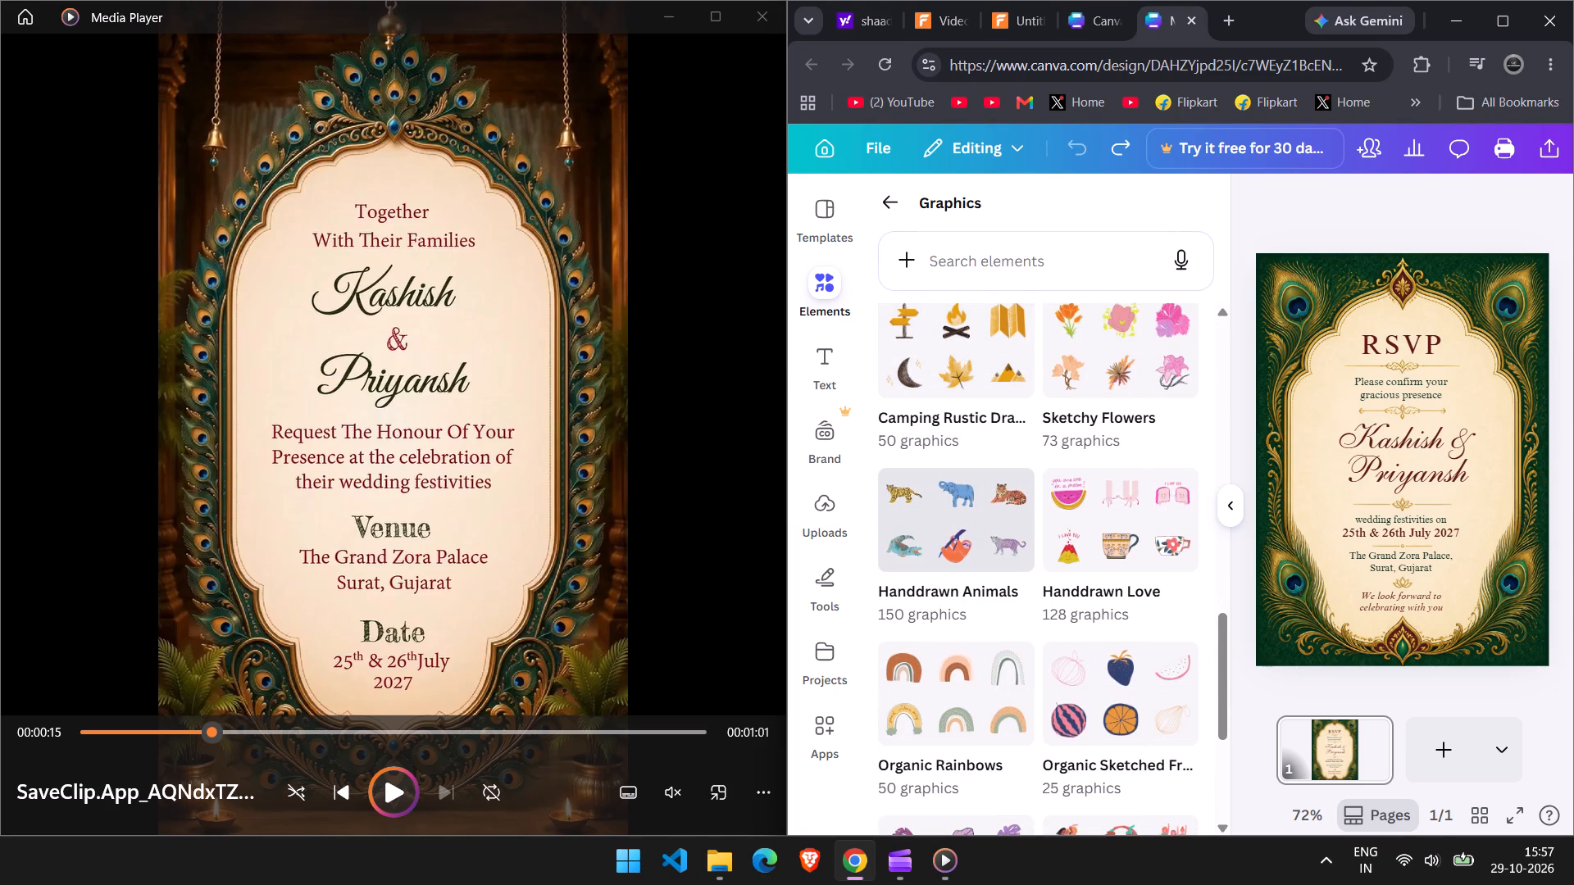
Replace the card's RSVP heading text with "TOGETHER".
double_click(1401, 347)
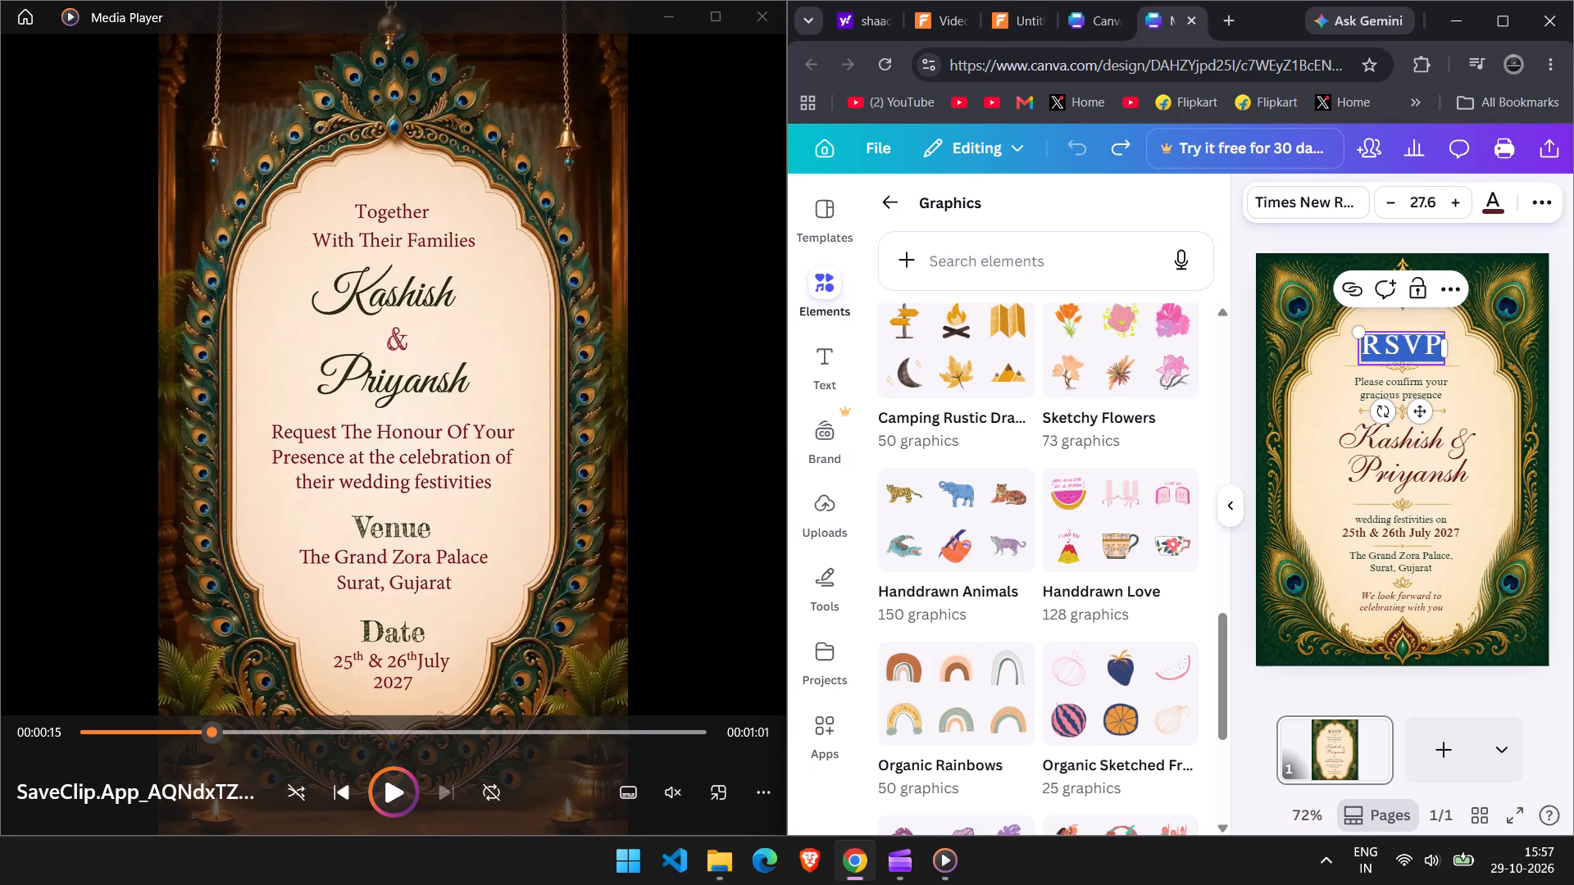
text(ogetger)
key(BackSpace)
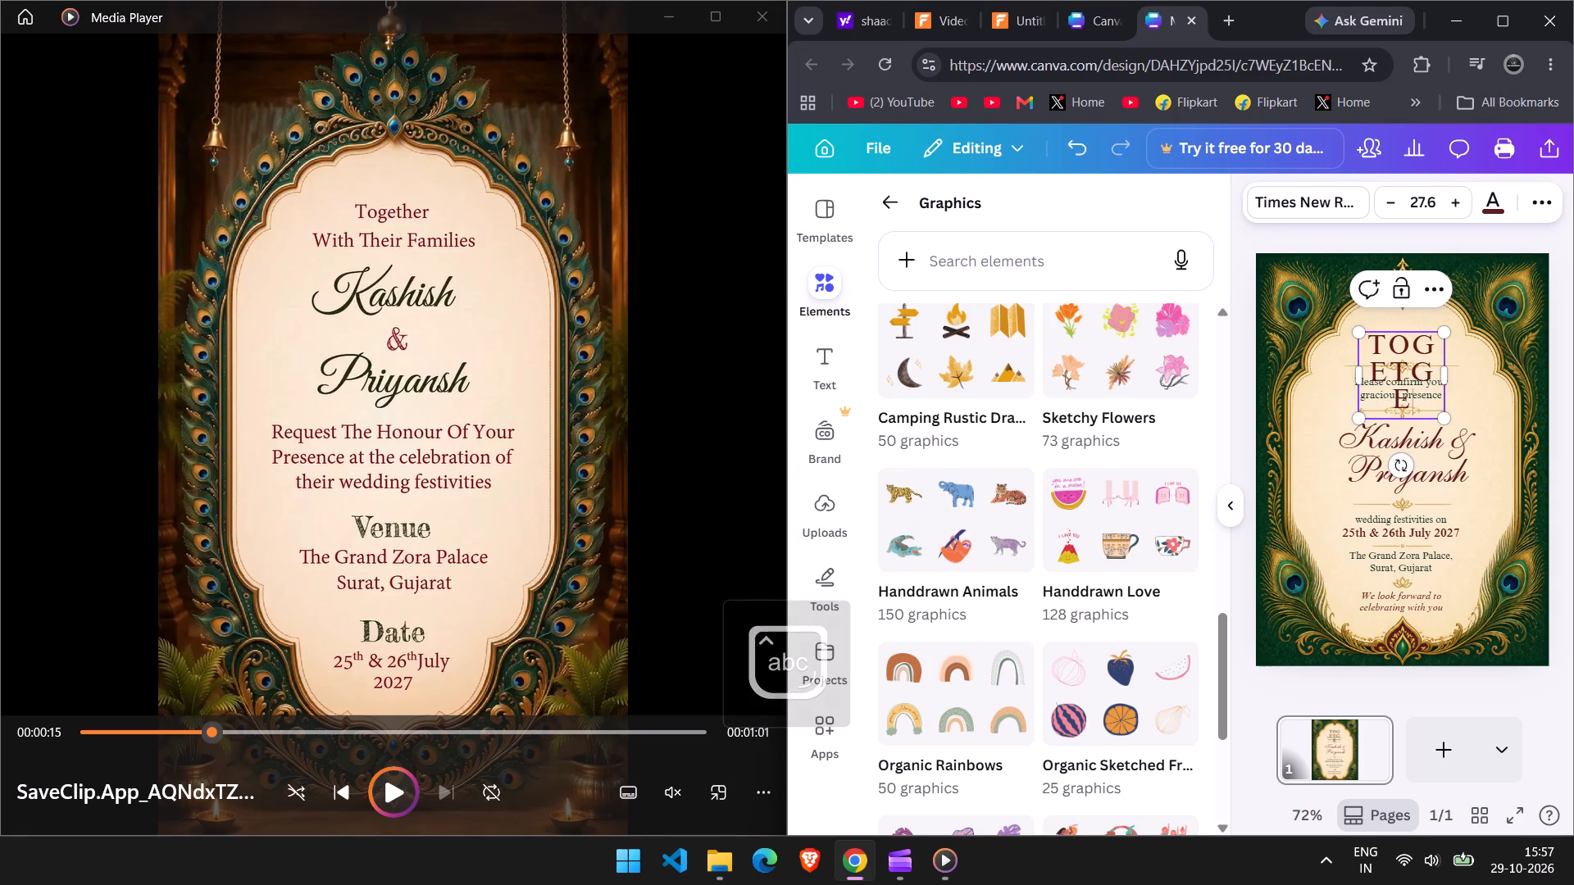
key(BackSpace)
key(BackSpace)
key(BackSpace)
key(BackSpace)
key(BackSpace)
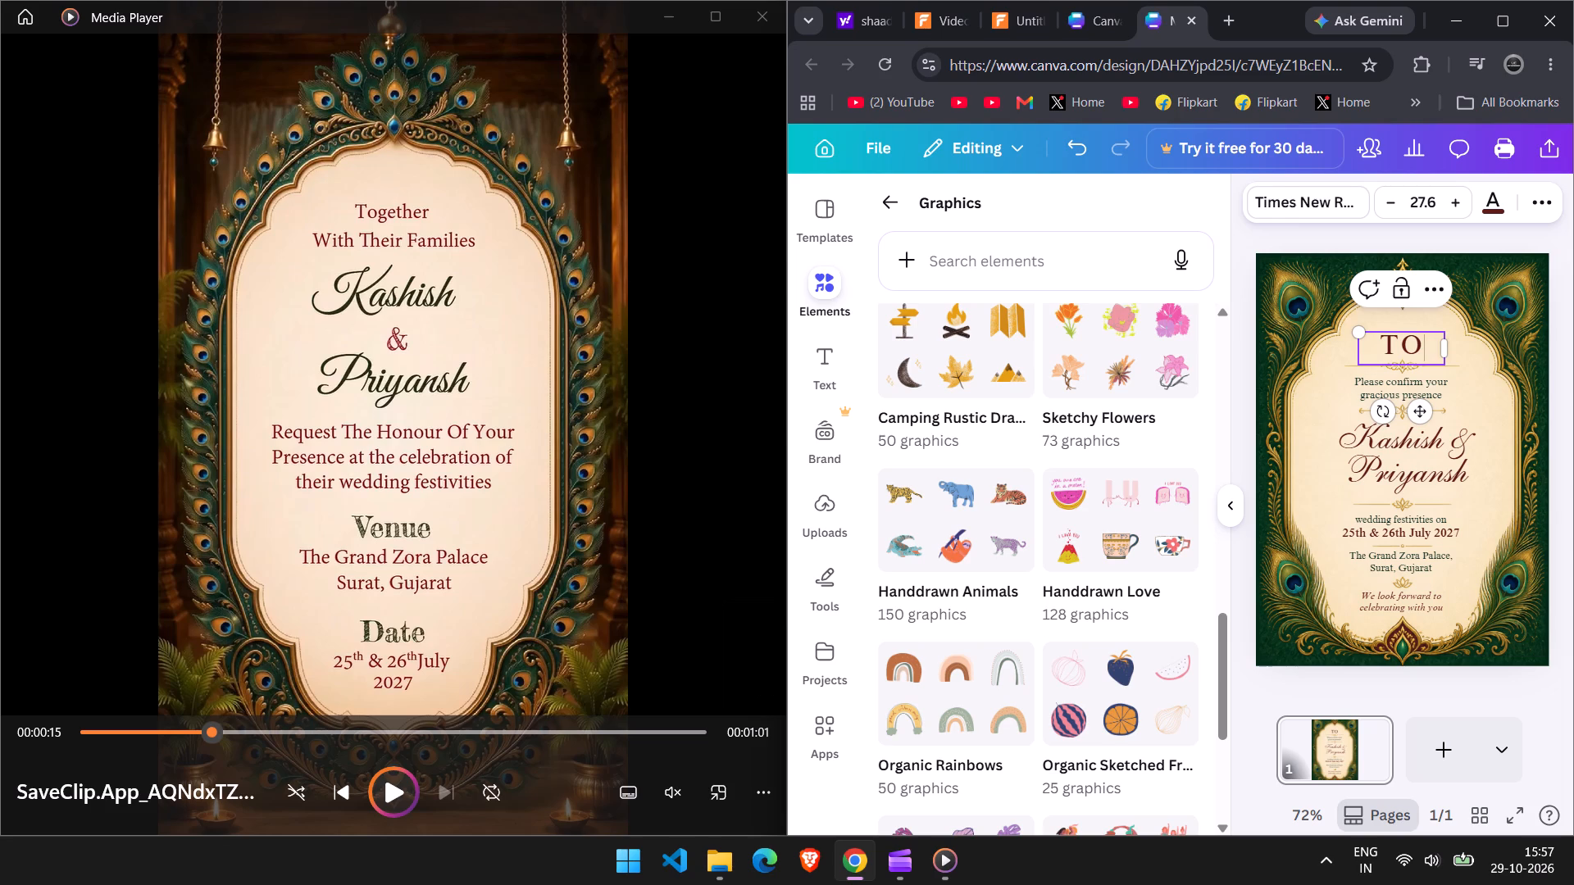
text(gether)
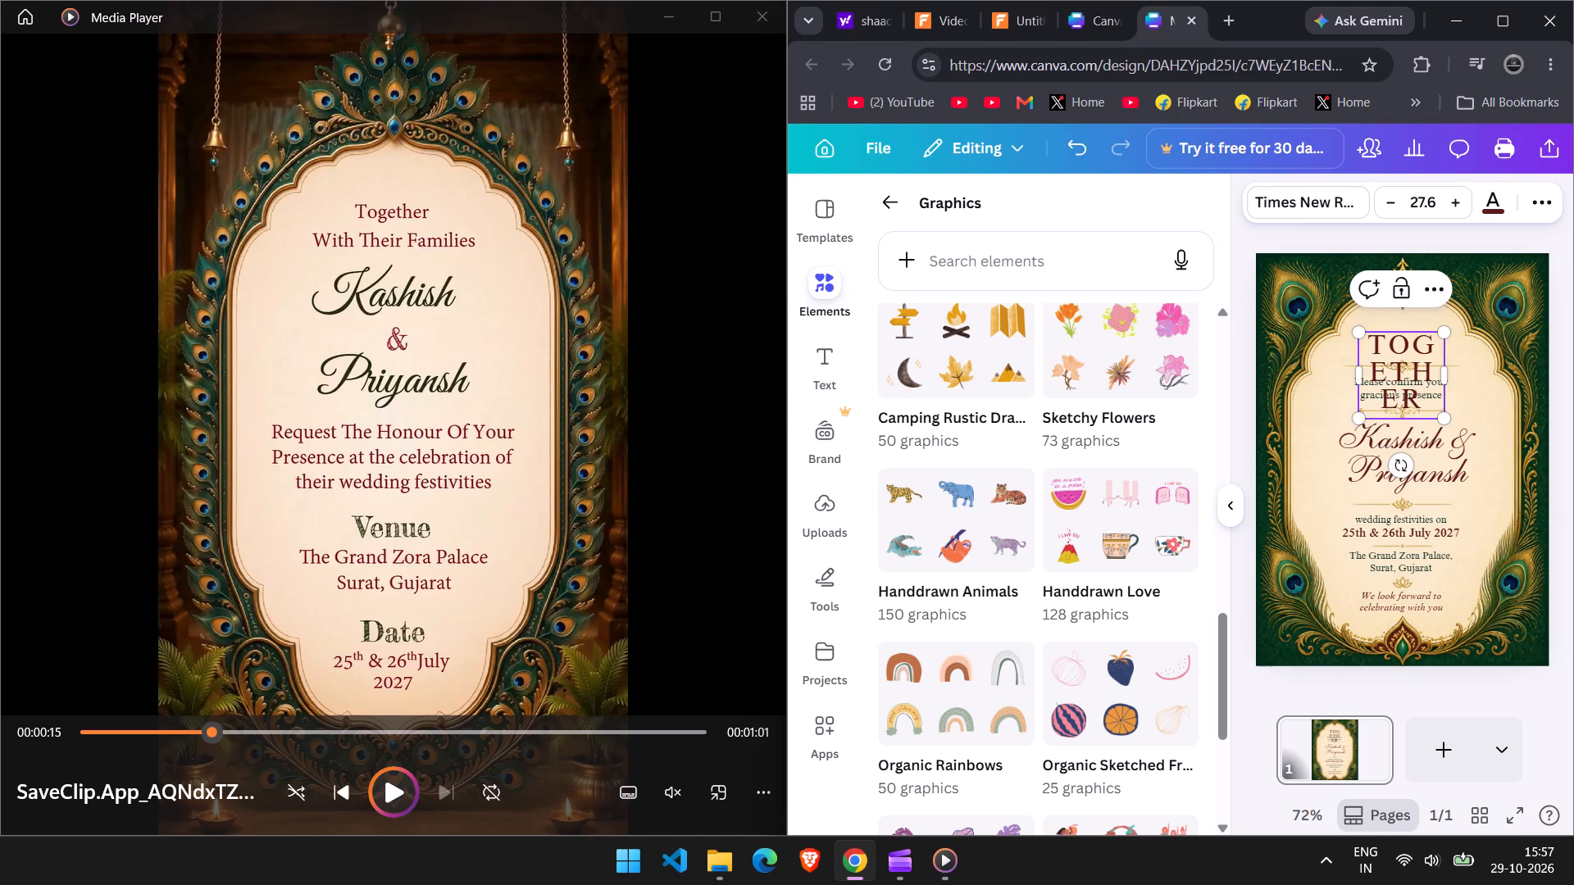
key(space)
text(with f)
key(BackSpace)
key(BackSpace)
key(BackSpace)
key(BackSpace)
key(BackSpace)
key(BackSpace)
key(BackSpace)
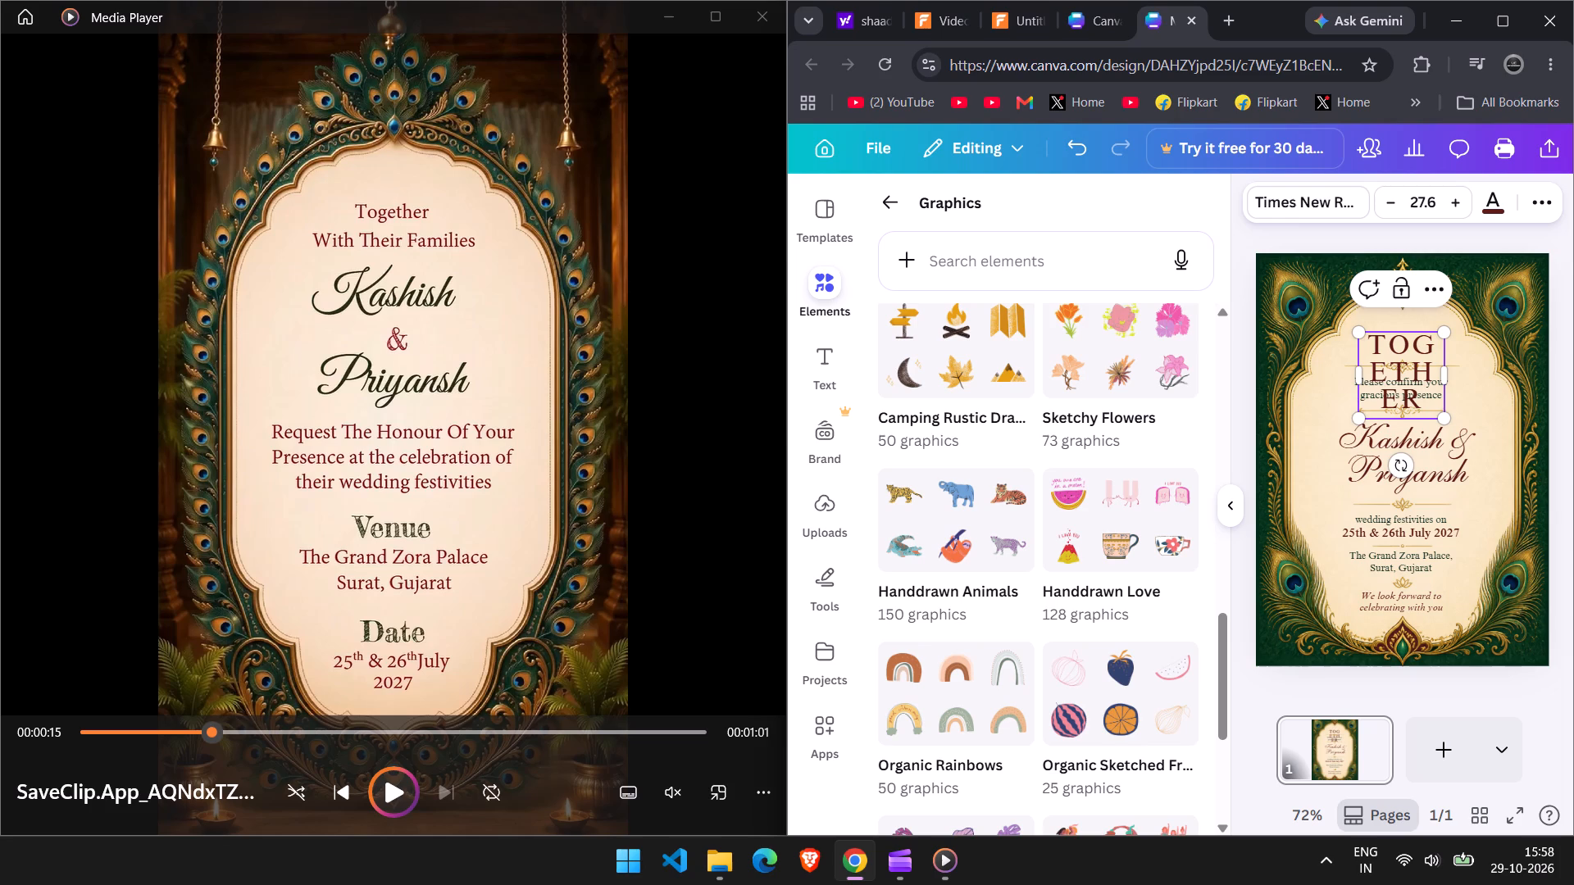
Widen the heading's text box on both sides so that TOGETHER fits on a single line.
drag(1357, 374, 1257, 361)
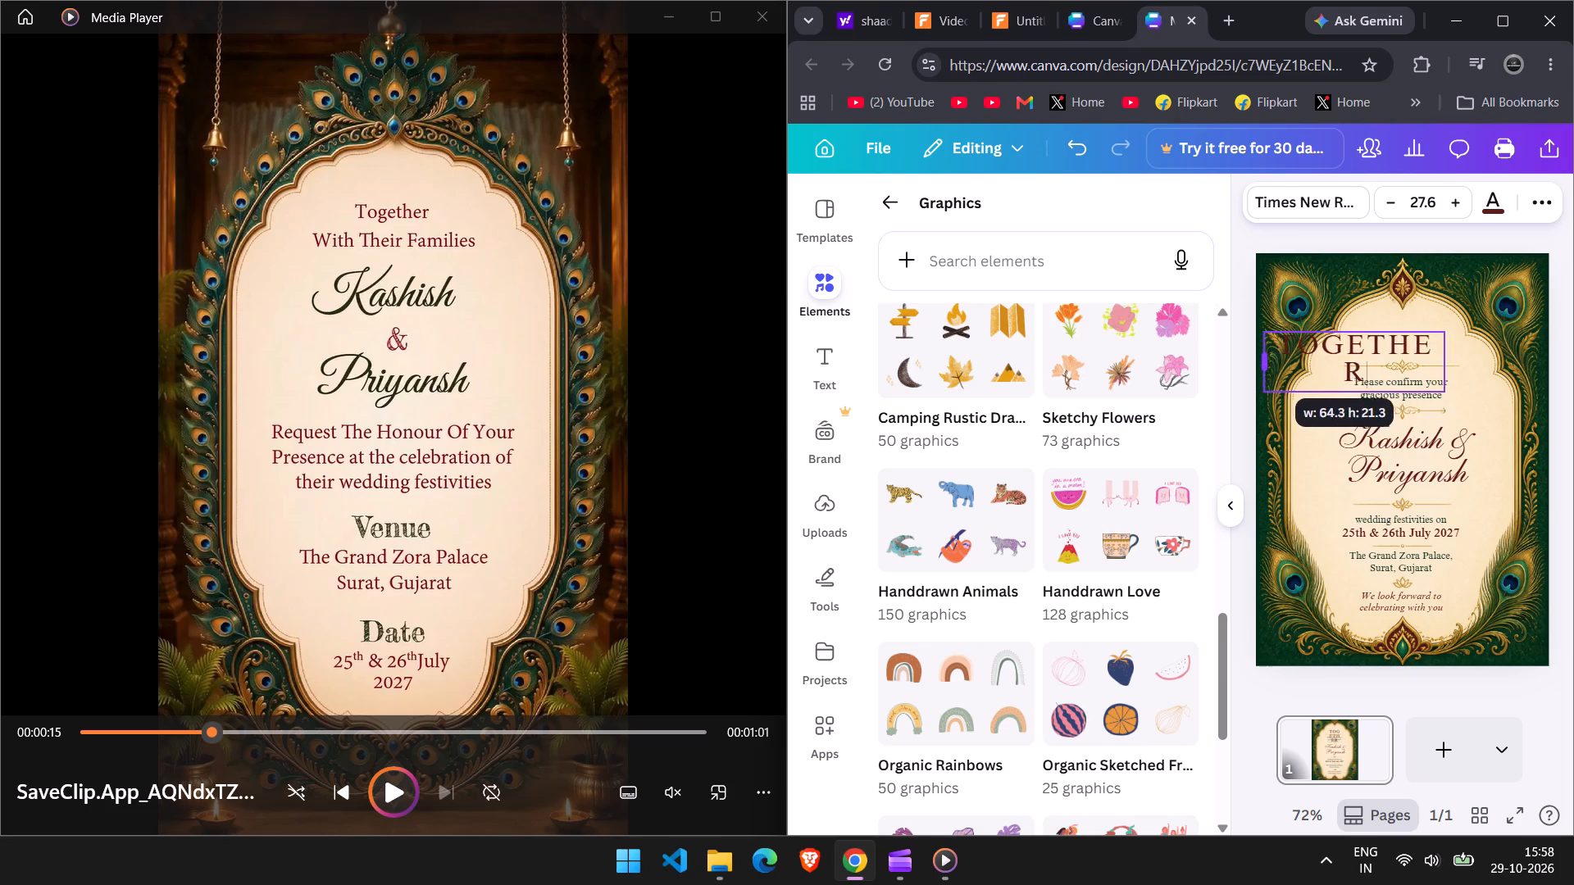
drag(1257, 361, 1244, 359)
drag(1450, 347, 1474, 350)
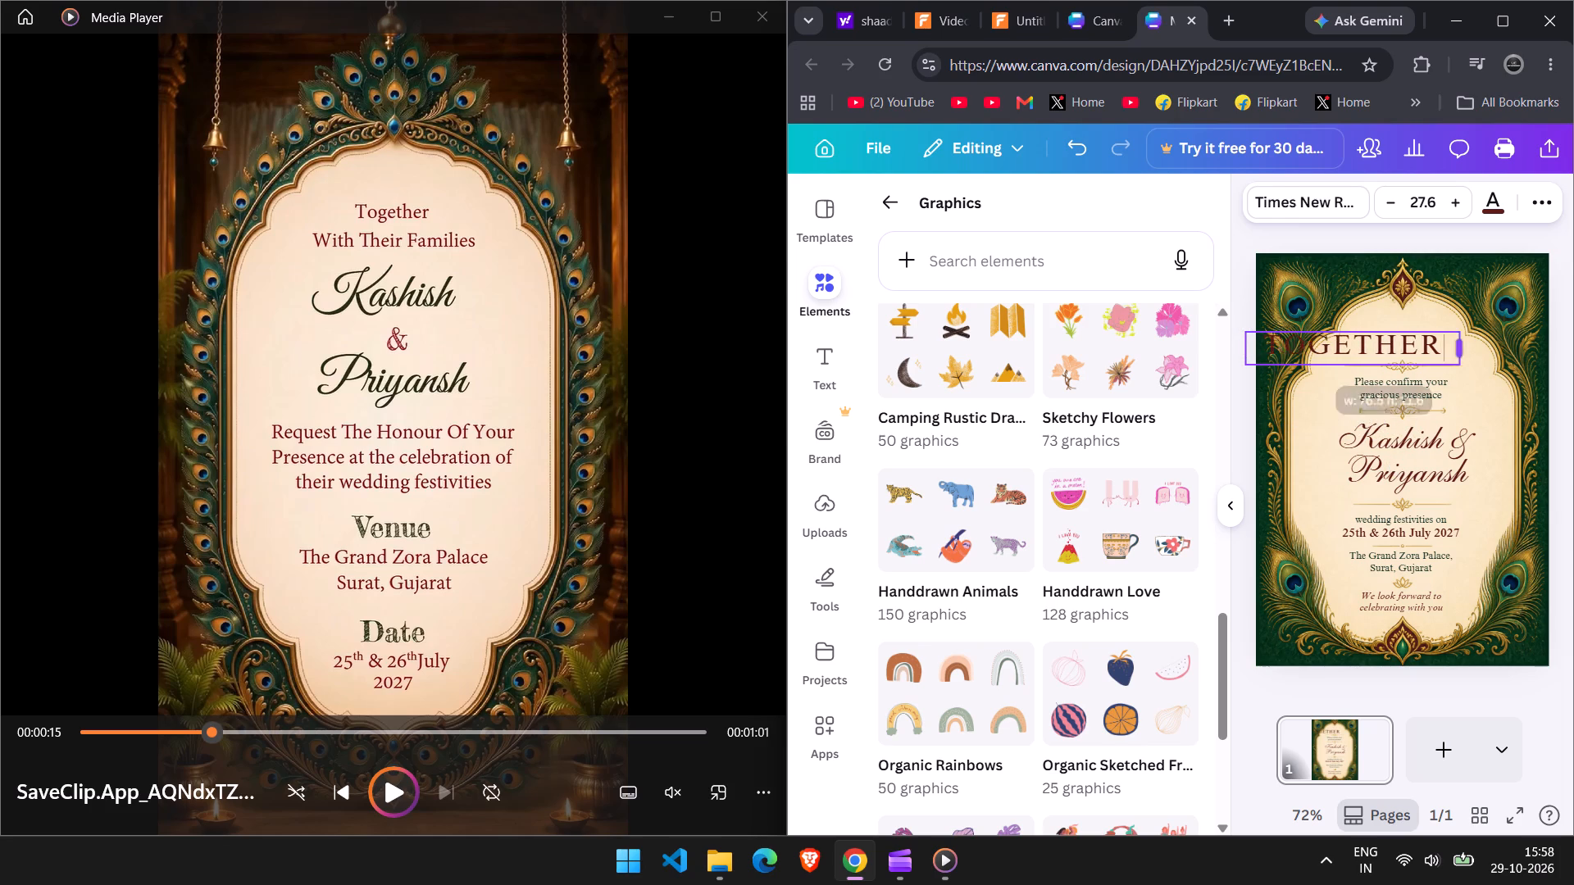
Narrow the TOGETHER heading's text box from its far side until it just fits the word on one line.
drag(1474, 350, 1552, 335)
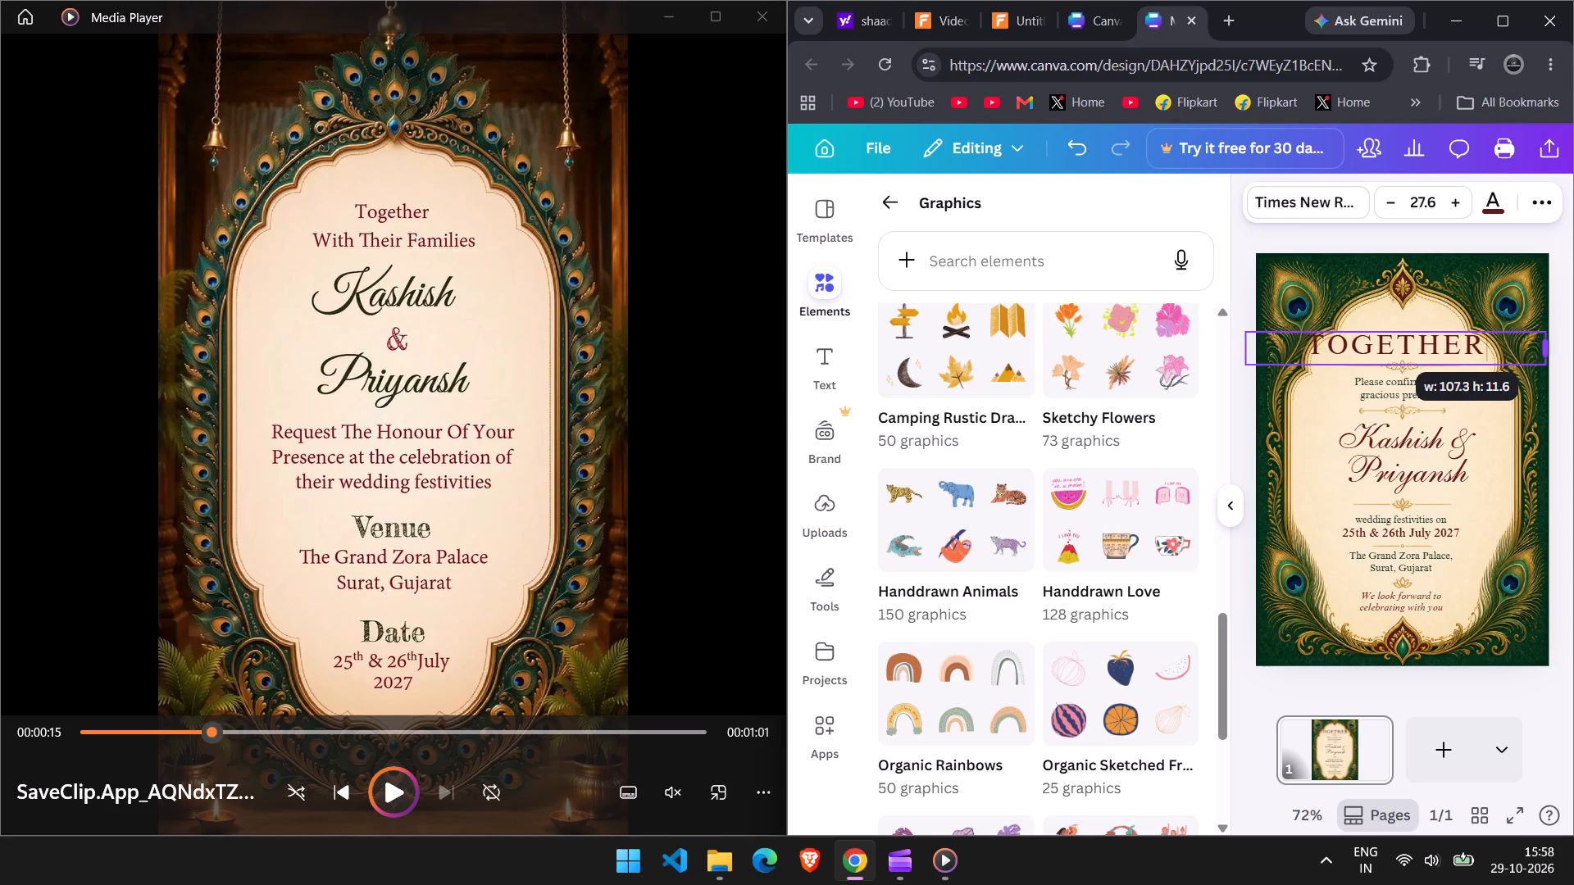
drag(1552, 335, 1447, 322)
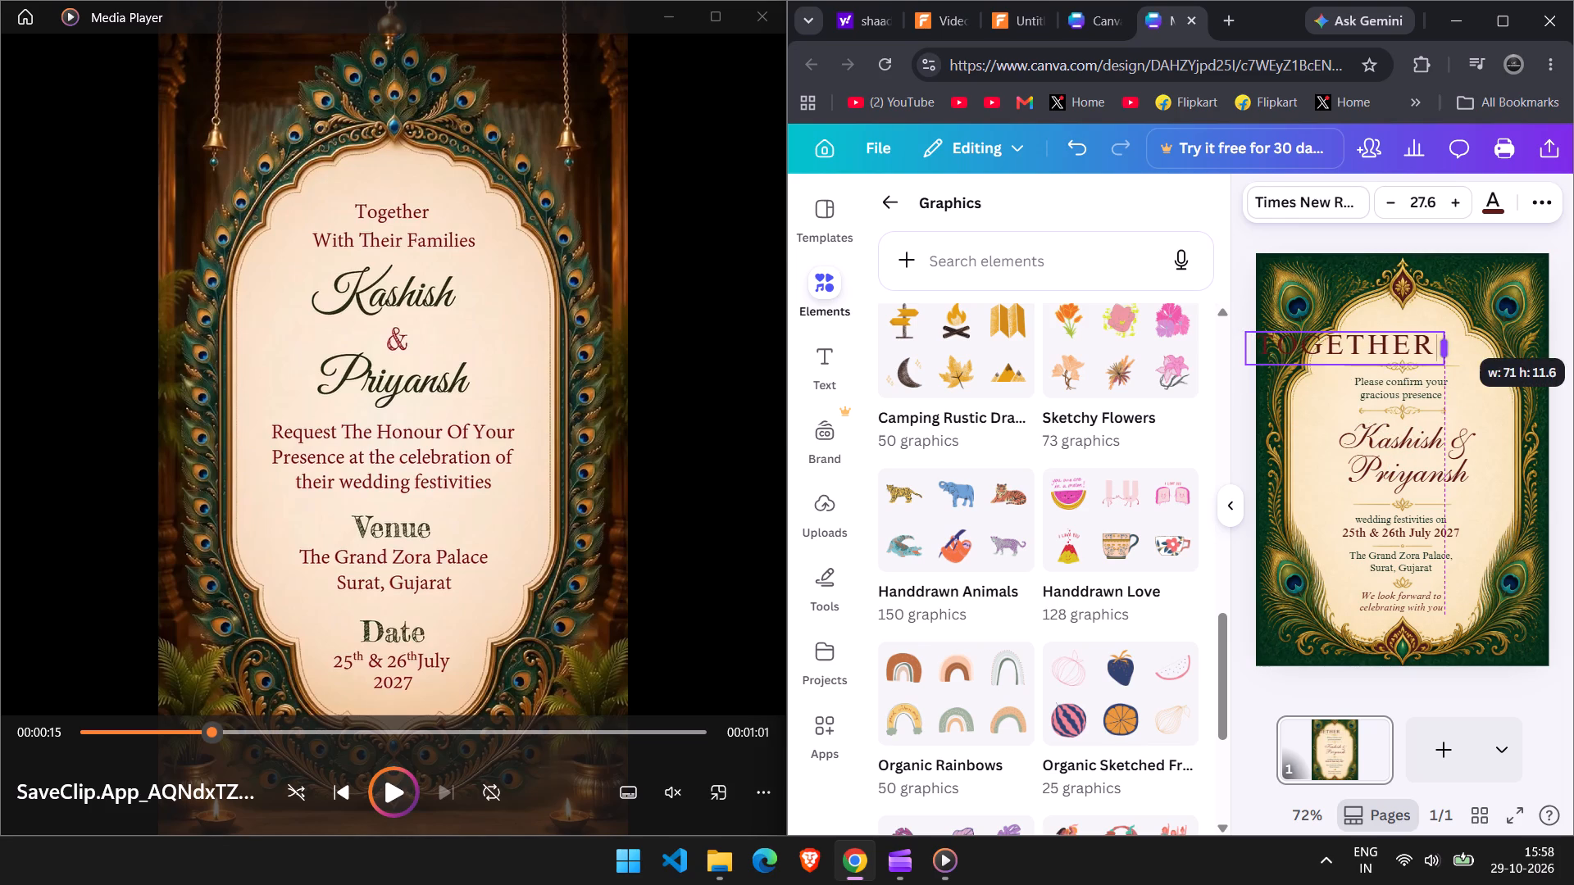
drag(1447, 322, 1440, 320)
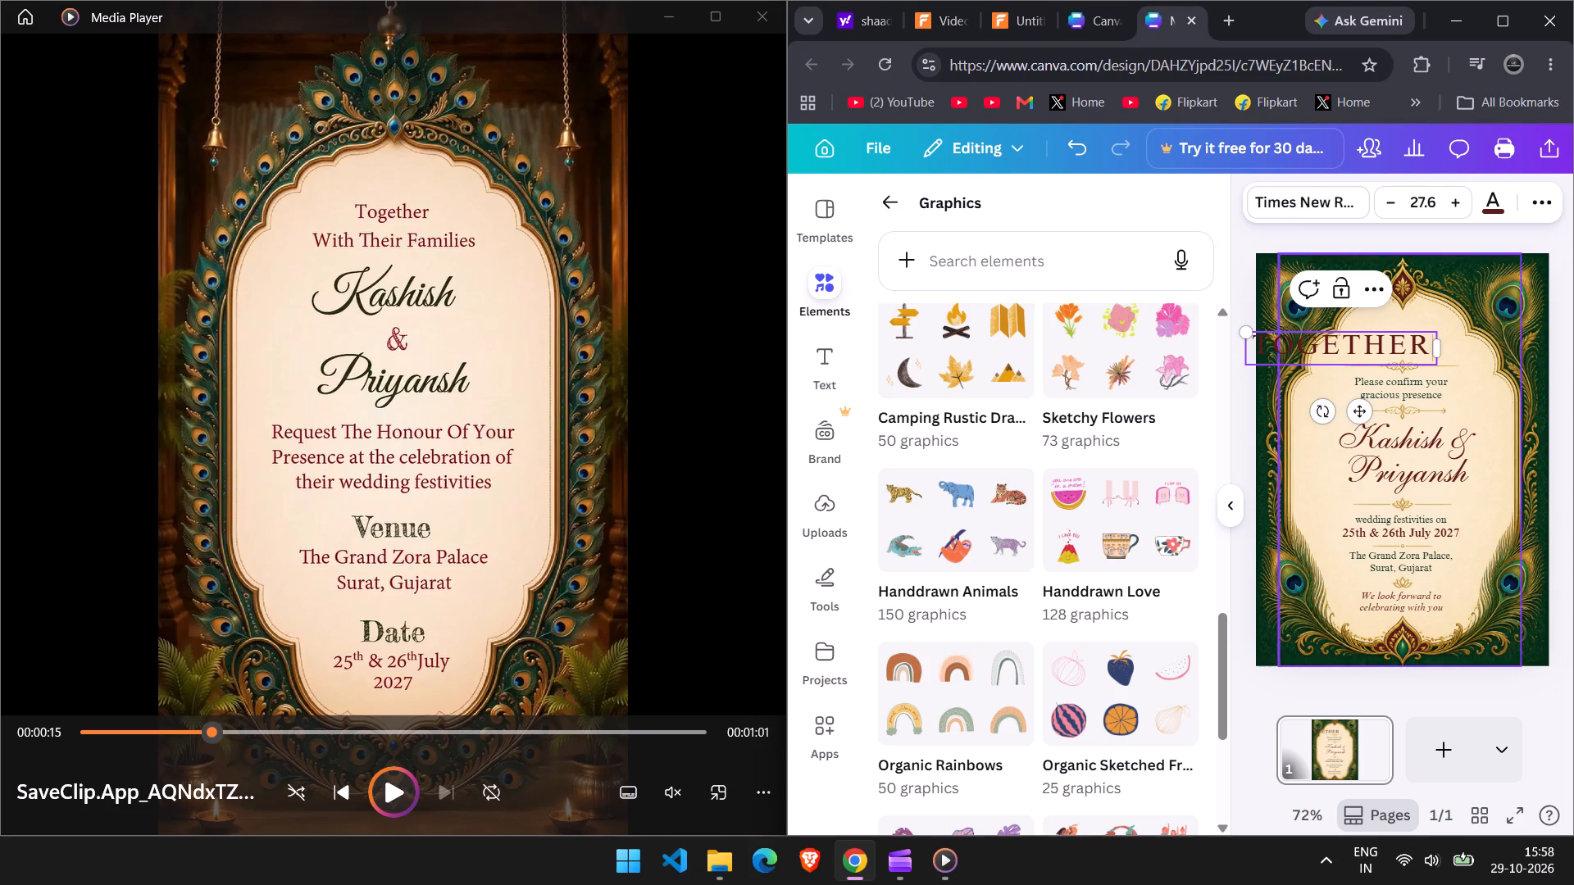
Move the TOGETHER heading so that it sits centred near the top of the card's arched frame.
drag(1392, 330, 1459, 320)
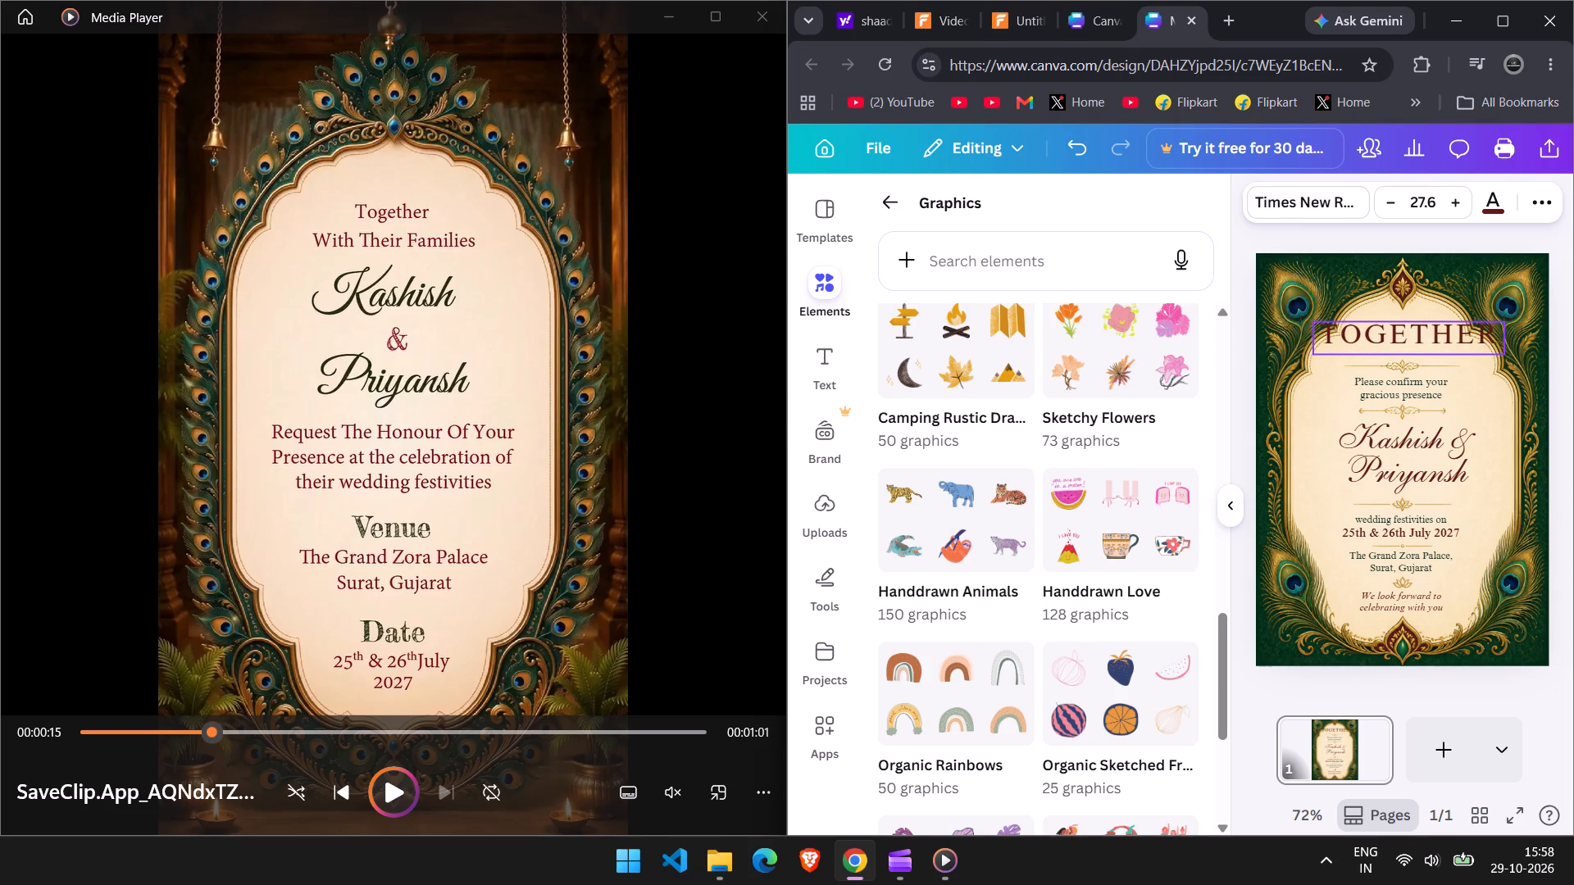
drag(1459, 320, 1463, 322)
click(1463, 322)
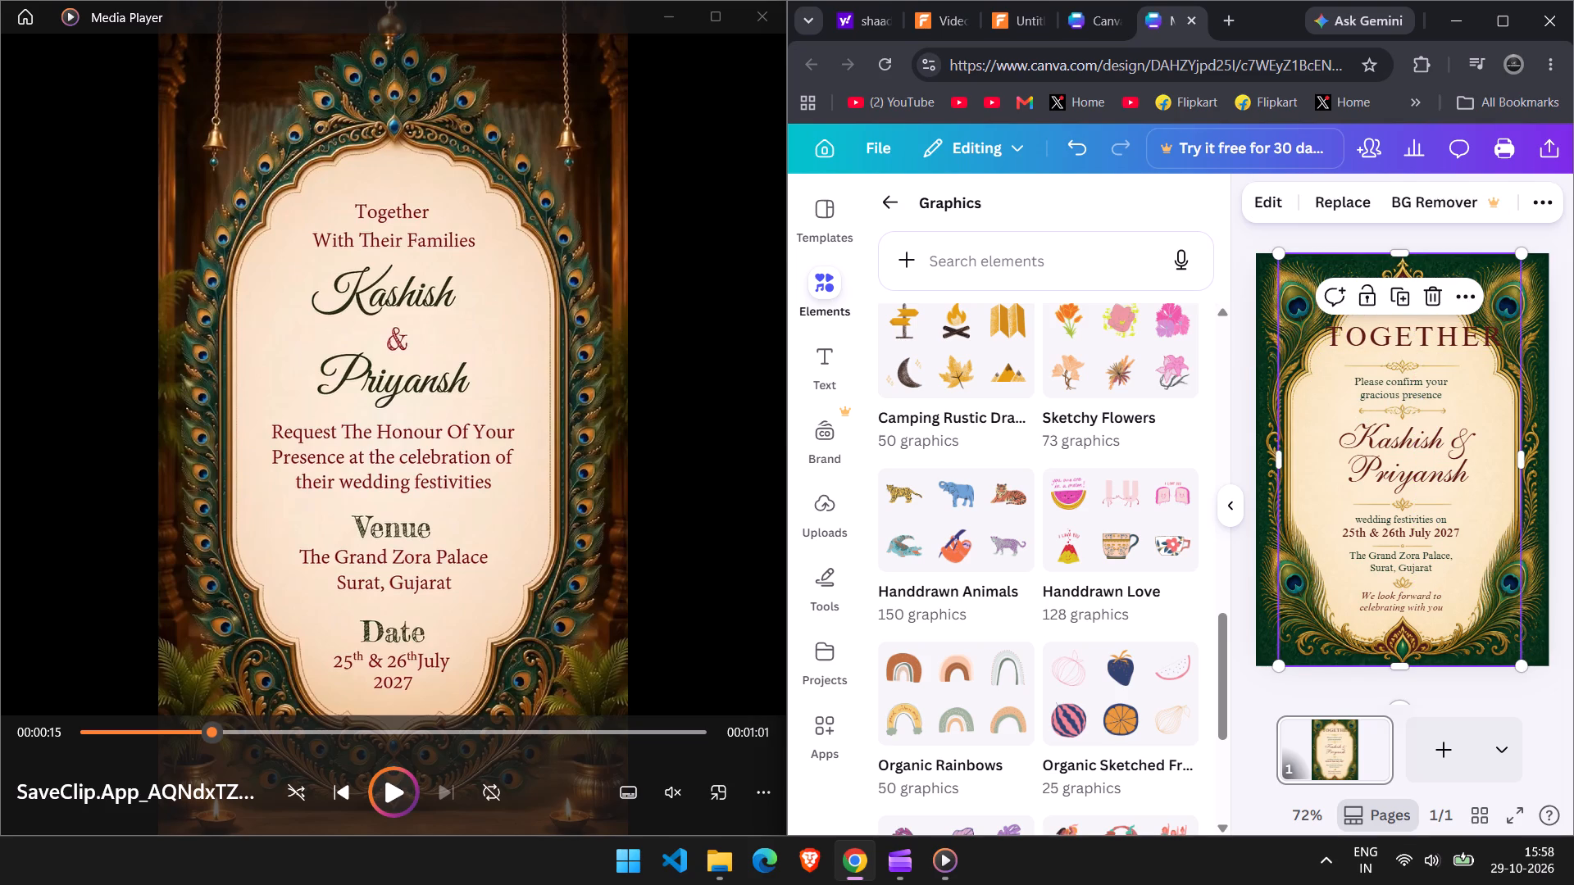
click(1460, 332)
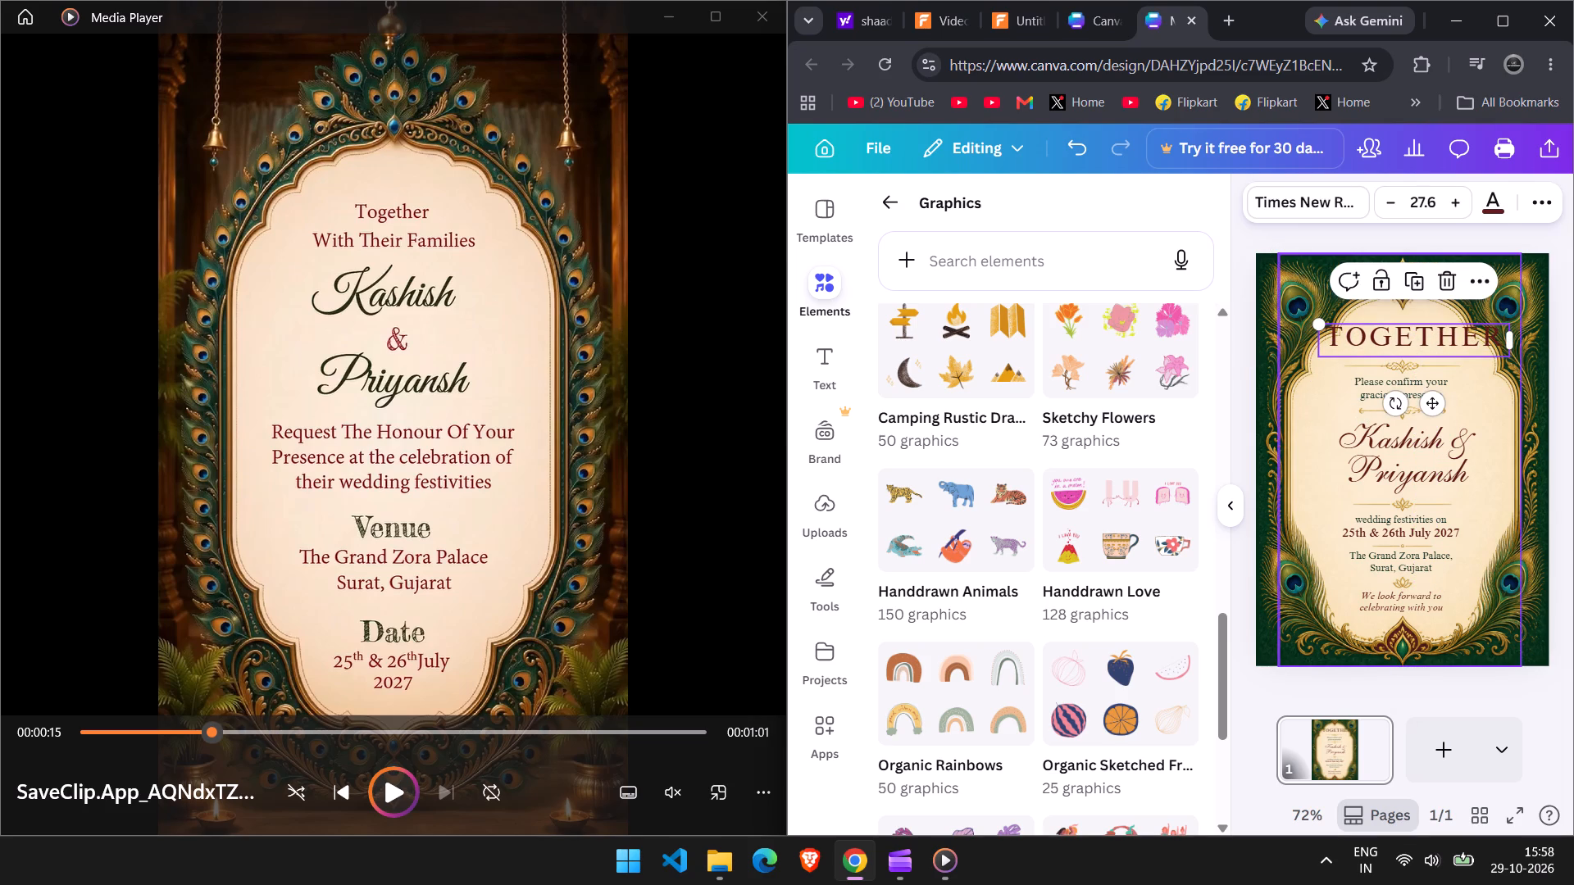
click(1441, 315)
drag(1443, 326, 1440, 324)
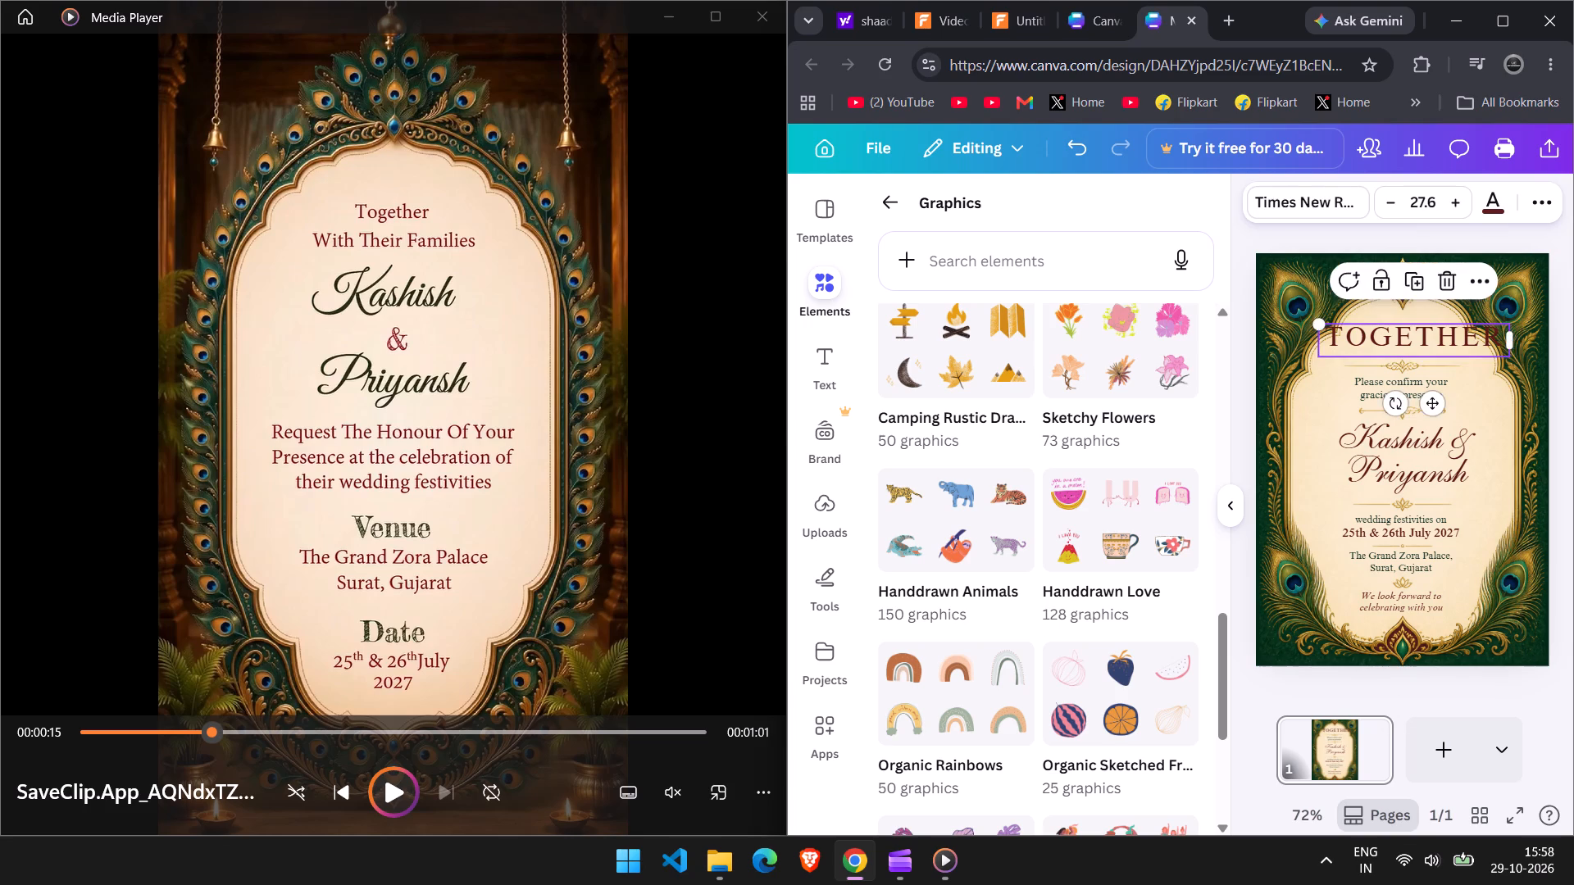
drag(1440, 324, 1434, 324)
Reduce the TOGETHER heading's font size to 15.6.
click(1431, 336)
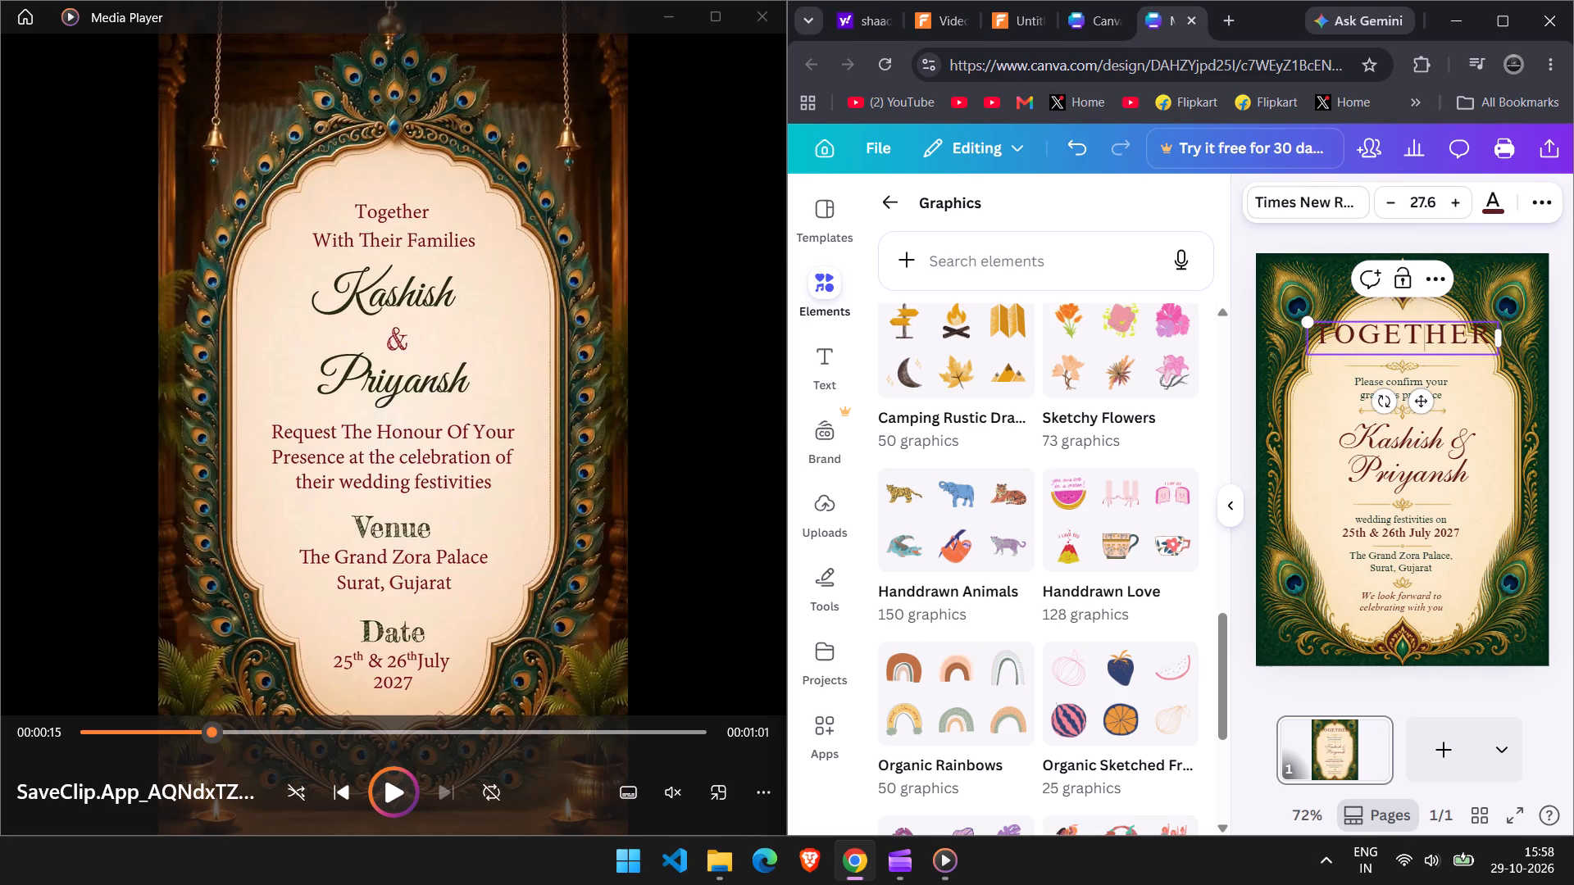
double_click(1431, 336)
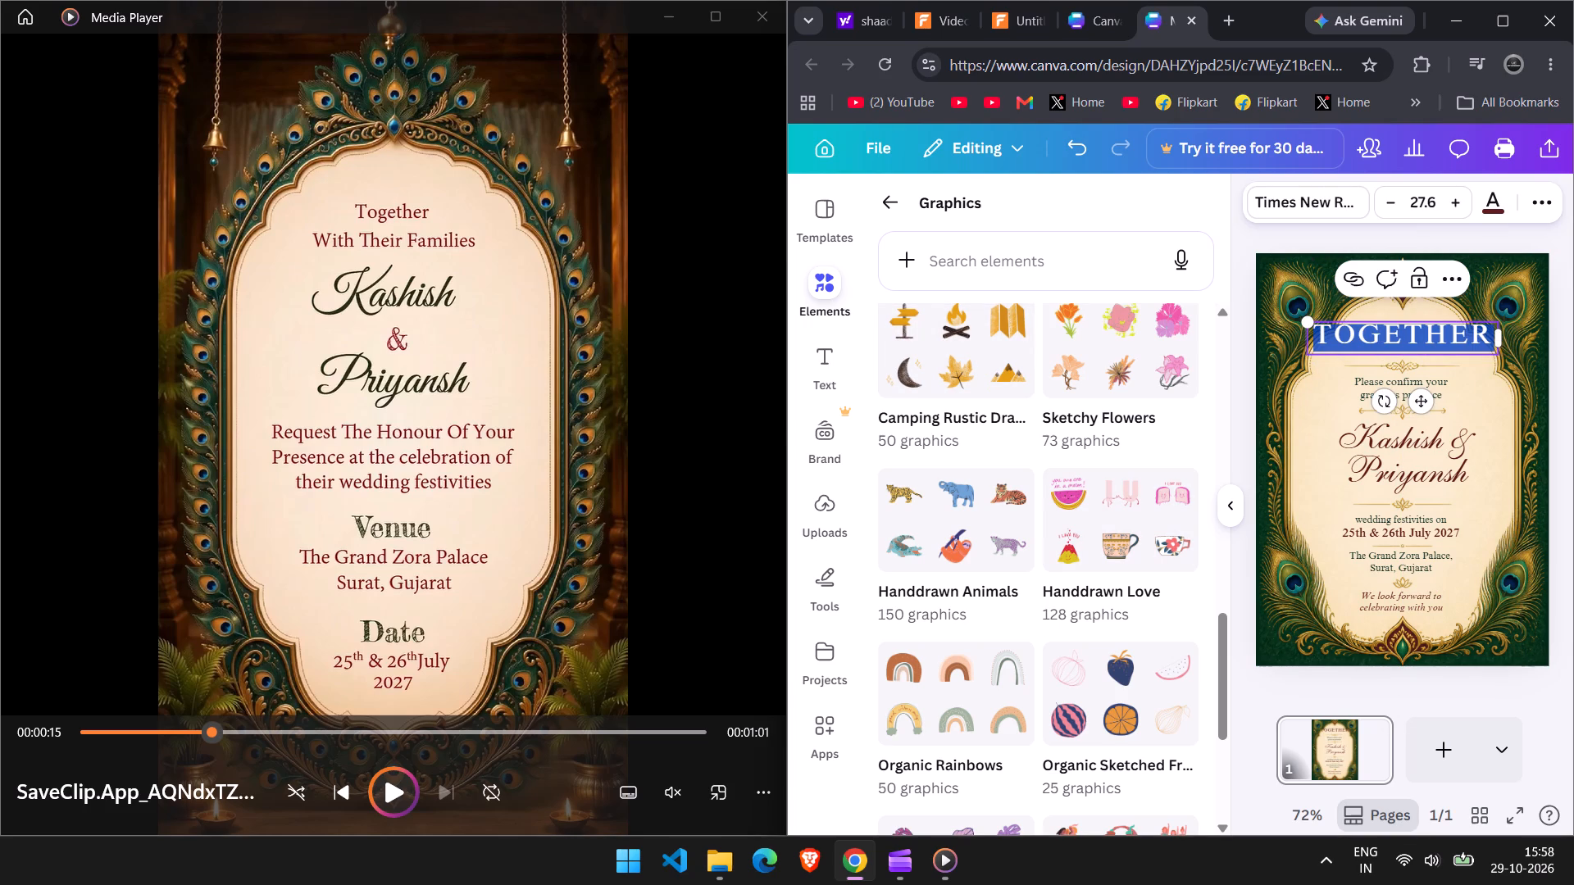
click(807, 305)
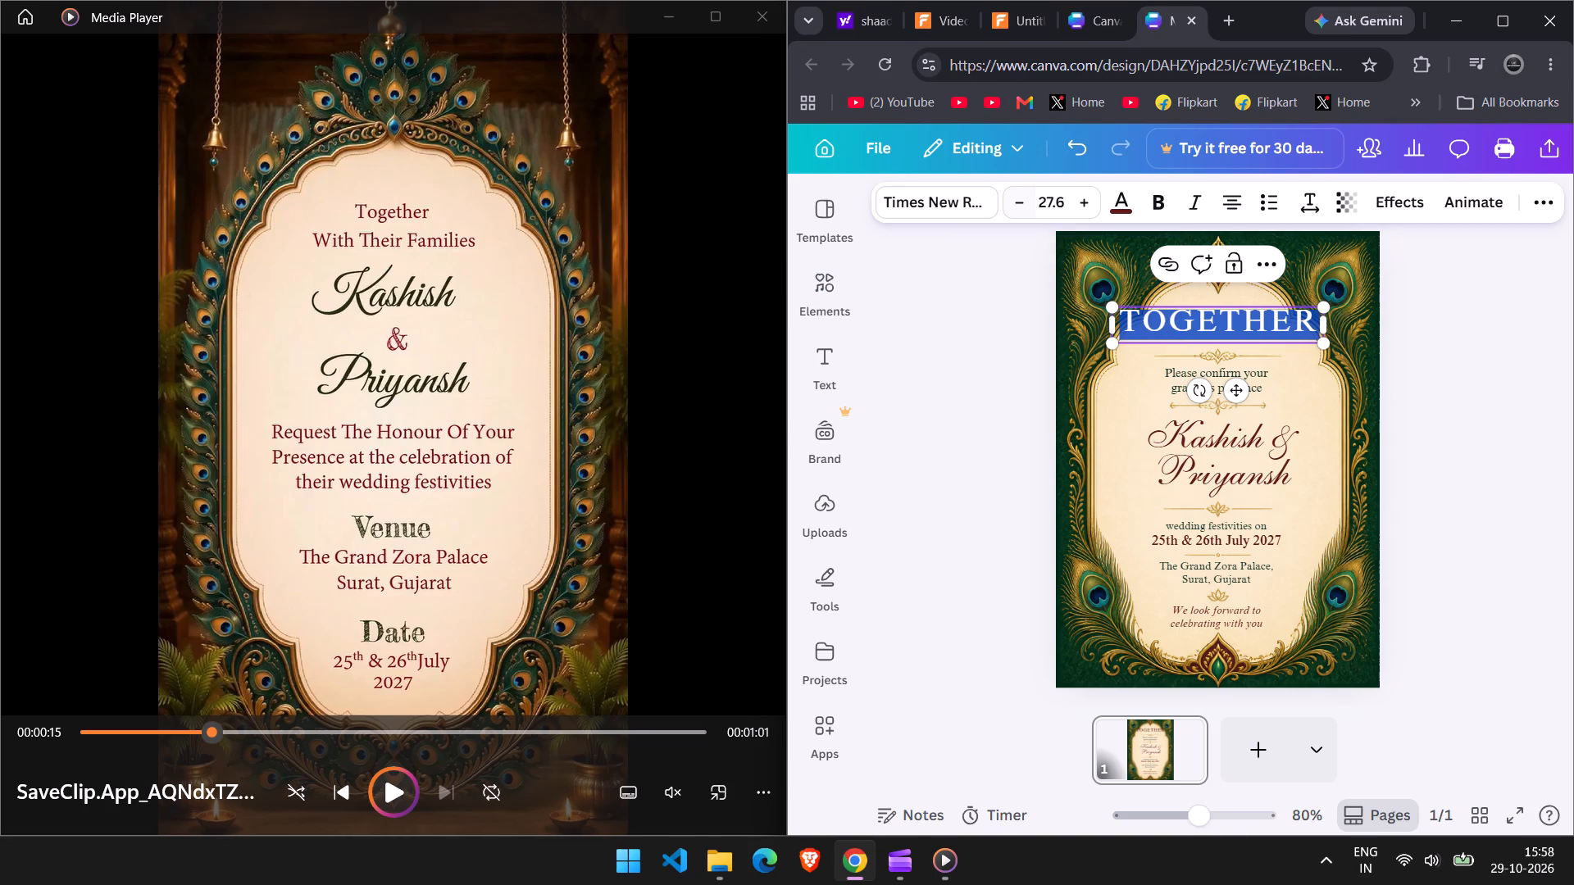
triple_click(1017, 203)
triple_click(1017, 203)
triple_click(1017, 203)
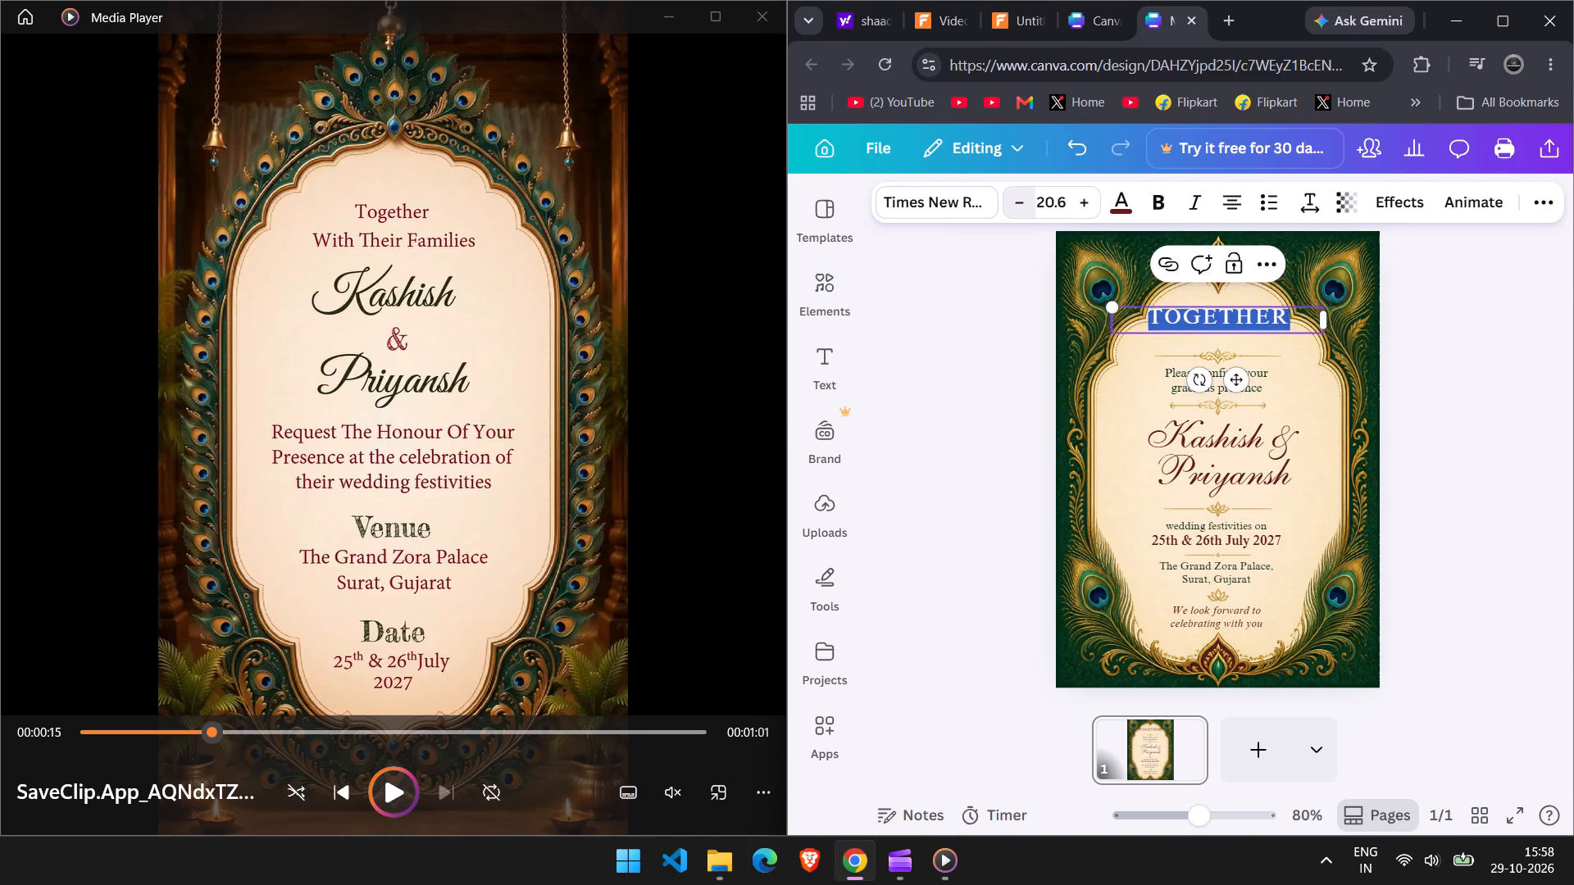
click(1017, 203)
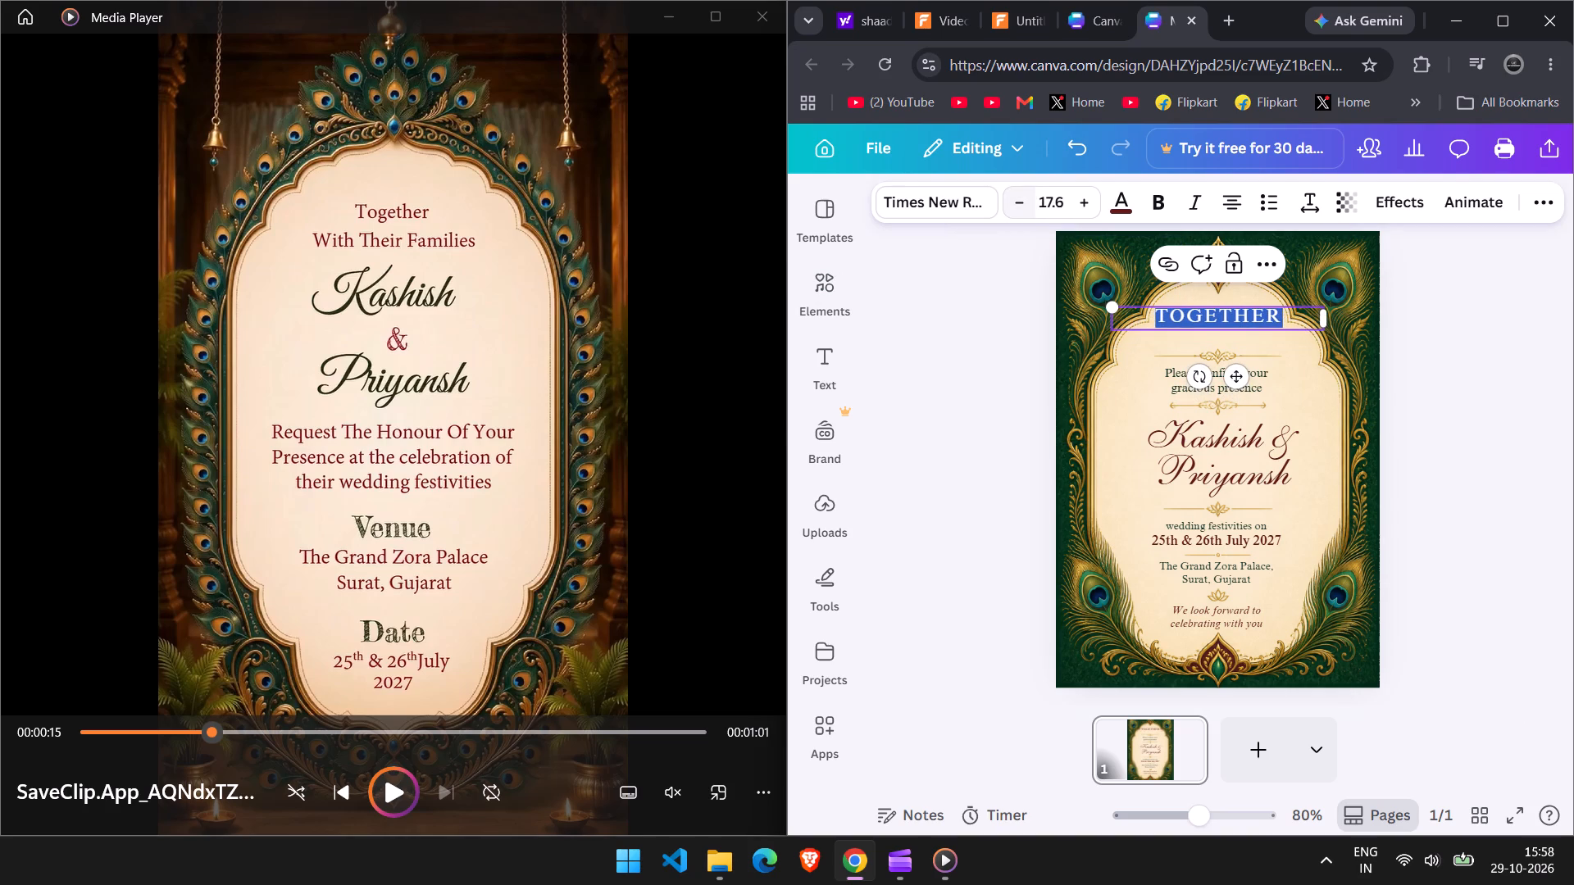
click(1017, 203)
click(1017, 203)
Add the words "WITH THEIR FAMILIES" on a new line below TOGETHER in the heading.
click(1282, 316)
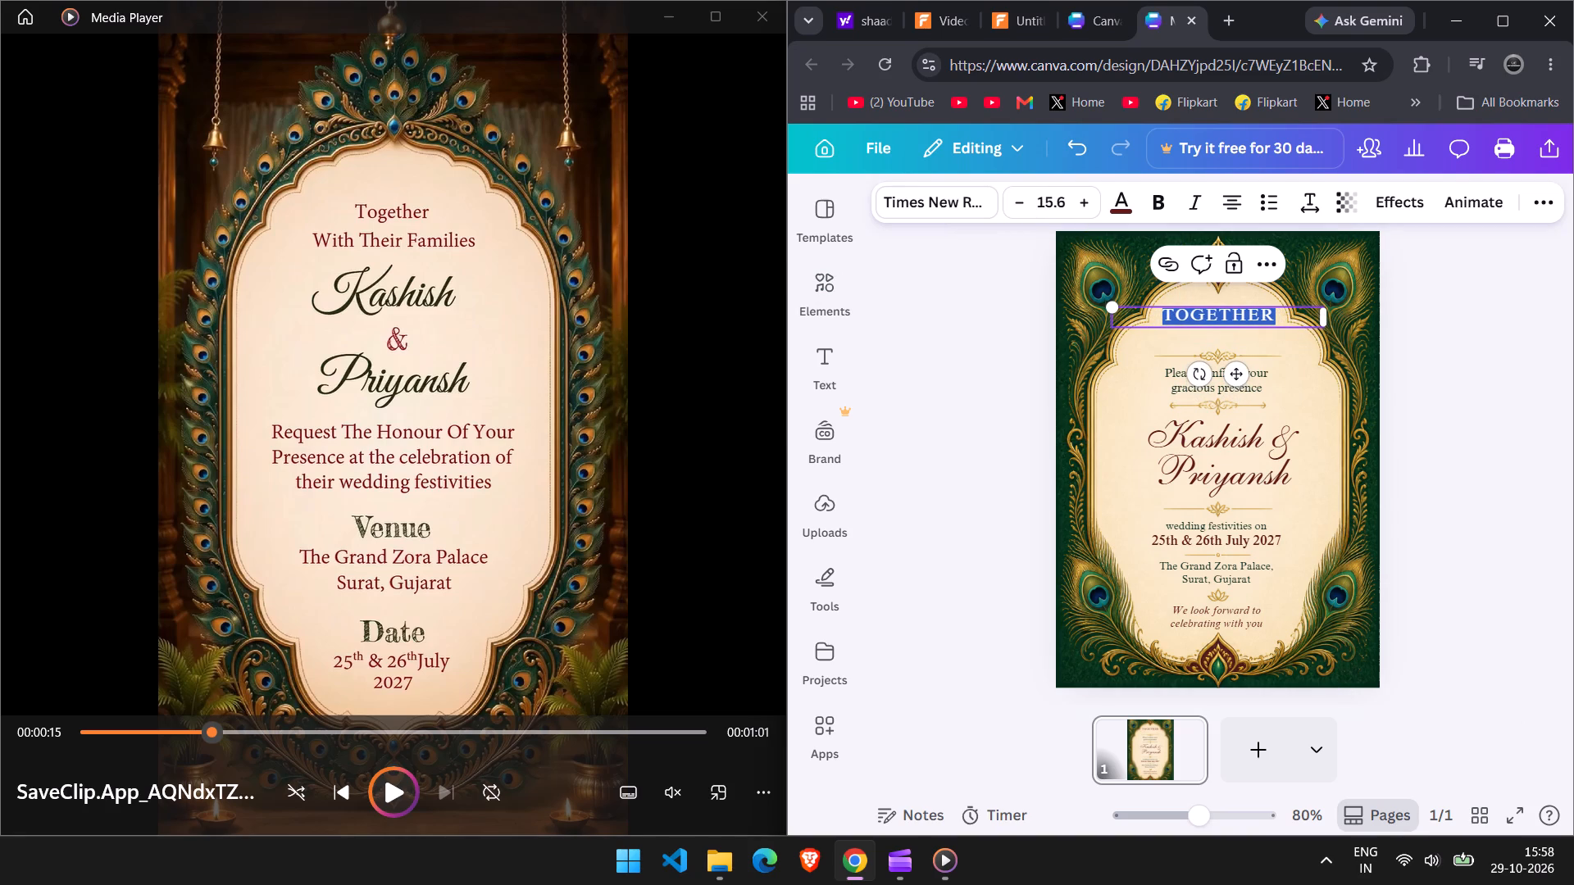
key(Return)
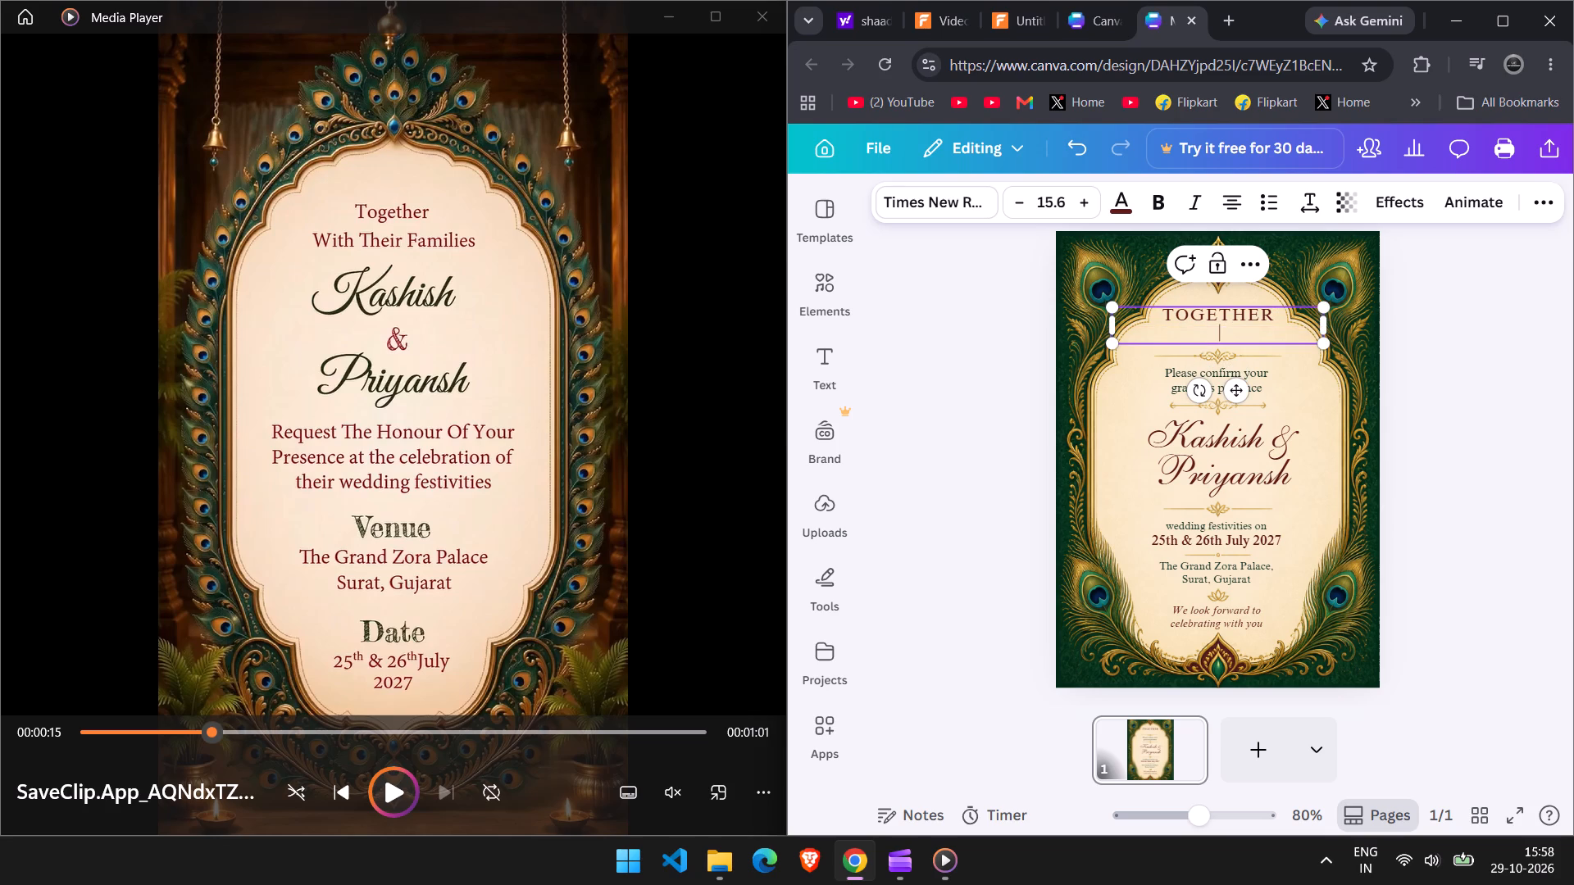
text(wiht)
key(BackSpace)
key(BackSpace)
key(t)
text(h)
key(space)
text(their)
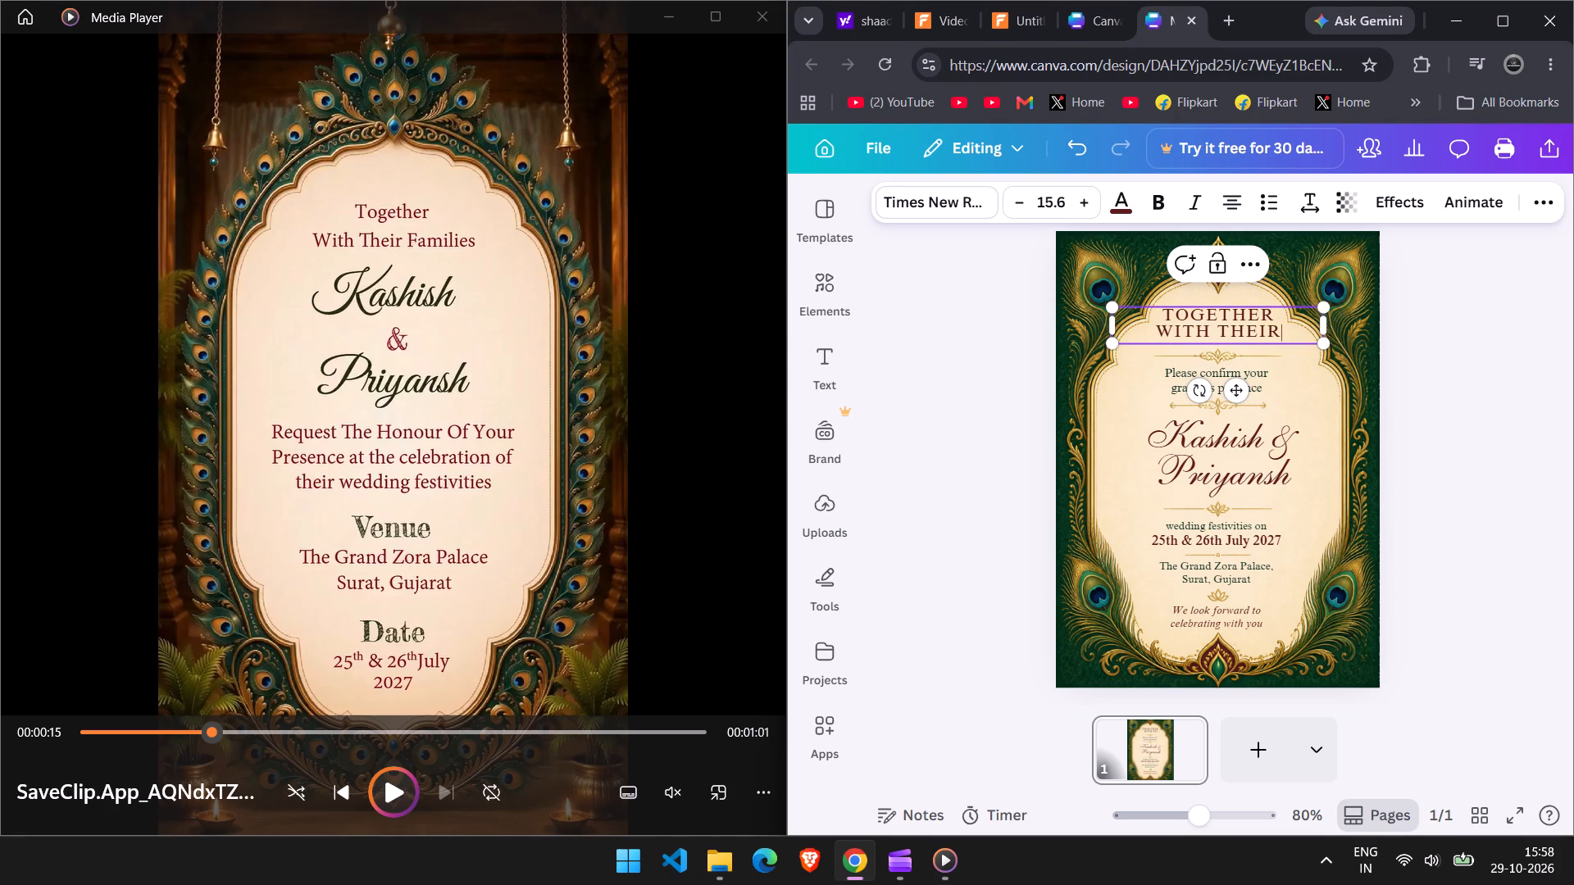
key(space)
text(famil)
text(ies)
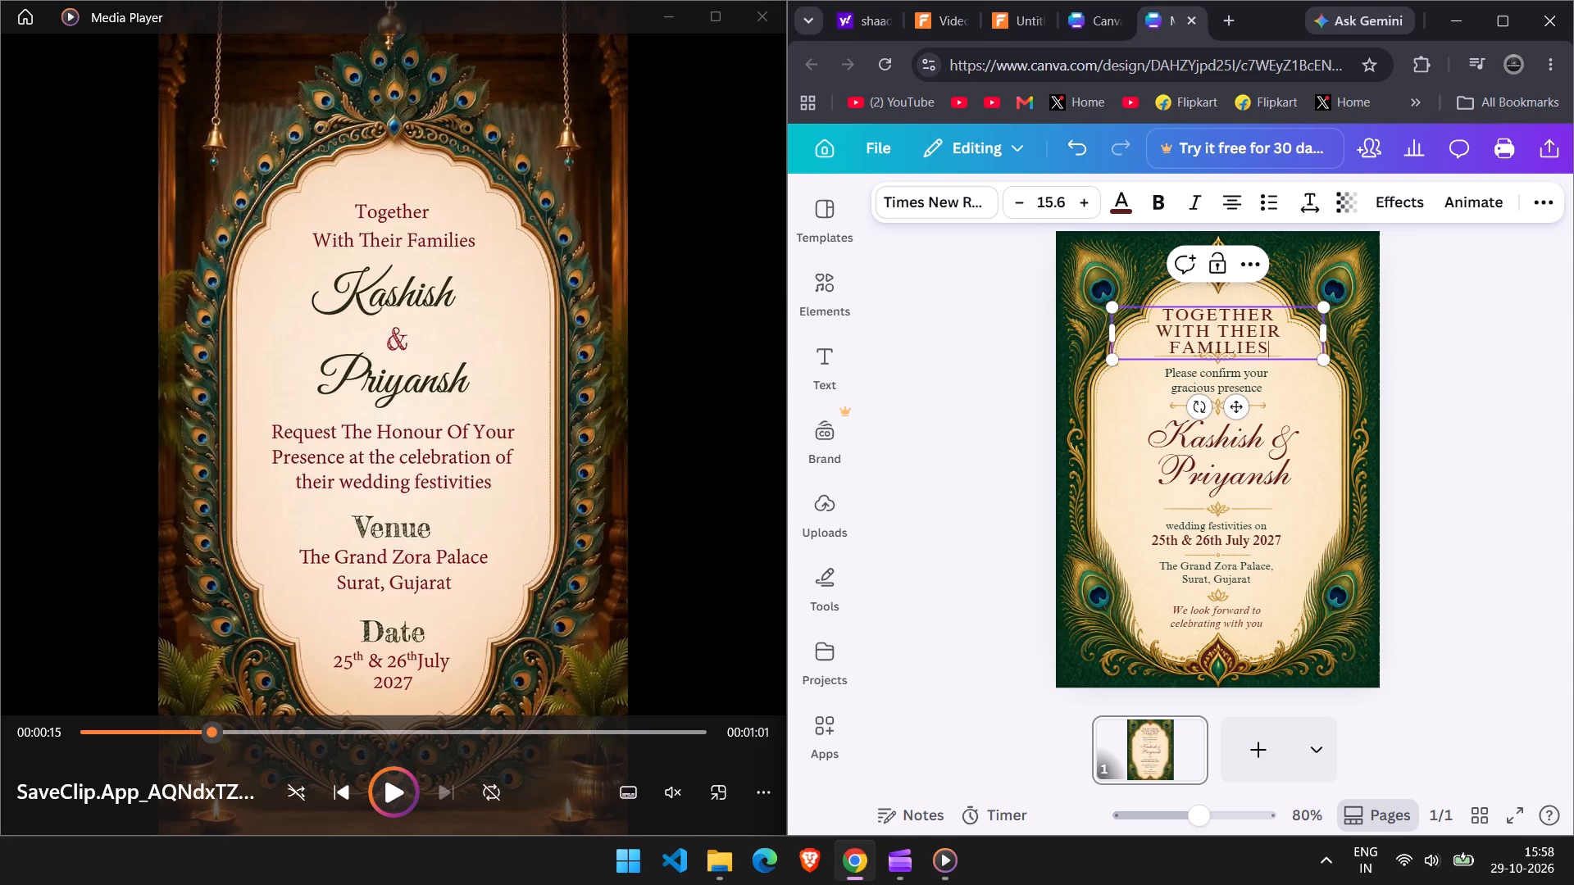
Reduce the font size of the whole TOGETHER WITH THEIR FAMILIES heading to 8.6.
drag(1163, 319, 1285, 350)
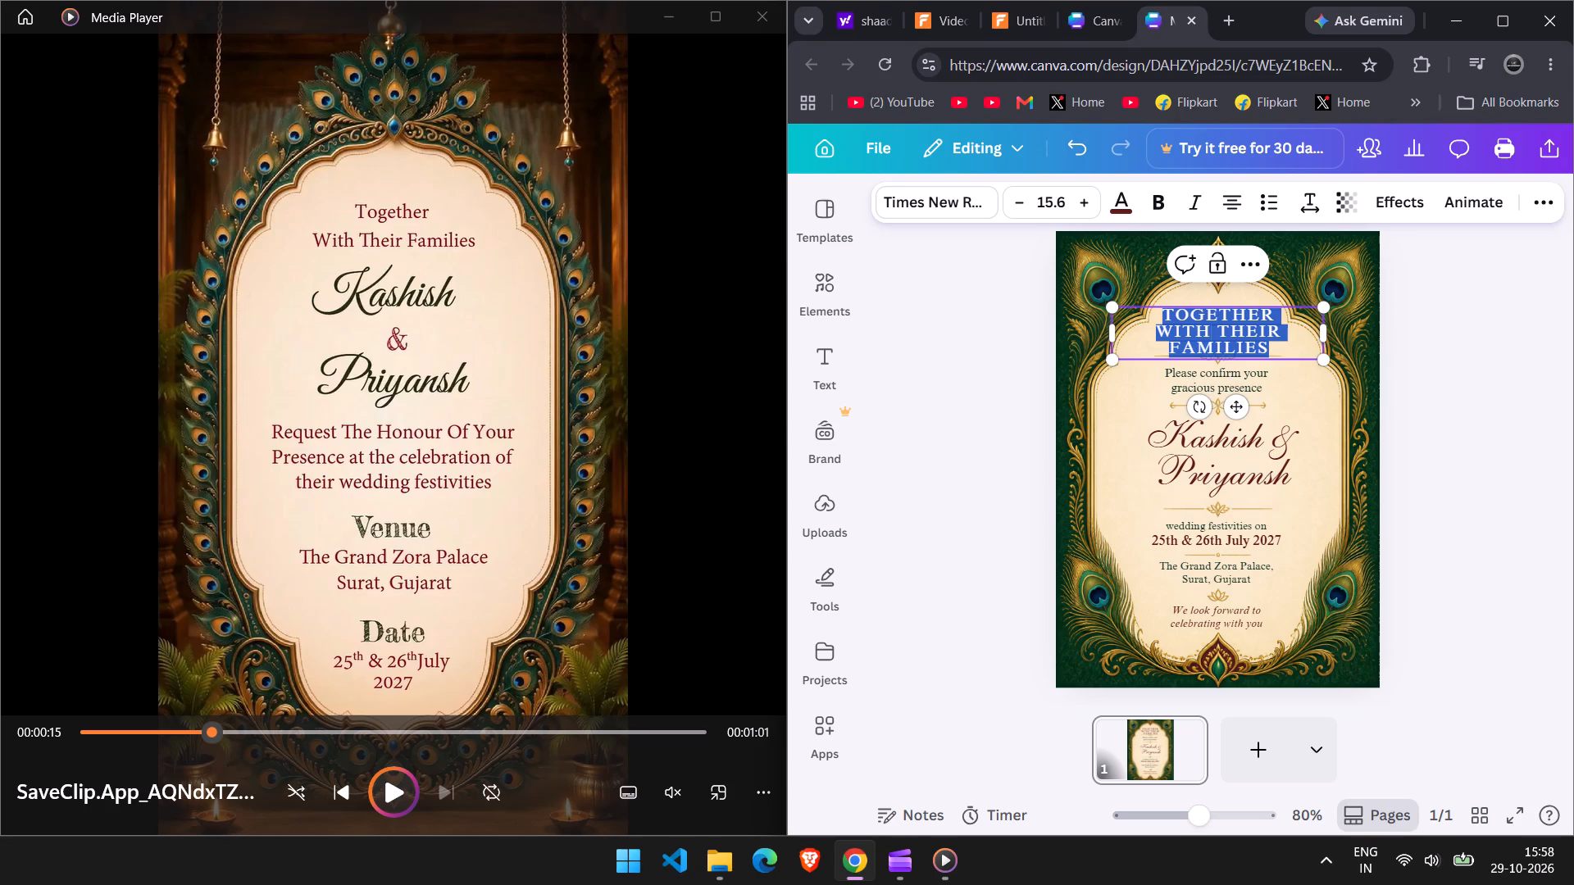
drag(1285, 350, 1285, 351)
triple_click(1021, 194)
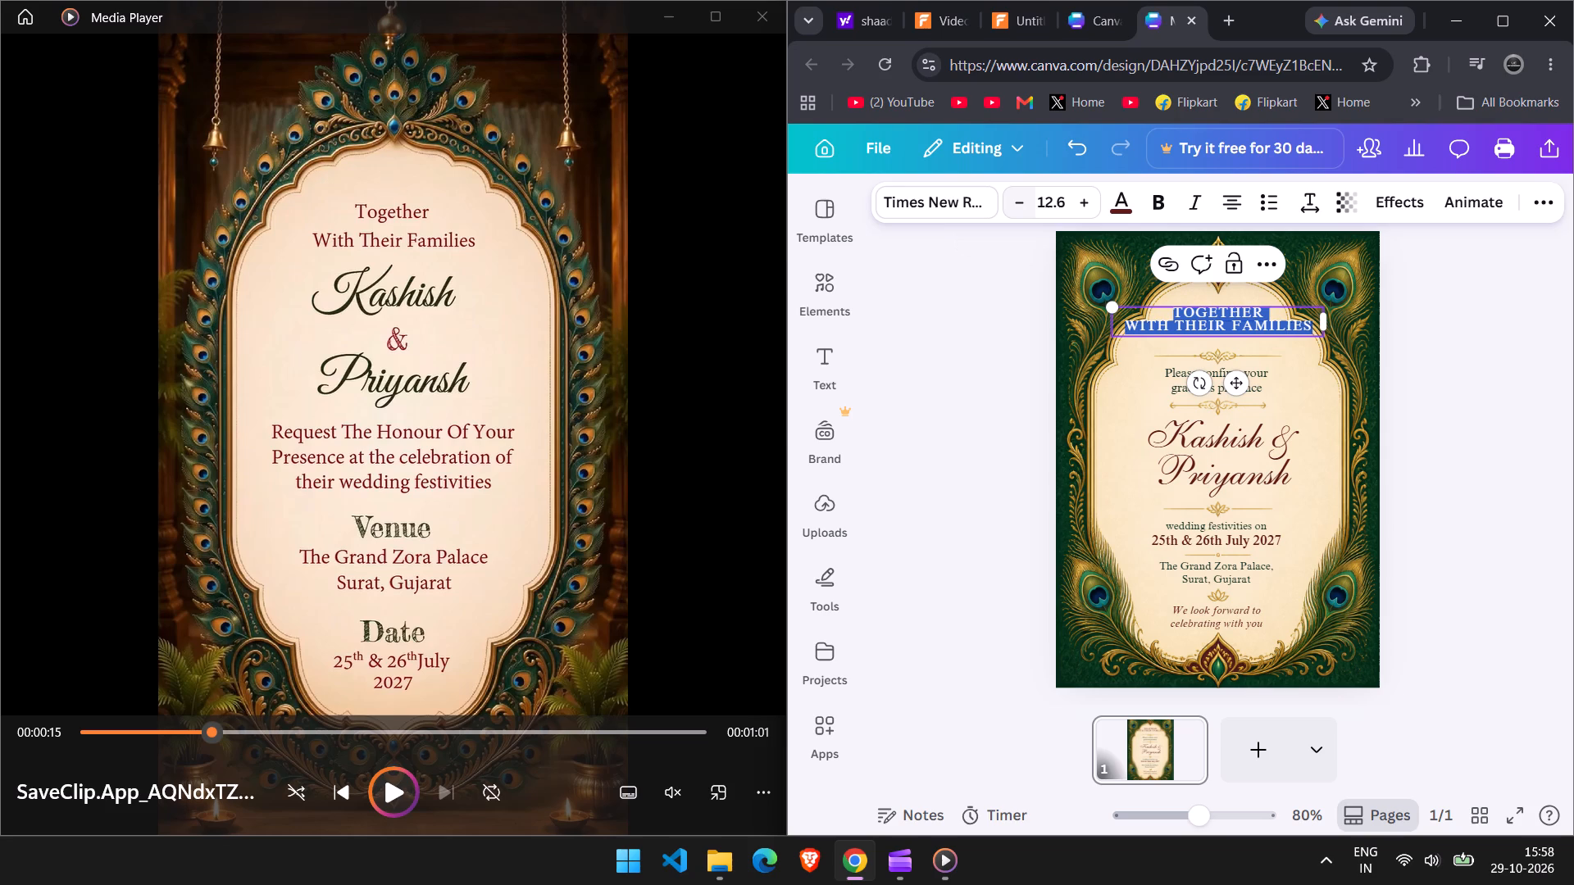
triple_click(1023, 201)
click(1023, 201)
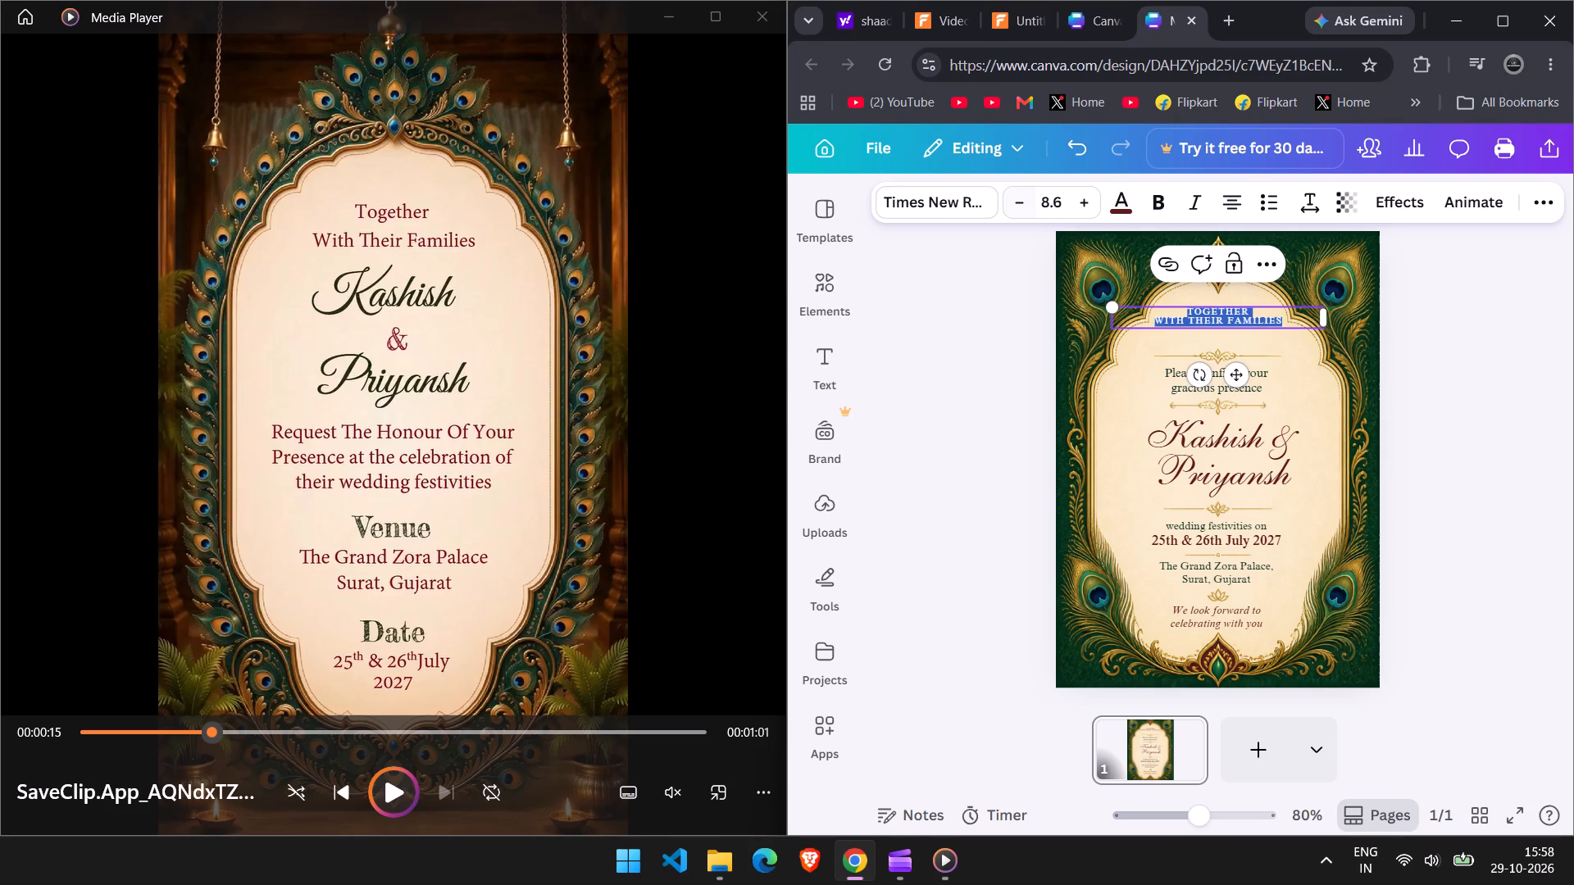
Browse the document, recommended and popular fonts available for the heading text.
click(963, 198)
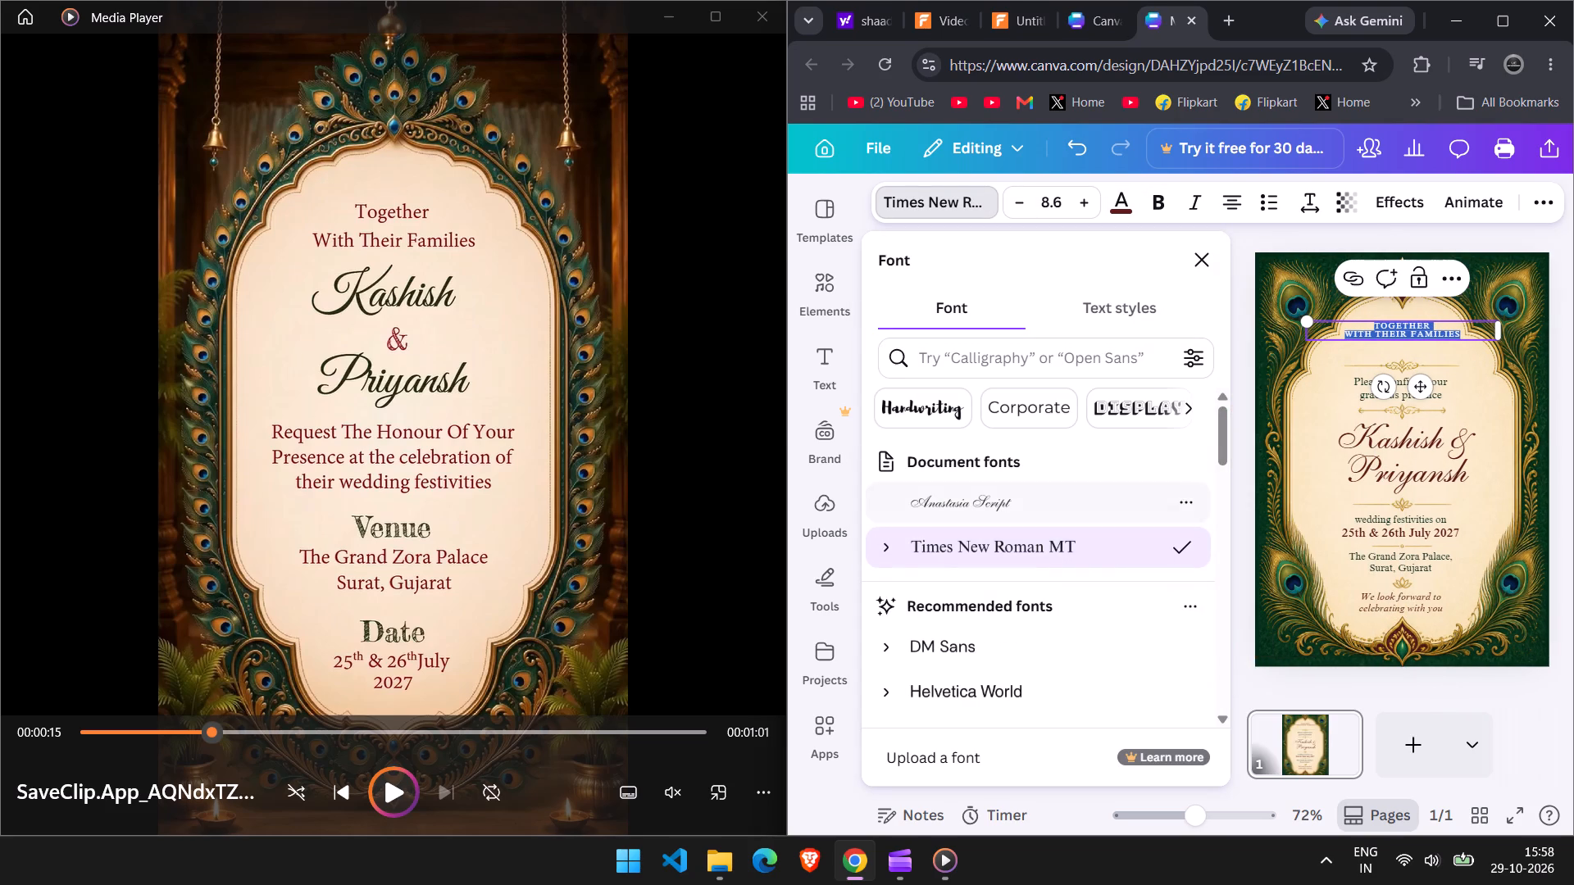
scroll(996, 651, down, 4)
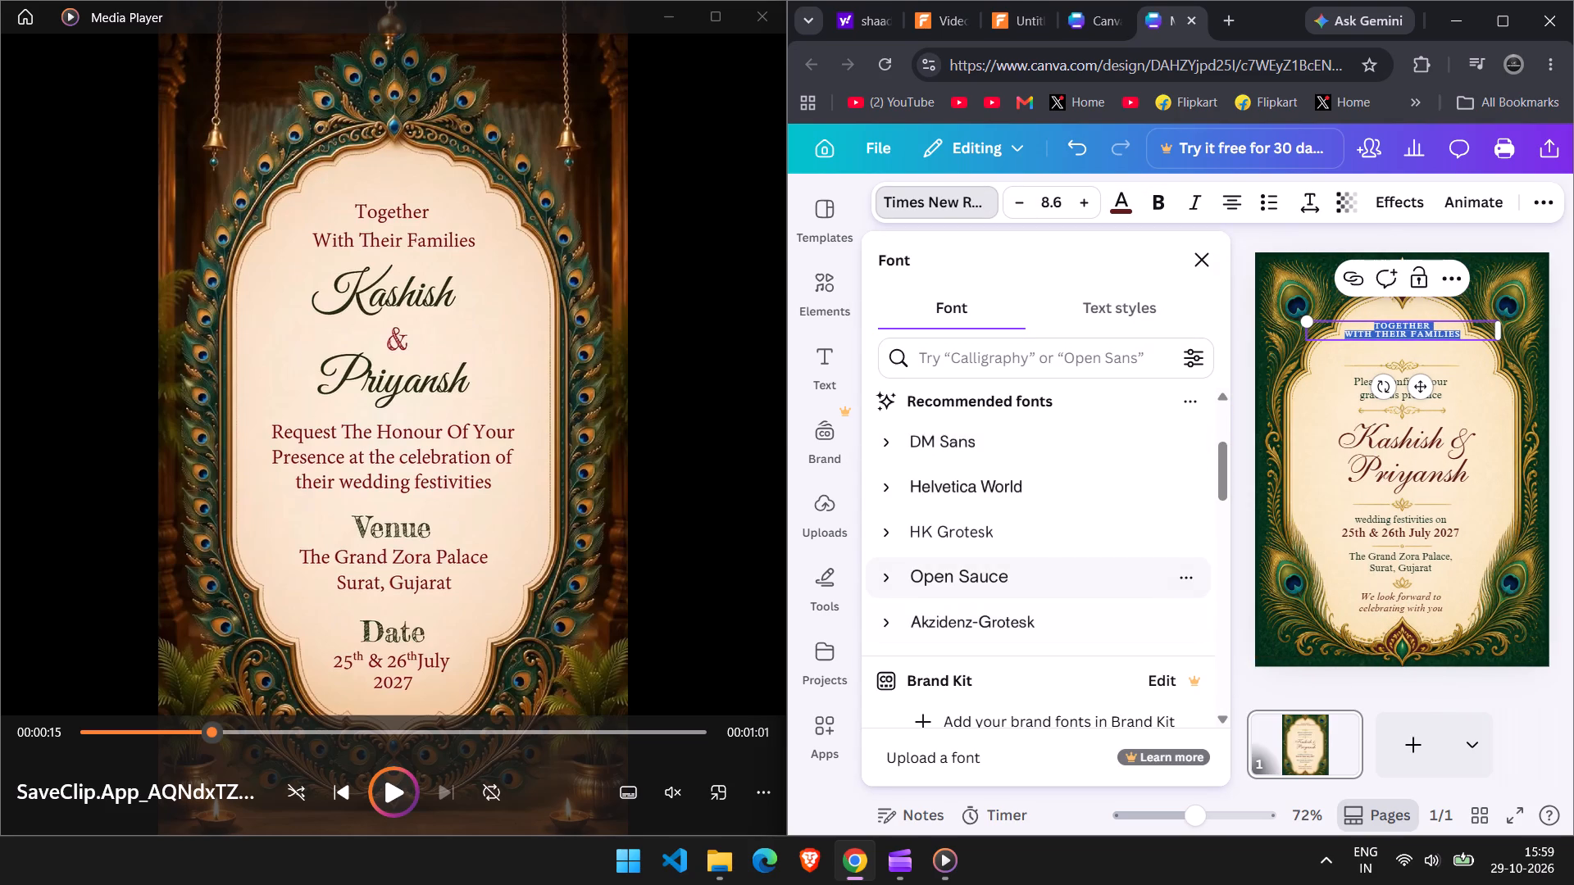
scroll(994, 543, down, 1)
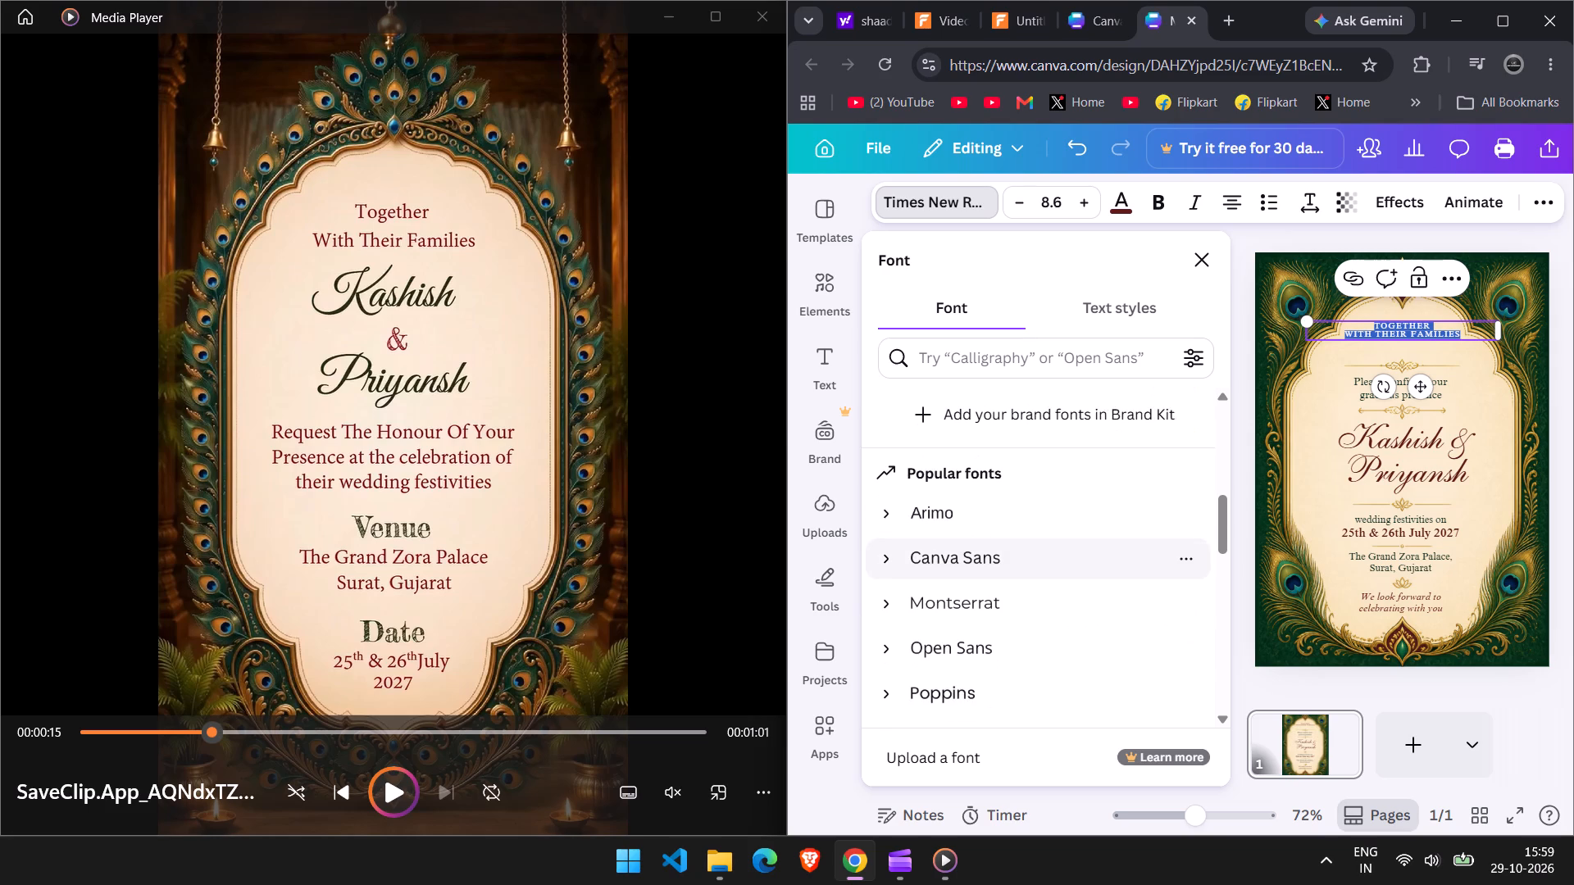
scroll(1049, 508, up, 6)
click(1241, 379)
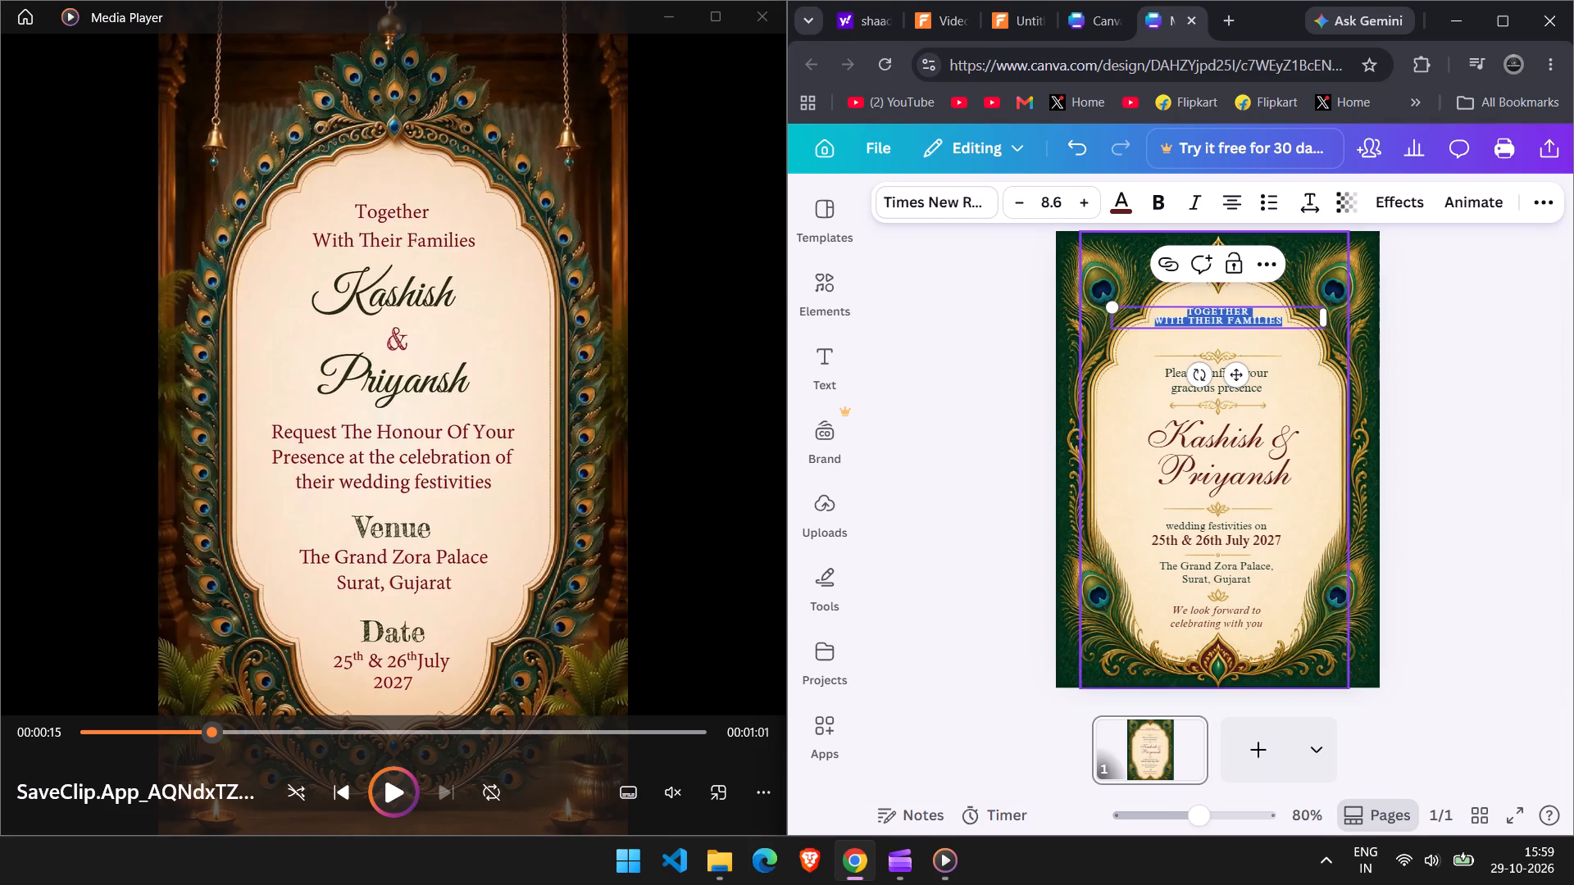
click(1417, 355)
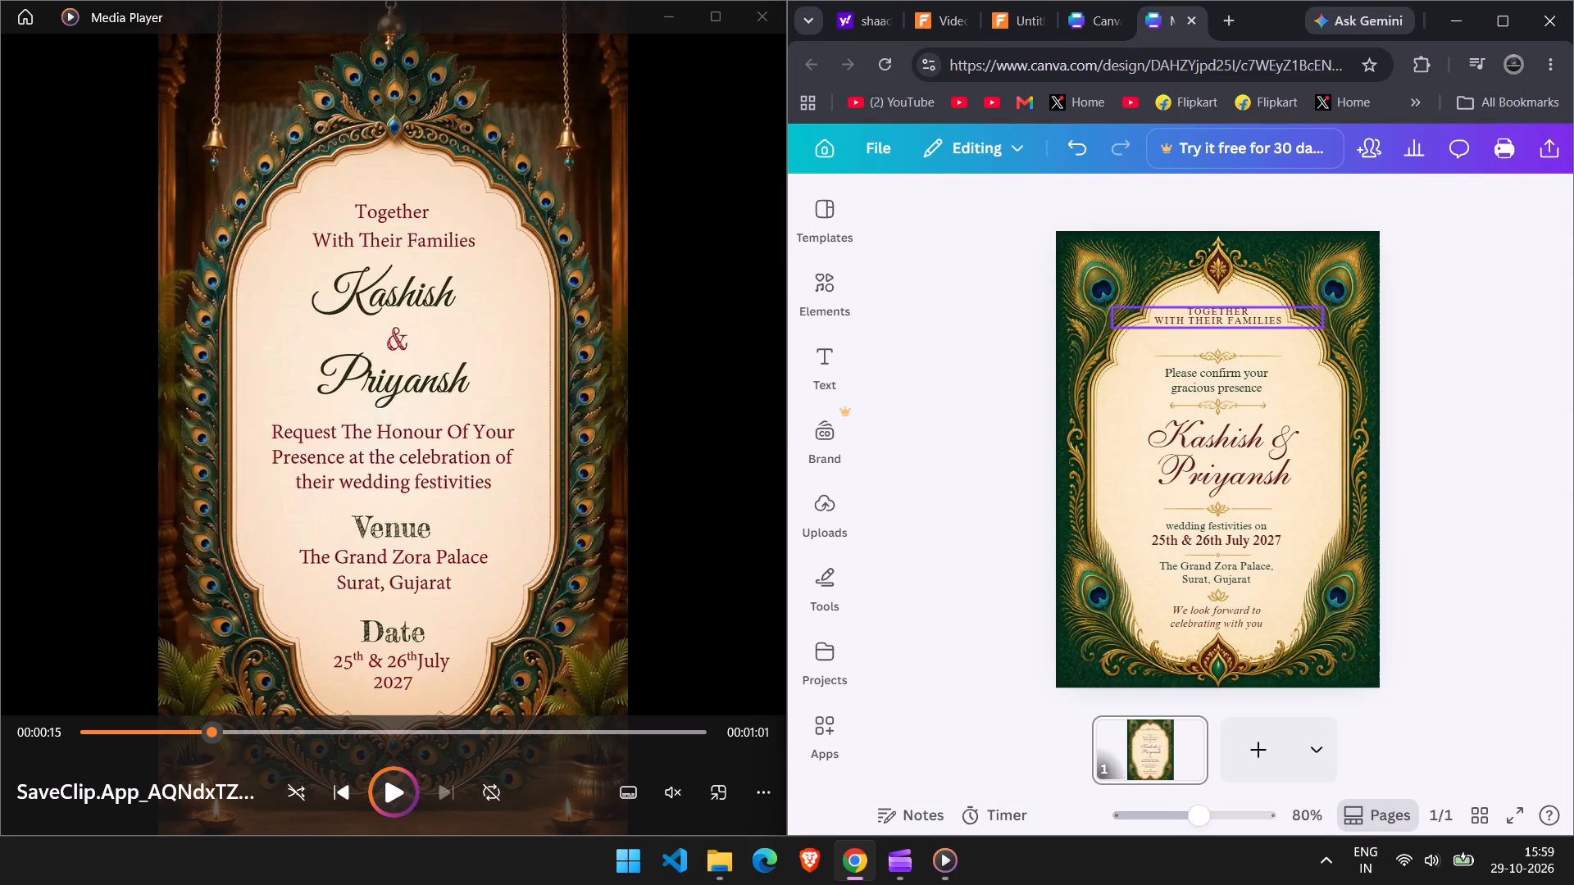
Move the TOGETHER WITH THEIR FAMILIES heading slightly down within the arched frame.
drag(1240, 311, 1238, 319)
click(1439, 349)
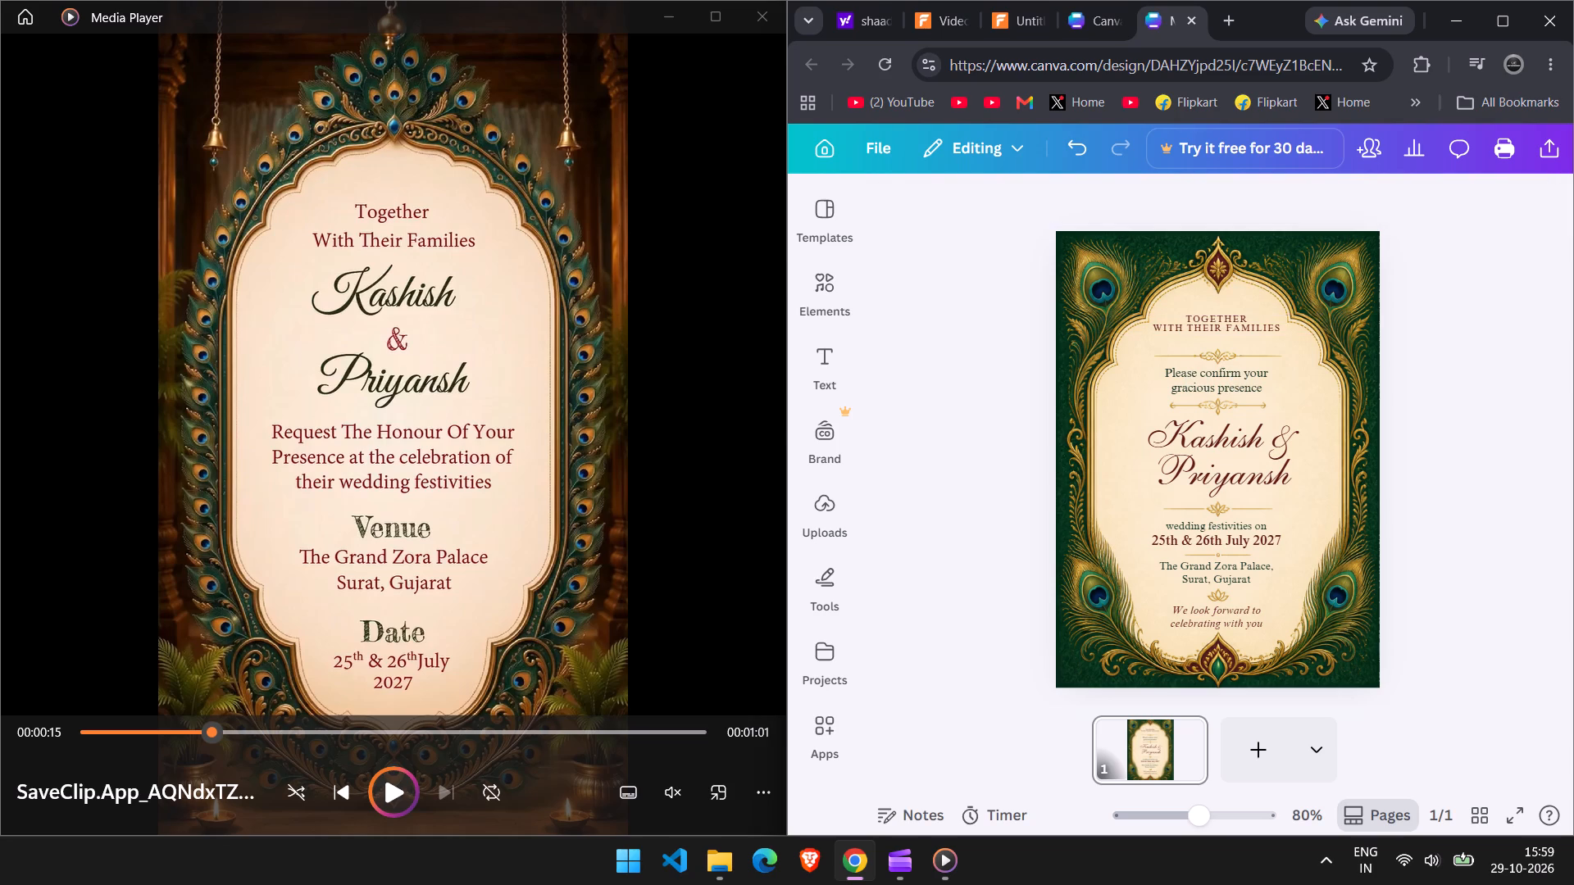
Move the gold ornamental divider up so that it sits closer beneath the TOGETHER WITH THEIR FAMILIES heading.
click(1249, 352)
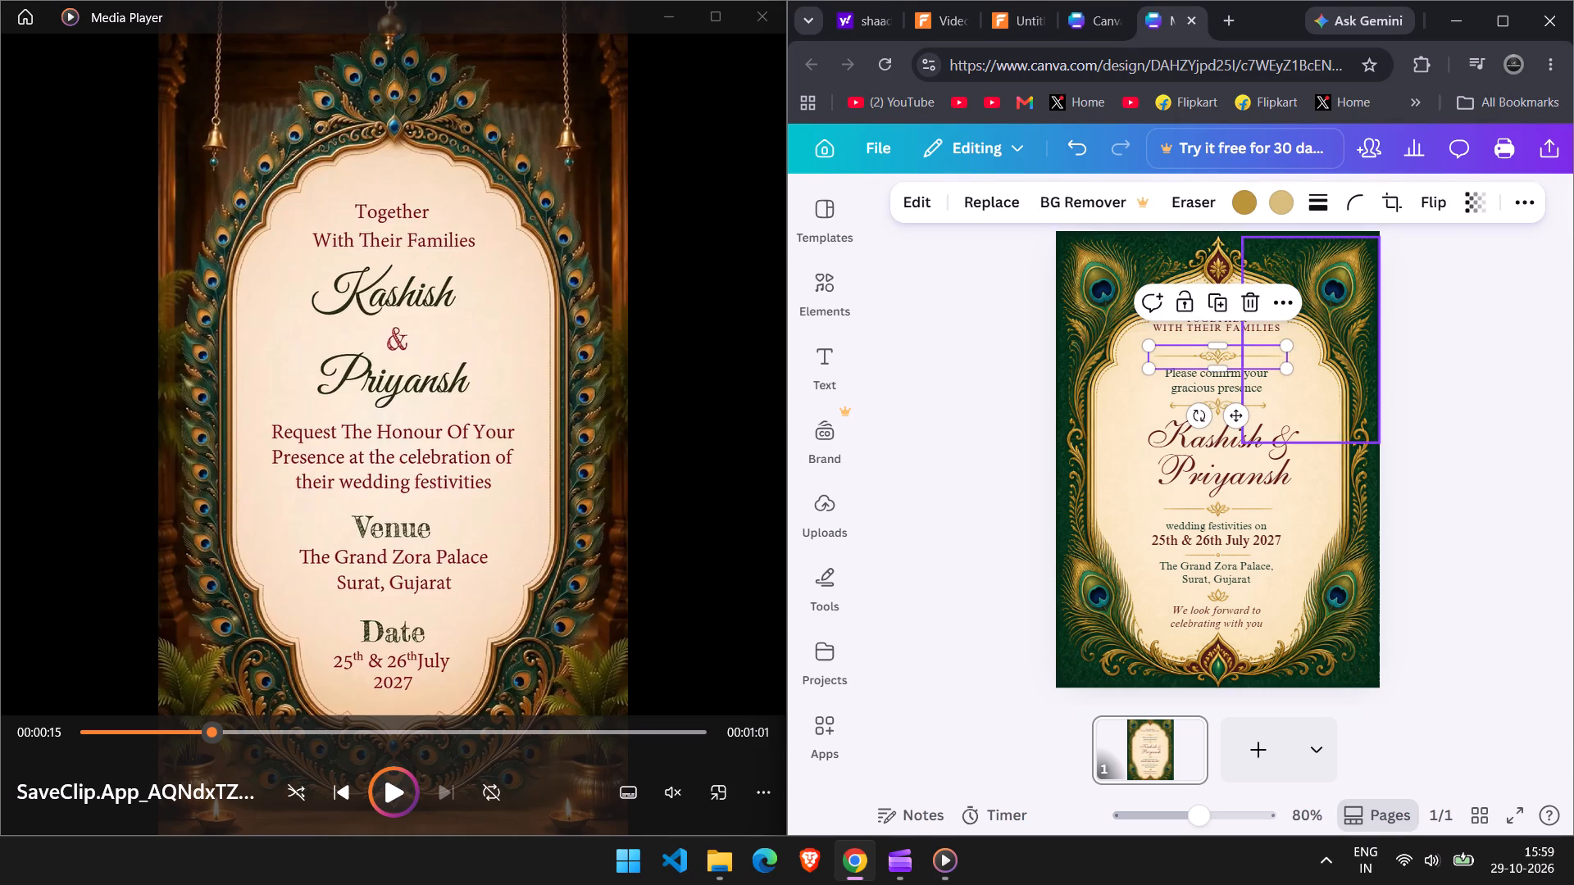
click(1435, 378)
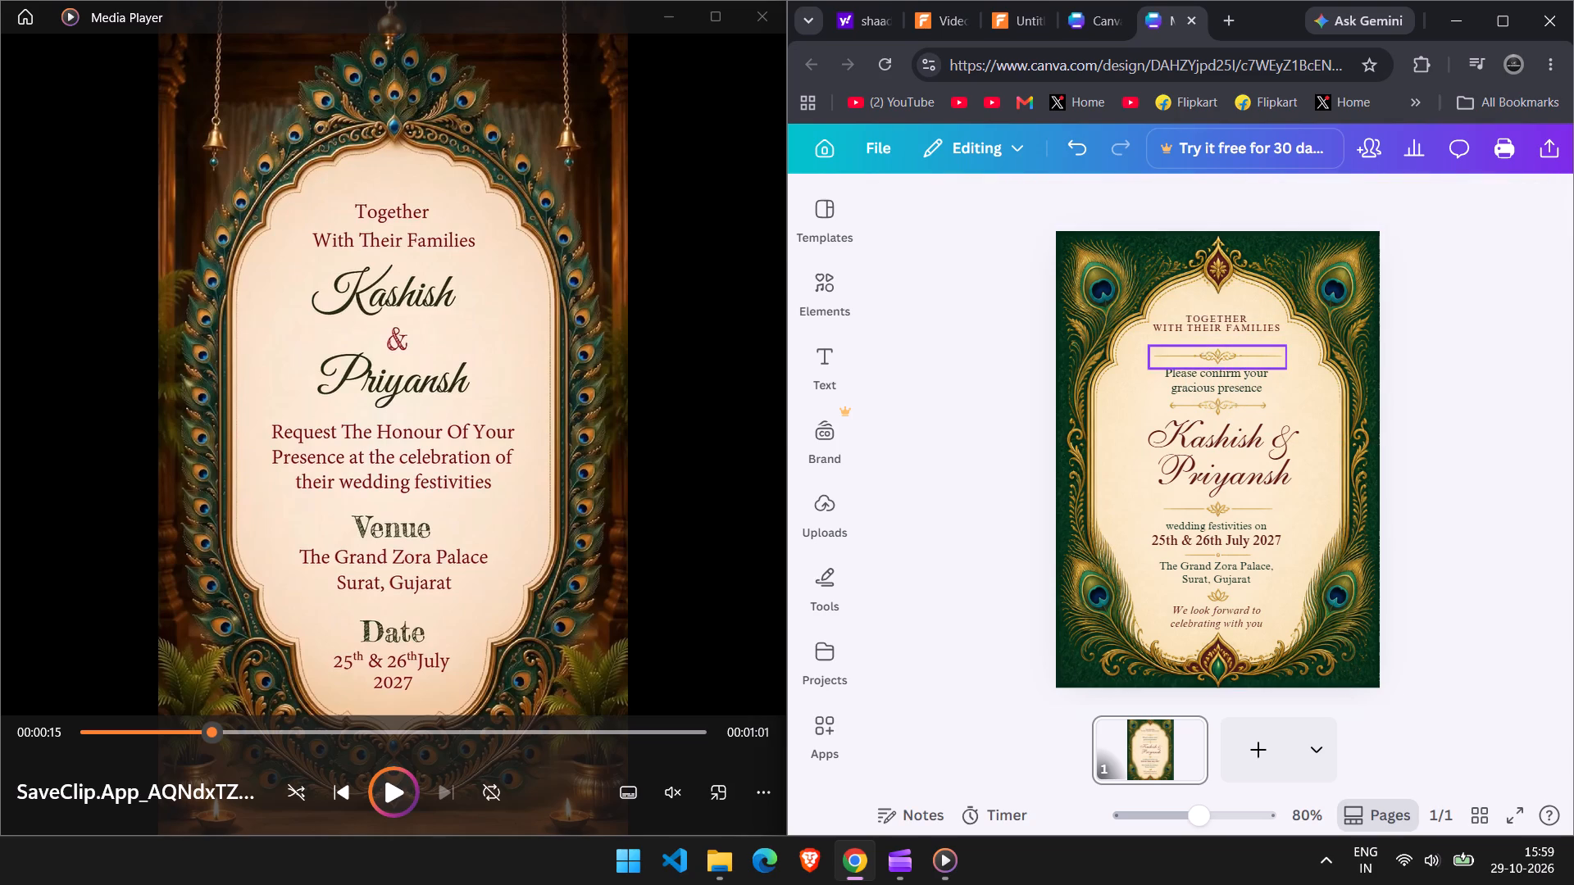
drag(1254, 360, 1254, 352)
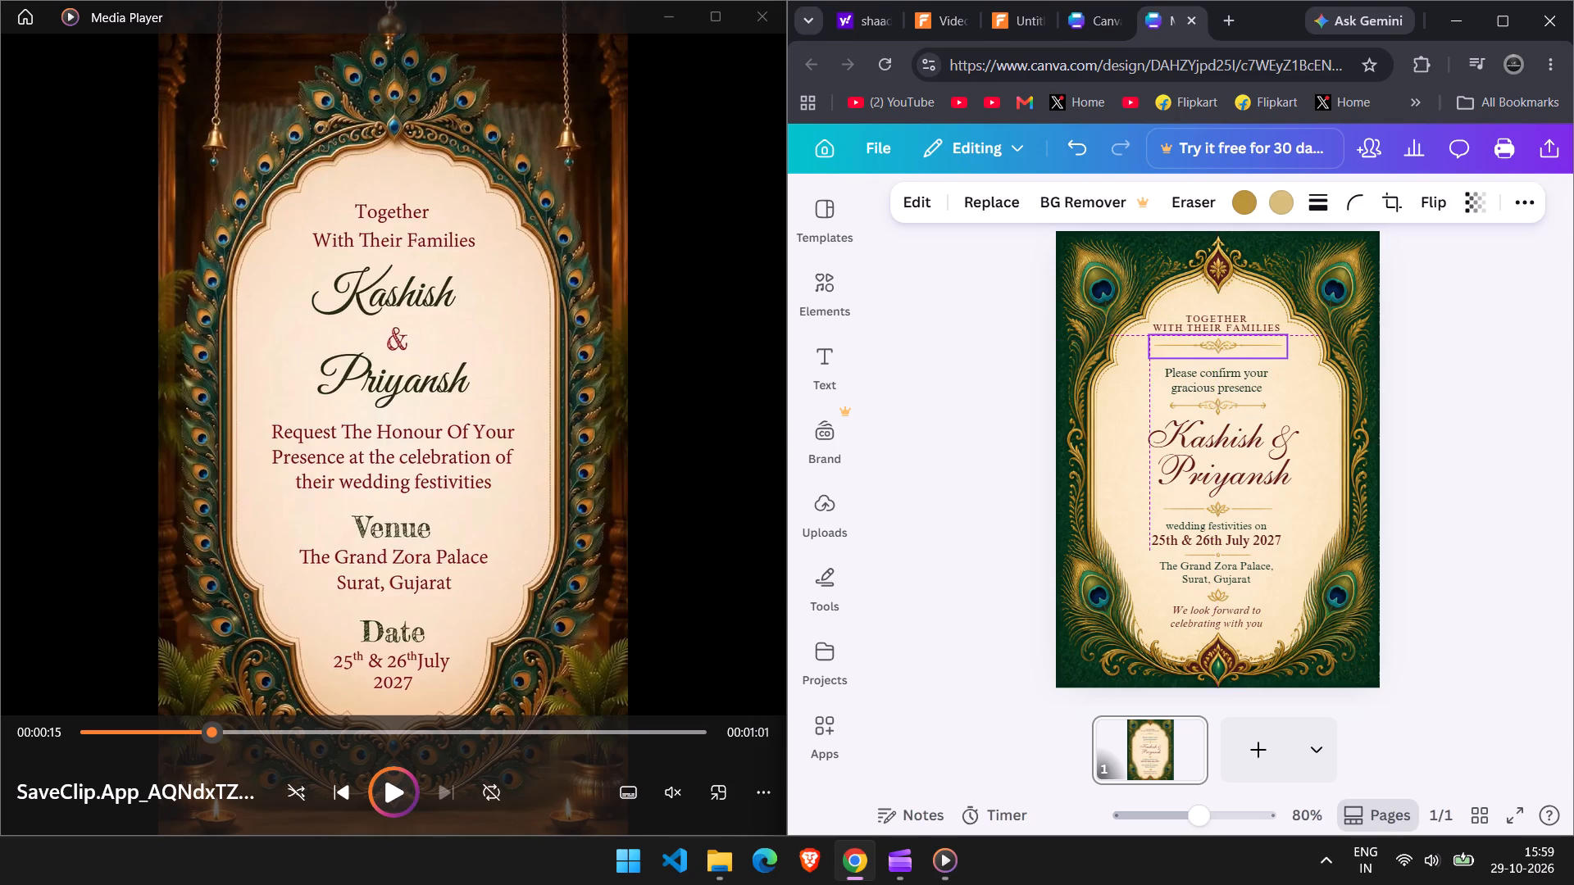
drag(1254, 352, 1254, 352)
click(1489, 437)
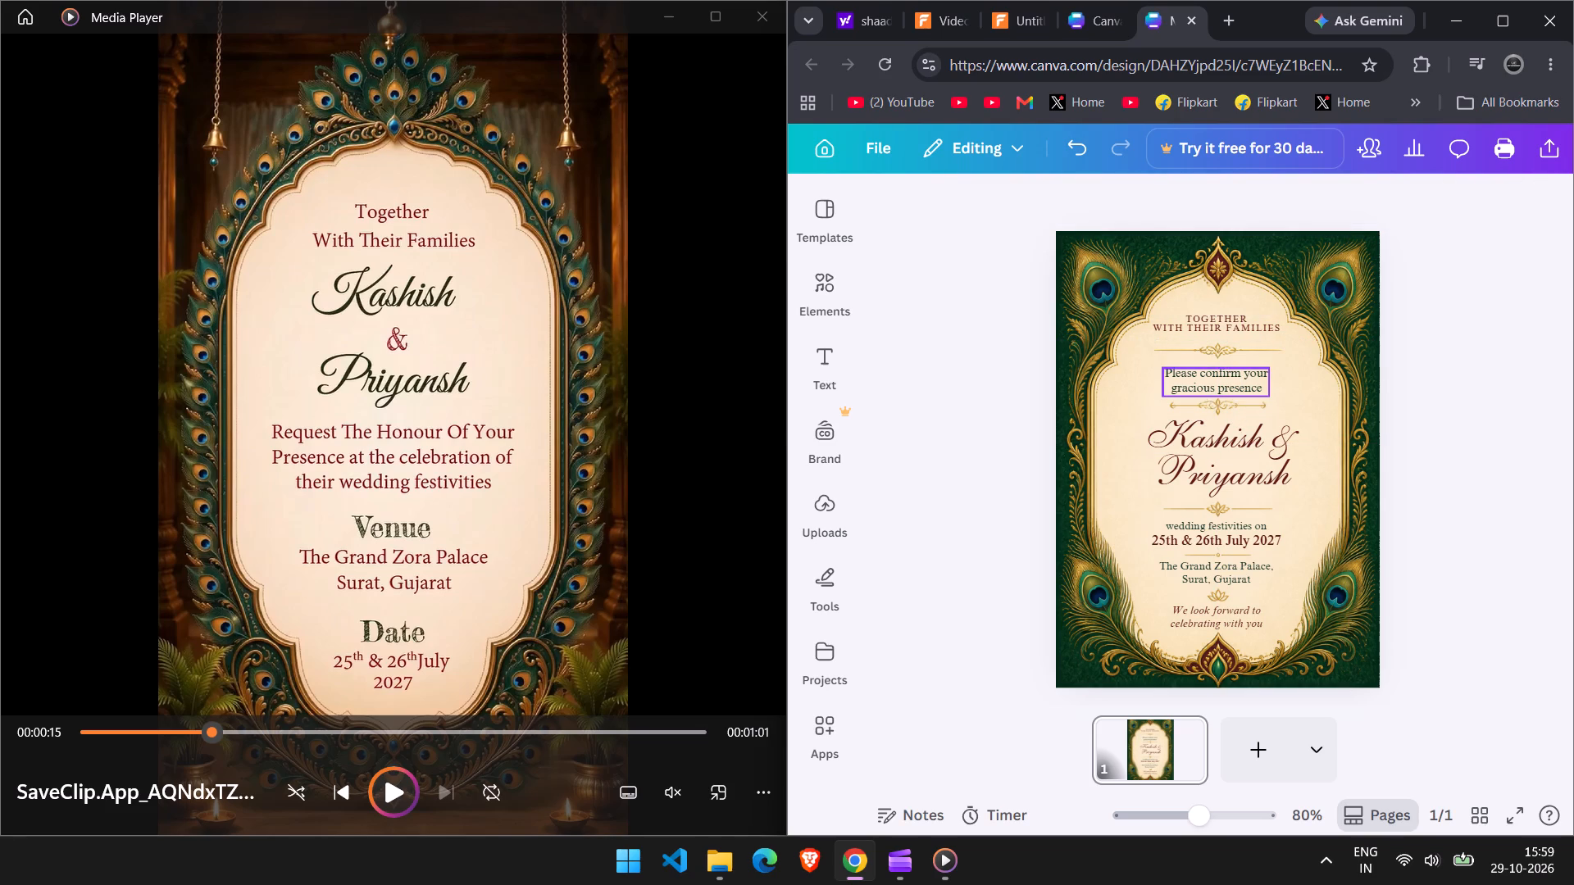
Replace the bride's name Kashish with Srishti, keeping the ampersand after it on the same line.
double_click(1217, 375)
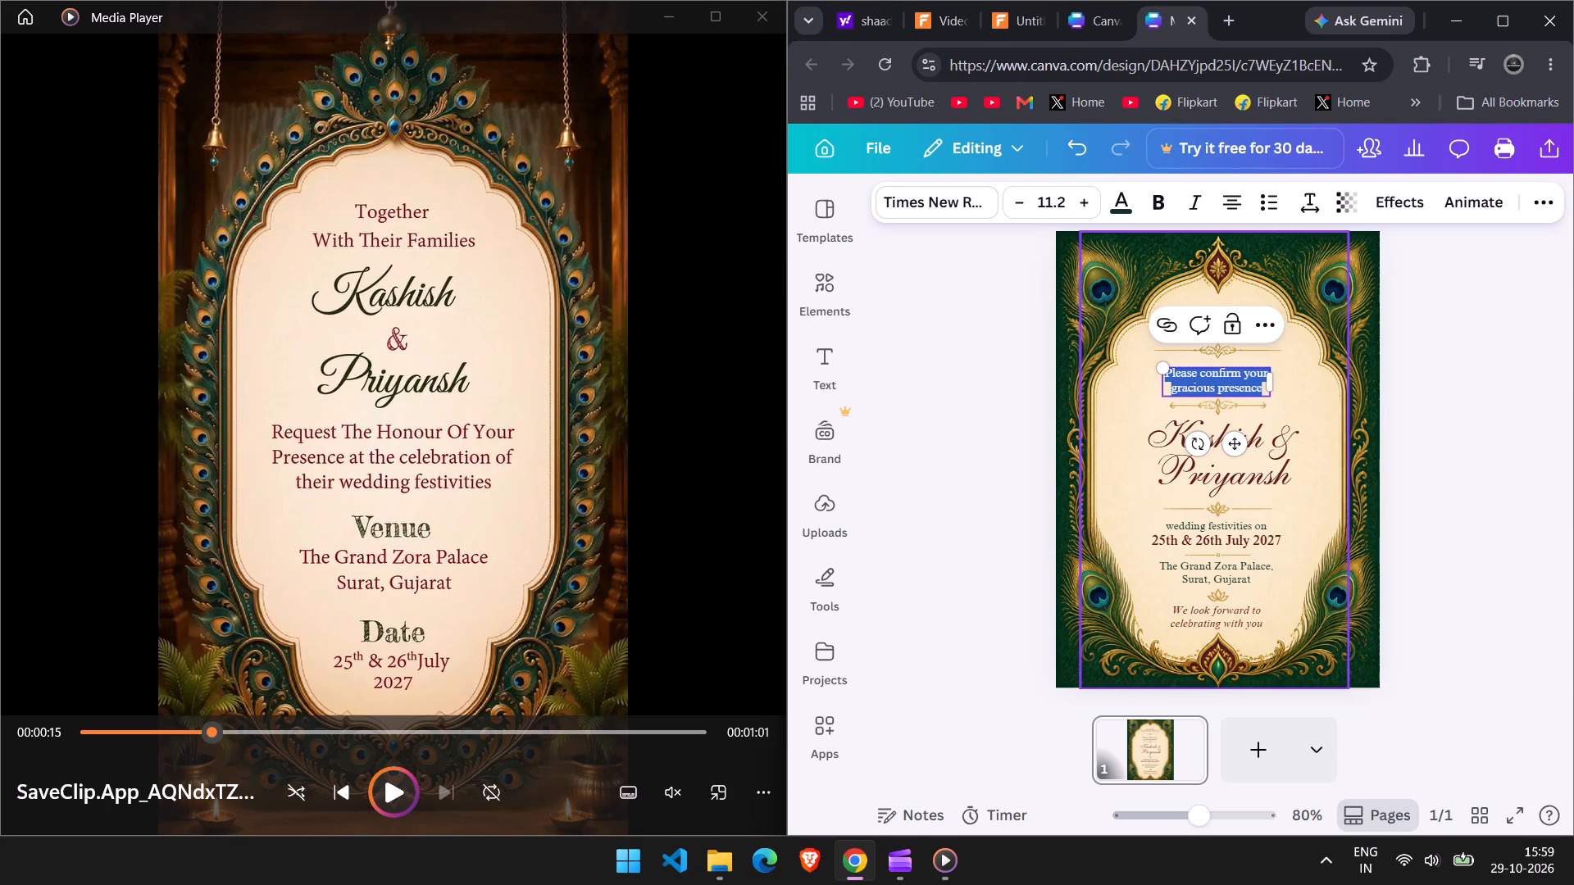
click(1268, 419)
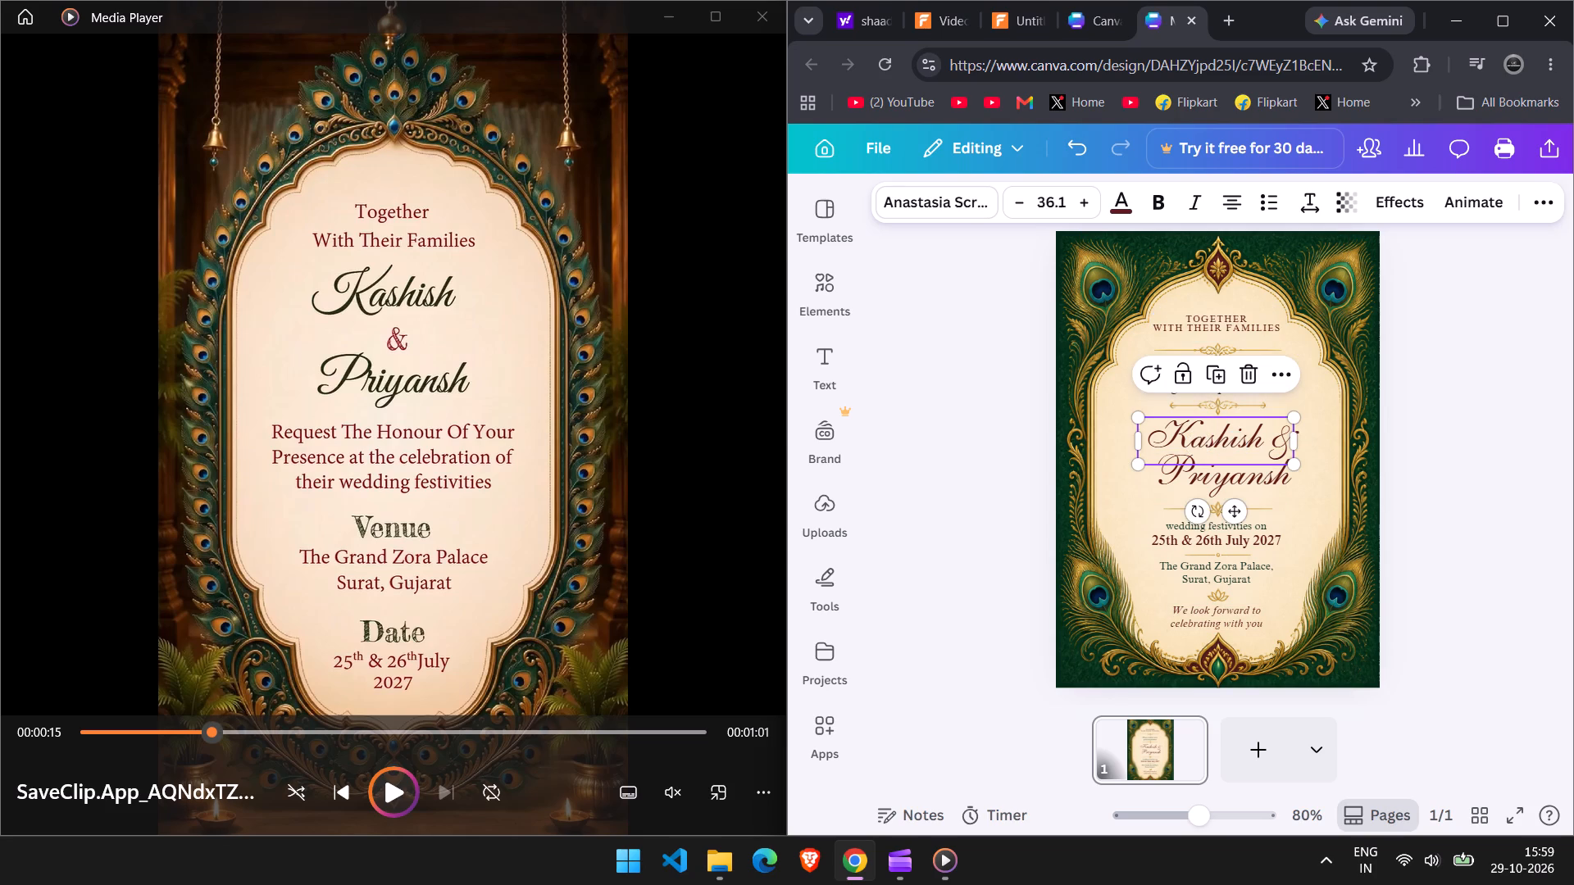
double_click(1235, 434)
click(1237, 447)
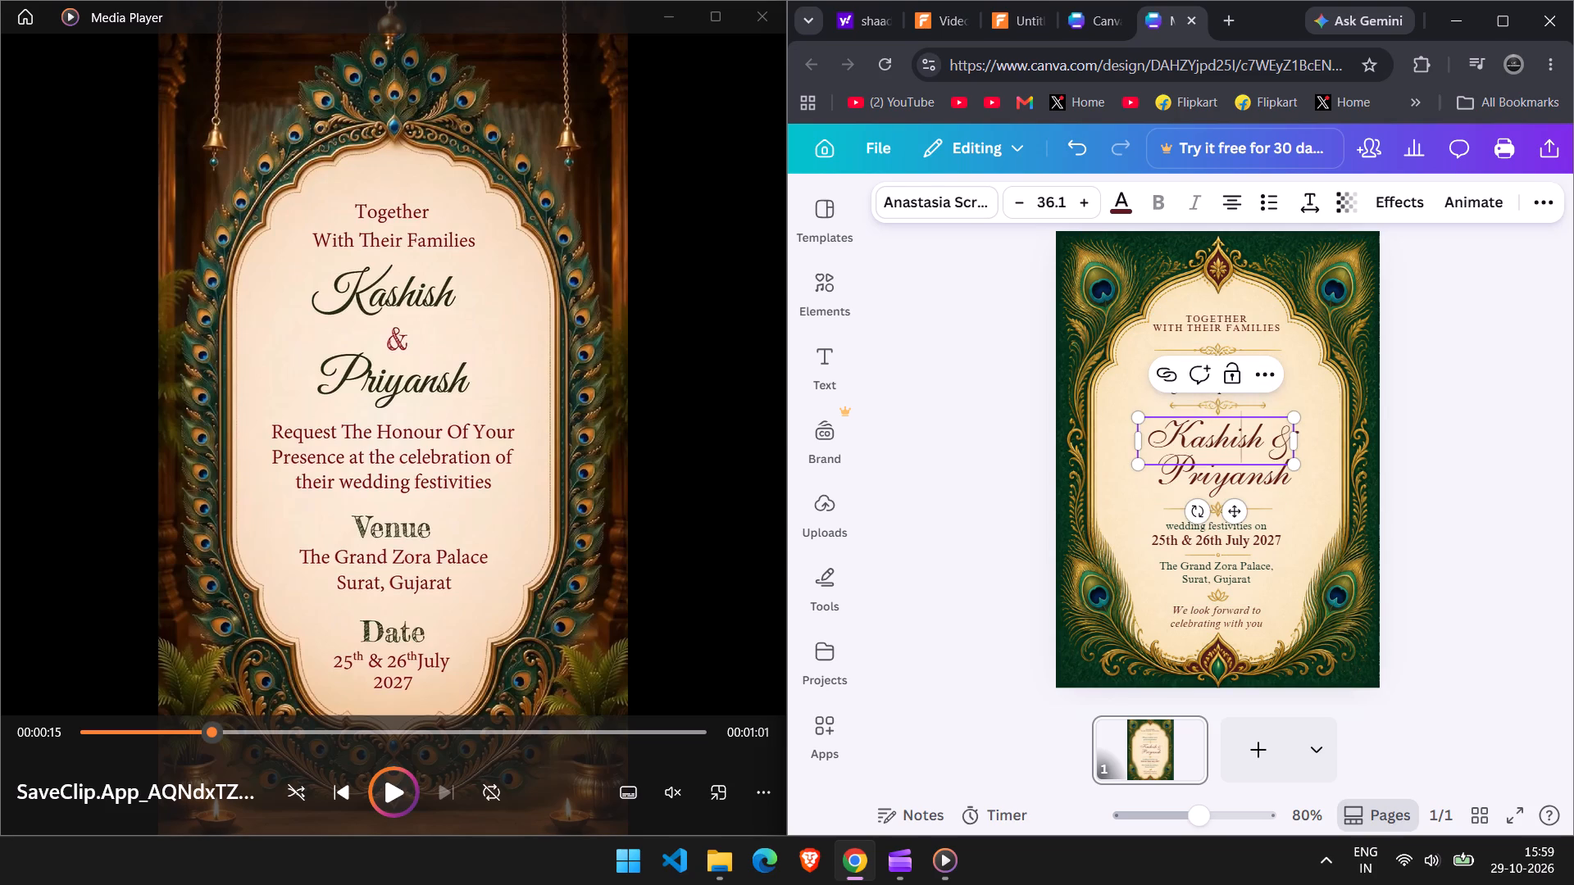
click(1275, 442)
click(1262, 440)
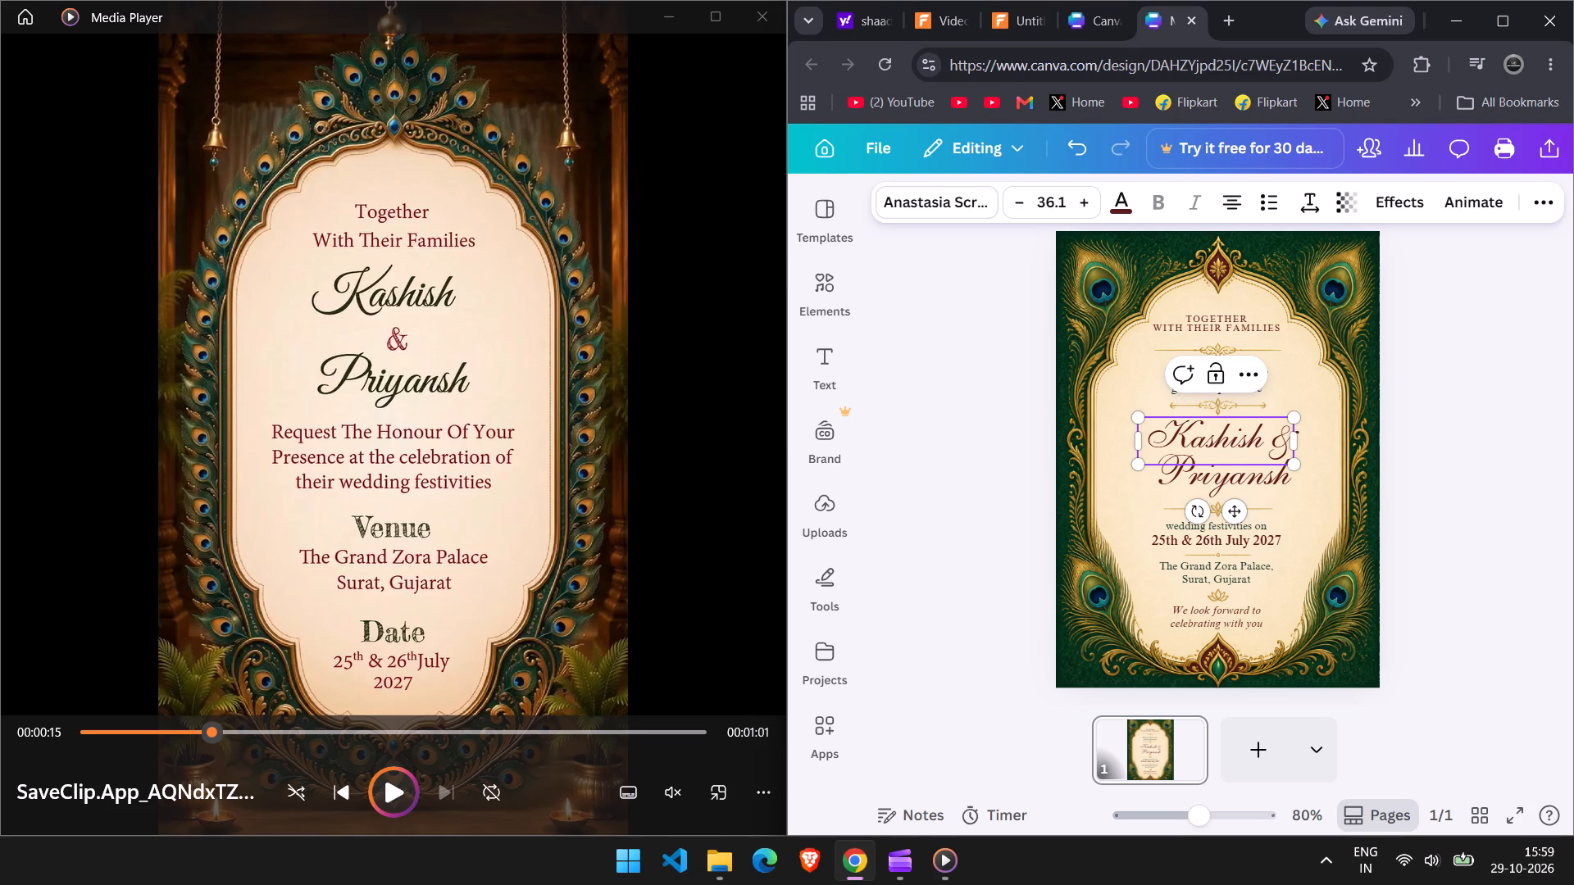
key(BackSpace)
key(BackSpace)
key(BackSpace)
key(BackSpace)
key(BackSpace)
key(BackSpace)
key(BackSpace)
key(BackSpace)
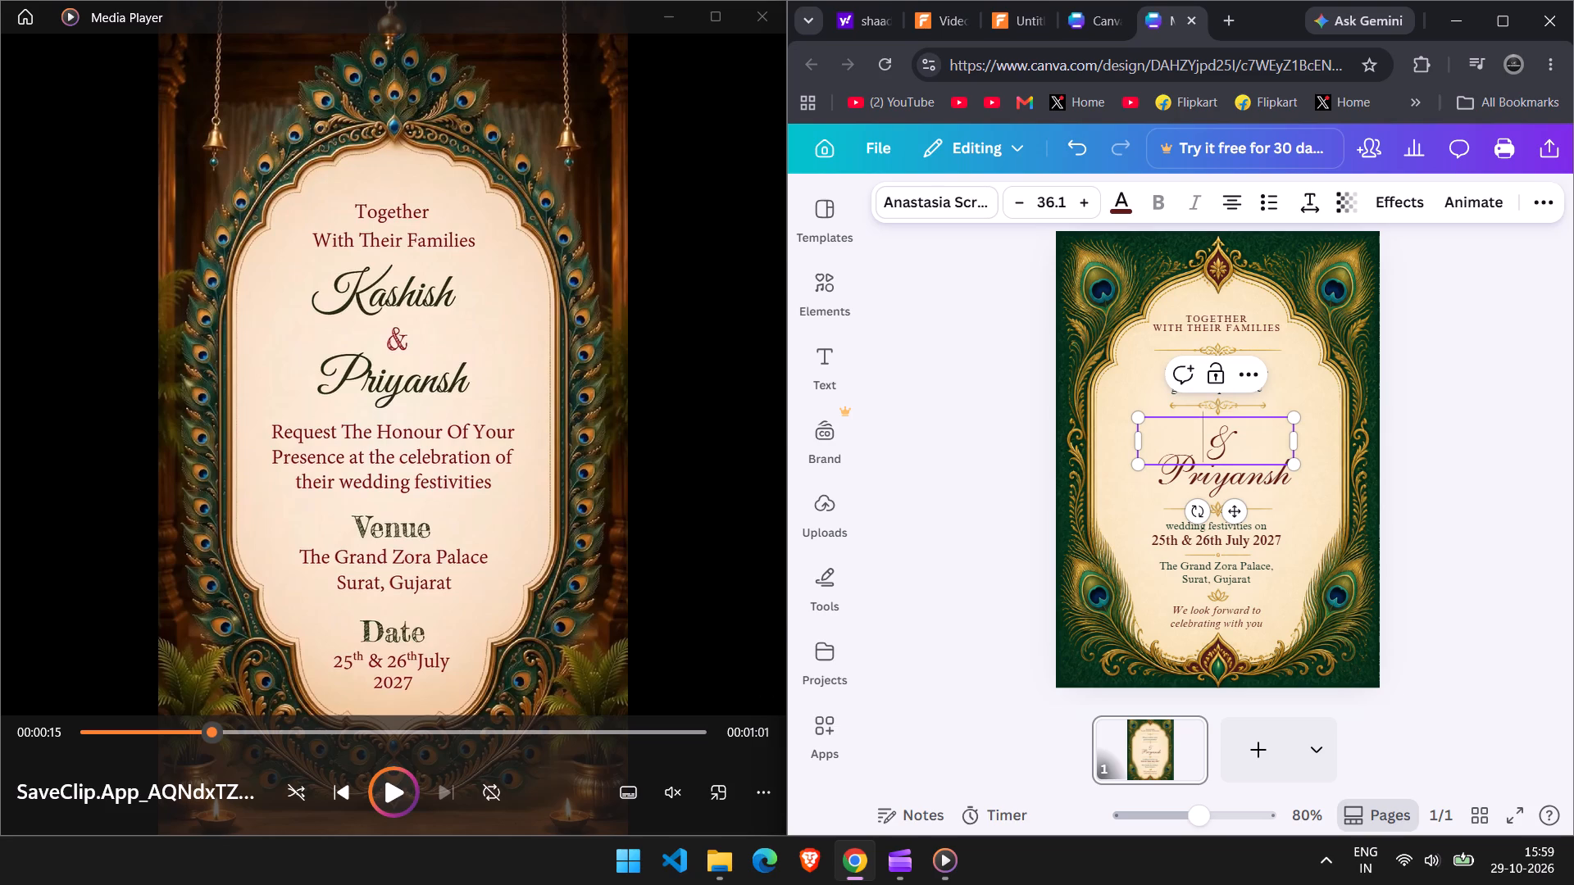
key(s)
key(r)
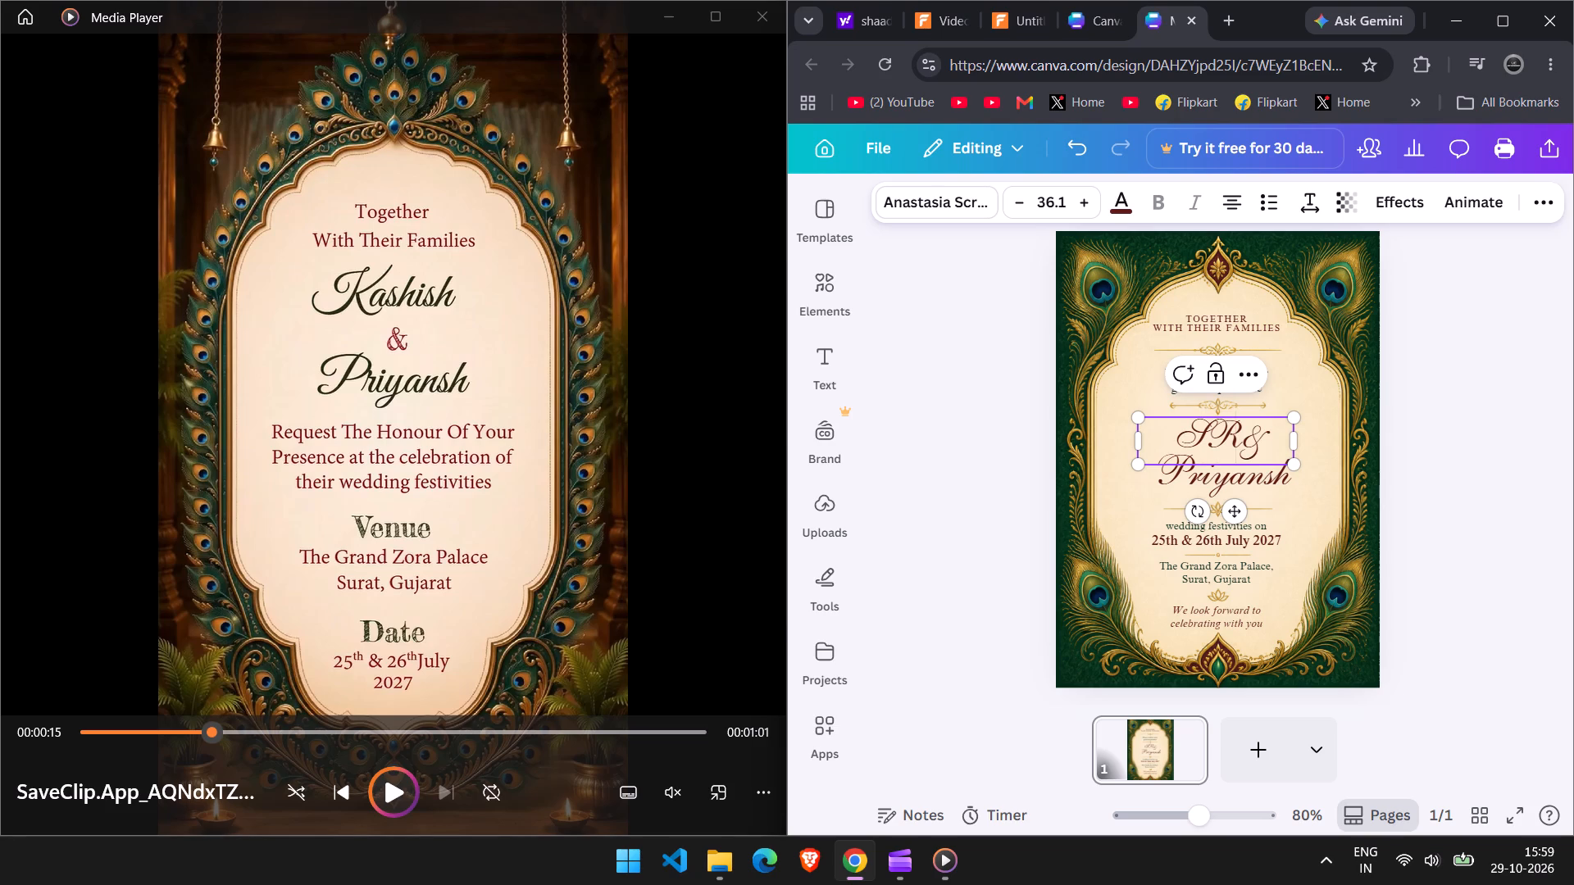
key(BackSpace)
key(BackSpace)
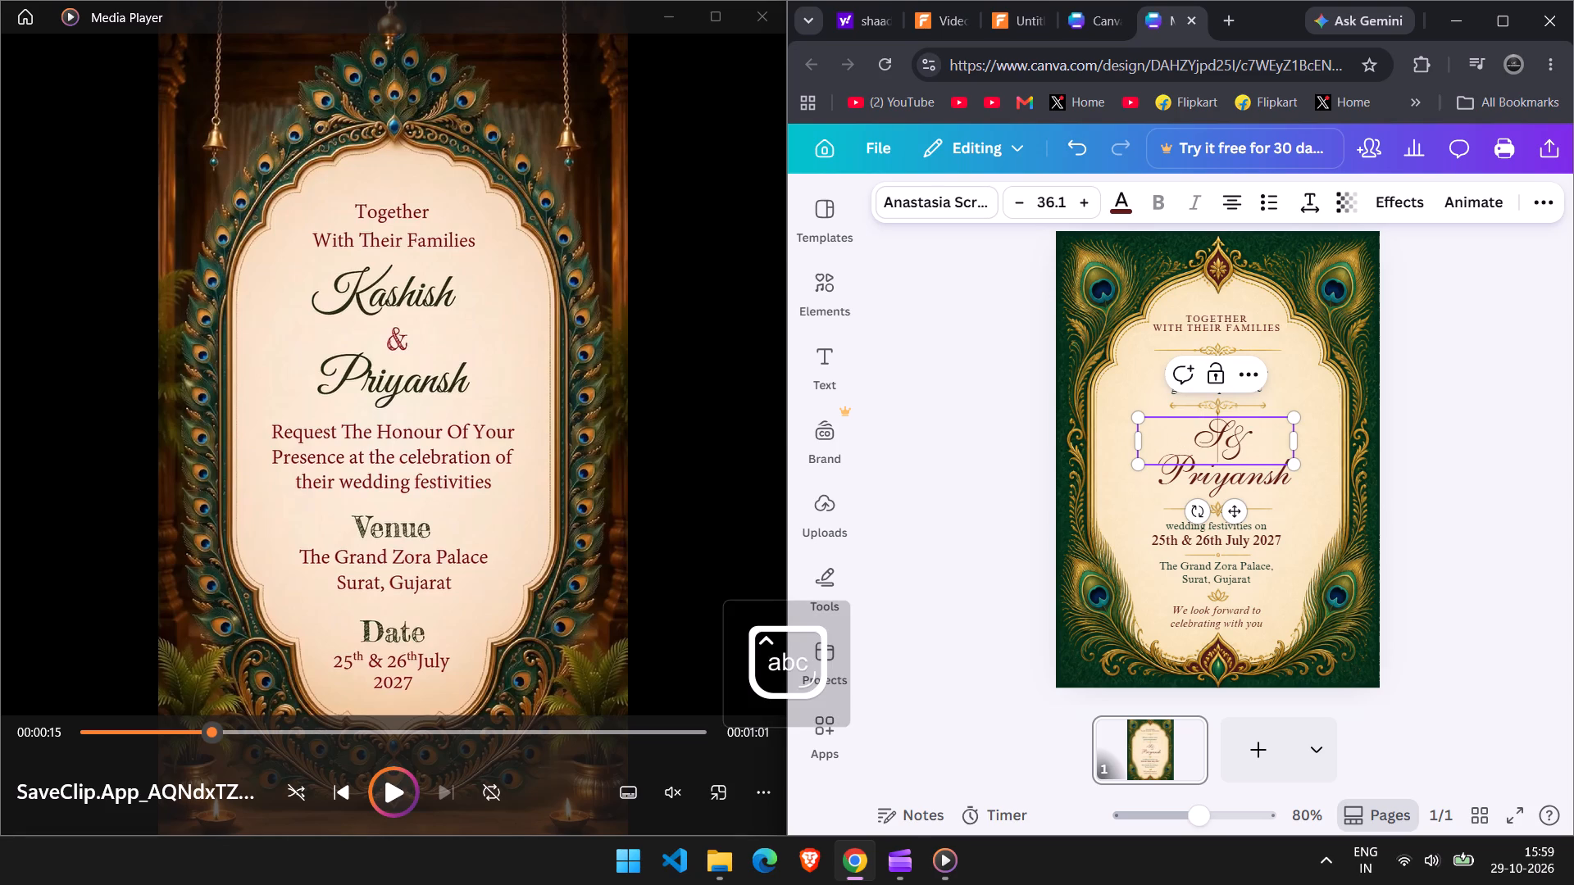
key(r)
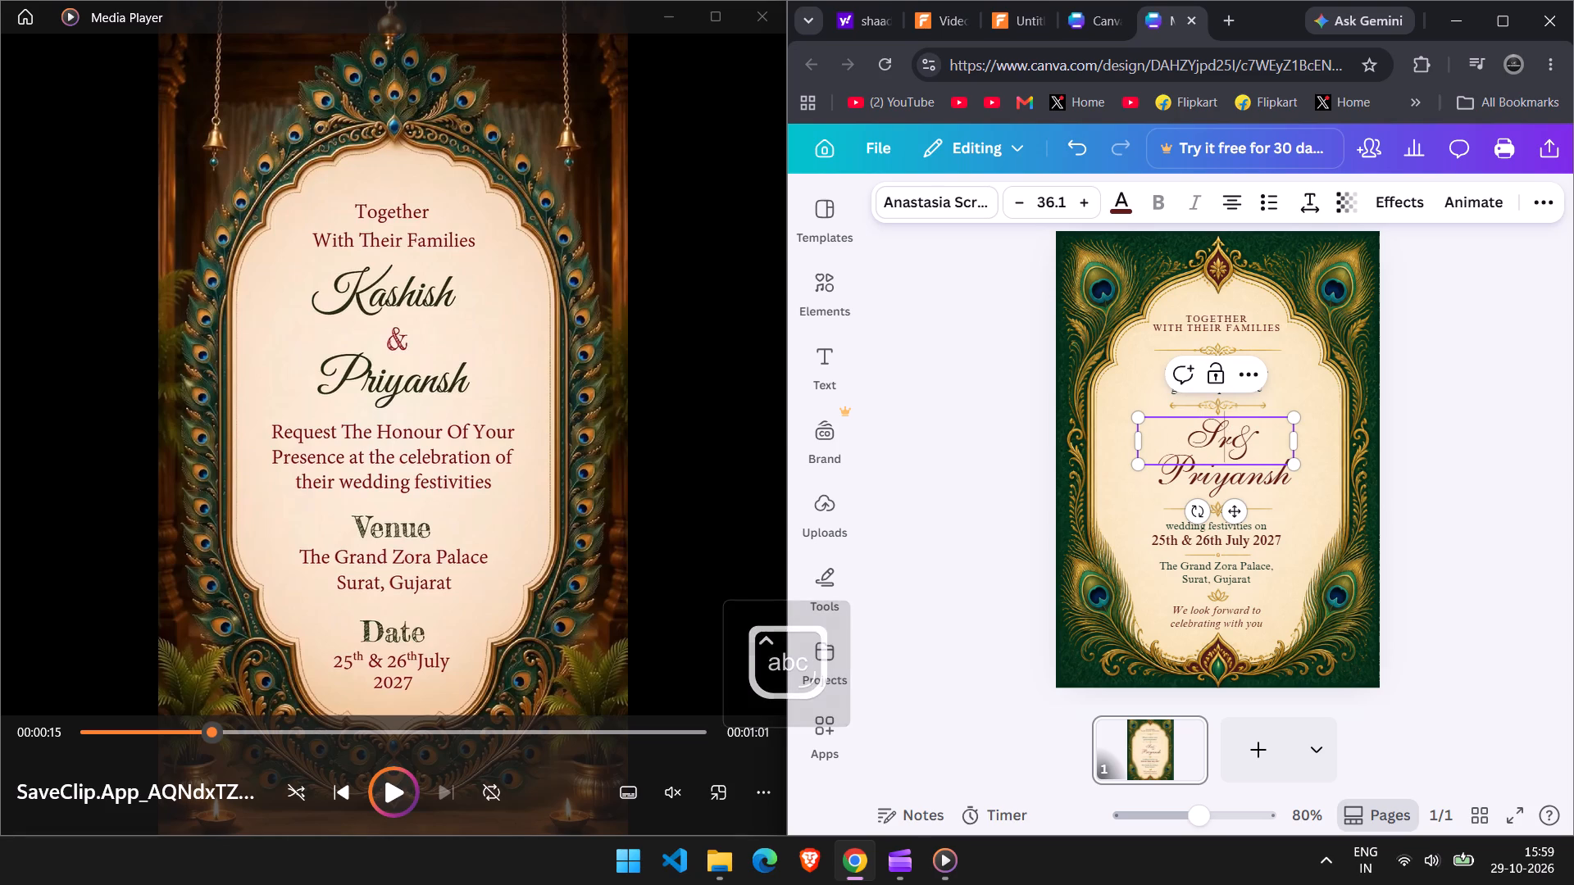
text(is)
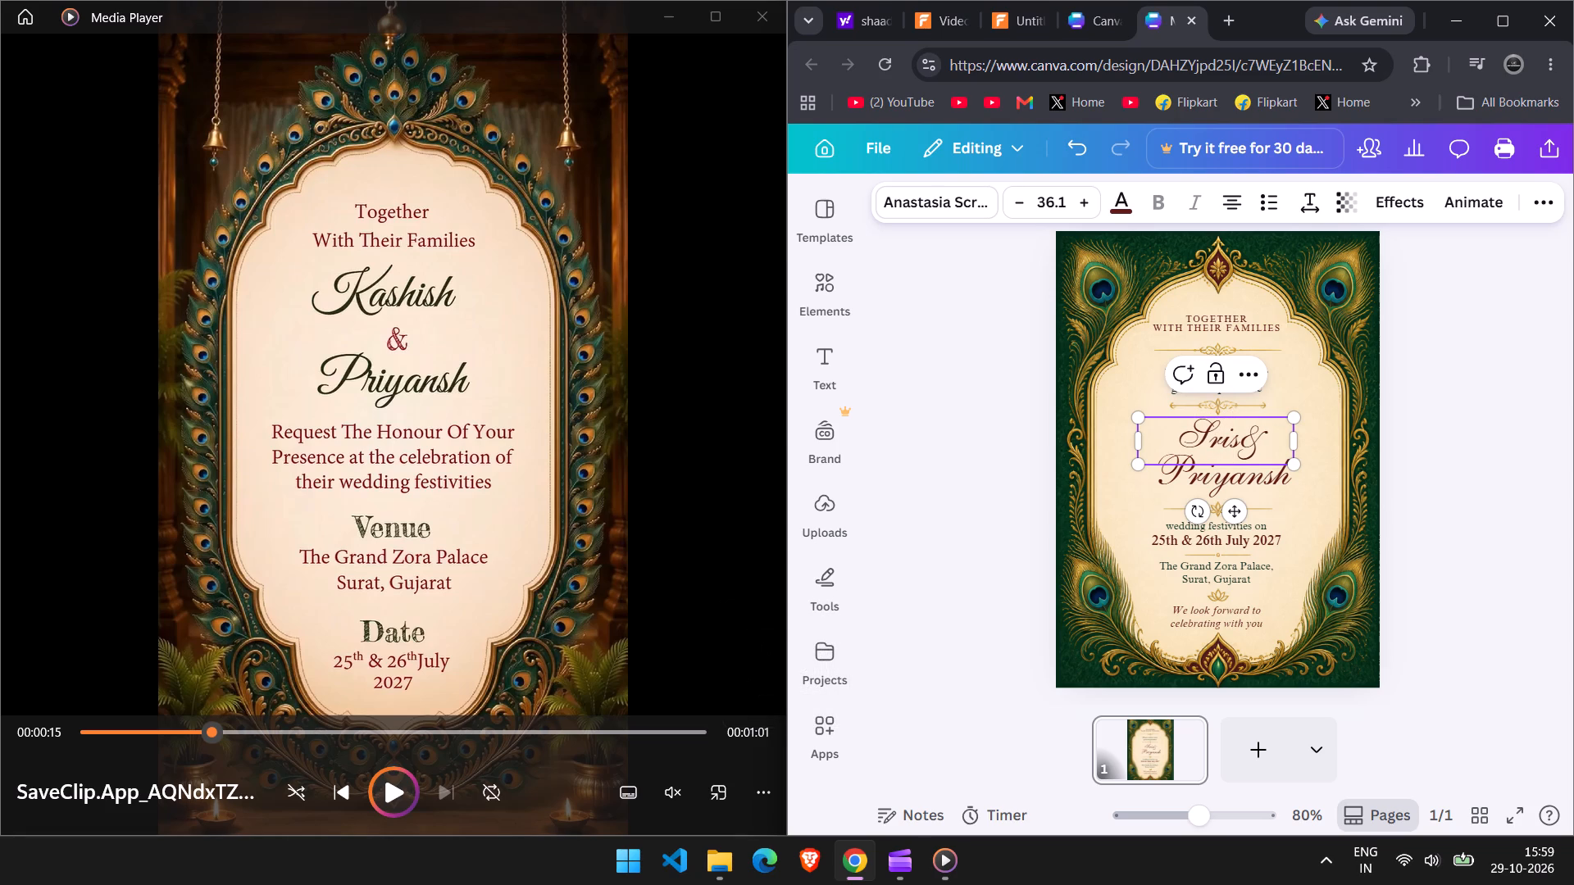
text(hti)
key(space)
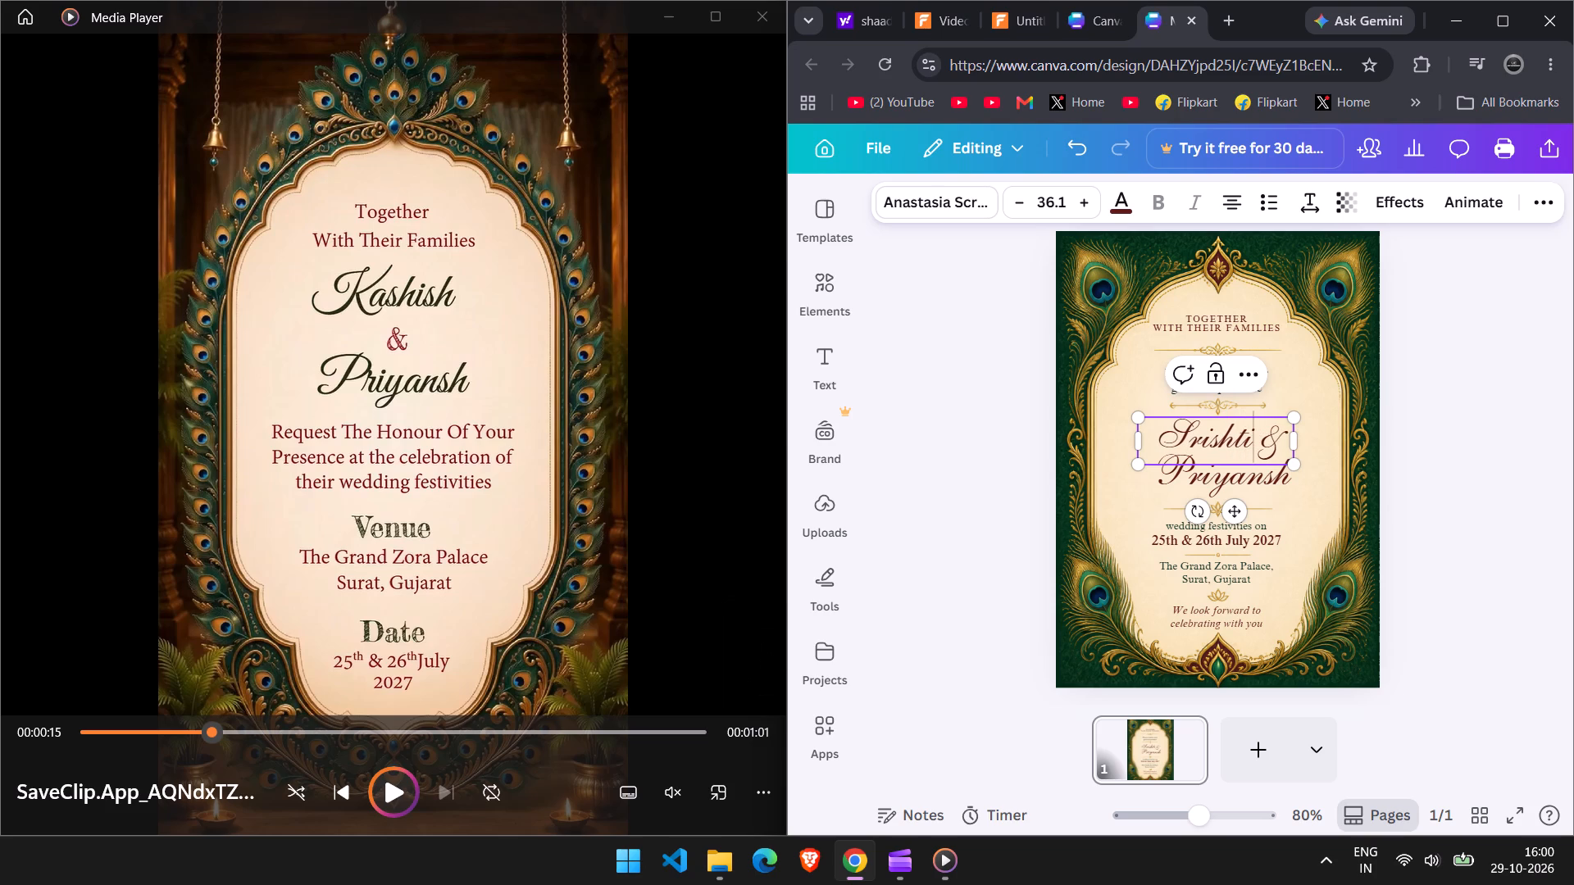
Replace the groom's name Priyansh on the second name line with Ahshit.
double_click(1257, 482)
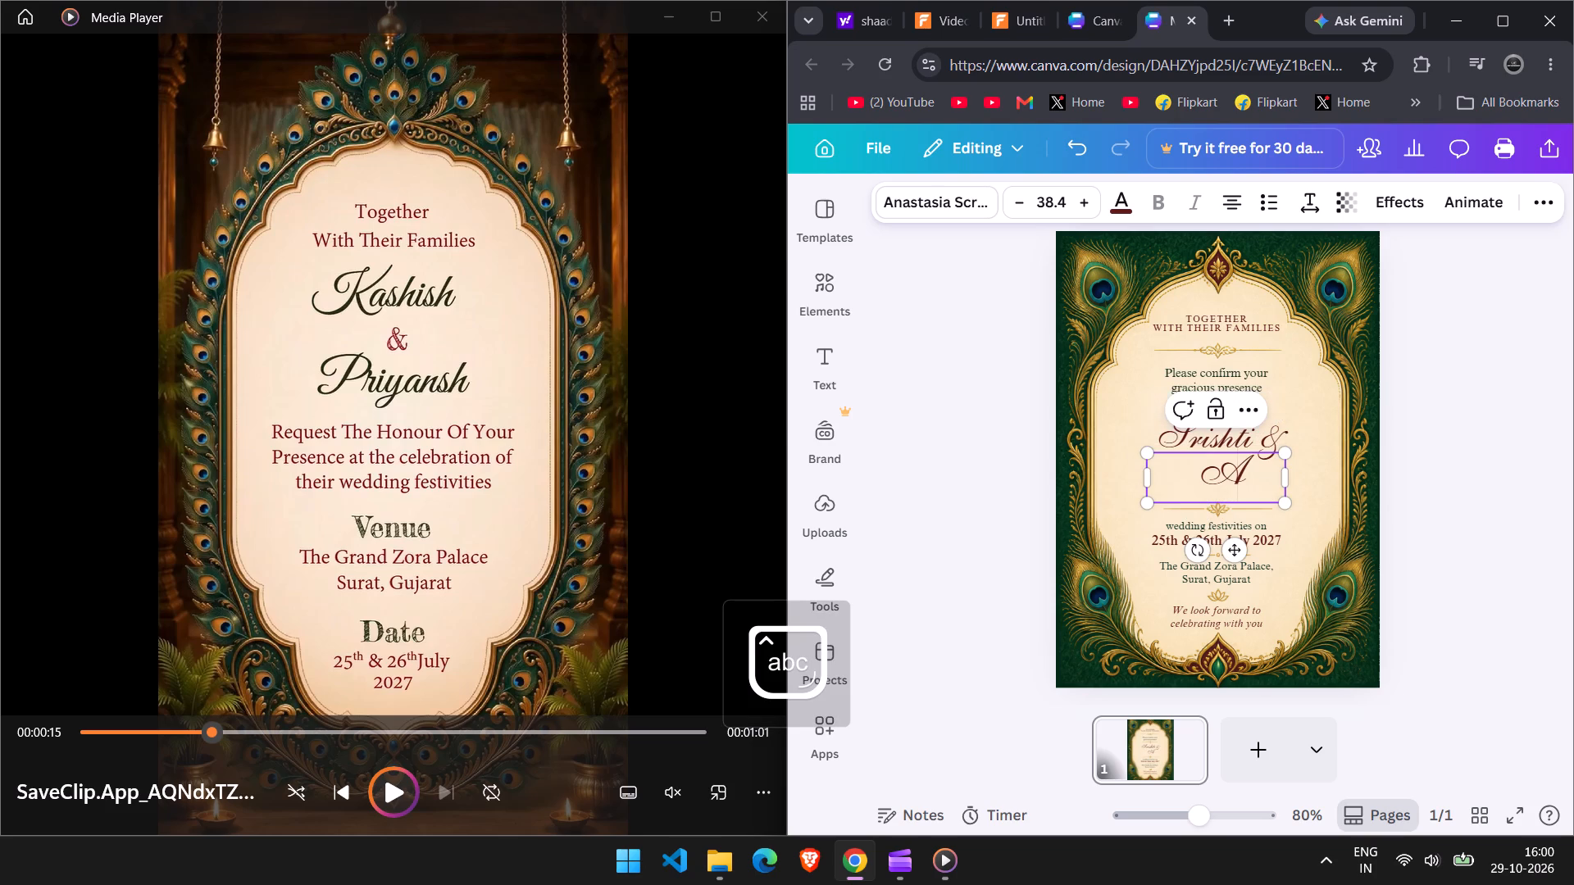
key(h)
key(s)
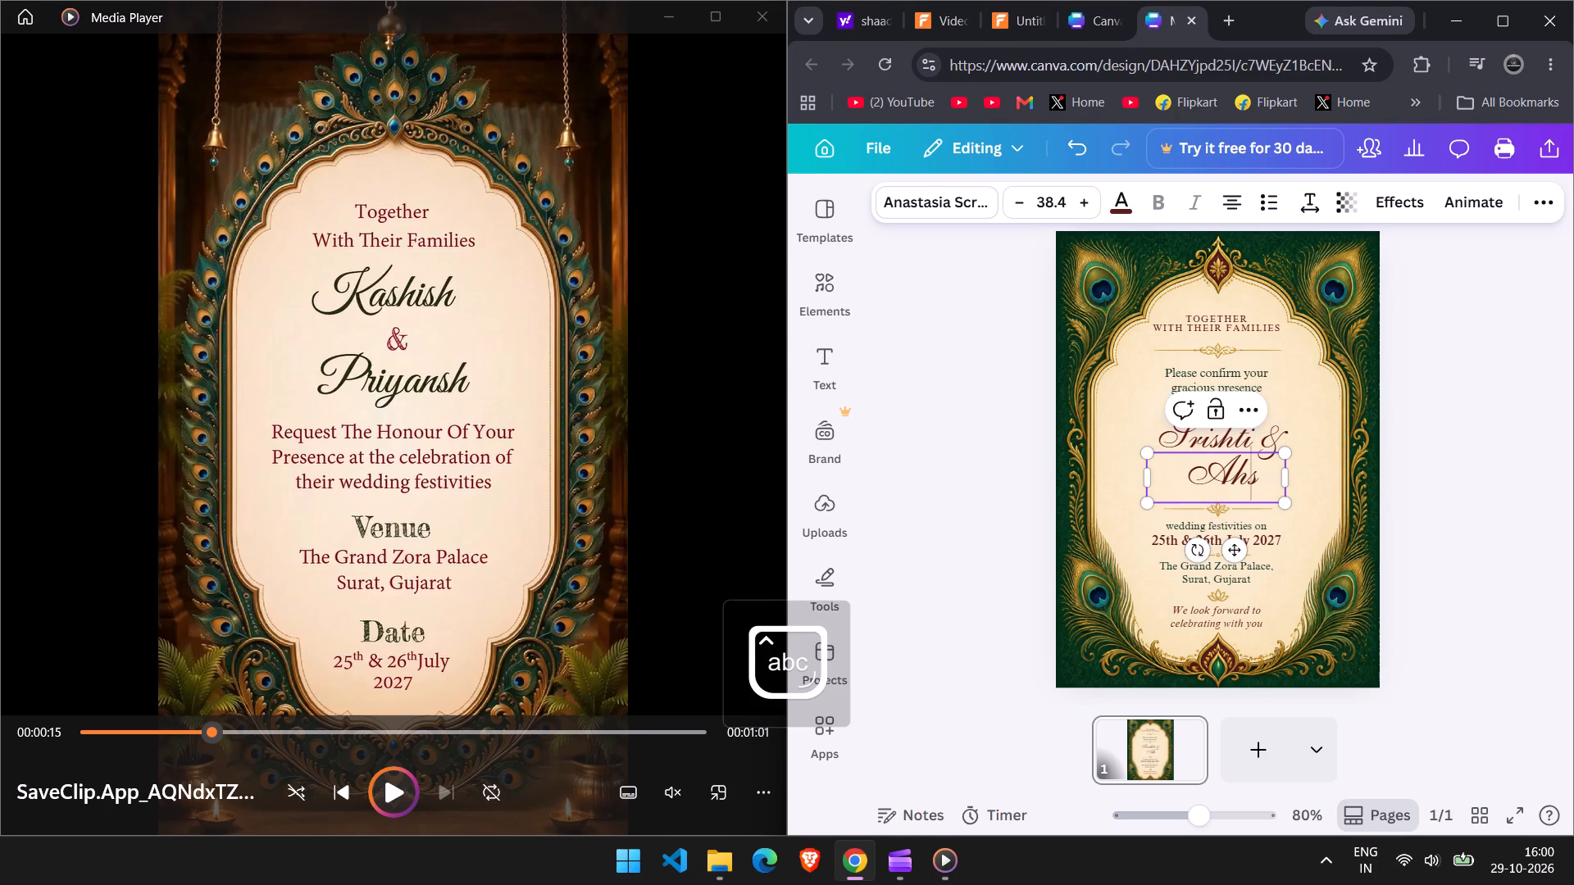
text(hi)
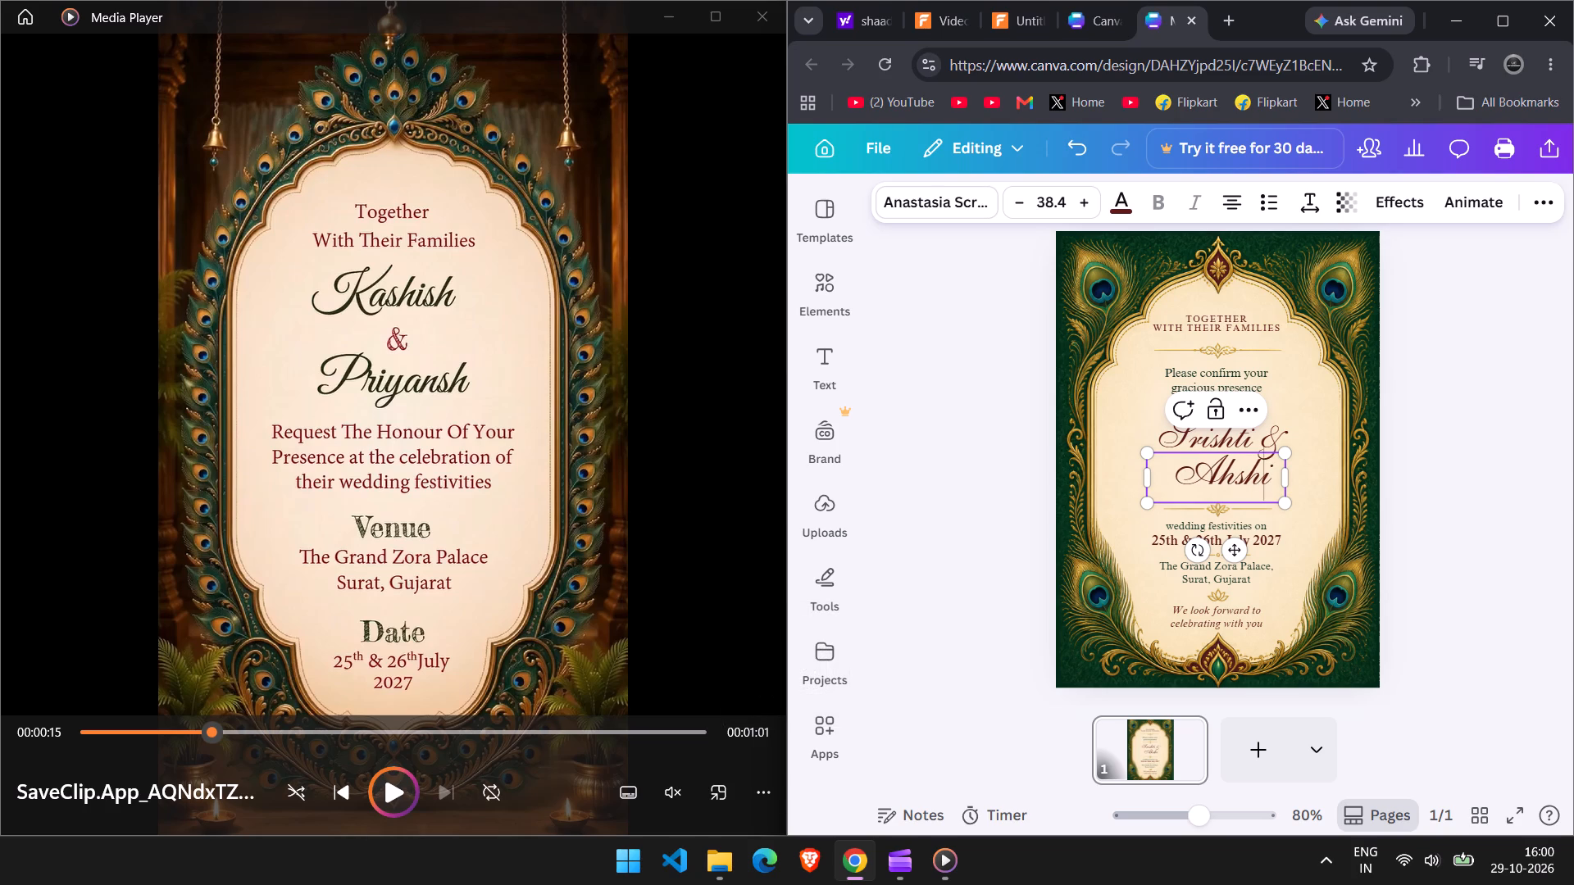
key(t)
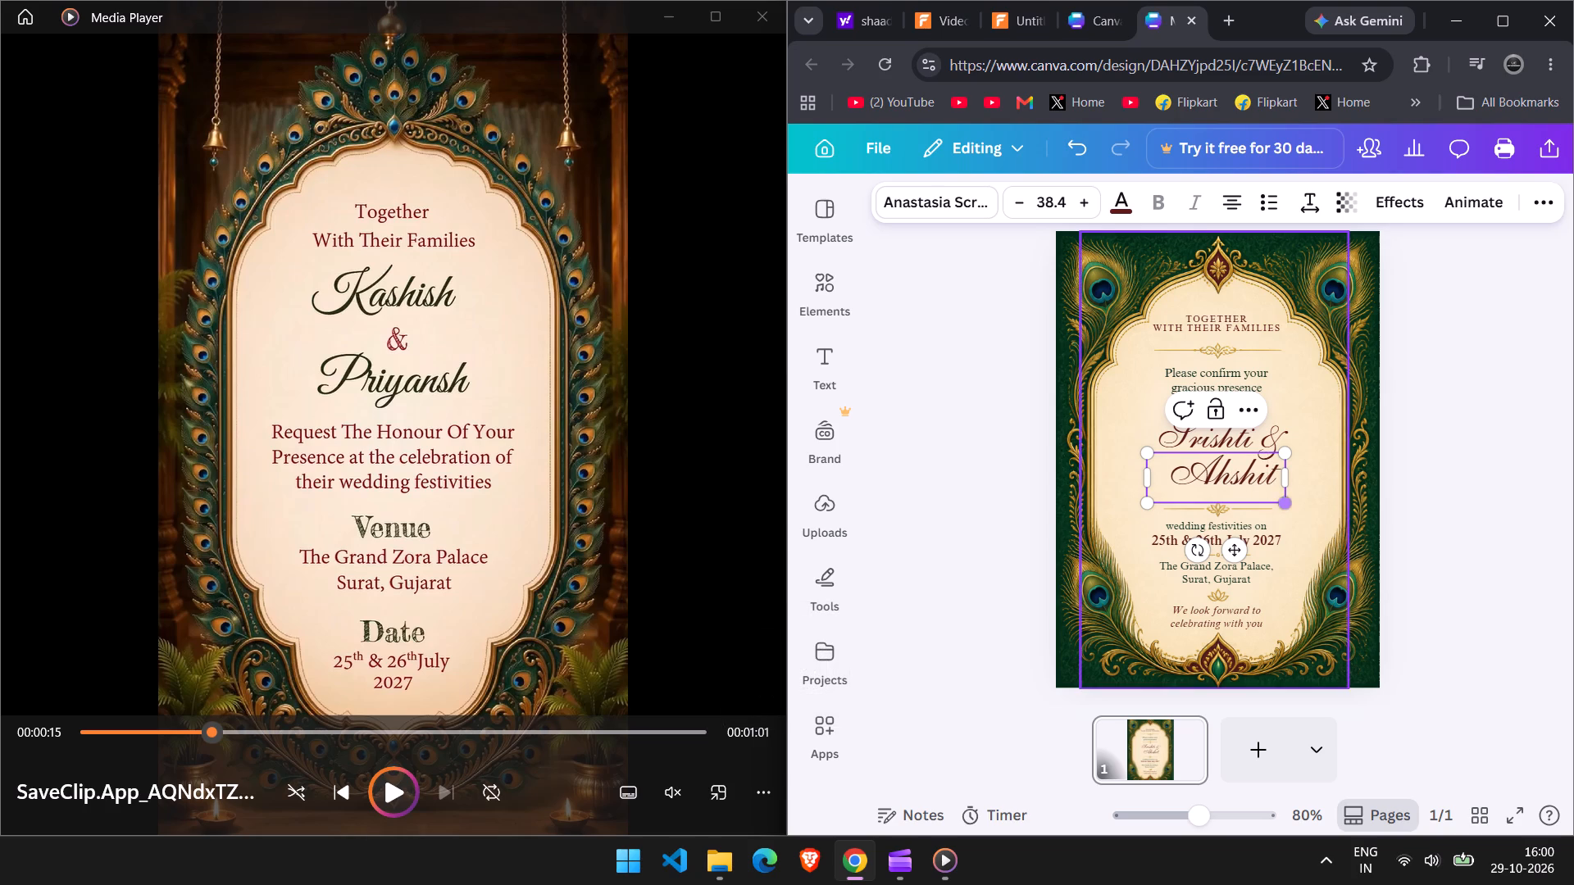
click(1328, 464)
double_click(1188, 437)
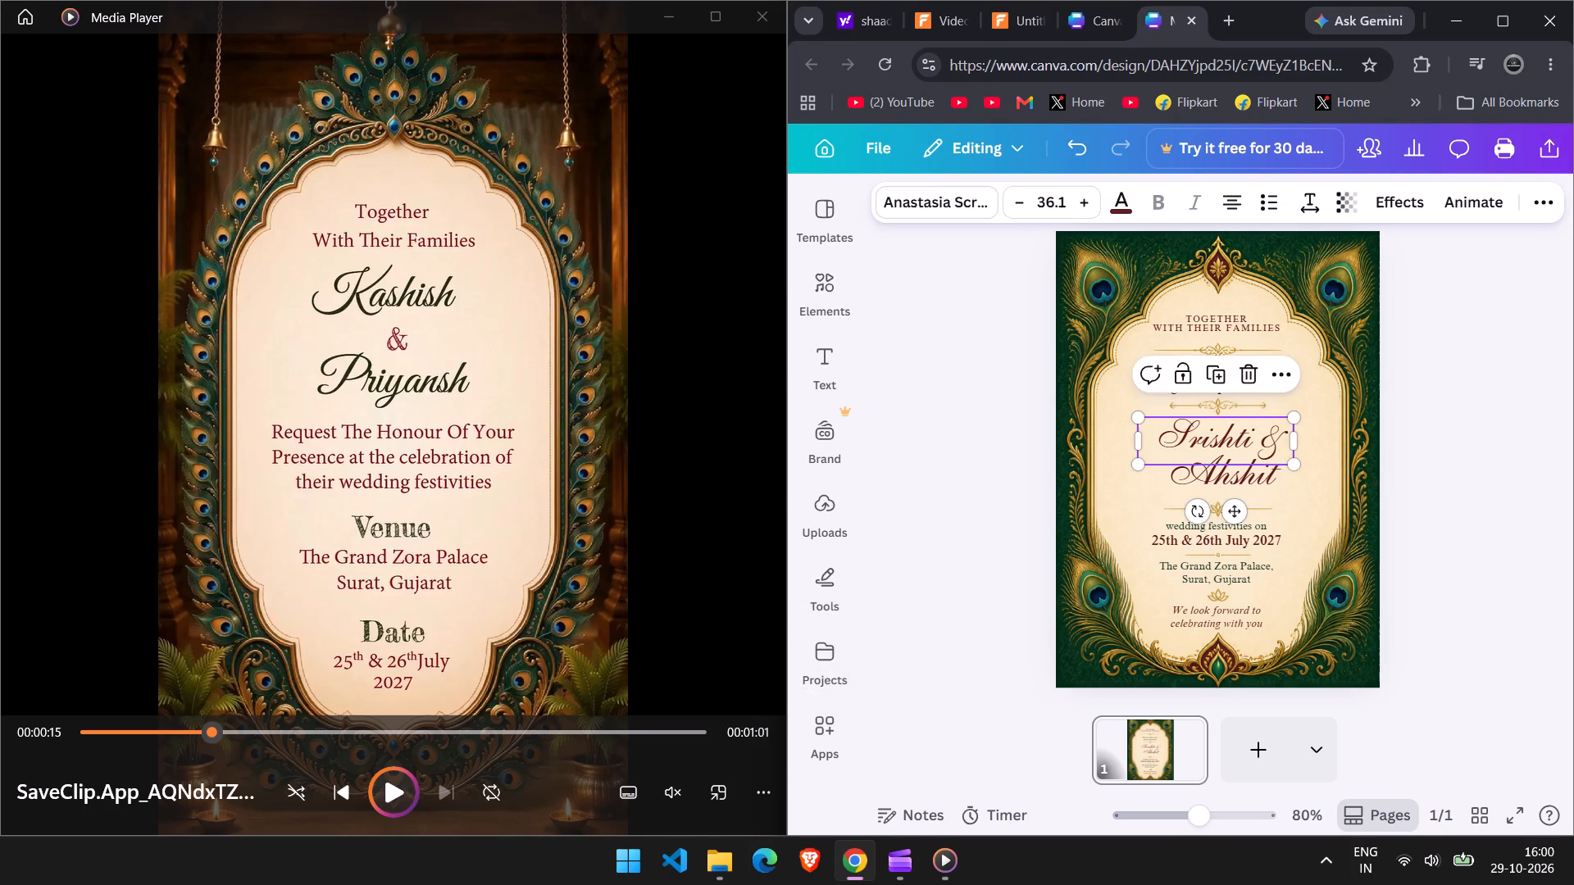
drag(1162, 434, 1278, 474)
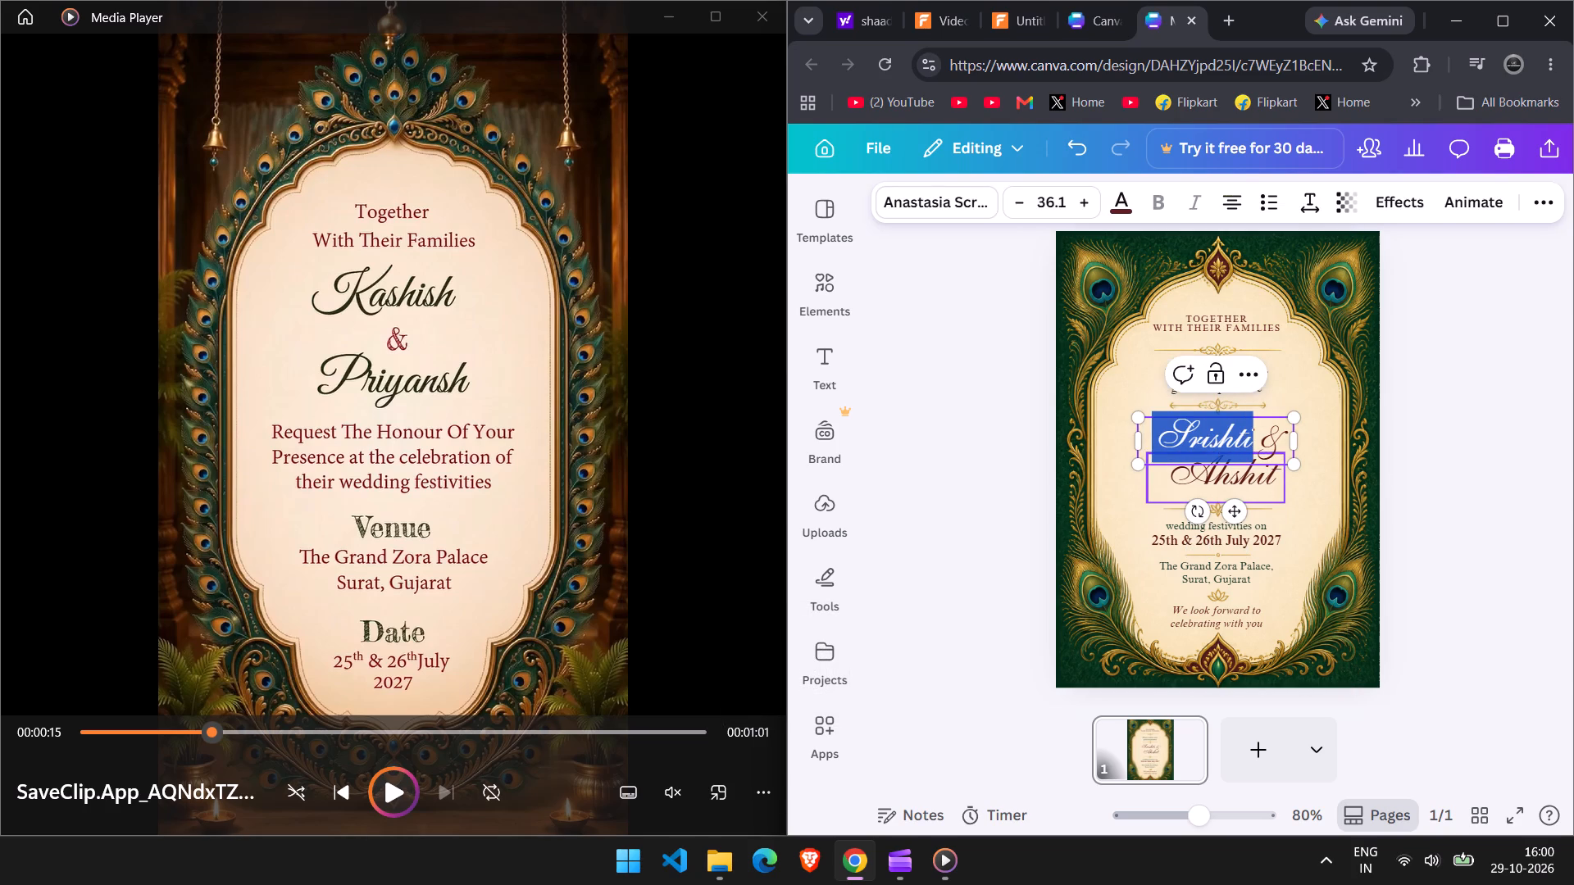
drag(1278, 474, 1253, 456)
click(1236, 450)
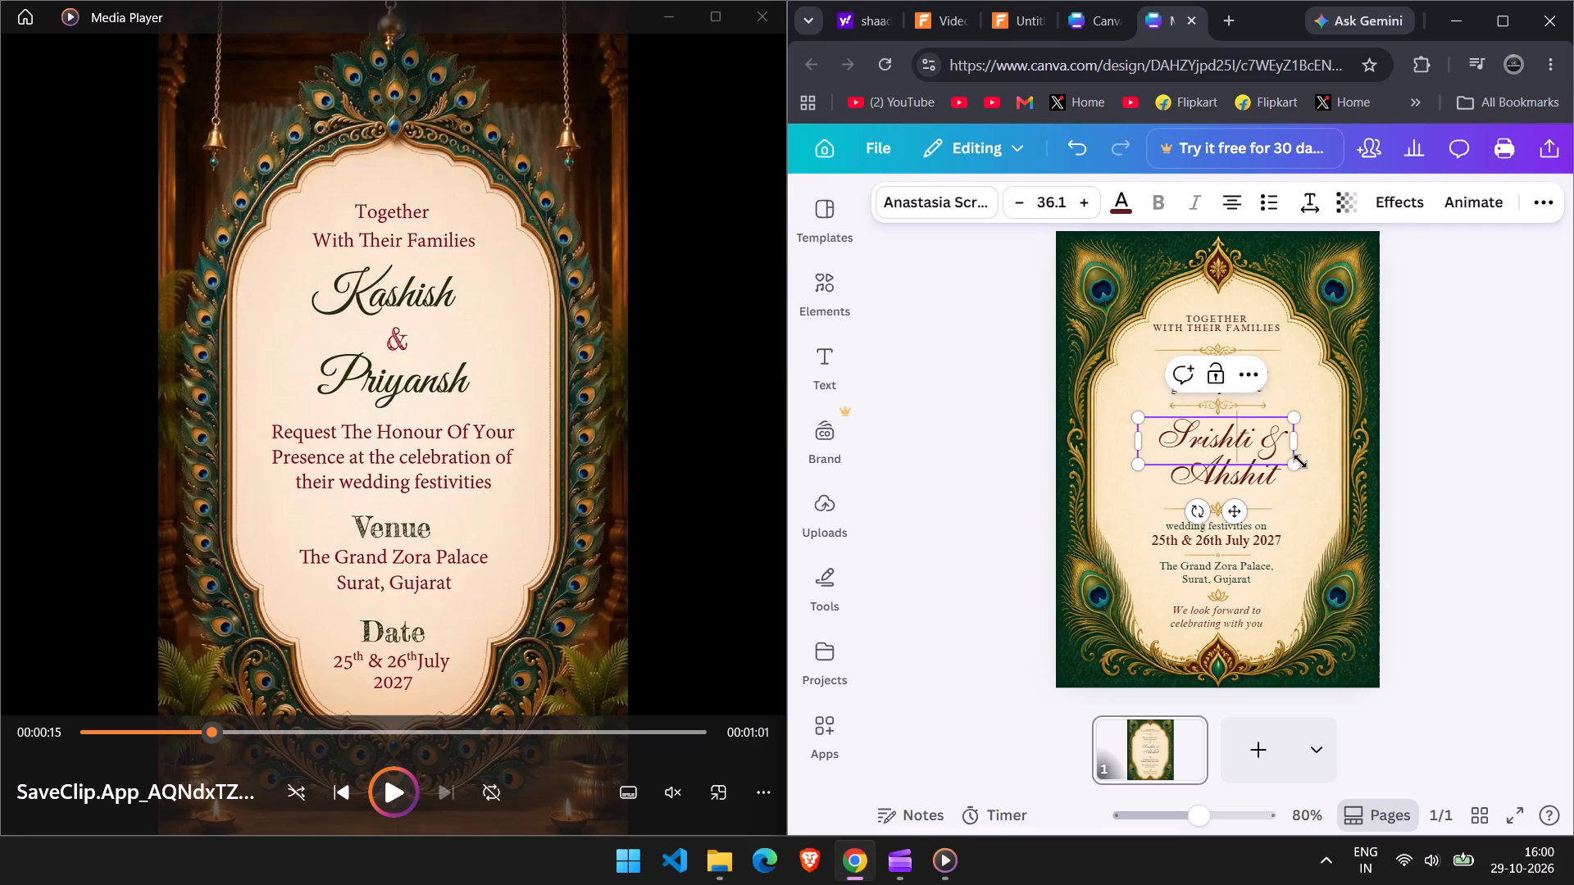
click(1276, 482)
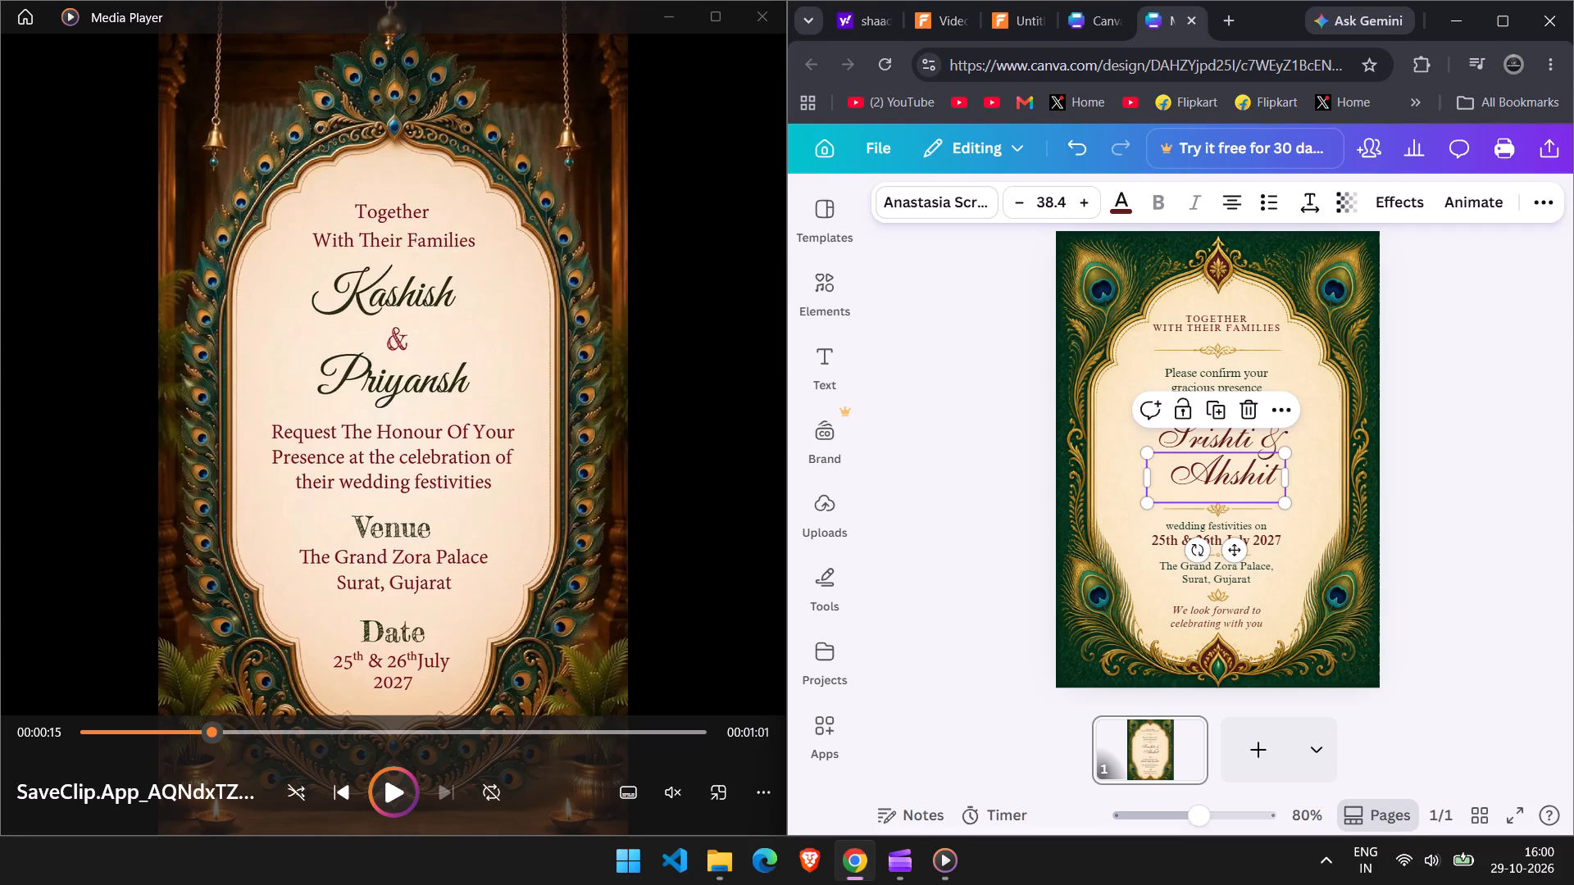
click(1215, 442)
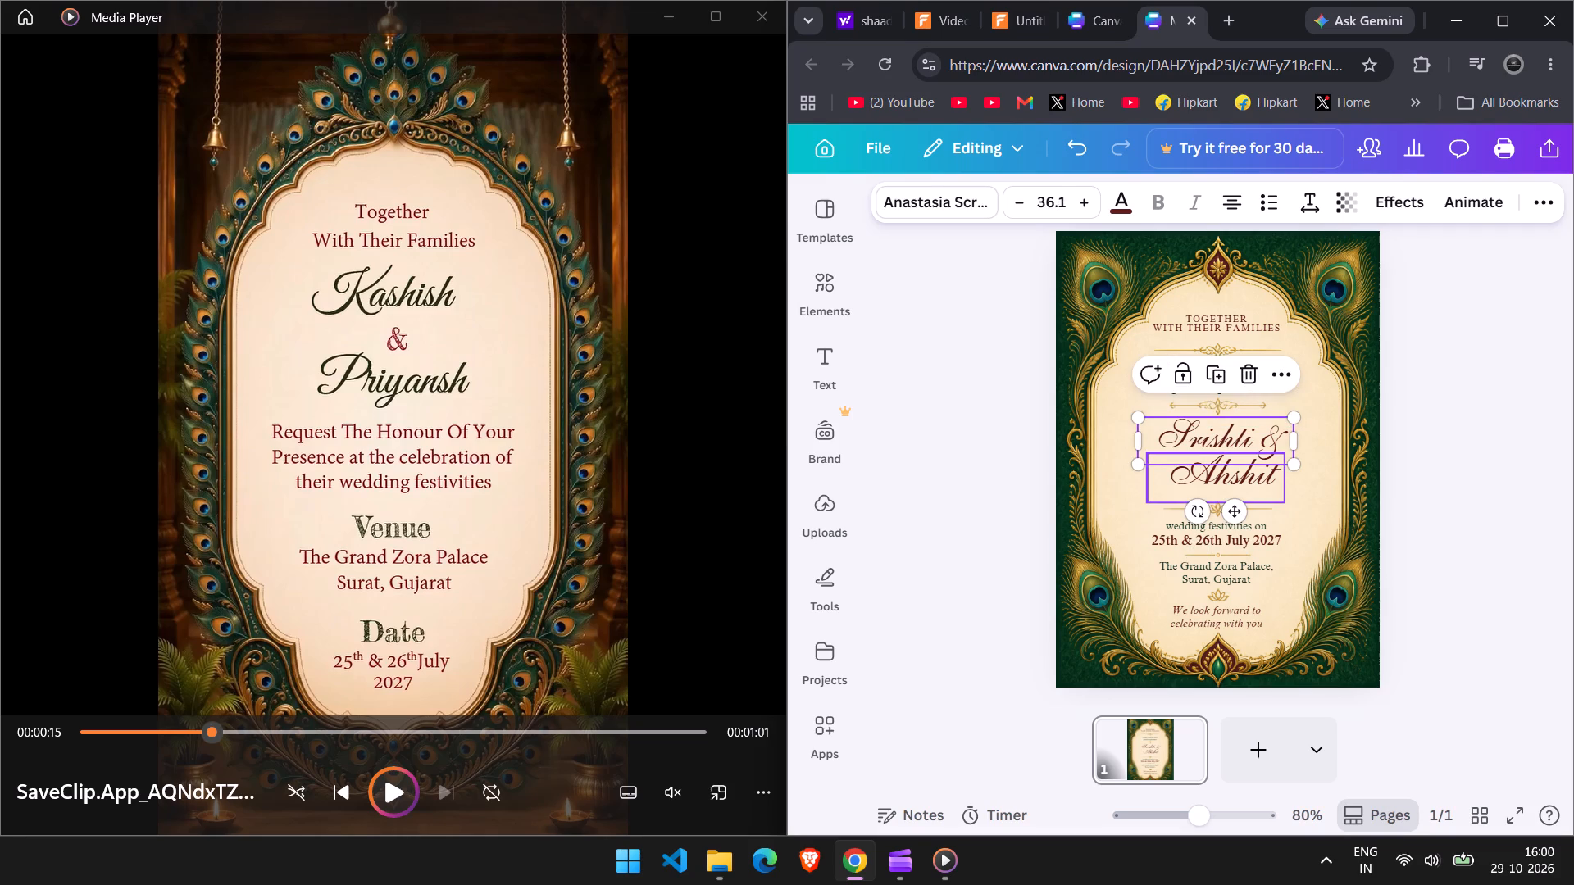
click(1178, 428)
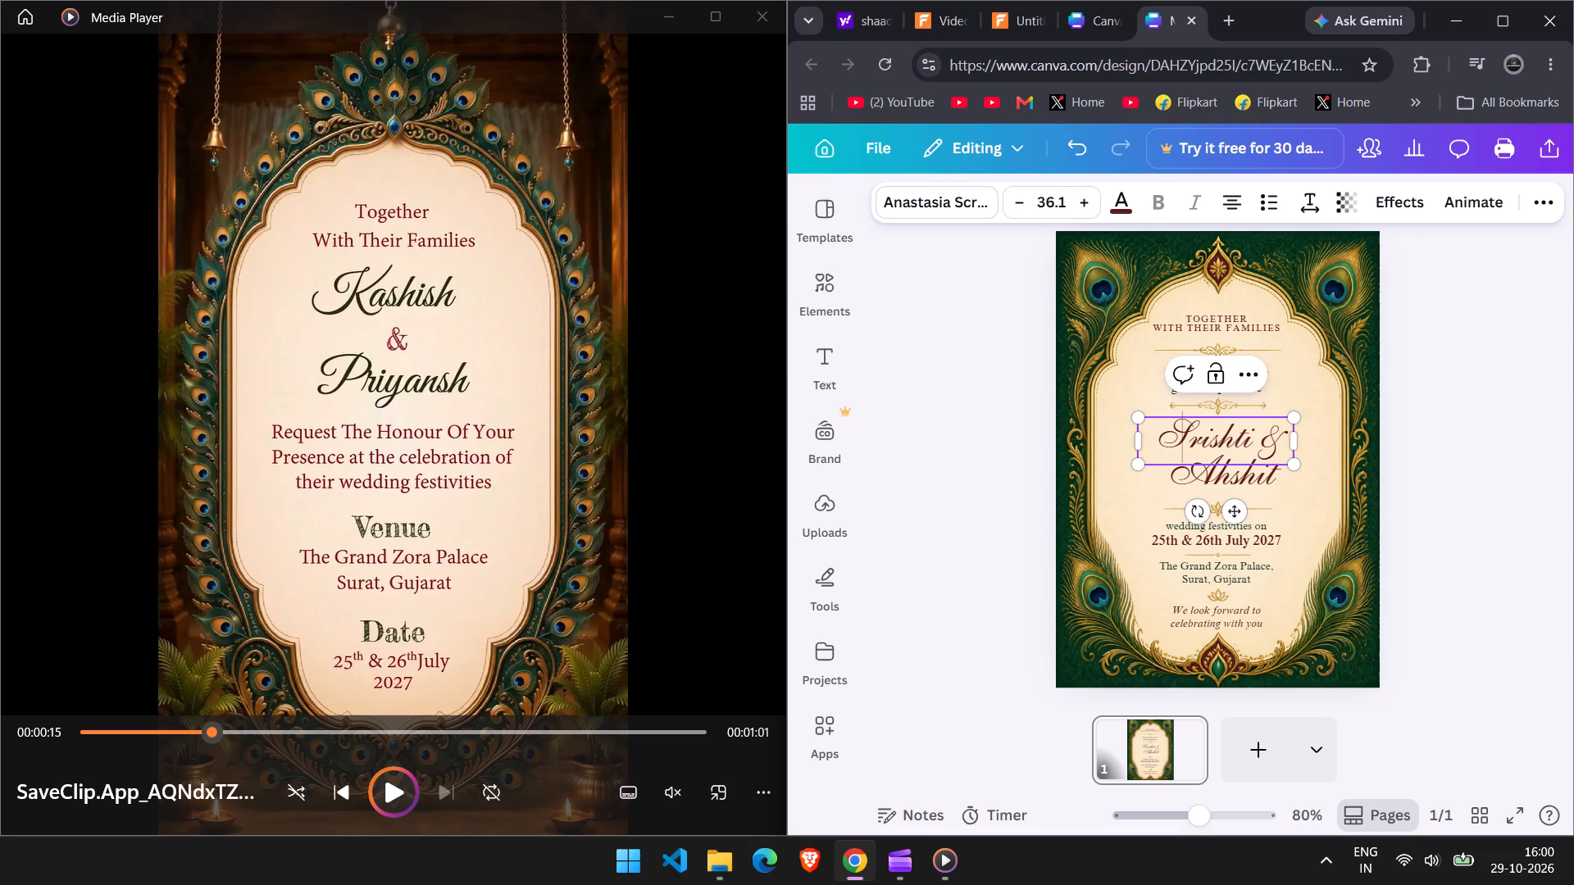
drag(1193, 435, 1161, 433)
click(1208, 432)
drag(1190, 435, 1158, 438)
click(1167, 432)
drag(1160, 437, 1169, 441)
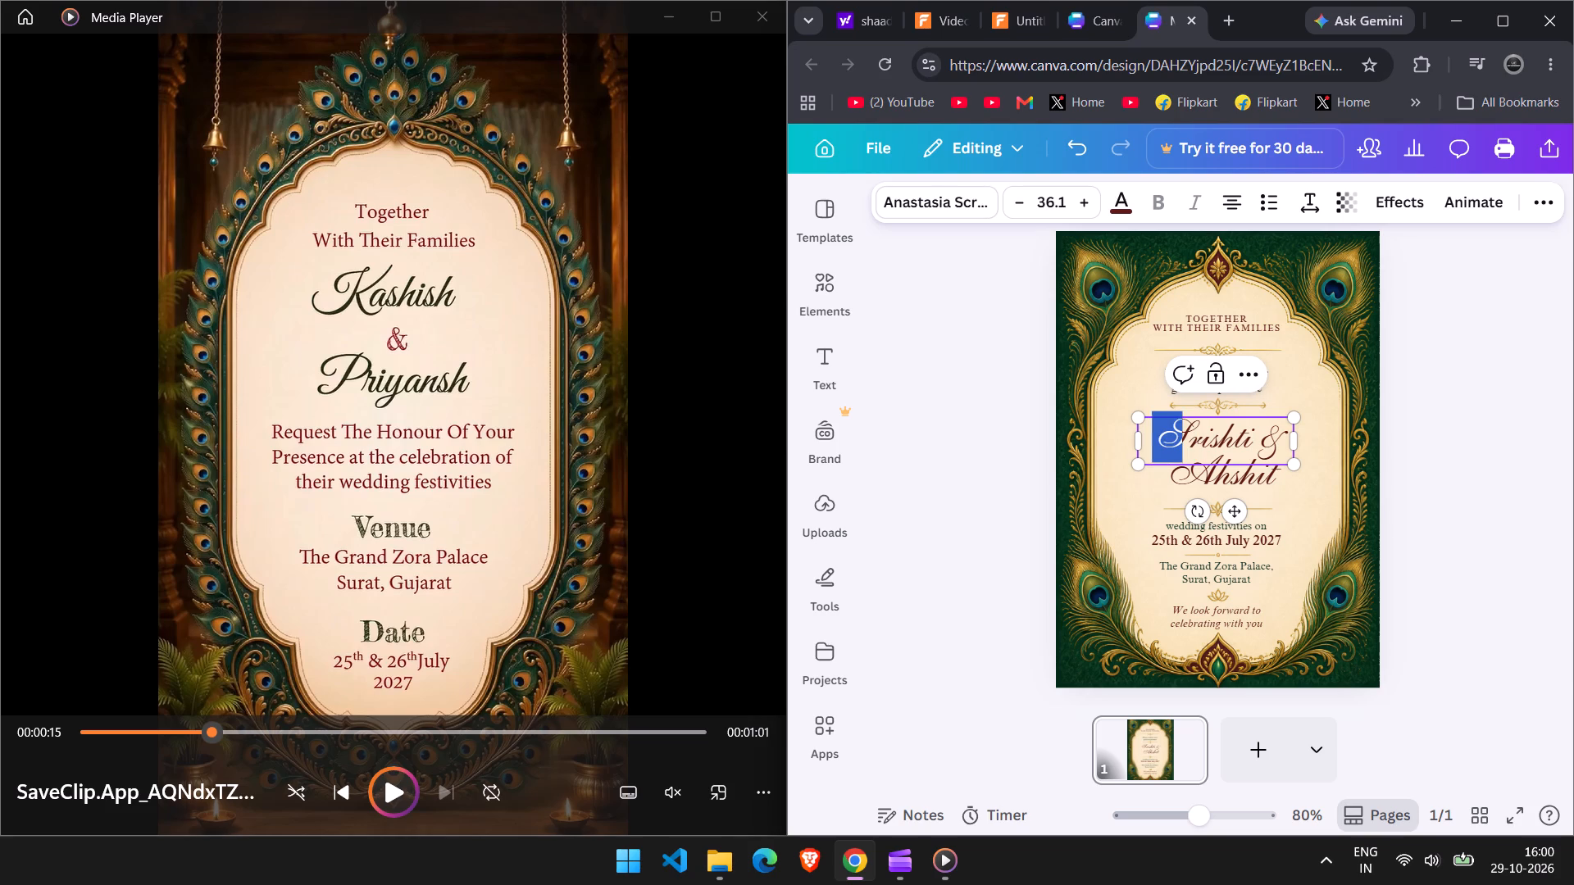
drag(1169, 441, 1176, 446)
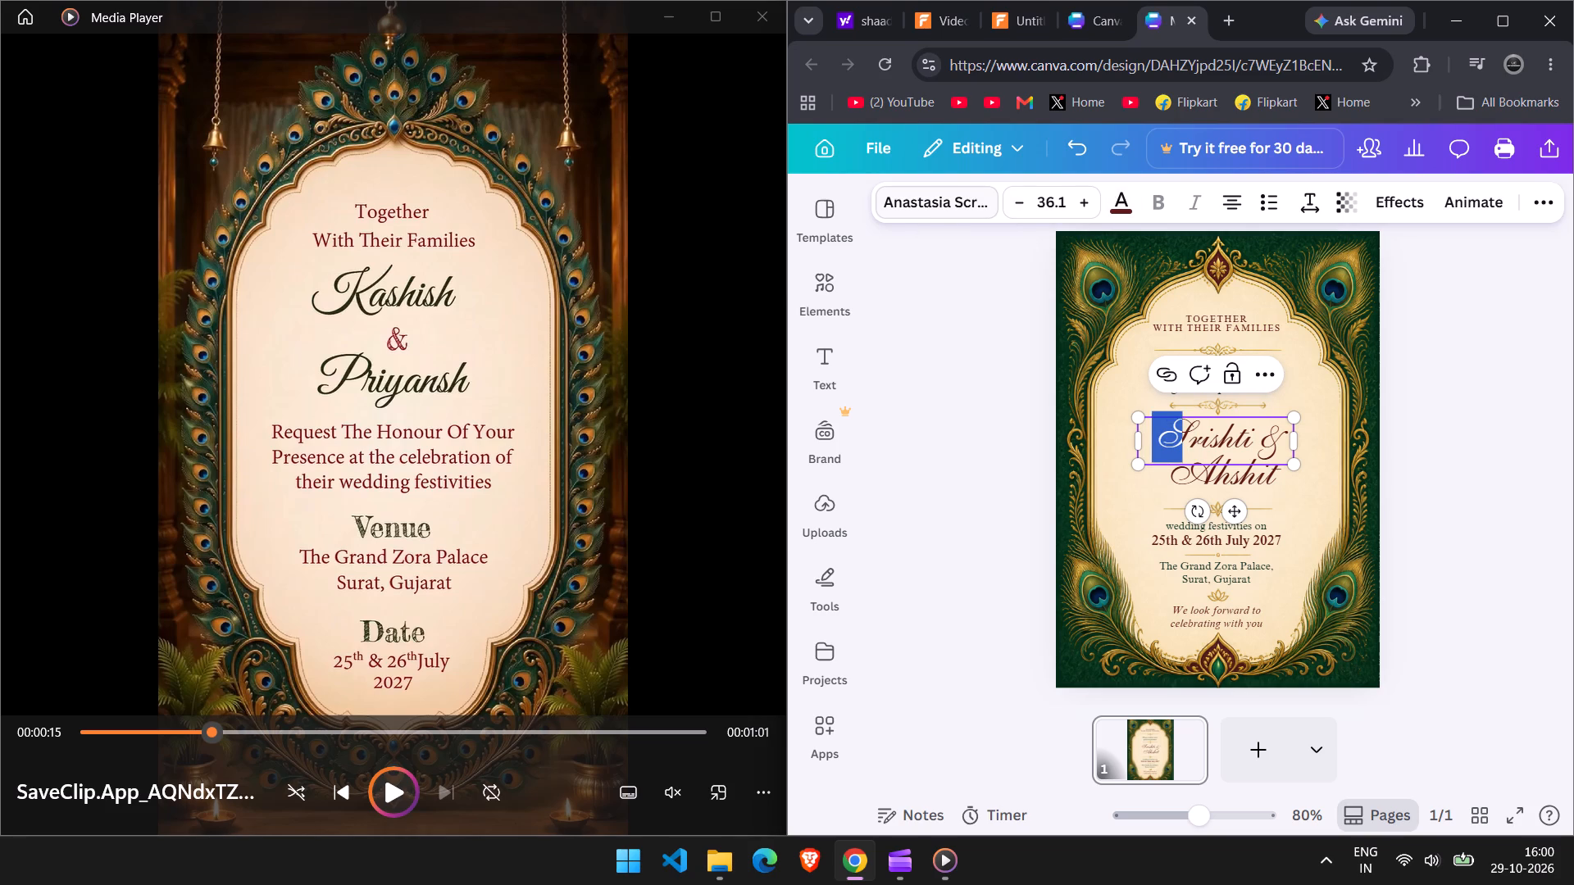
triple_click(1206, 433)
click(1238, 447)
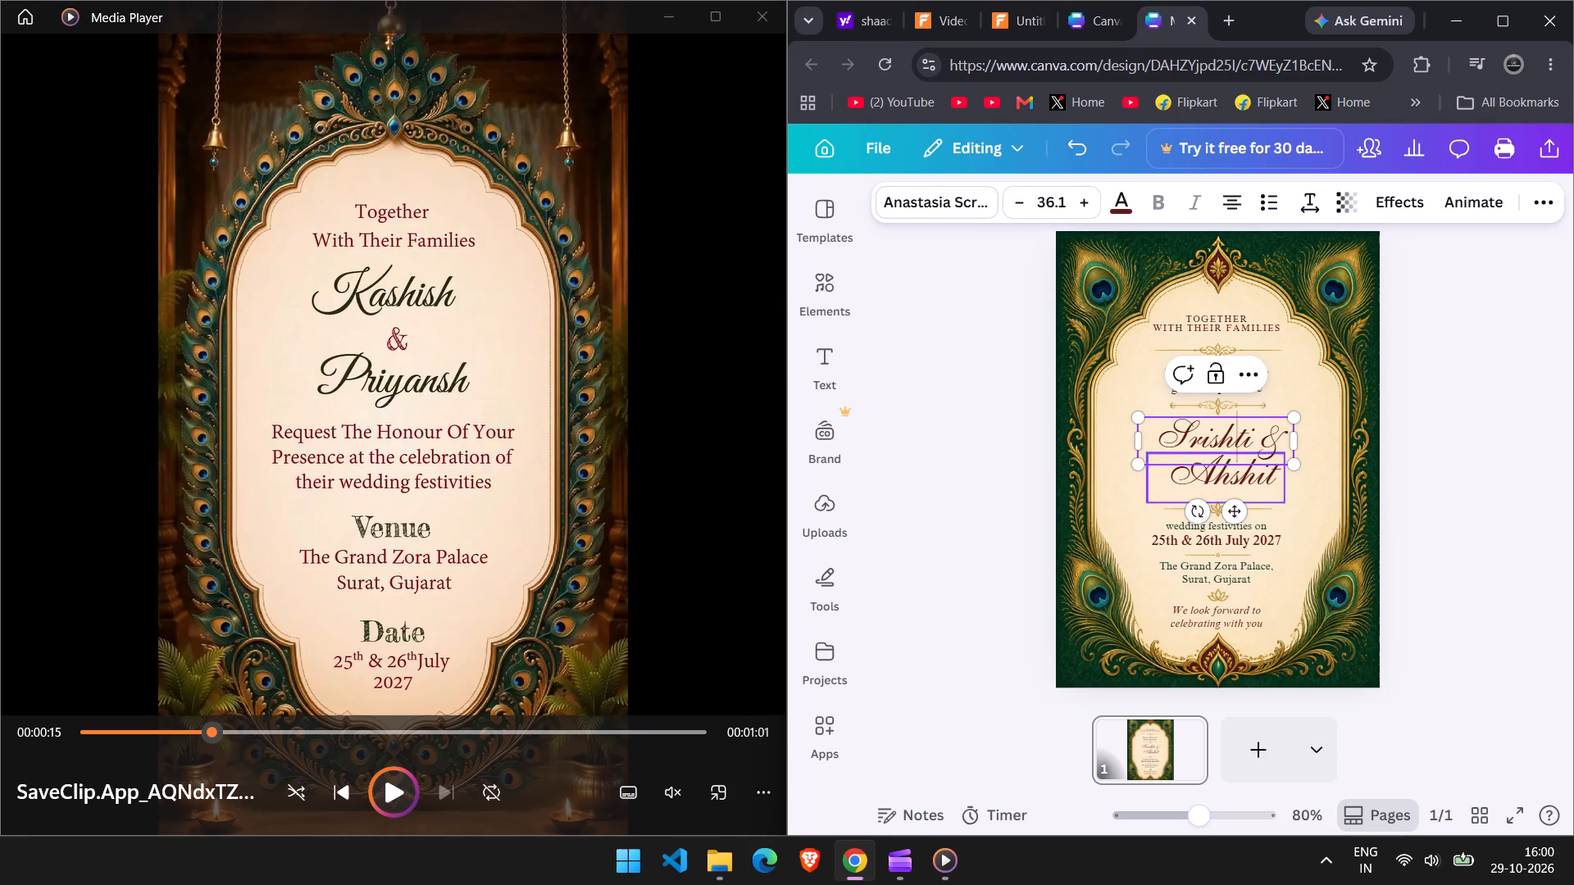
Change the font of the name Ahshit to the handwriting font Amsterdam Two.
click(1254, 479)
double_click(1250, 471)
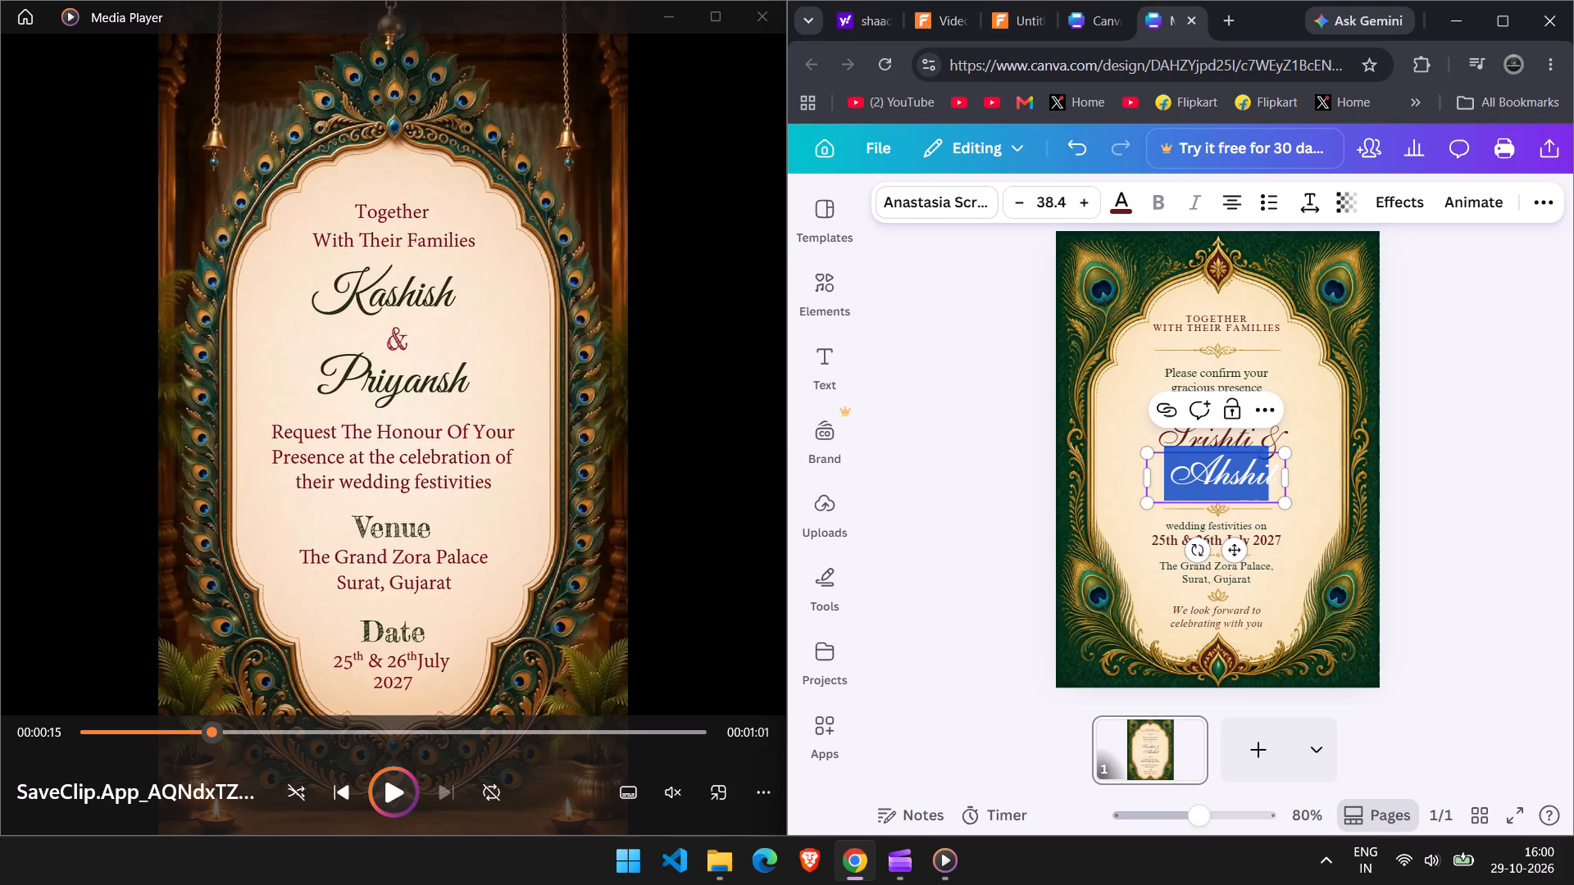
click(967, 204)
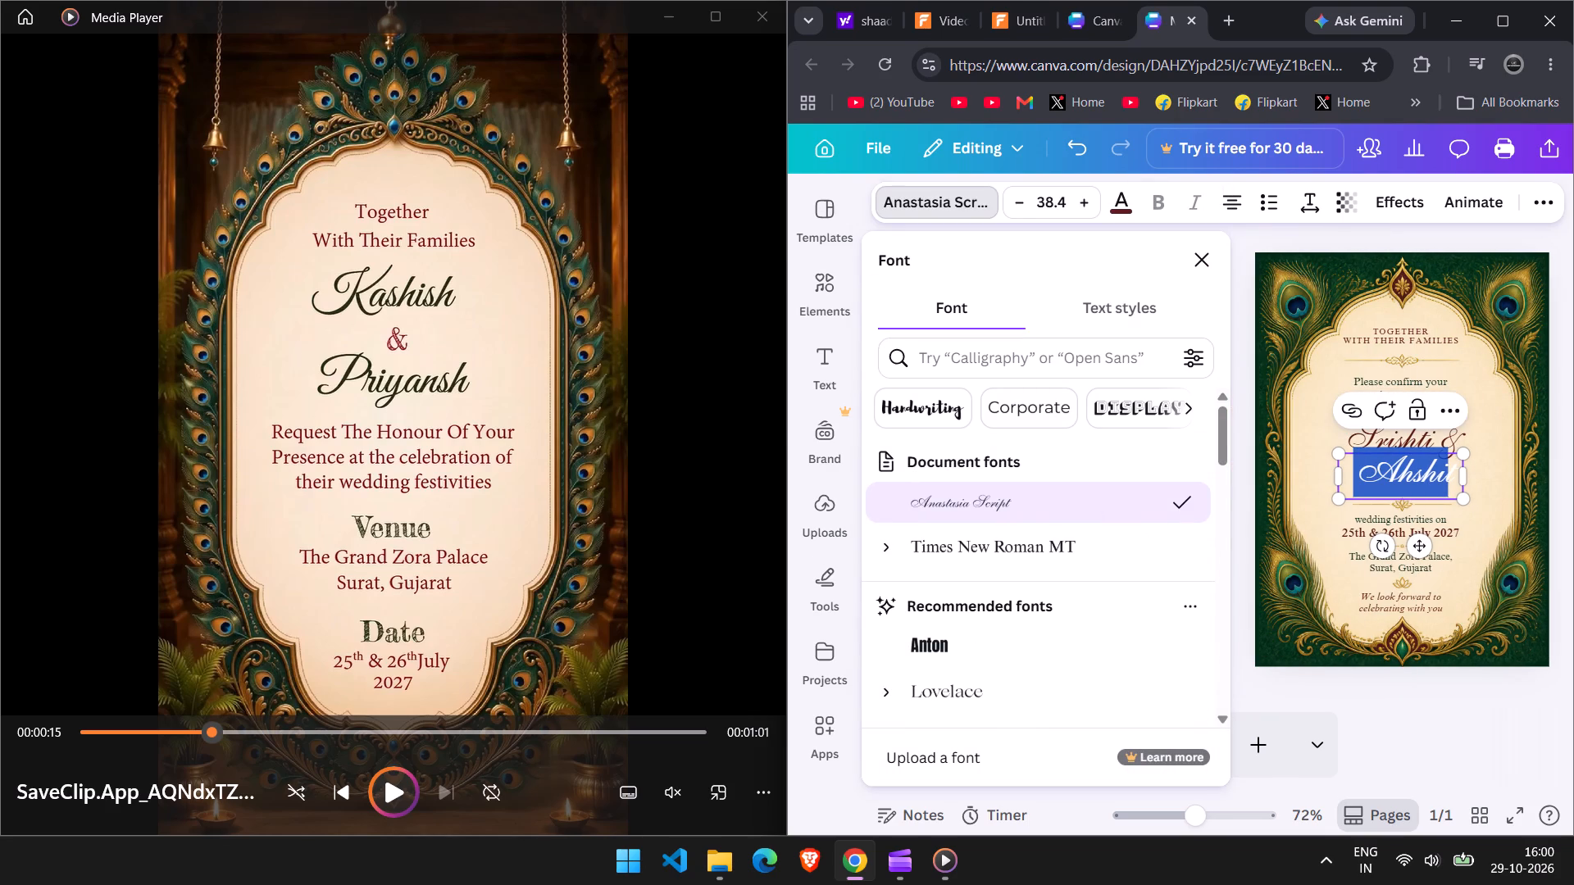
click(939, 409)
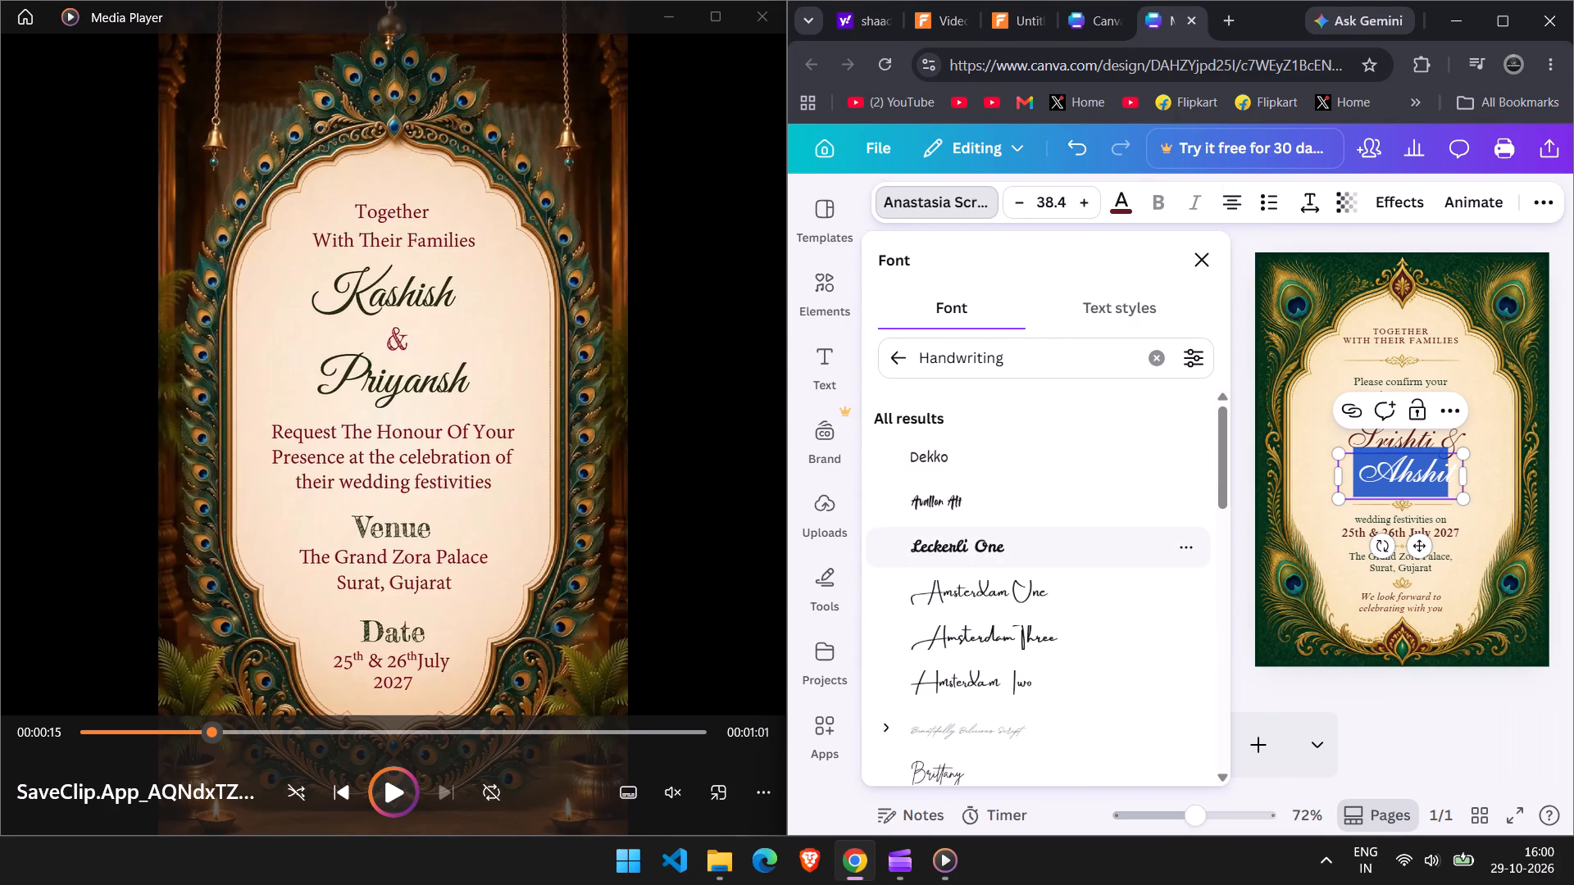
click(978, 597)
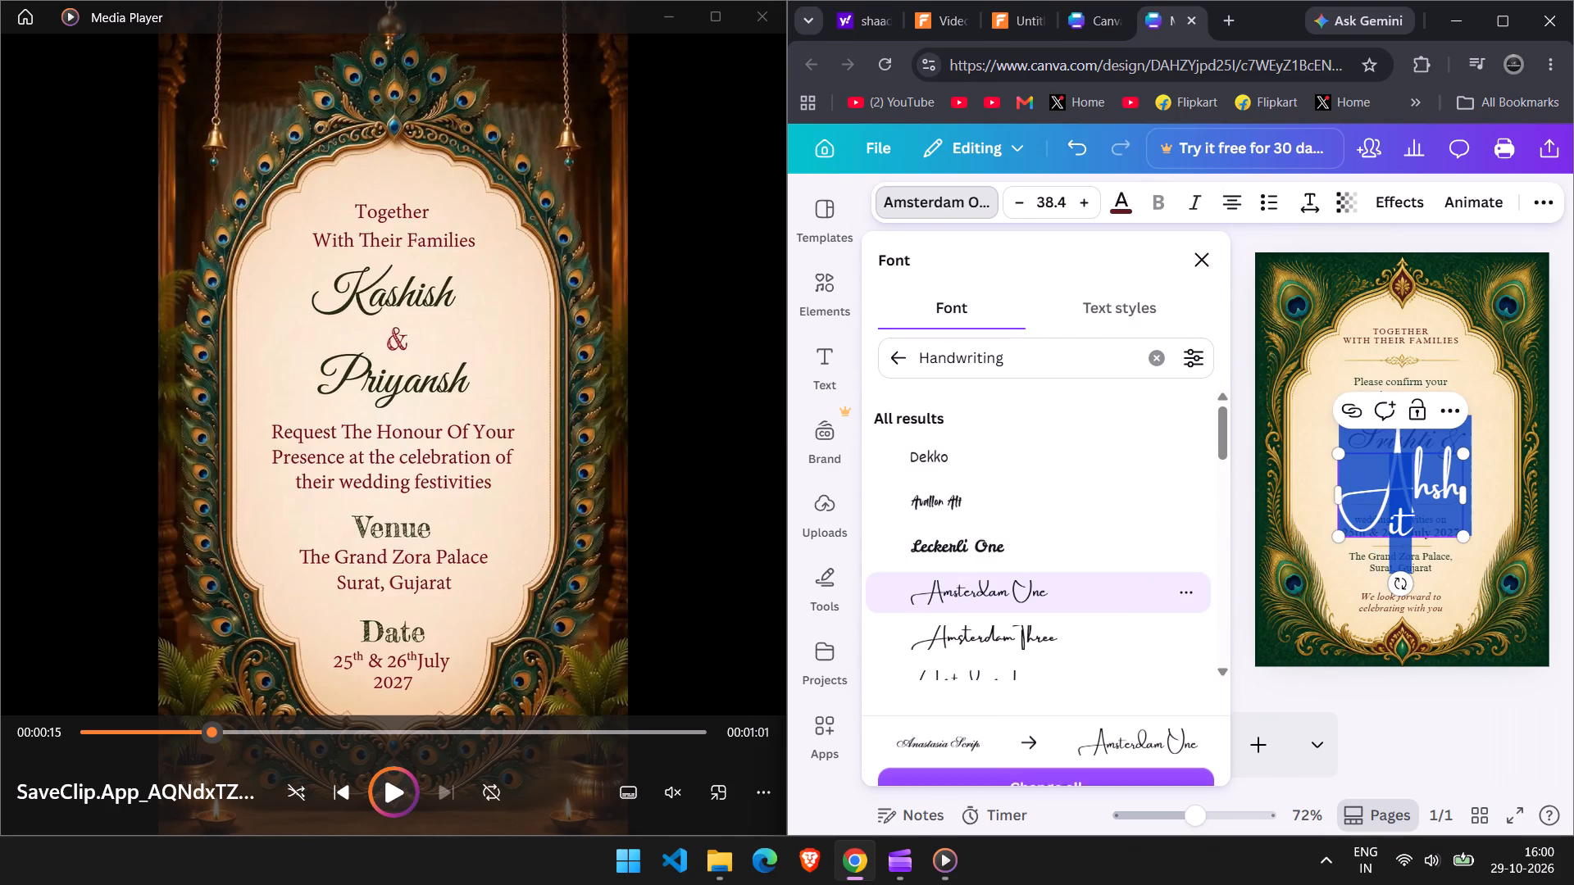
click(1019, 641)
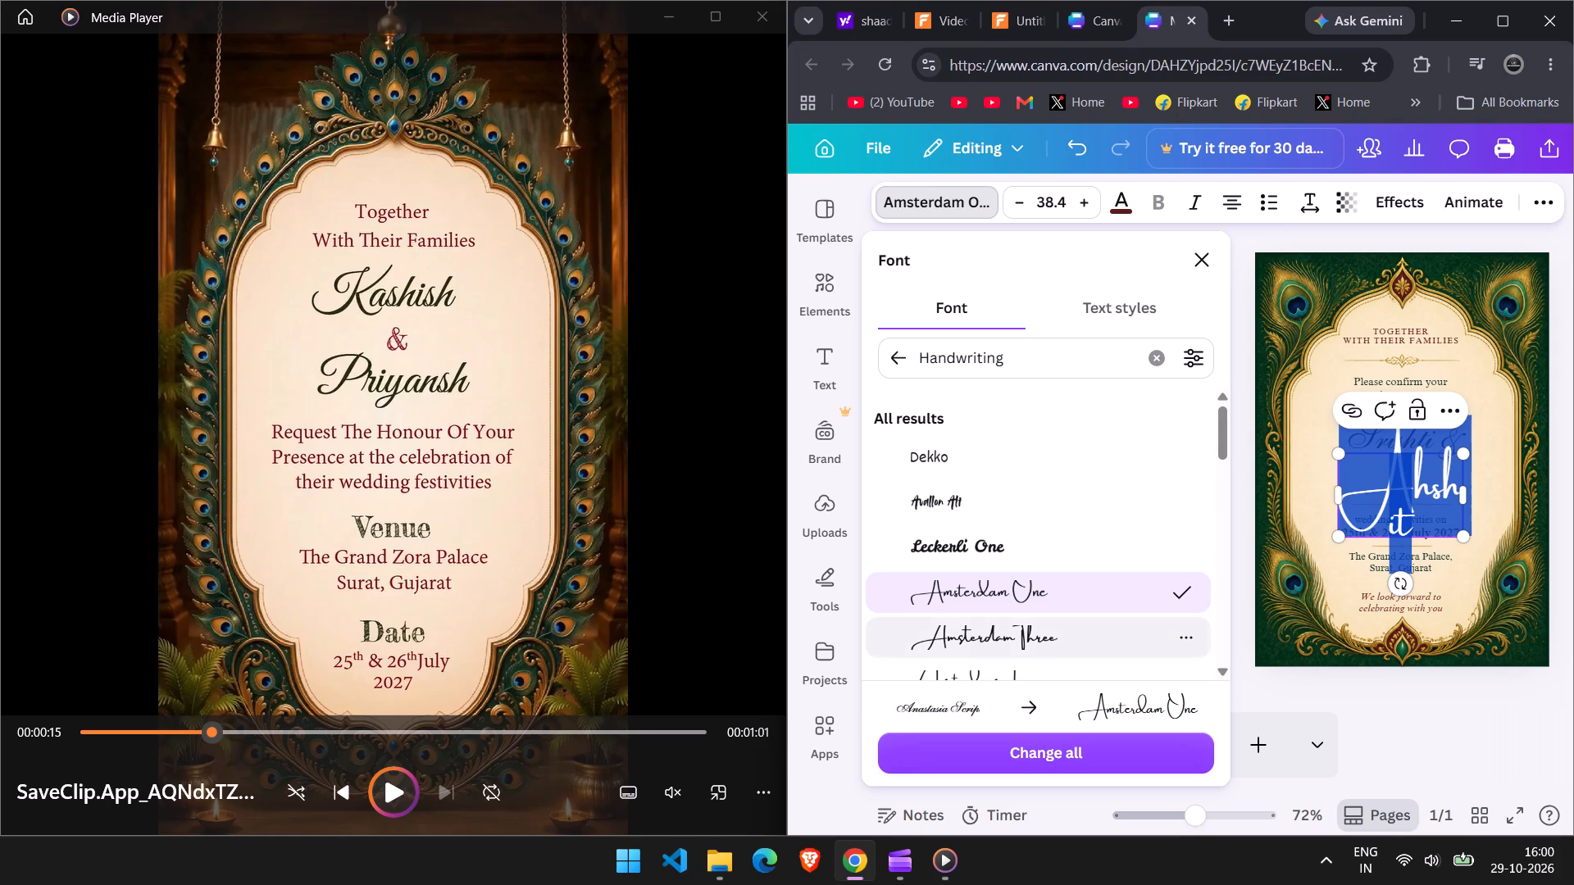
scroll(1067, 613, down, 1)
click(1018, 572)
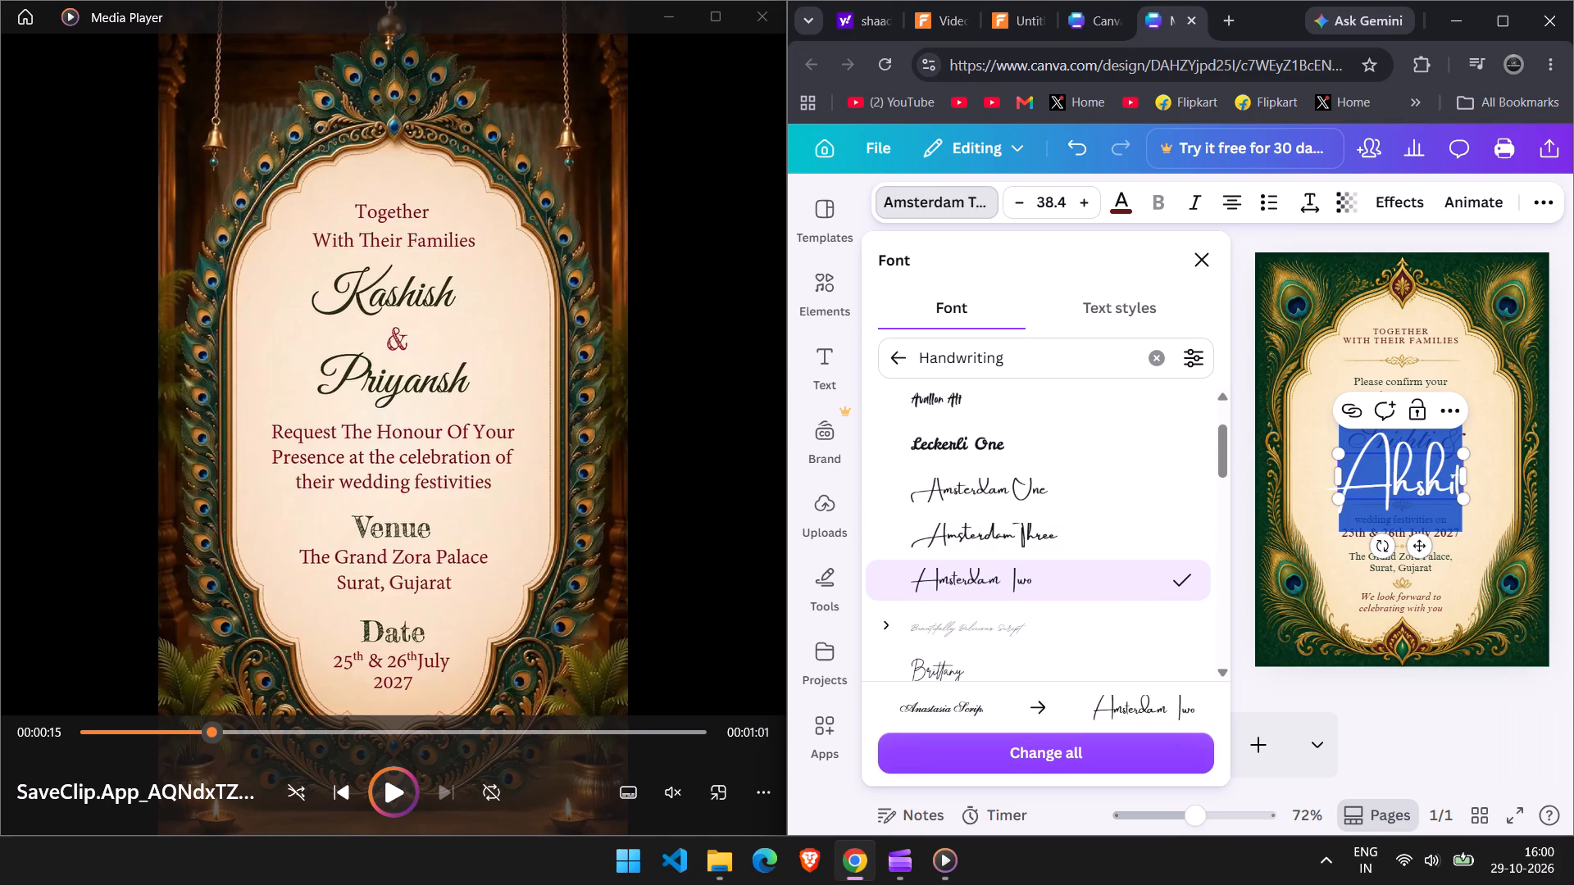
Reduce the font size of the name Ahshit to 22.4.
triple_click(1016, 195)
triple_click(1016, 195)
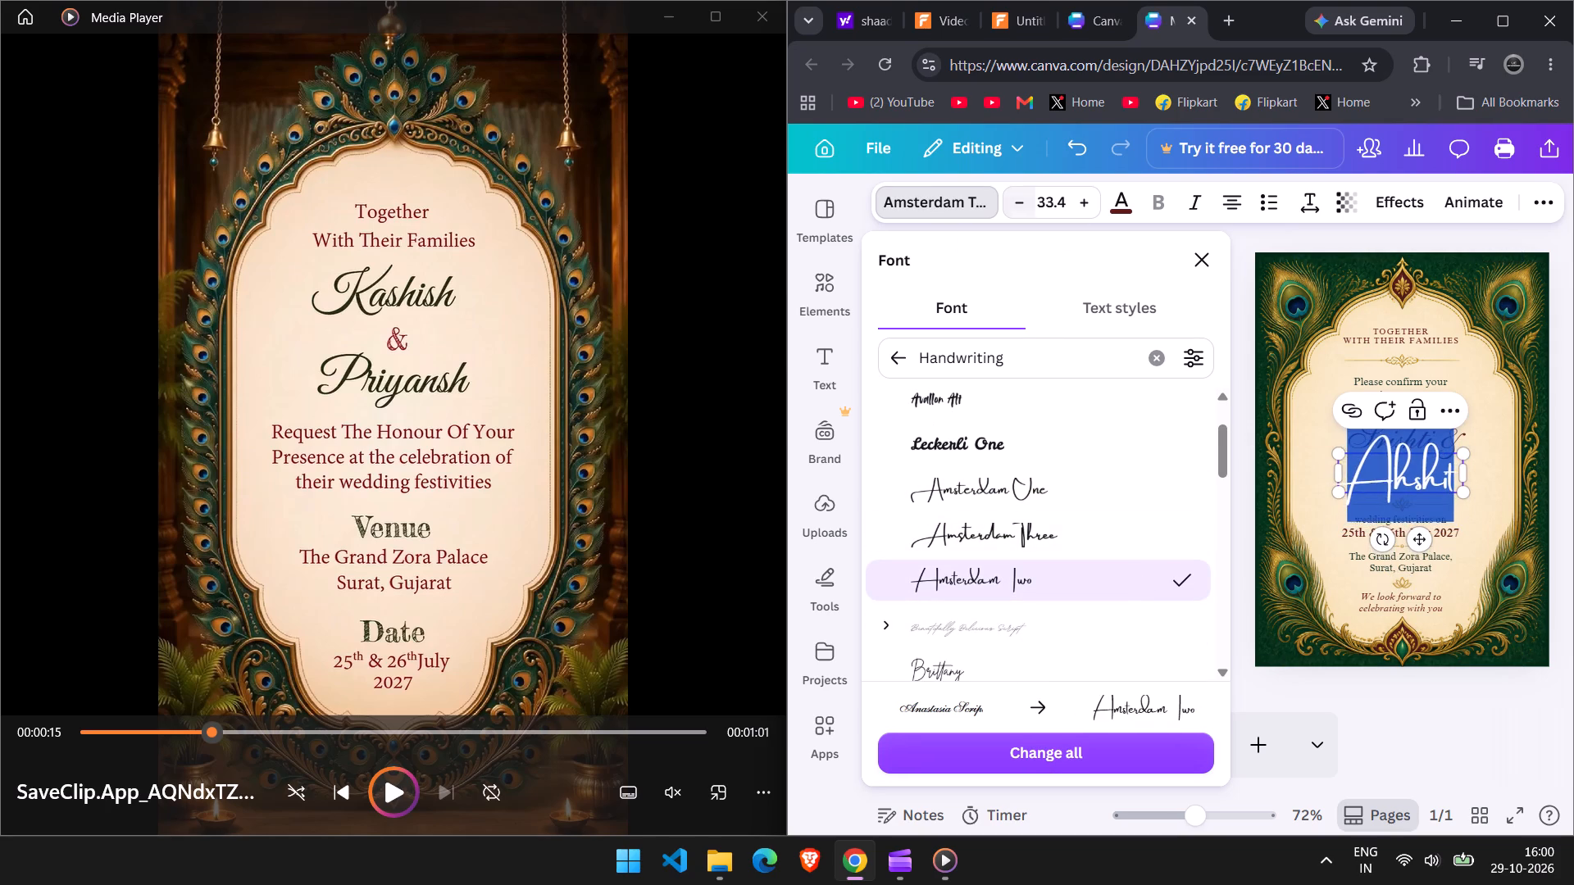
triple_click(1016, 195)
triple_click(1016, 195)
triple_click(1016, 195)
click(1016, 195)
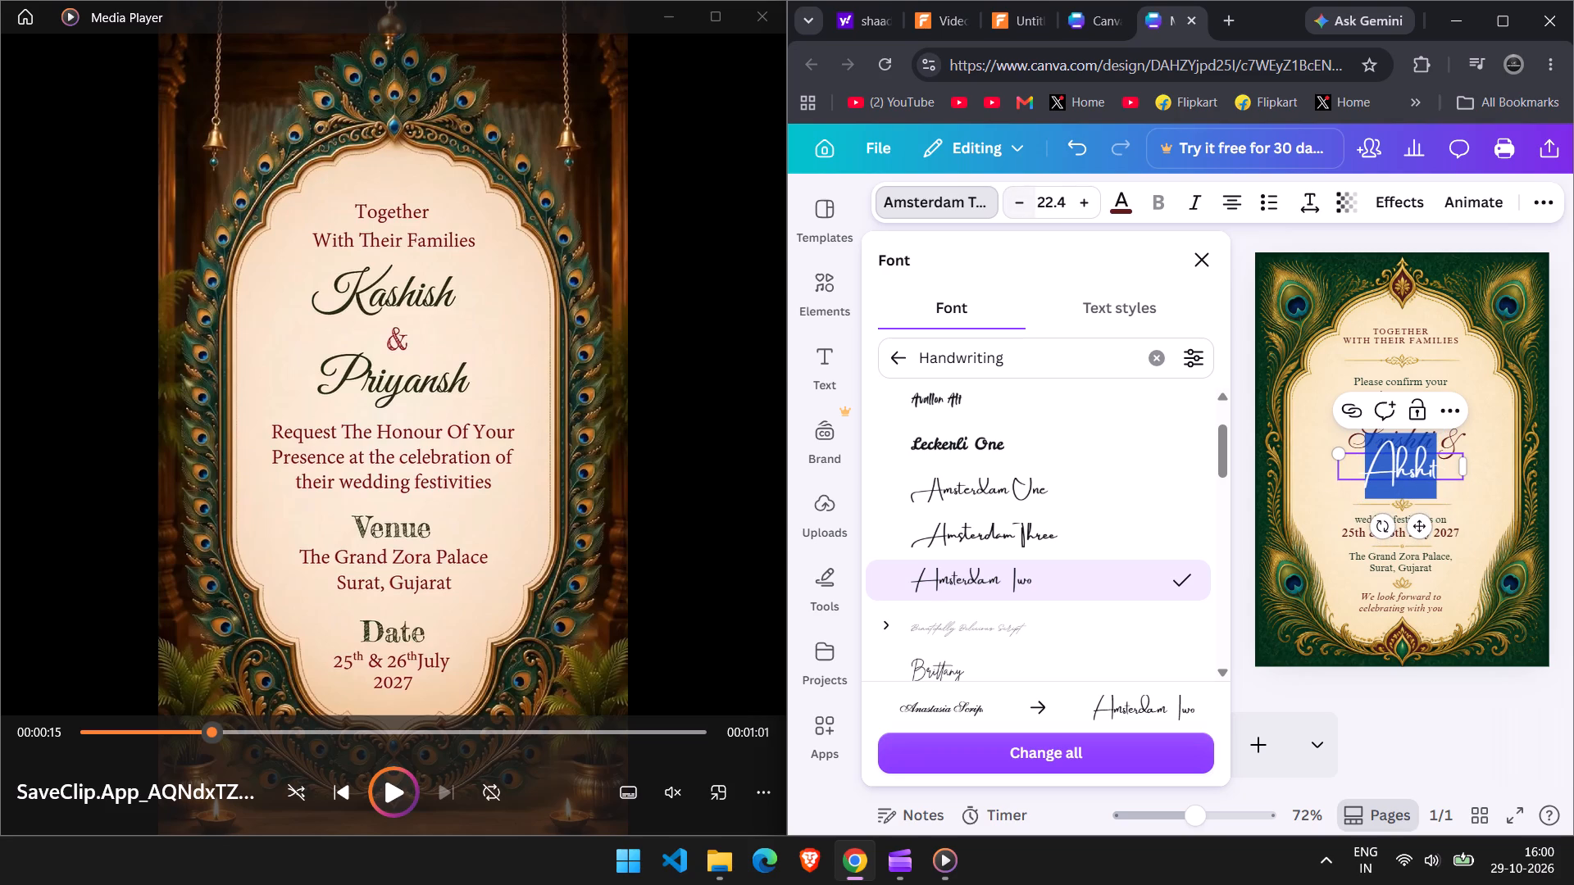
click(1238, 373)
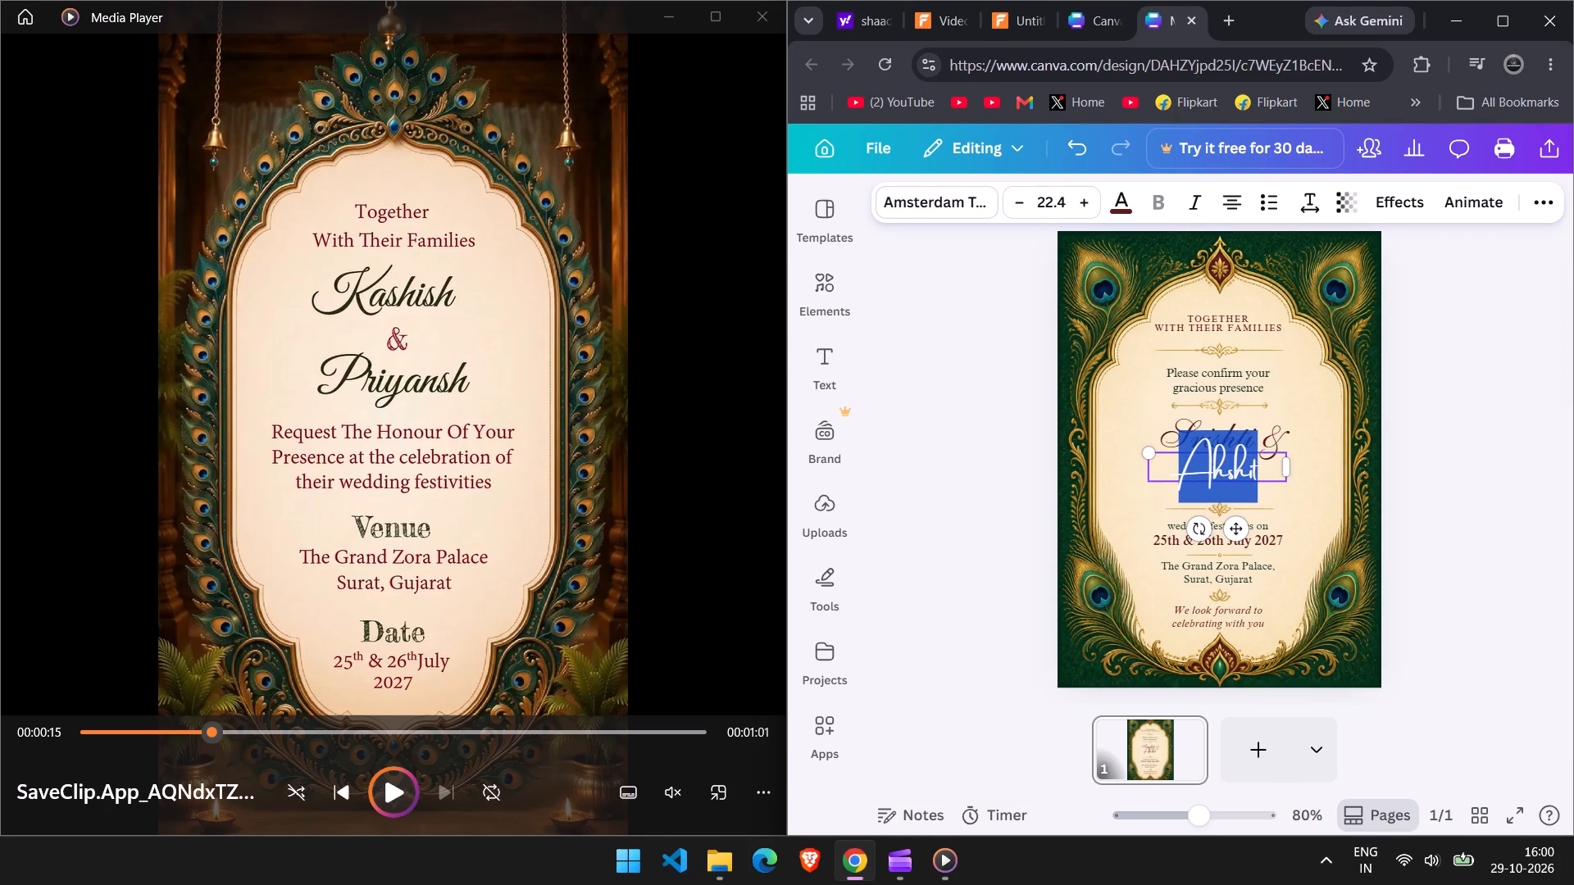
Move the name Ahshit slightly down so that it sits clear beneath the Srishti & line.
click(1492, 483)
drag(1237, 459, 1238, 466)
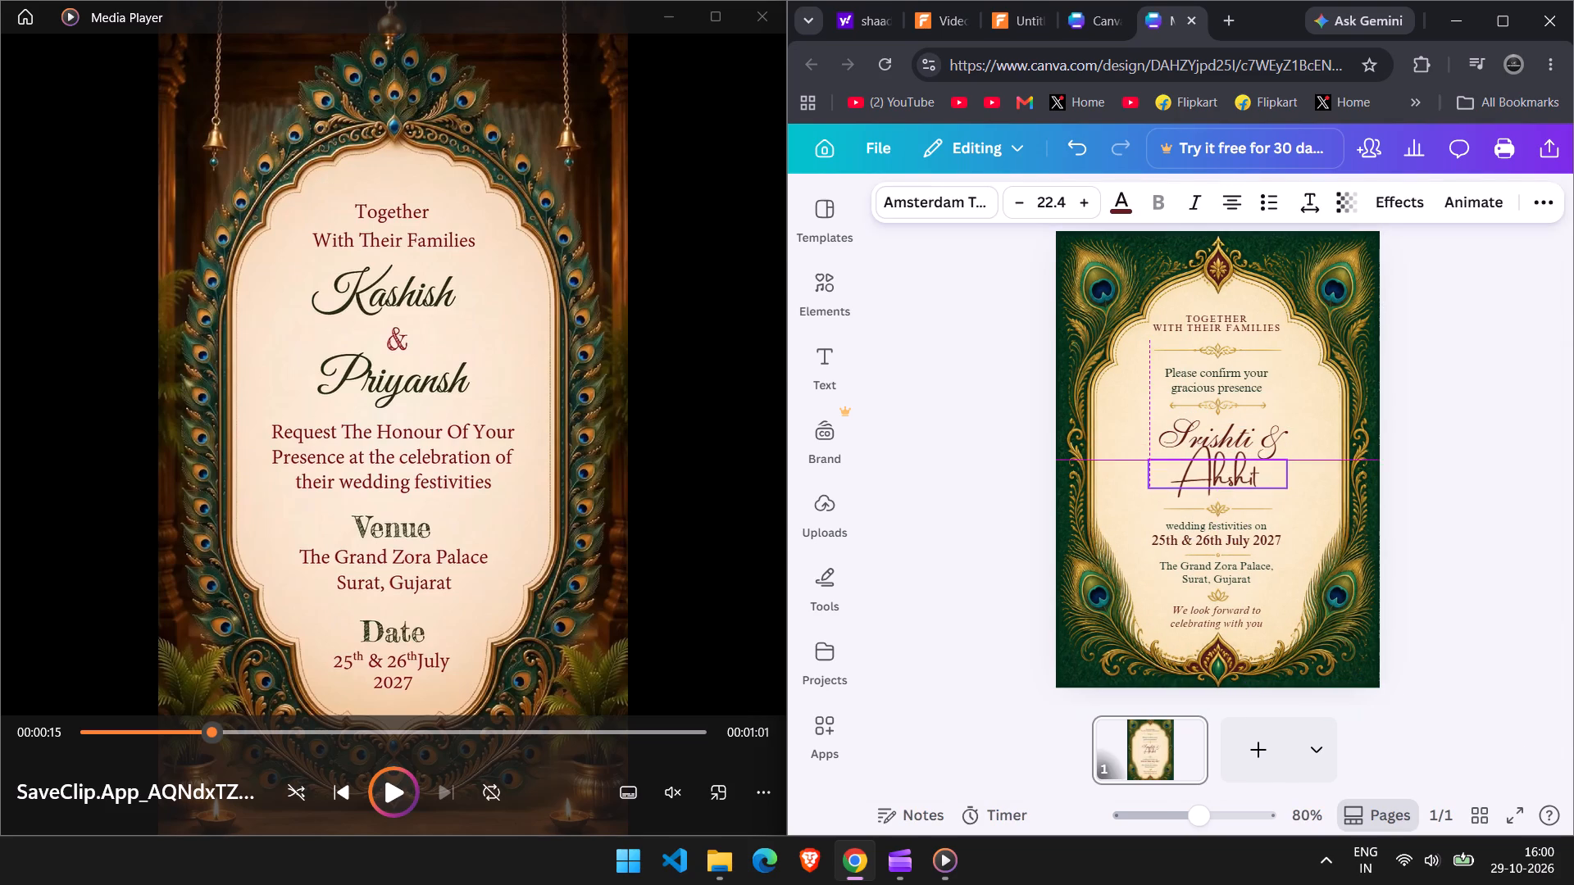
drag(1238, 466, 1238, 473)
click(1221, 444)
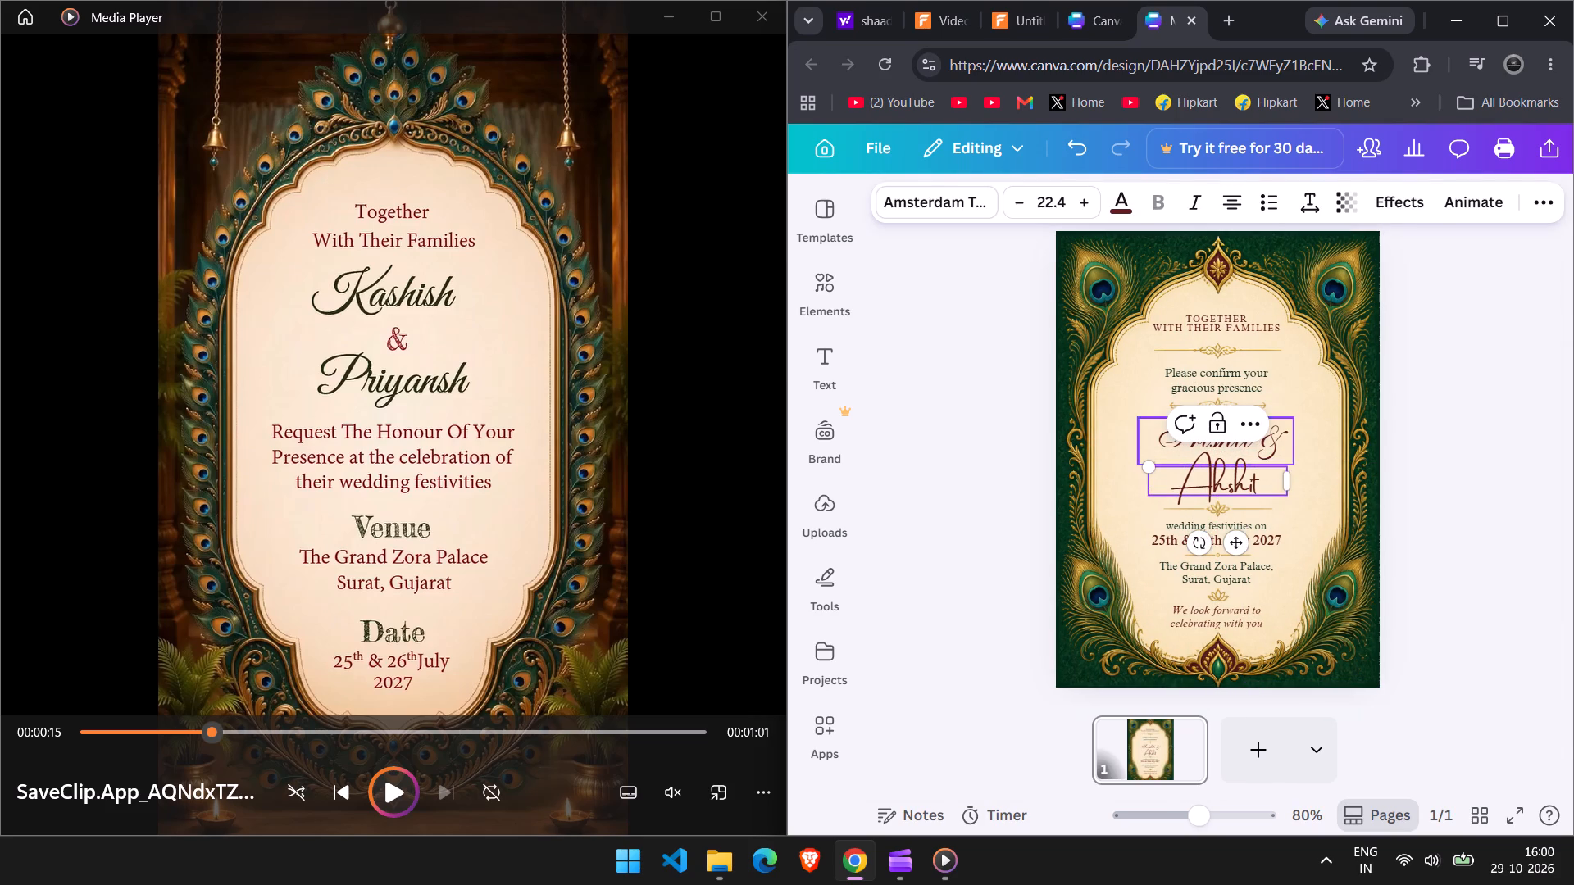
Change the font of the Srishti & line to the handwriting font Amsterdam Two.
double_click(1263, 441)
click(1288, 443)
triple_click(1277, 443)
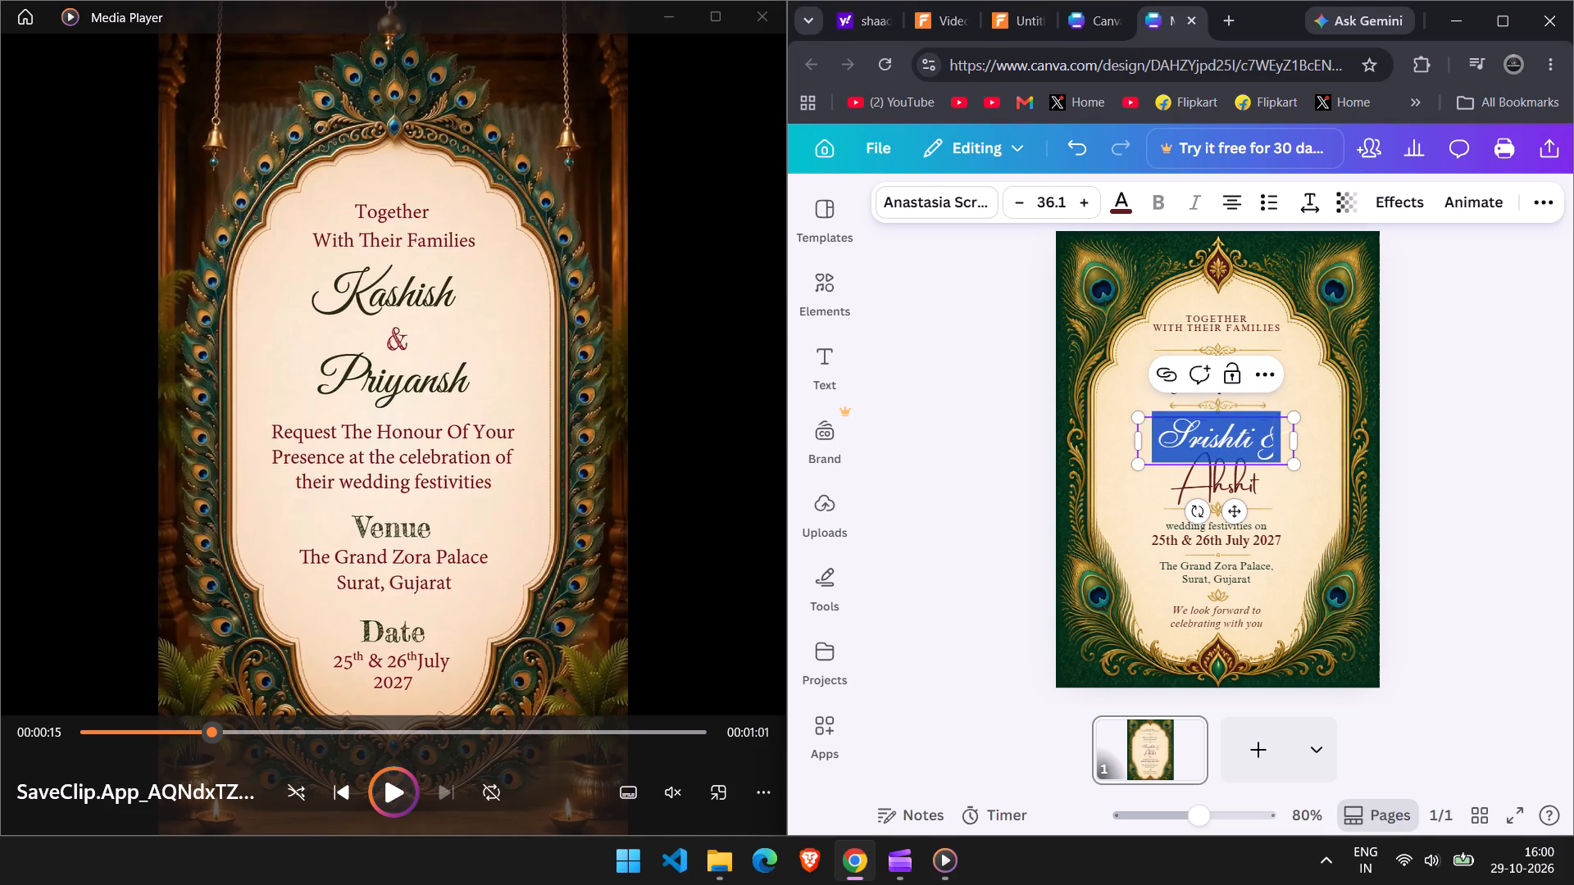
click(958, 194)
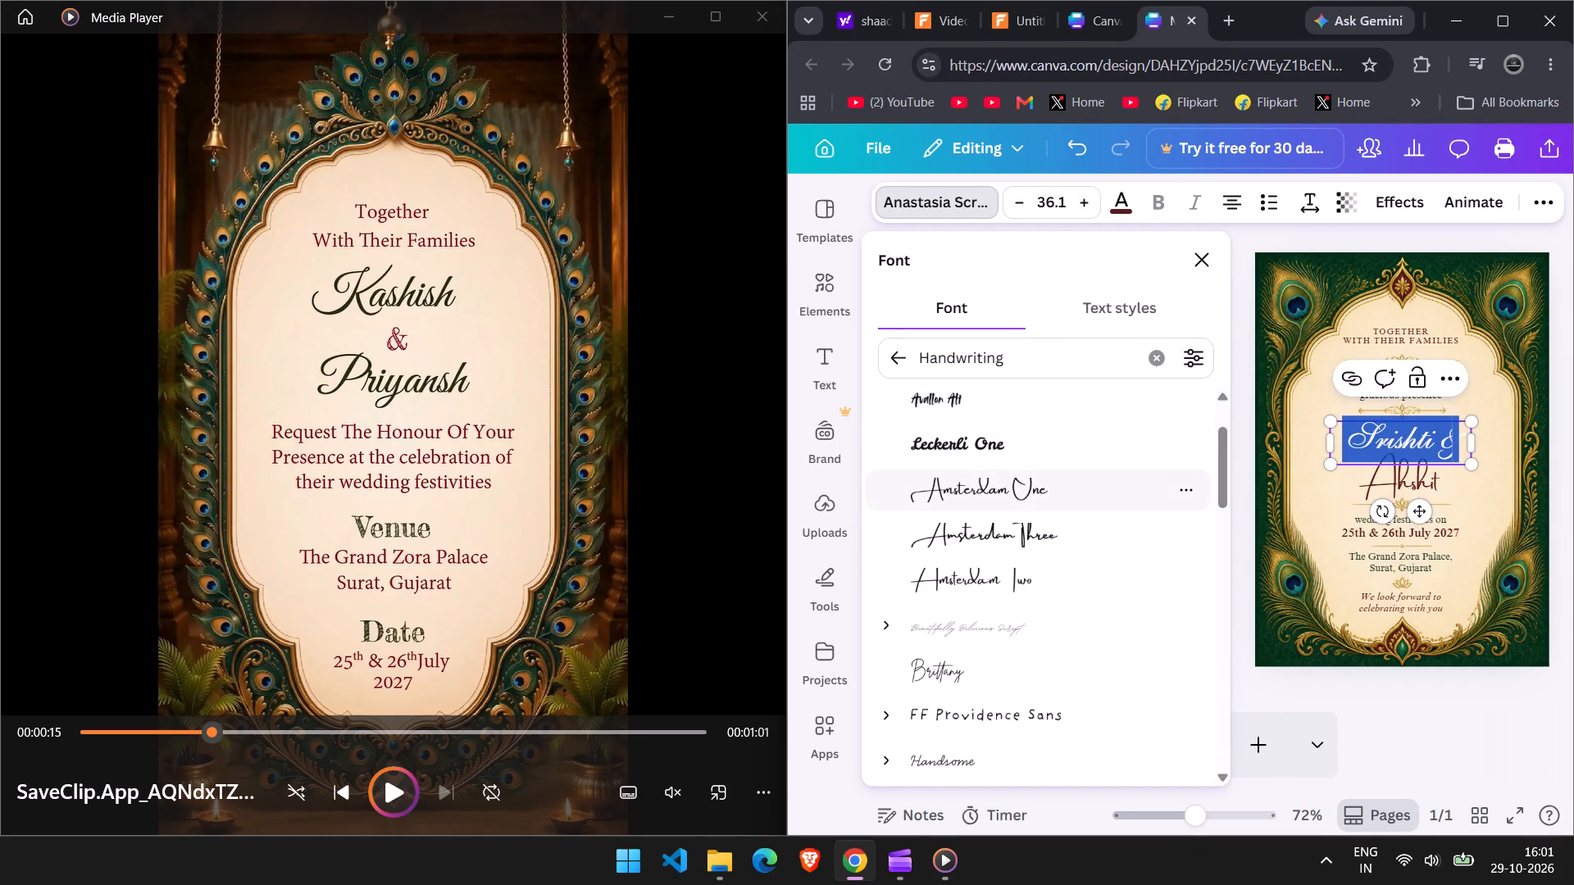
click(1003, 566)
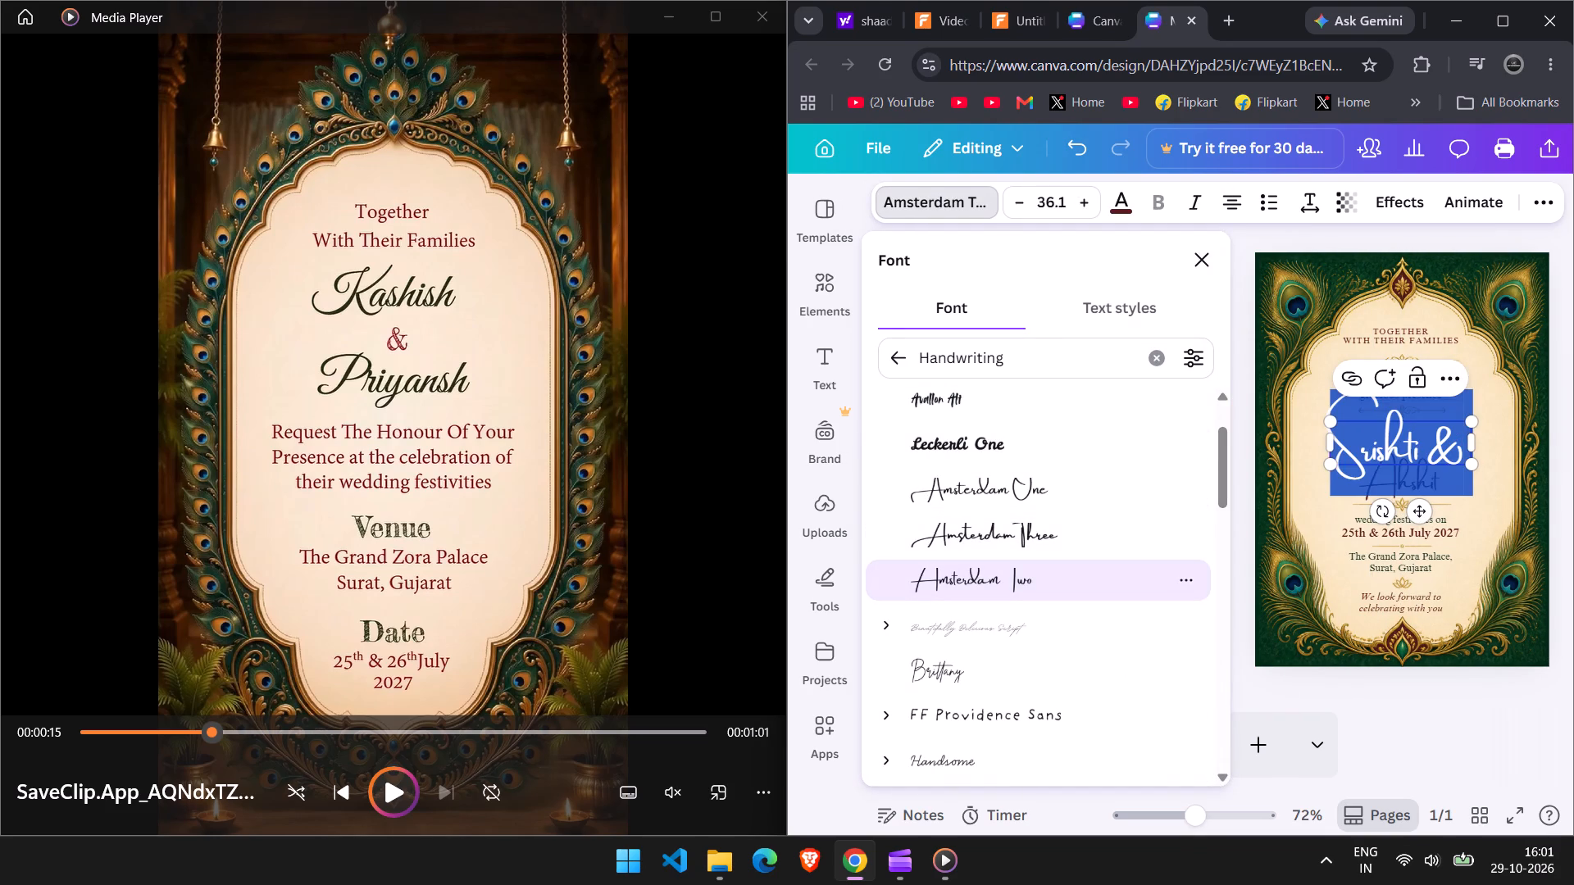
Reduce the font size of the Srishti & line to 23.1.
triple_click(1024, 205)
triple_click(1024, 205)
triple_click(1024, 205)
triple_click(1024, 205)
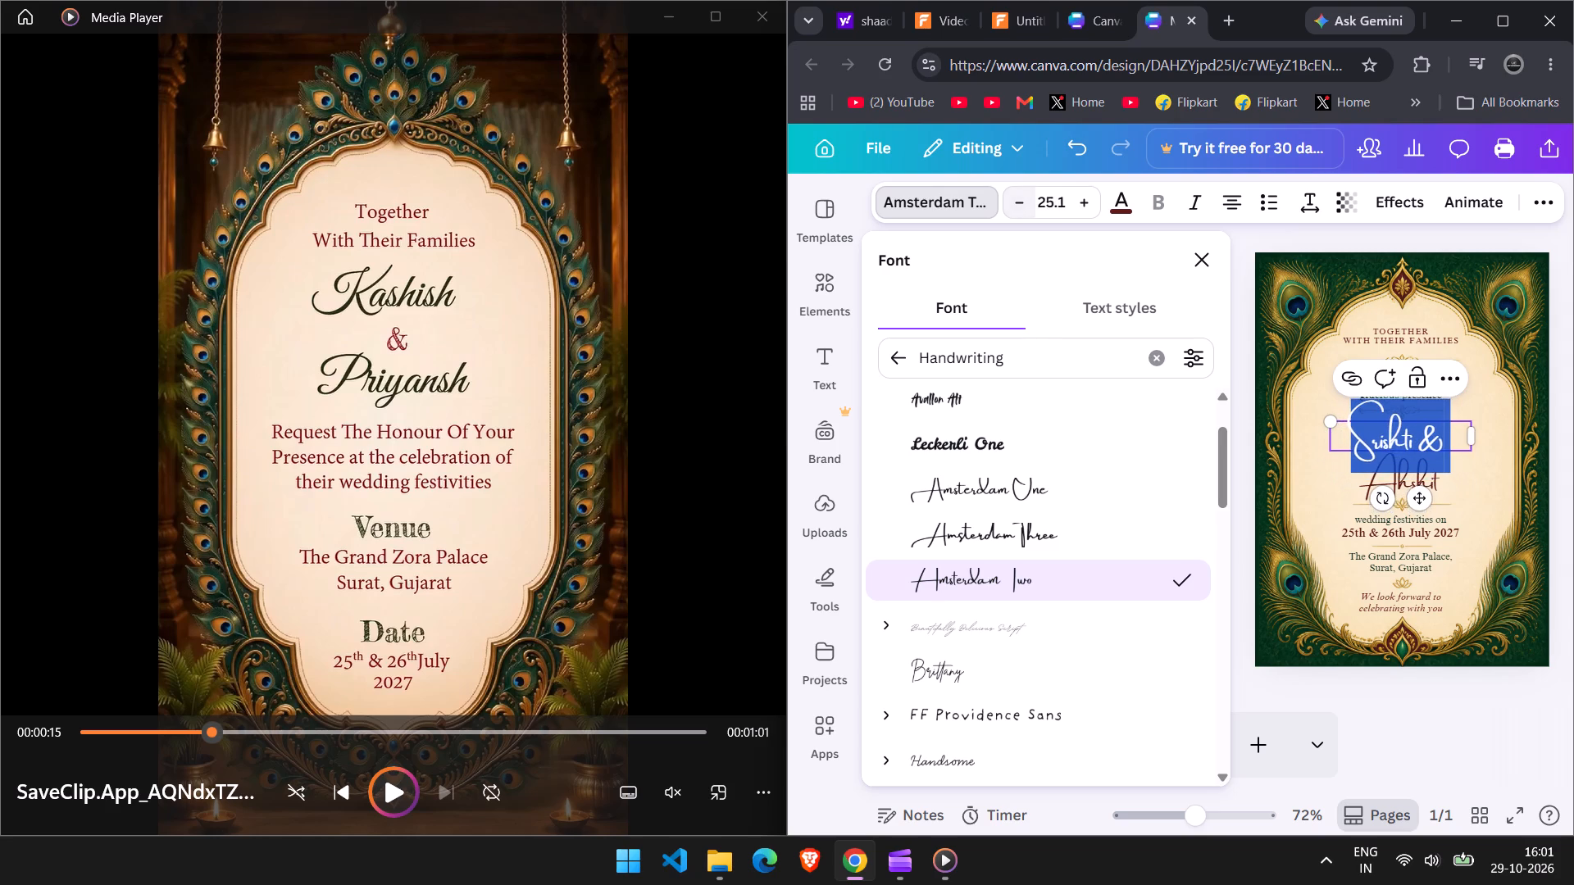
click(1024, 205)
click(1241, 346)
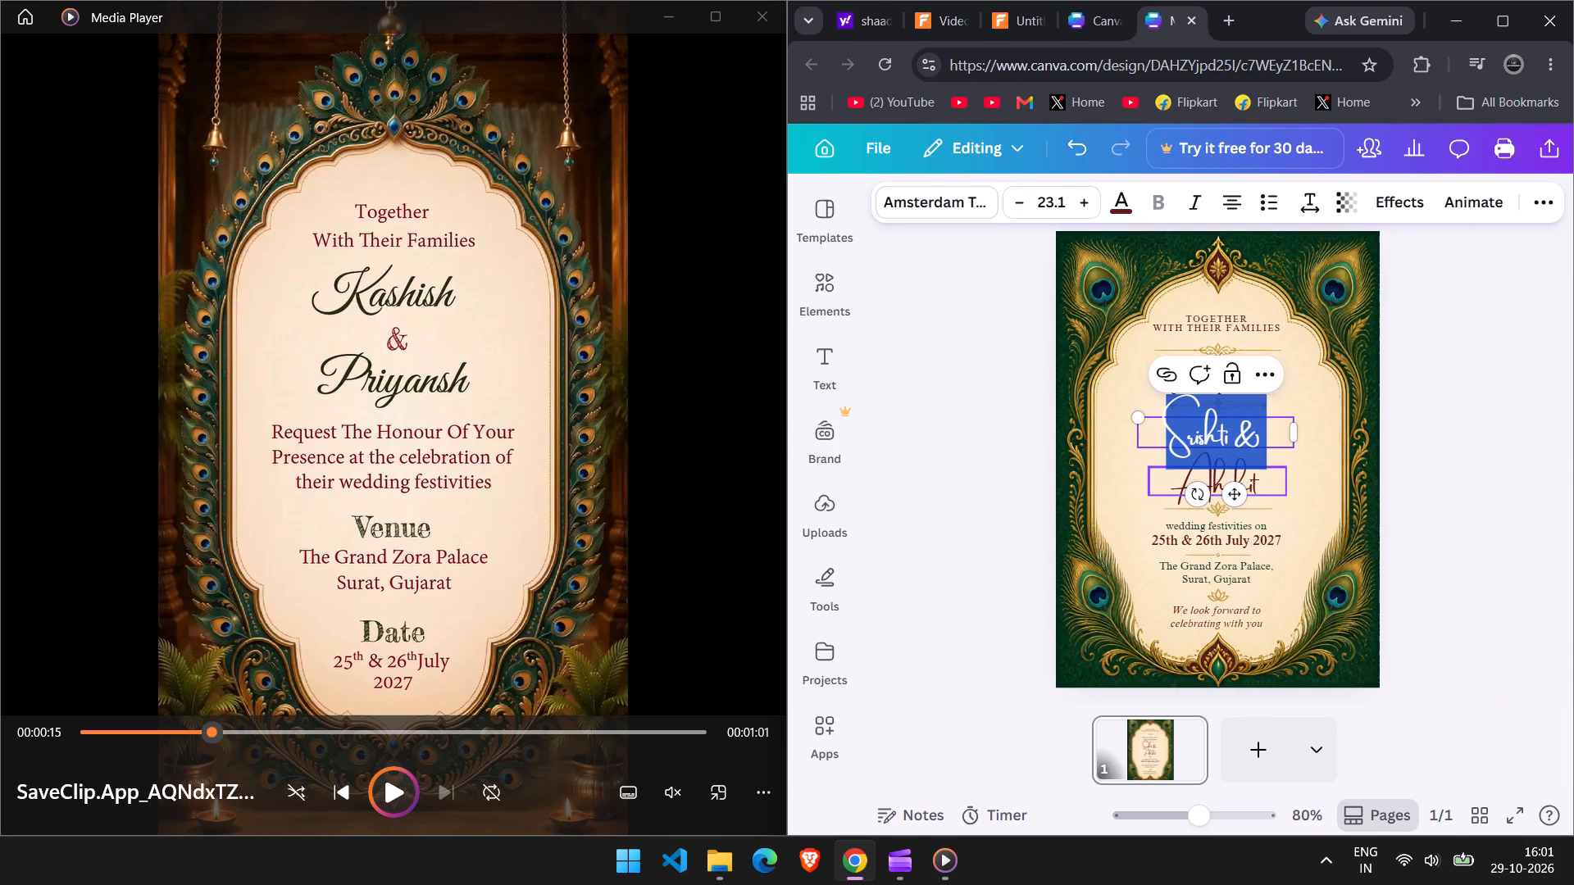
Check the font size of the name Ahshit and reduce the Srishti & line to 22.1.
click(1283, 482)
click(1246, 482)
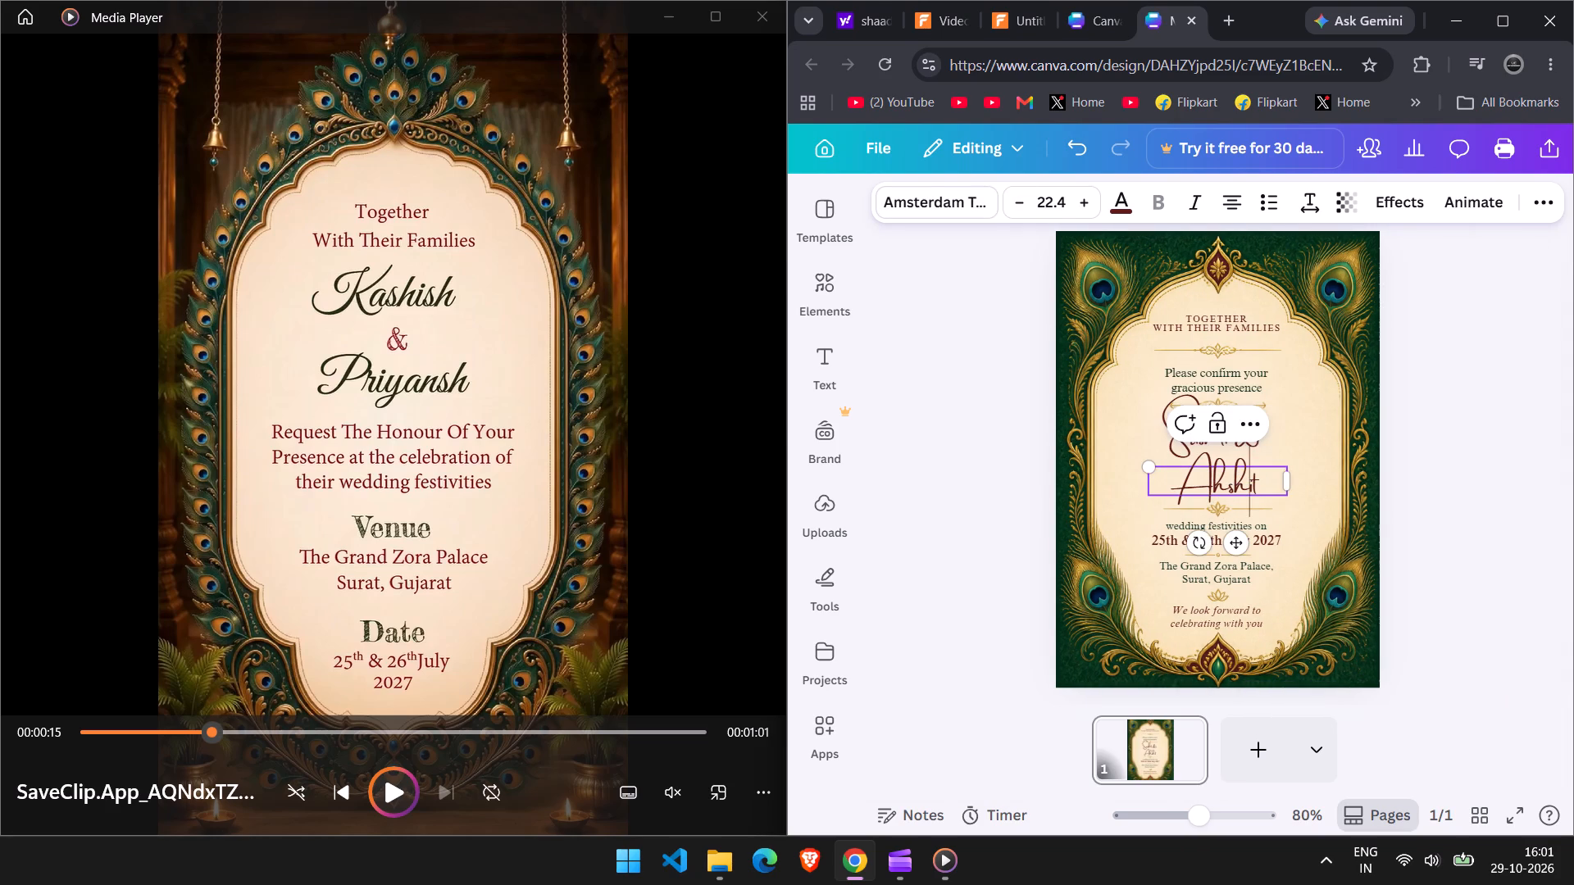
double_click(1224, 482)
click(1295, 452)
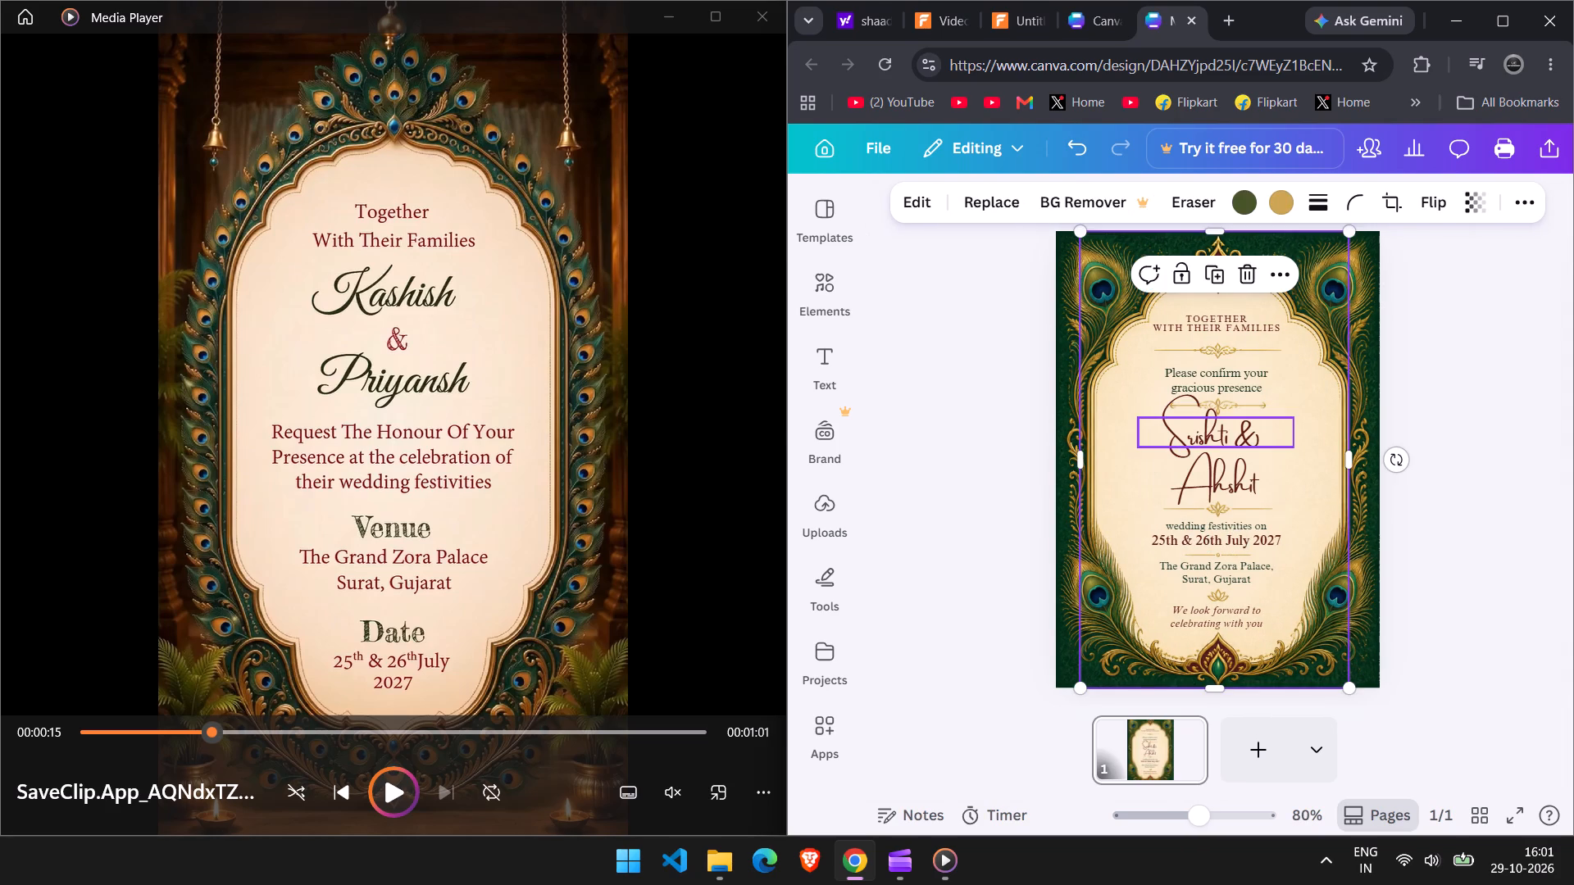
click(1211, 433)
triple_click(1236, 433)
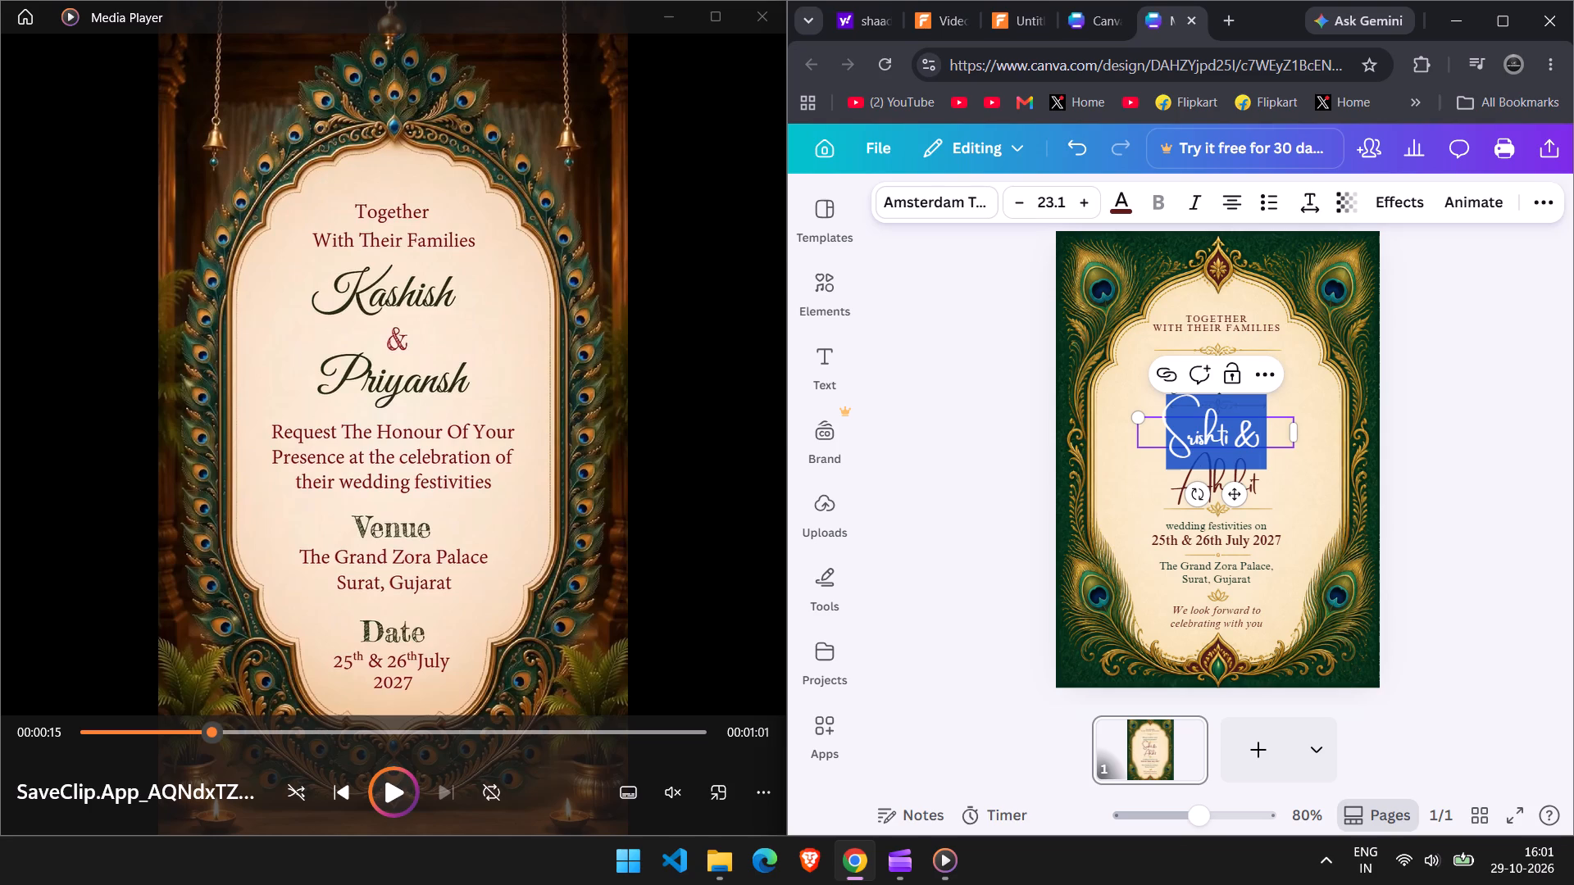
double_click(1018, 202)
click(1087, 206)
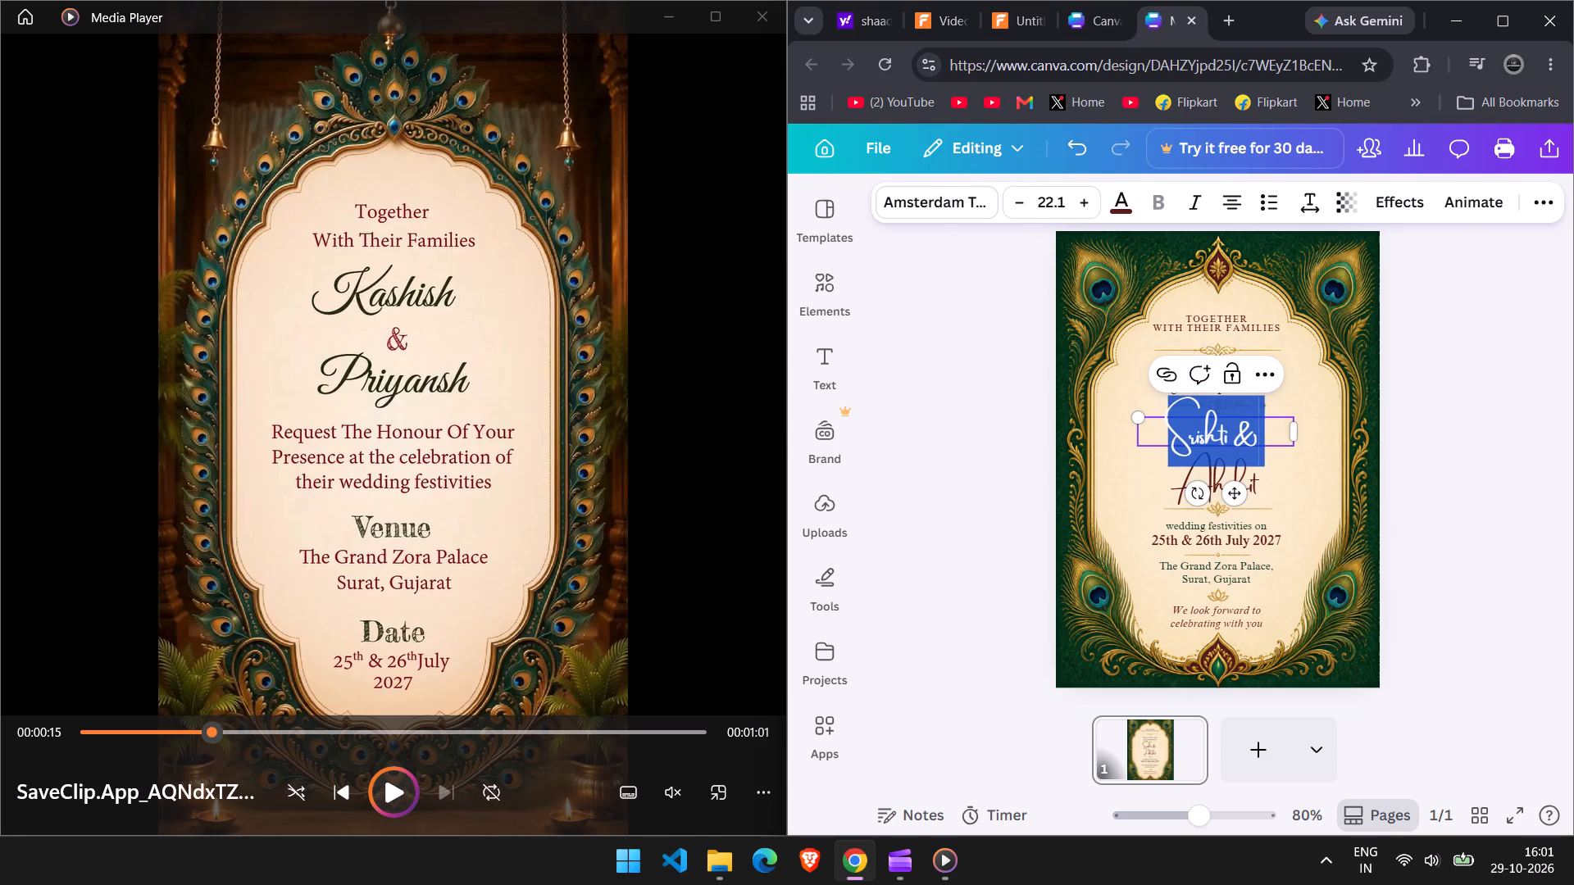
Set the font size of the Srishti & line to 22.4 to match the name Ahshit.
click(1285, 488)
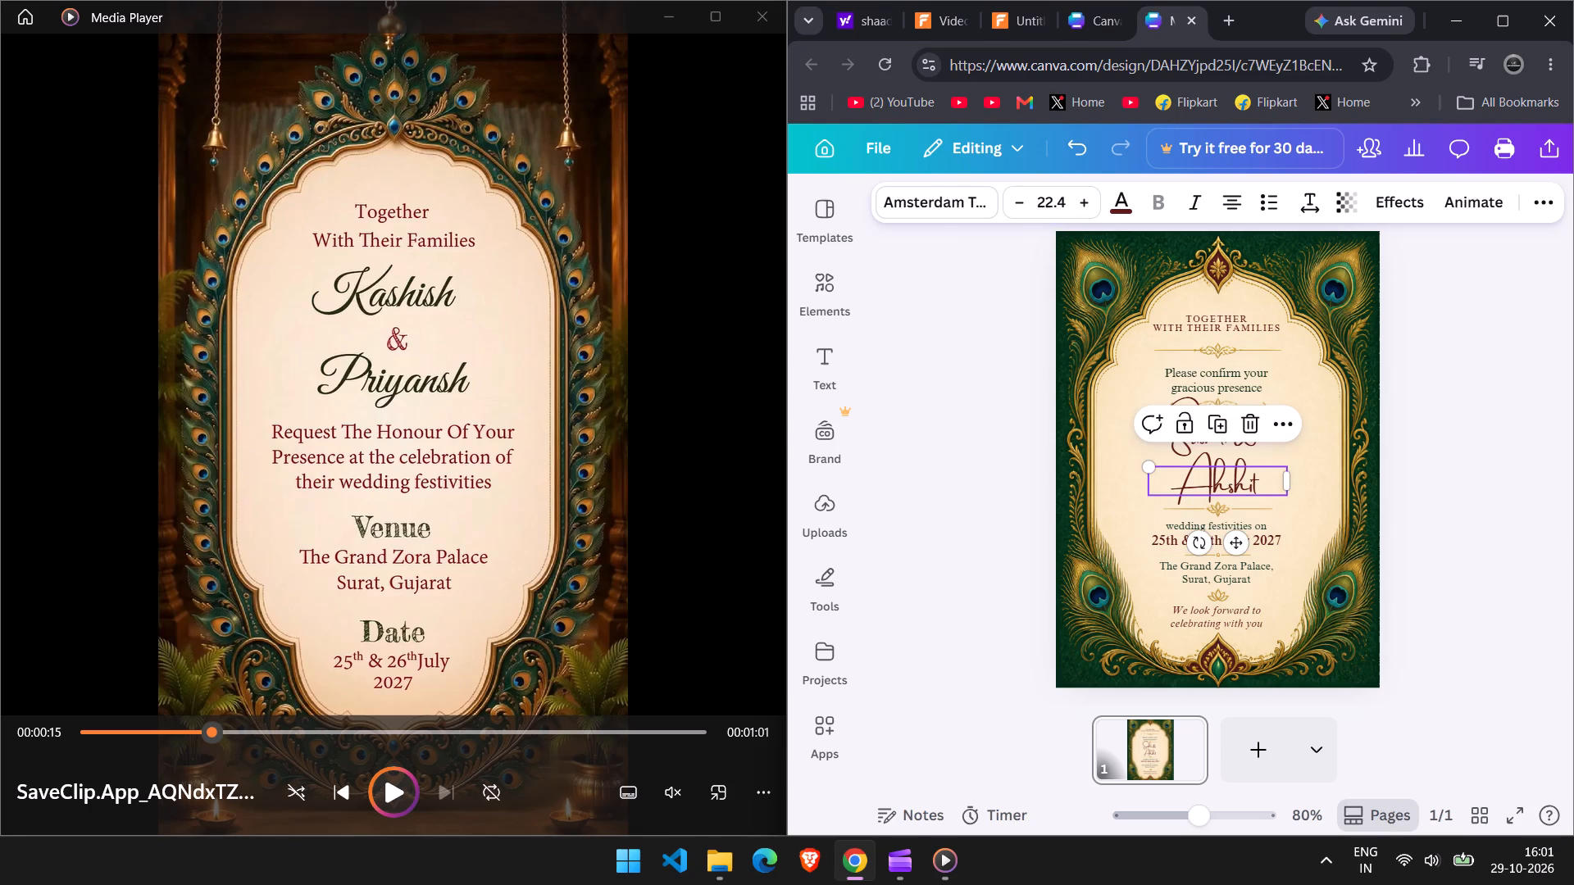
click(1247, 483)
click(1271, 444)
double_click(1265, 438)
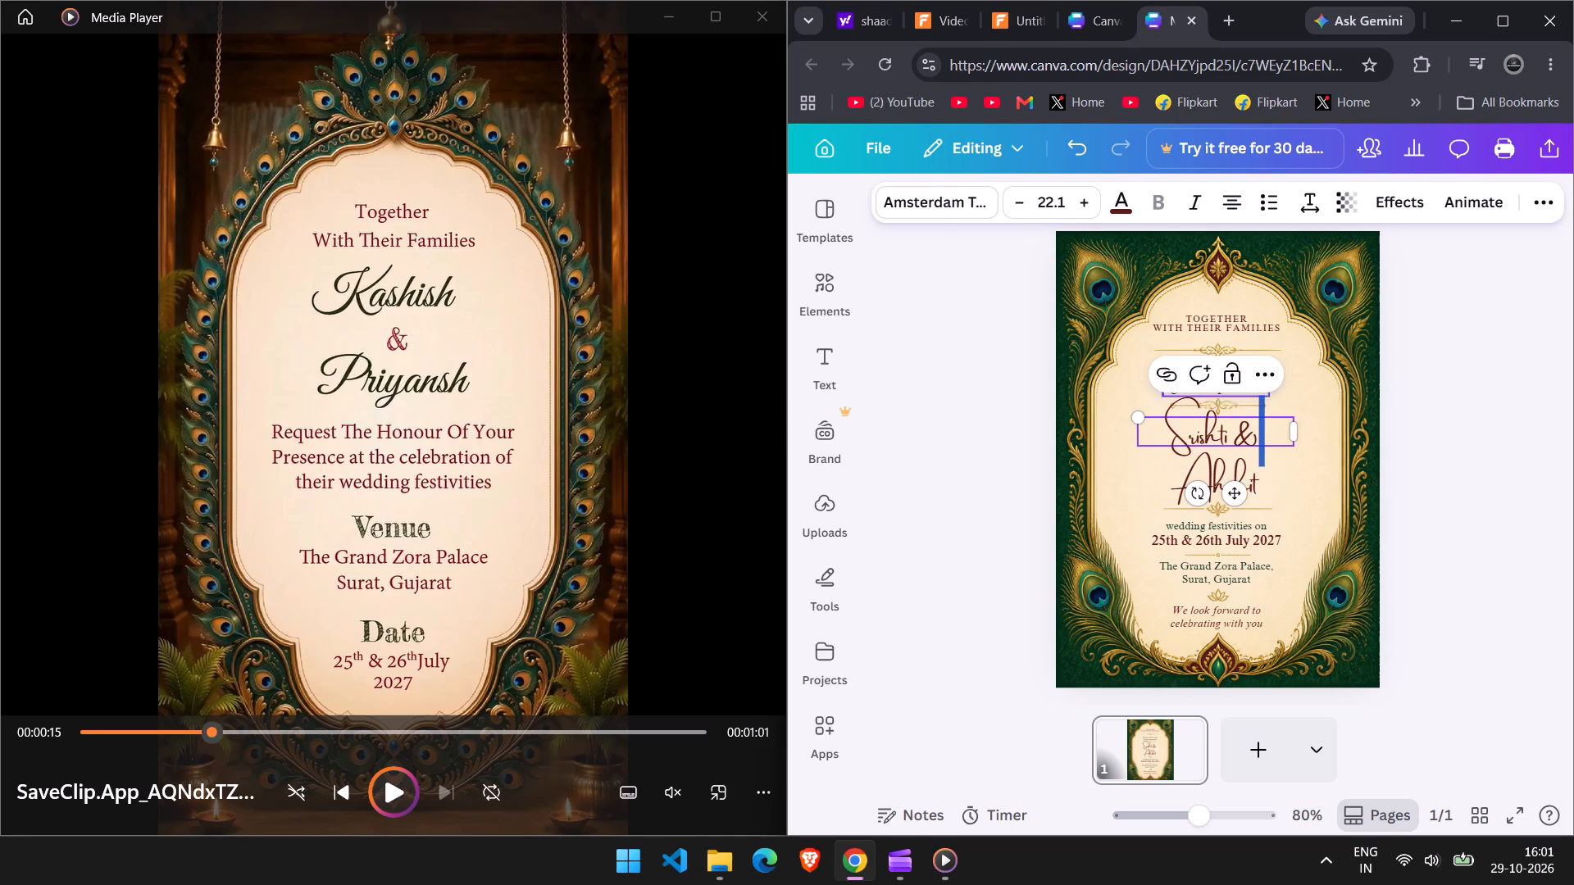
triple_click(1245, 447)
click(1279, 456)
triple_click(1264, 438)
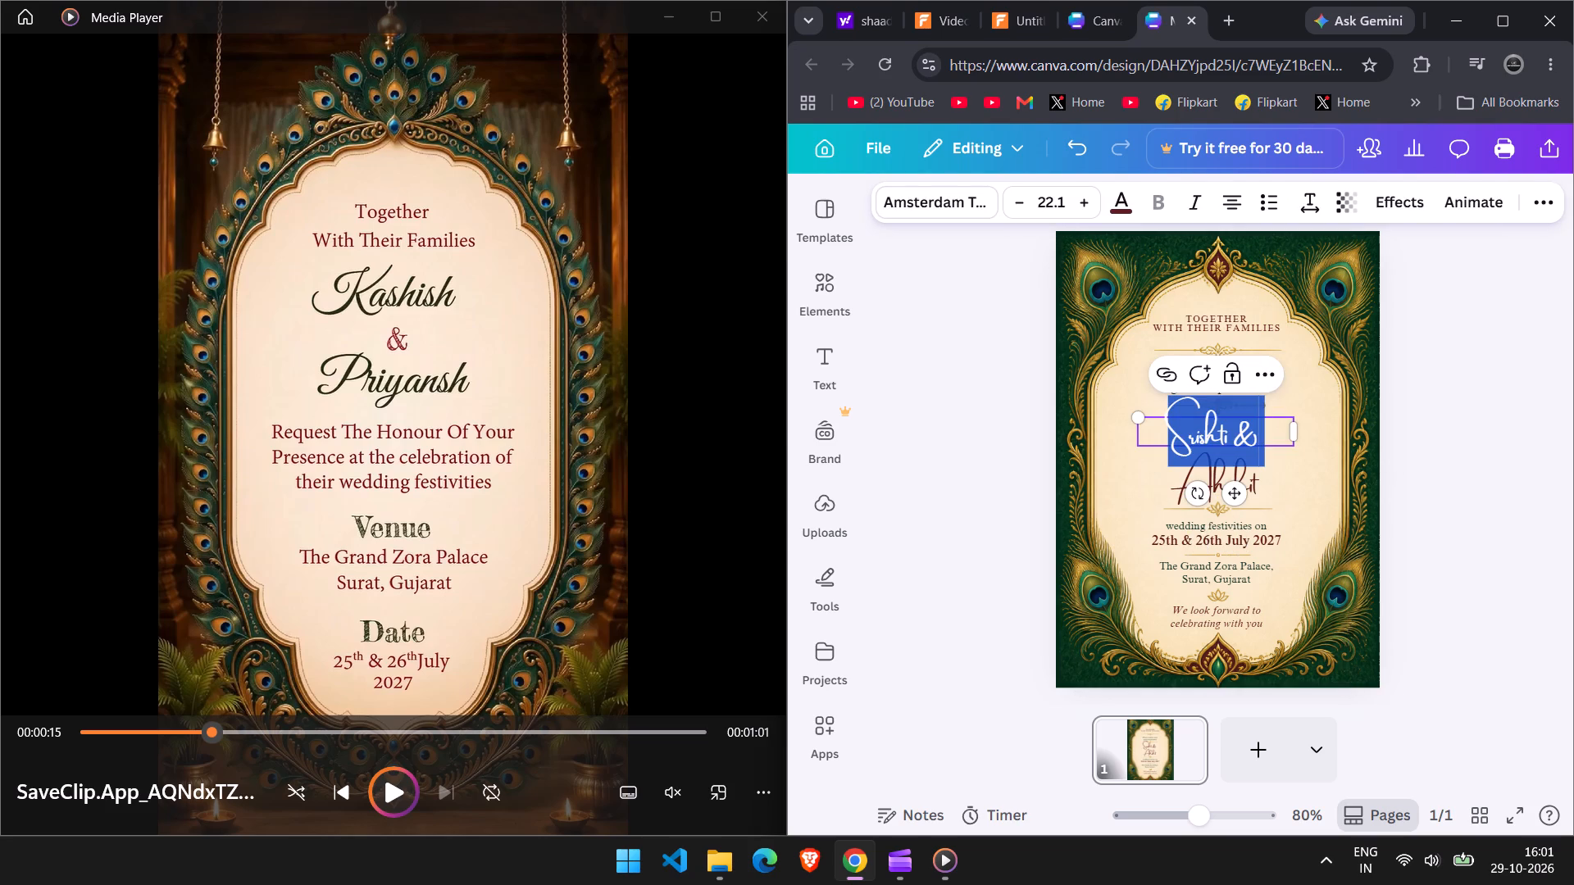
click(1086, 204)
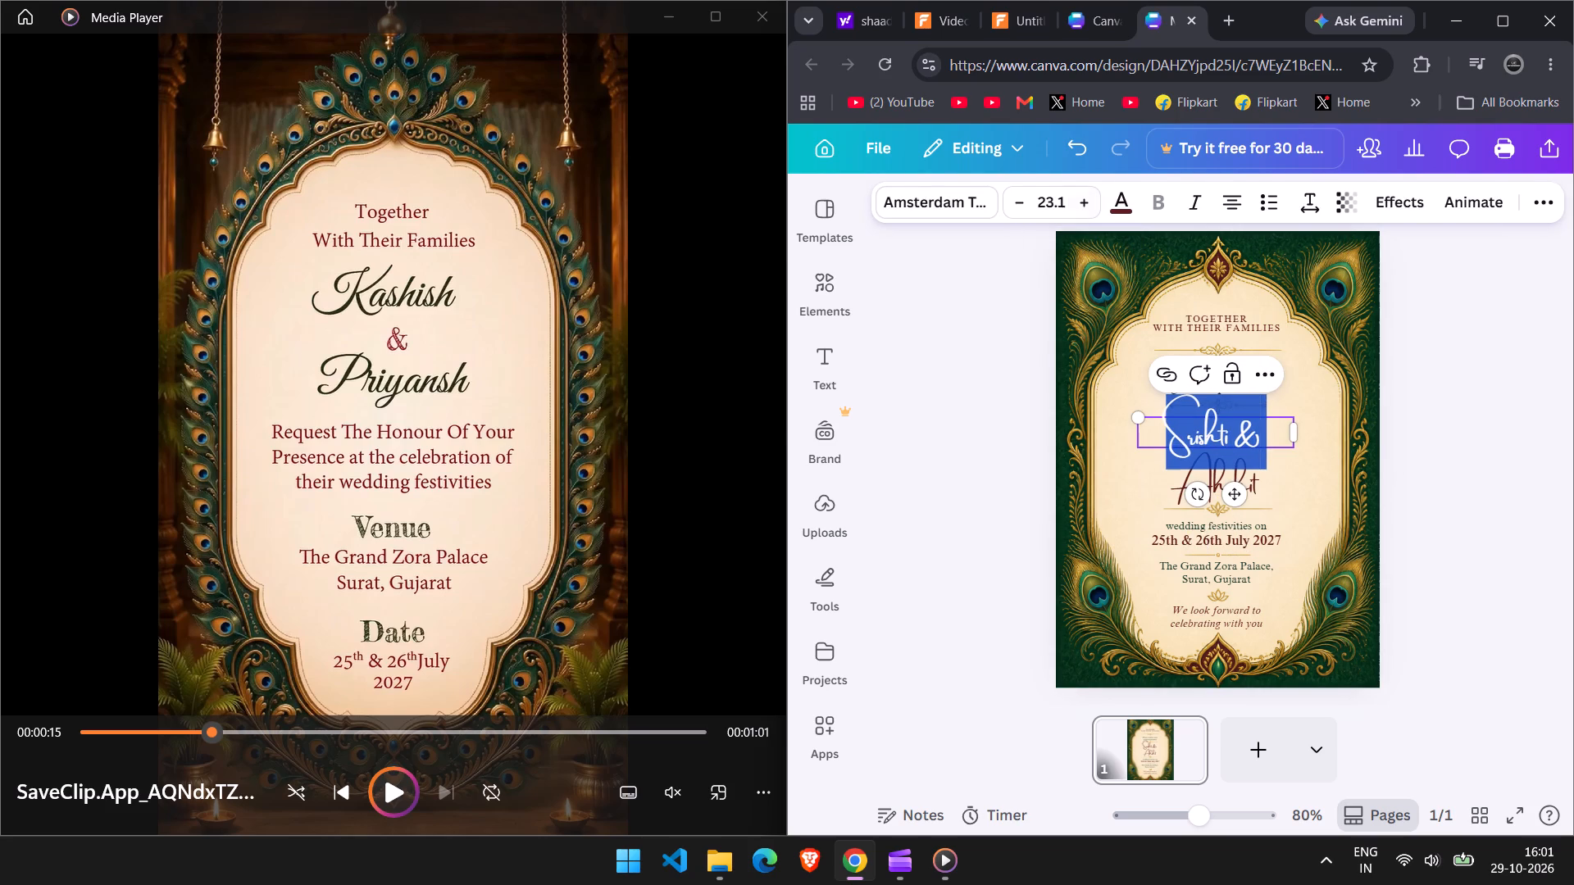
click(1019, 204)
click(1070, 202)
click(1021, 202)
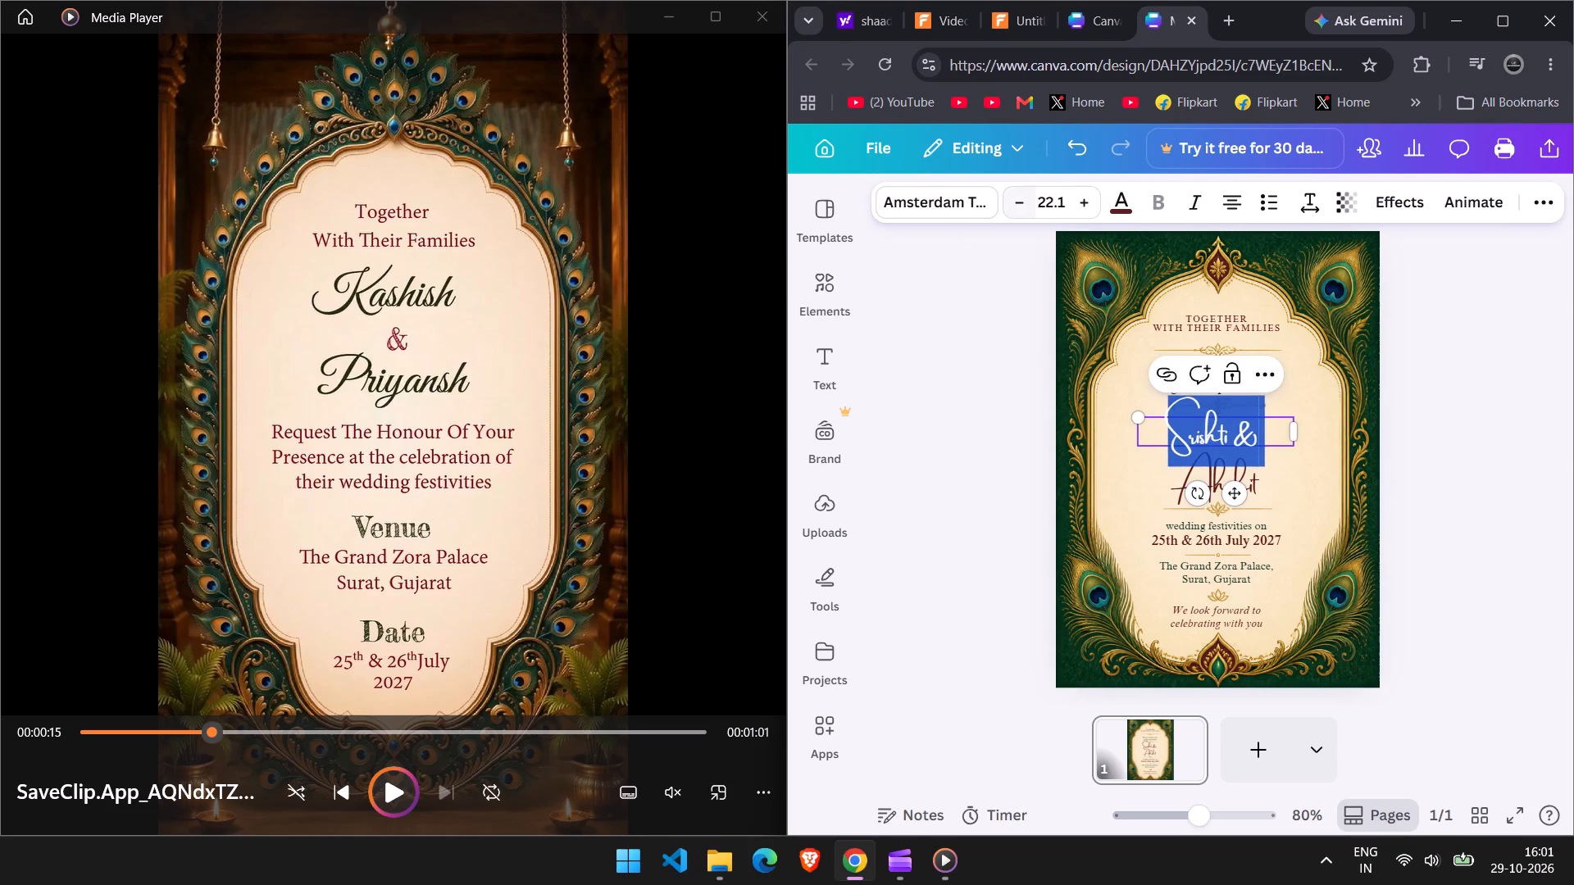
click(1061, 204)
key(Right)
key(BackSpace)
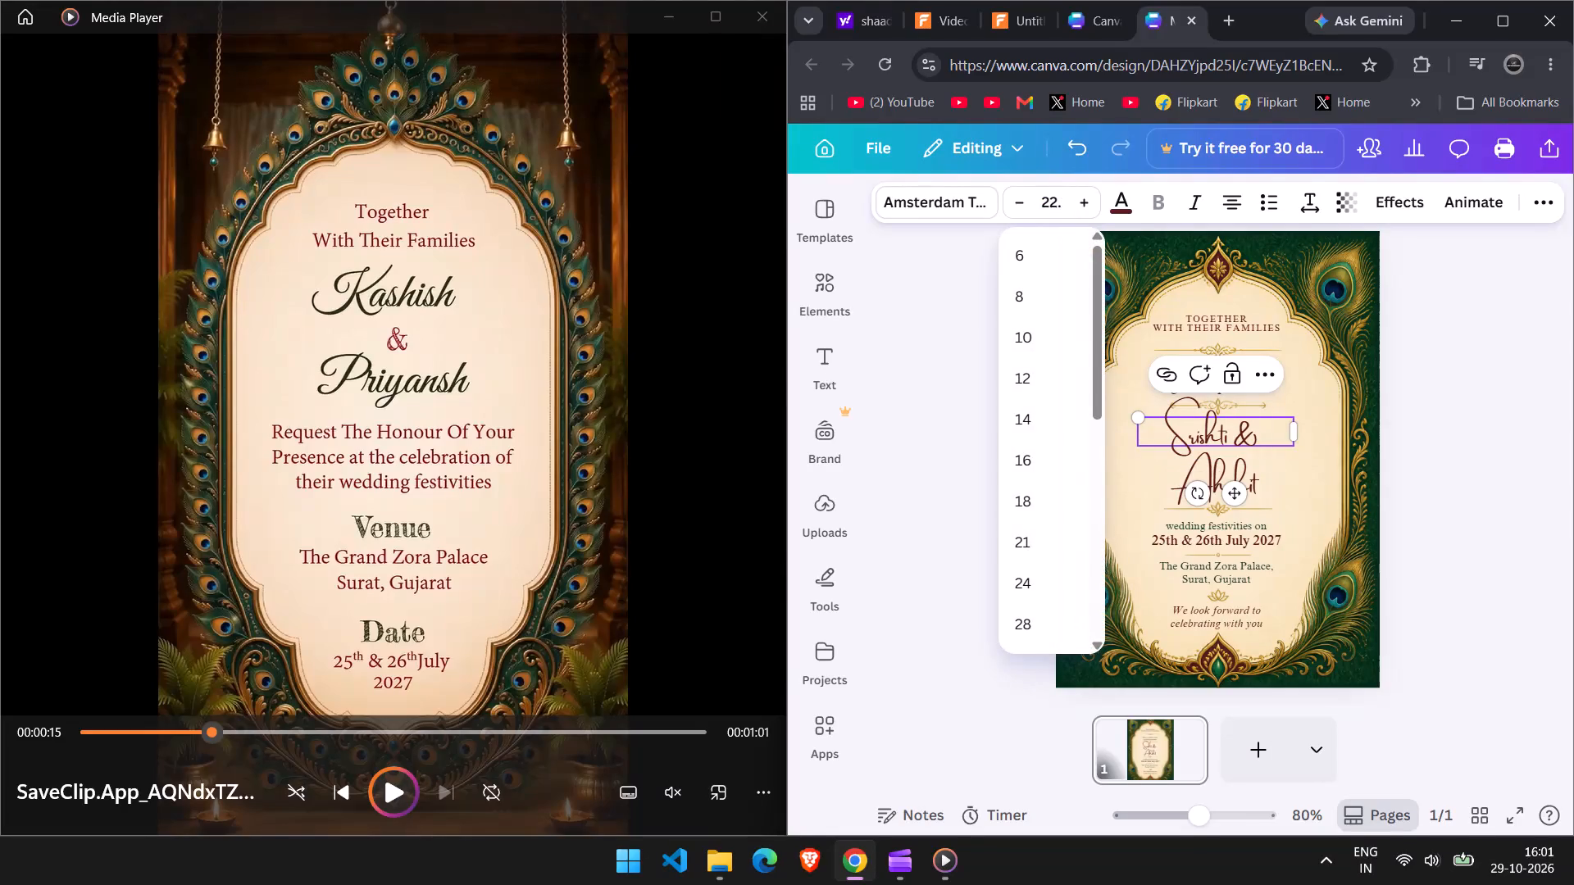
key(4)
key(Return)
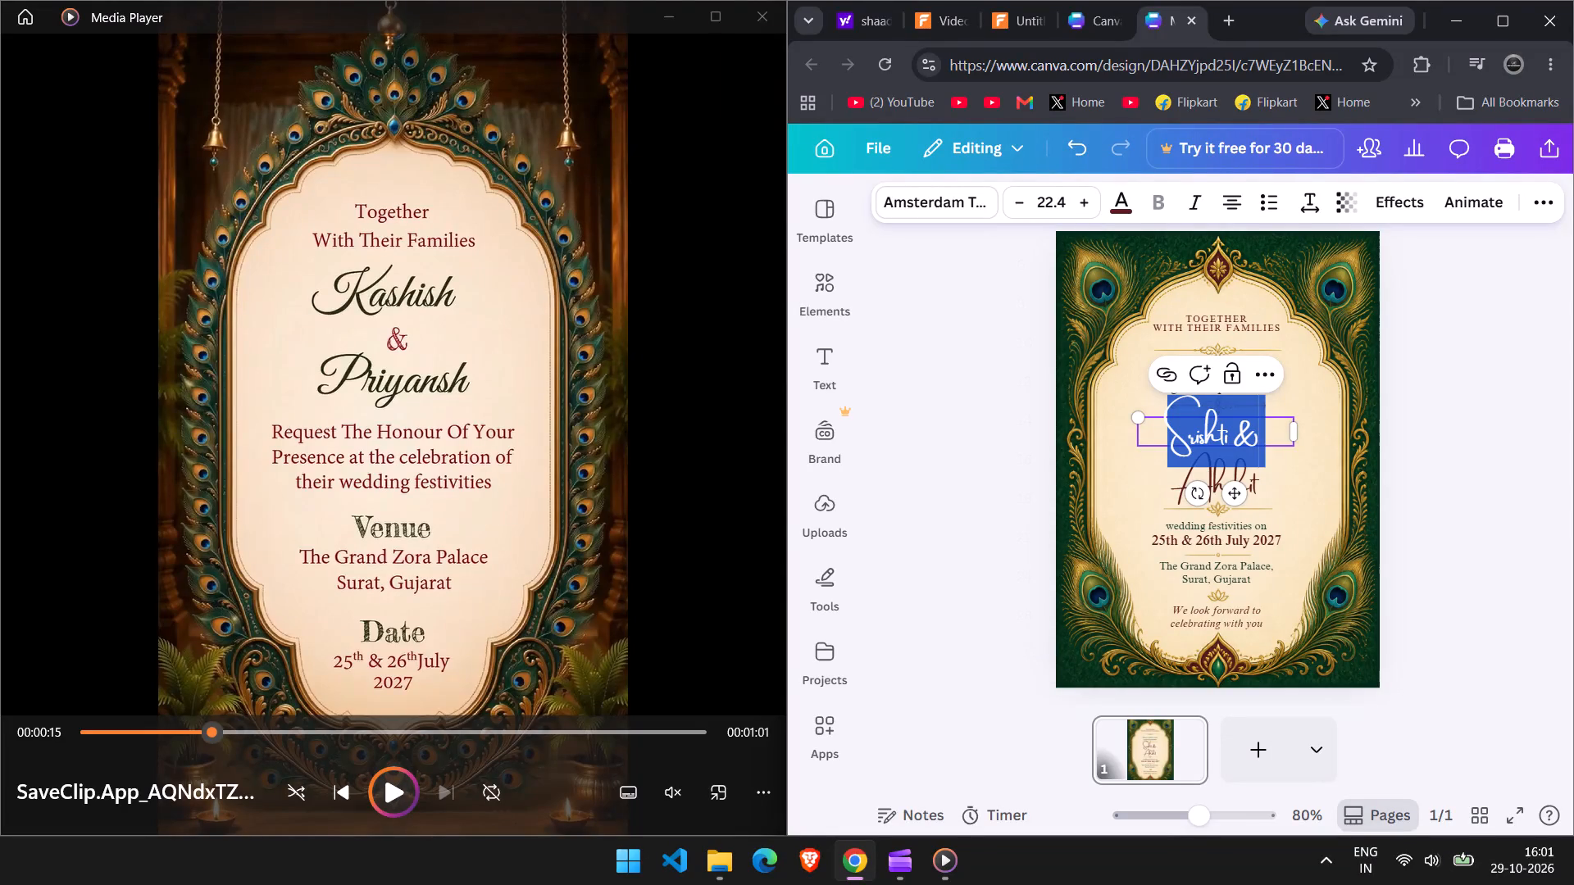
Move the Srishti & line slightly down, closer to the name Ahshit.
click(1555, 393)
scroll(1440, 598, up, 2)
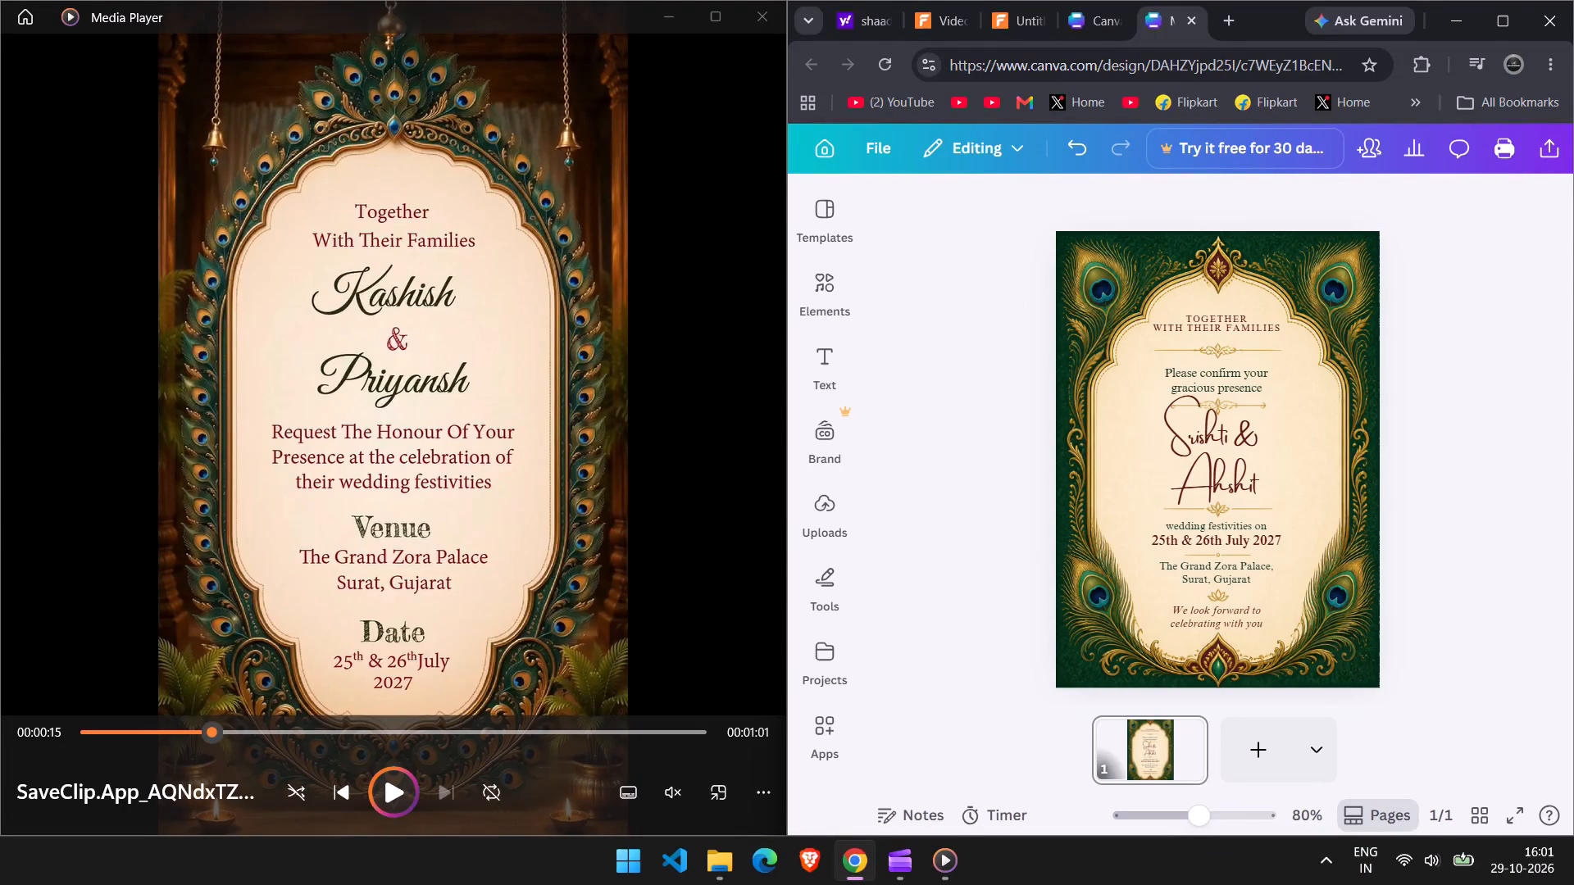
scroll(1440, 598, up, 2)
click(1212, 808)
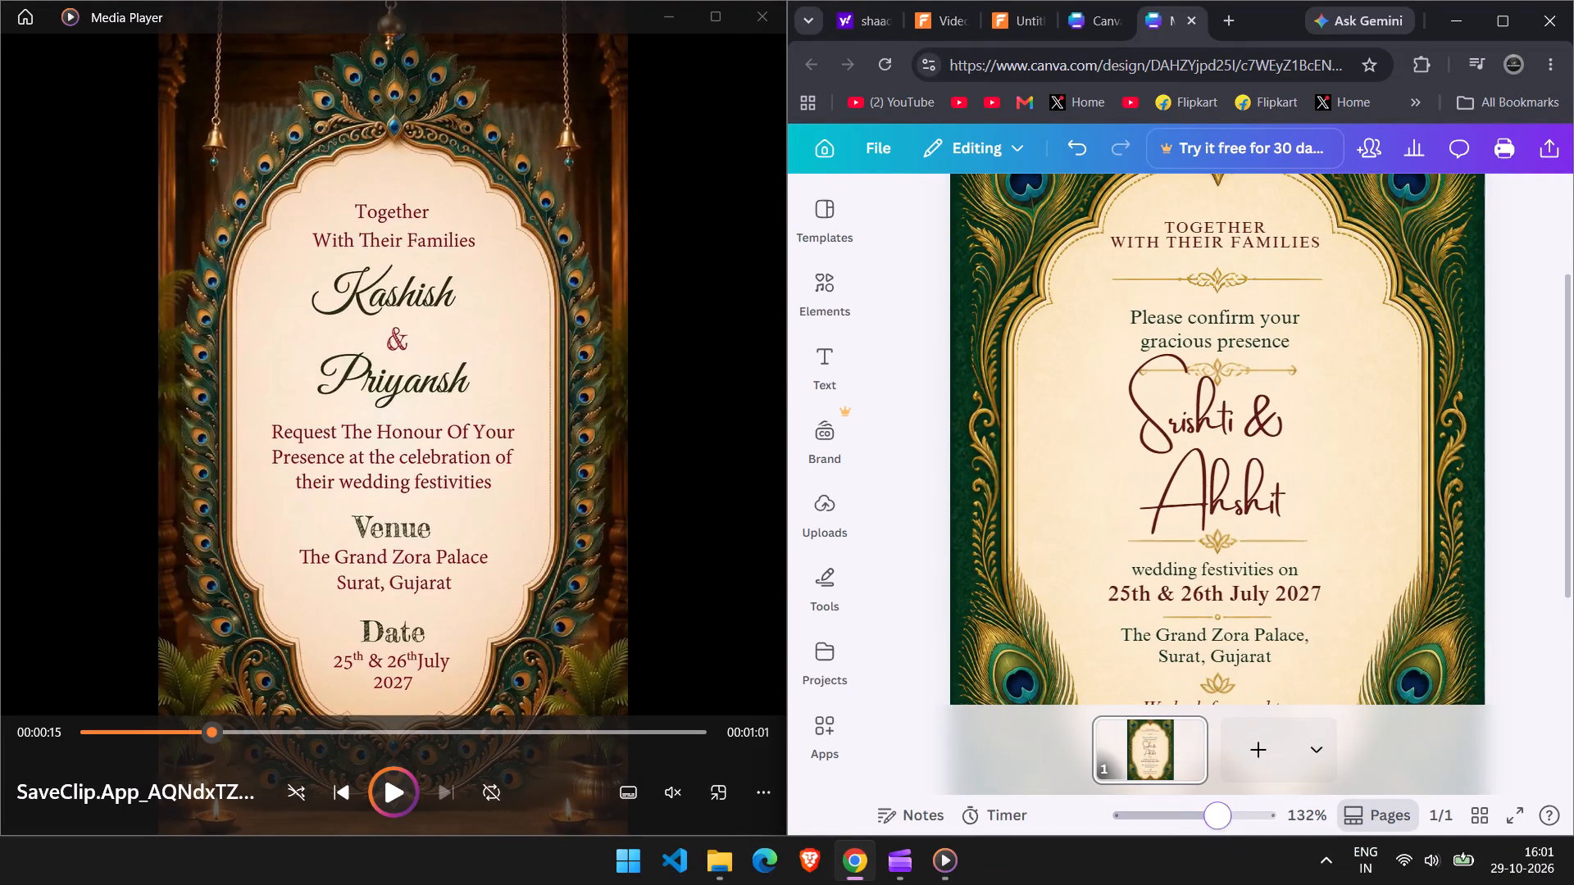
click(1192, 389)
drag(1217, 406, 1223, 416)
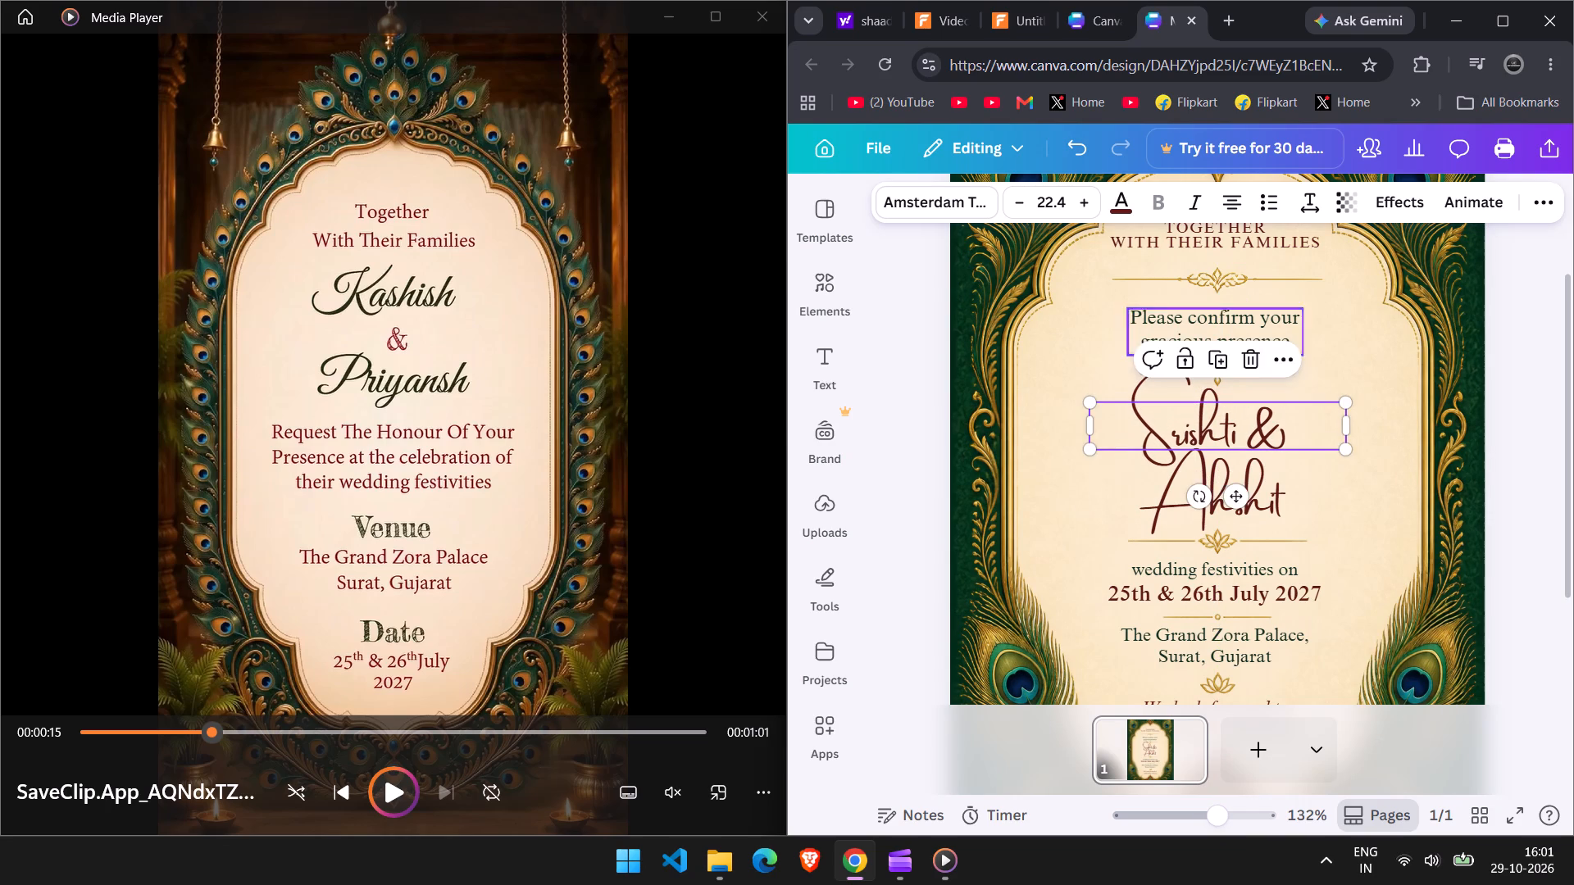
Delete the text Please confirm your gracious presence above the names.
click(1309, 327)
click(1214, 329)
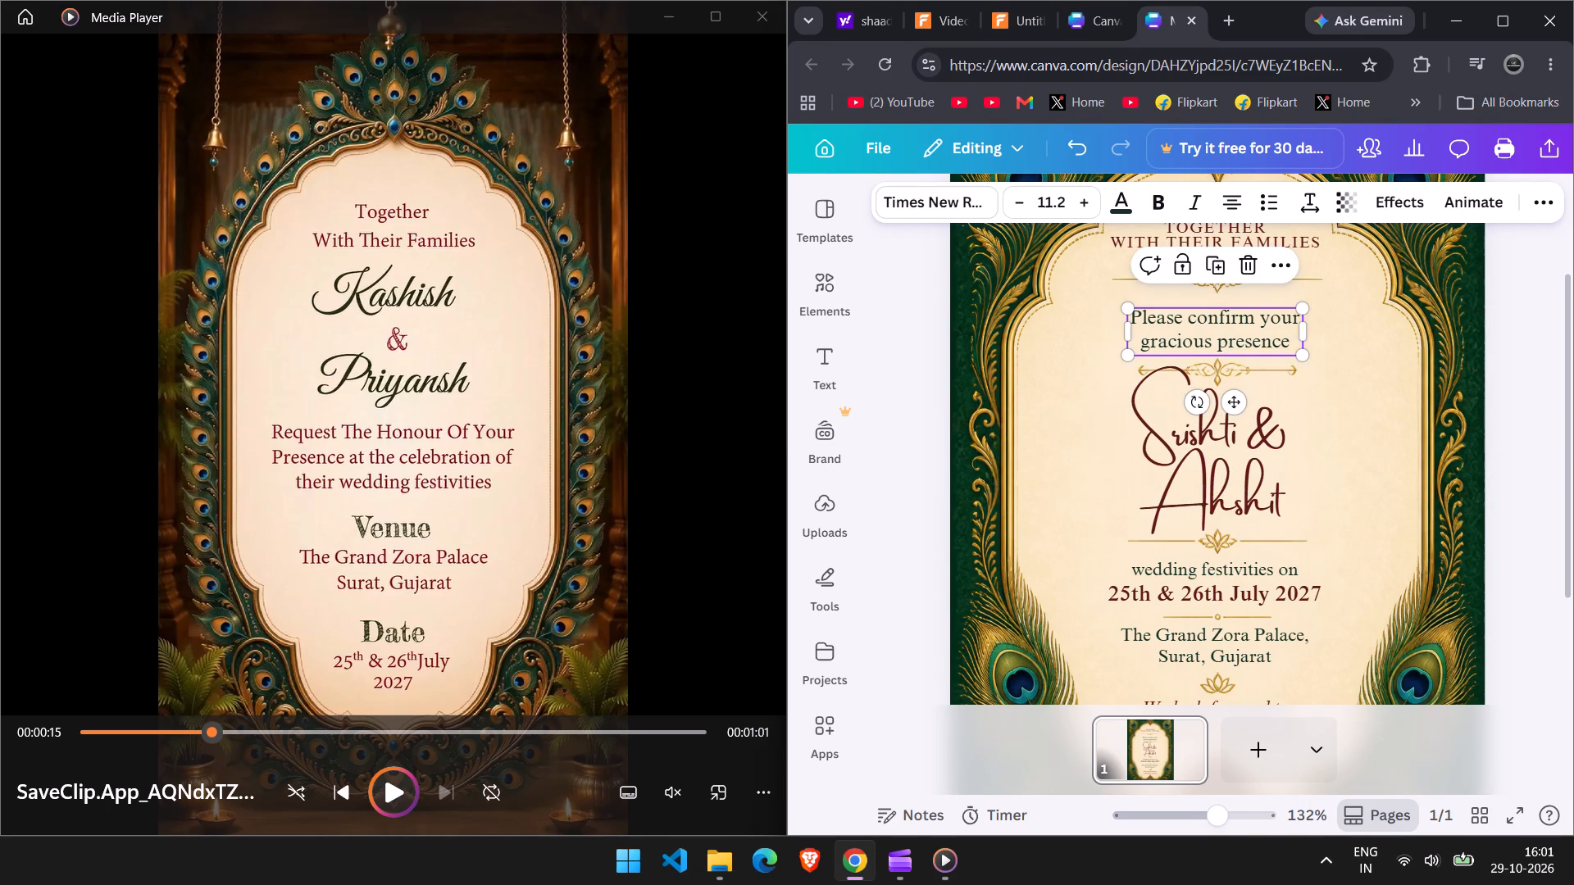
key(Delete)
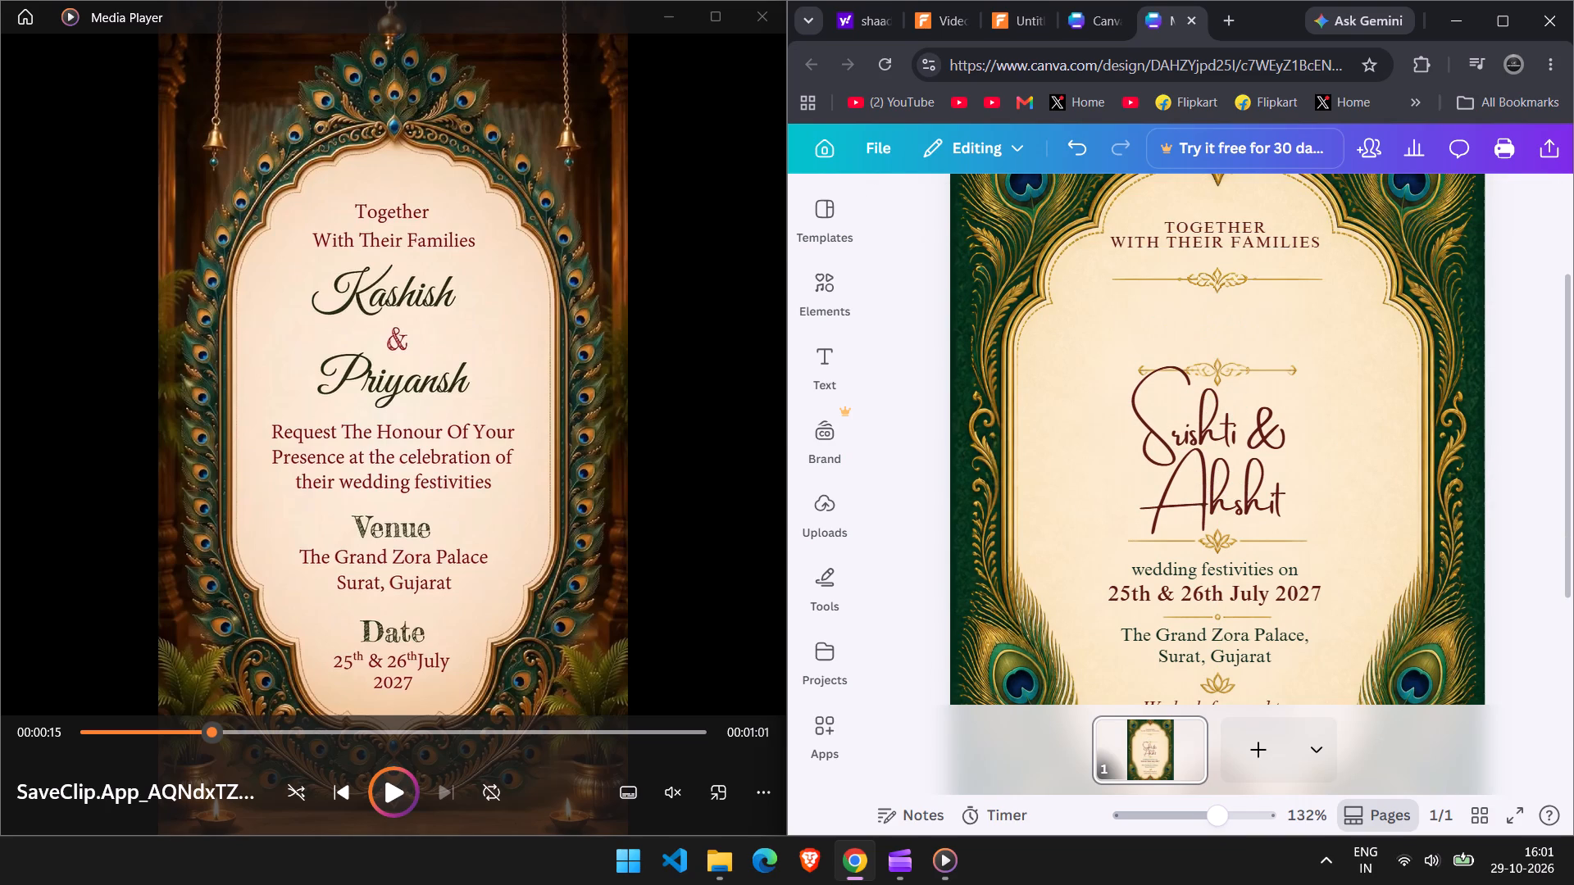
Delete the ornamental divider directly above the names, shifting the Srishti & line down out of its way.
click(1250, 365)
click(1339, 374)
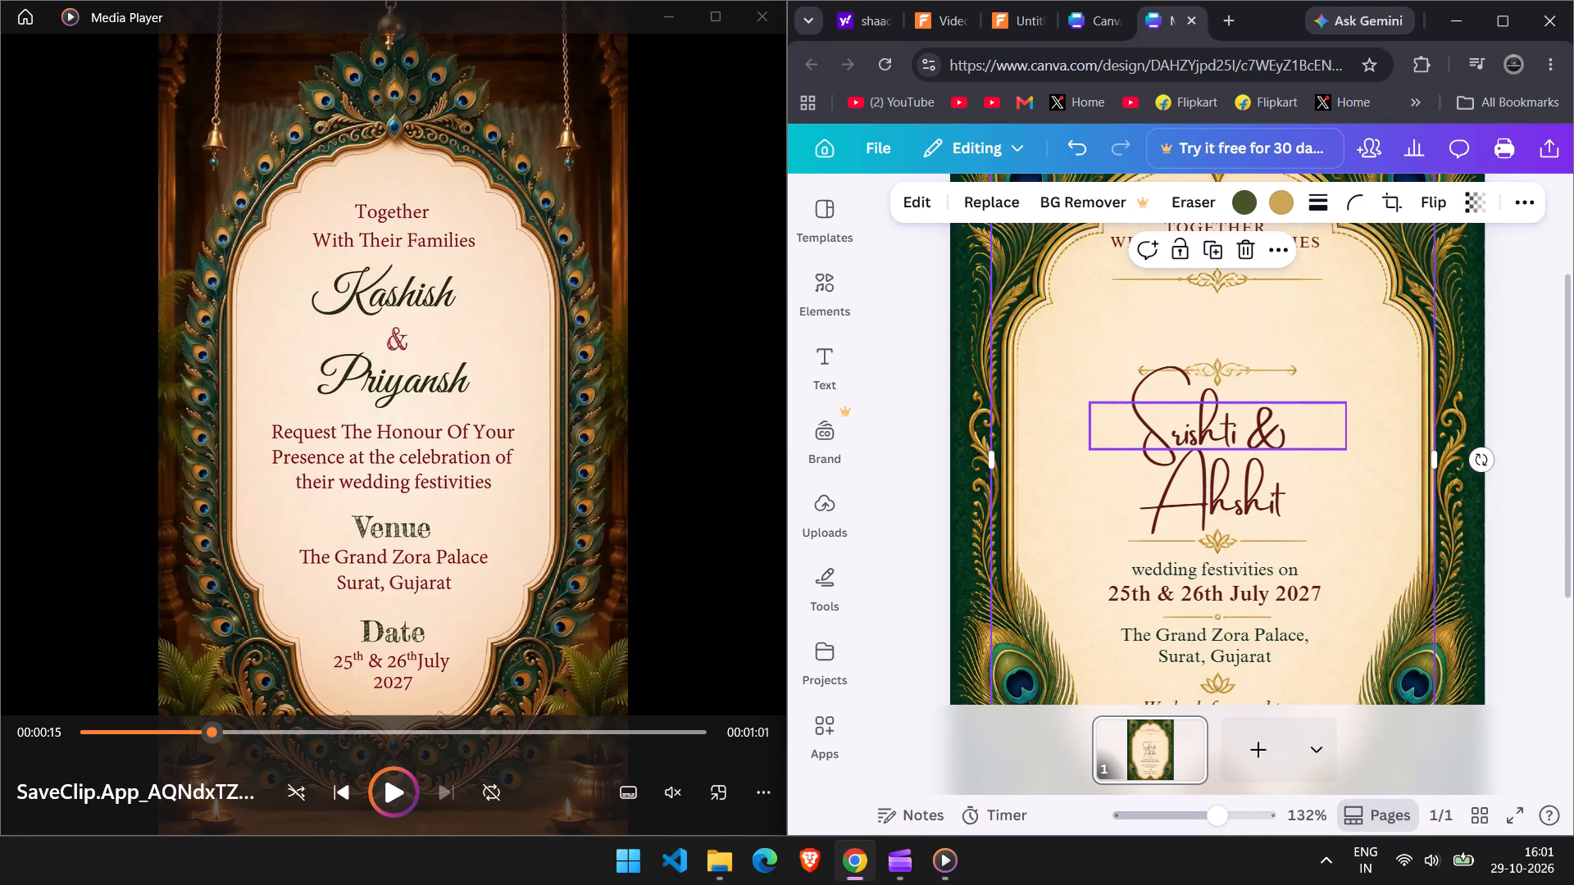
click(1274, 367)
click(1326, 349)
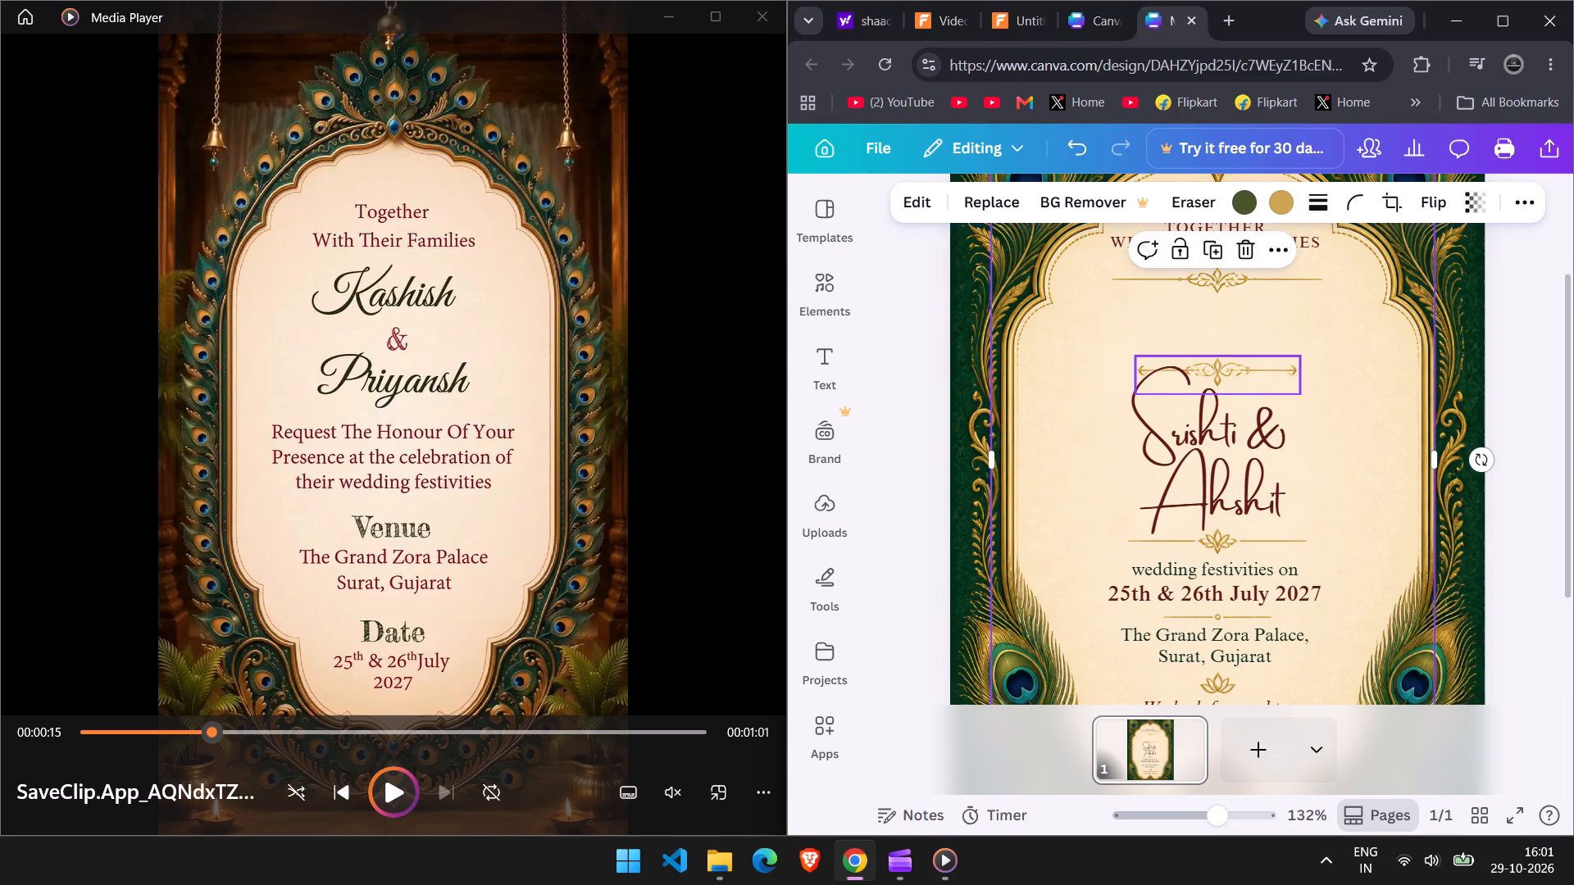
drag(1236, 417, 1218, 461)
click(1256, 365)
key(Delete)
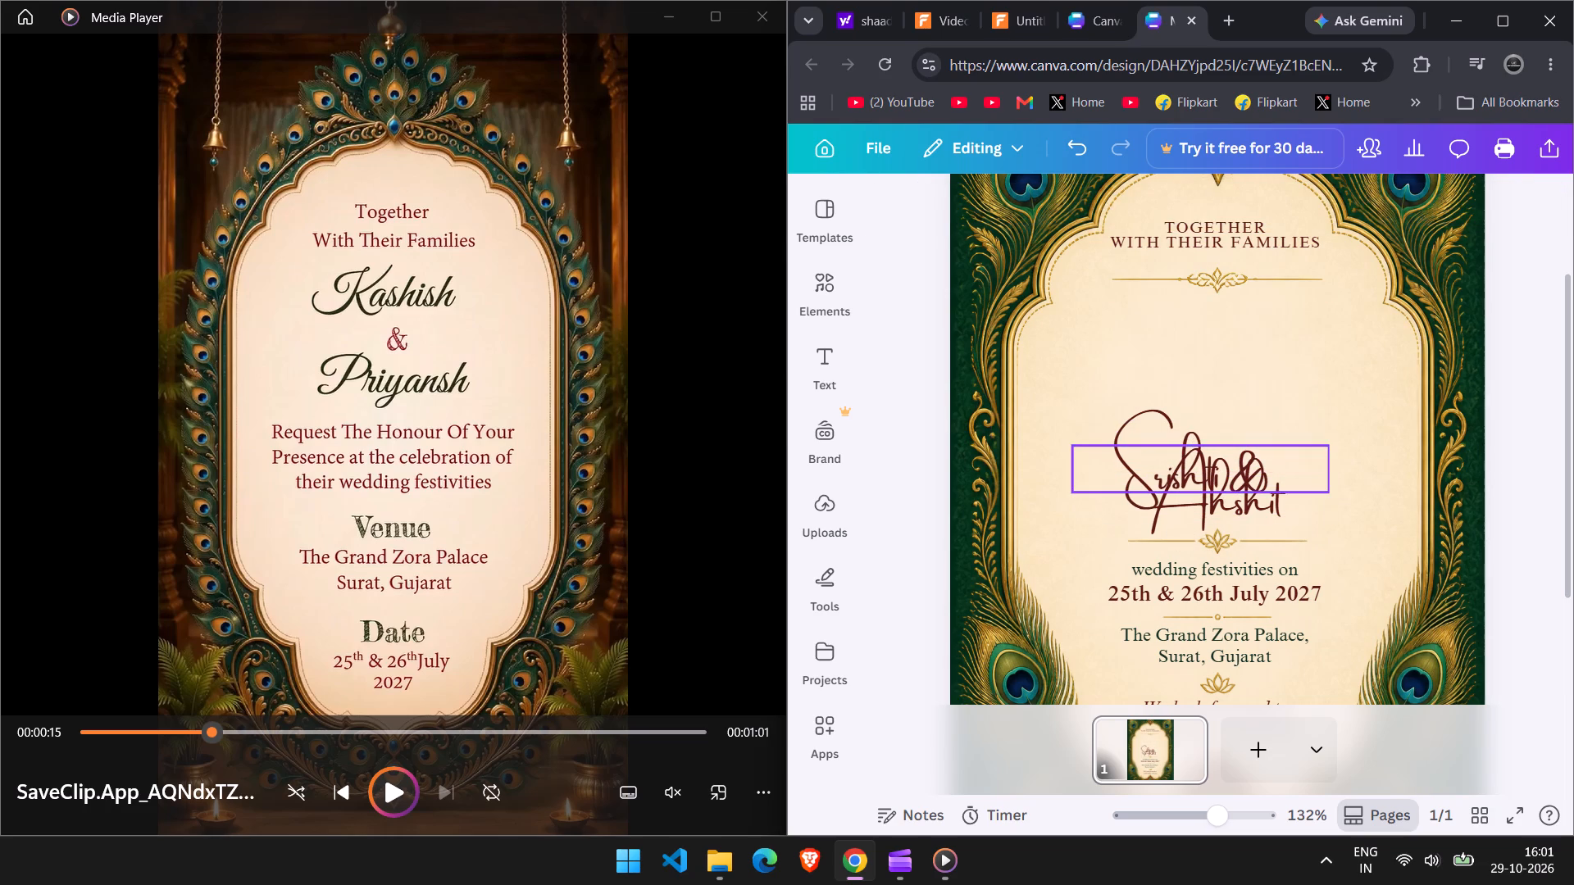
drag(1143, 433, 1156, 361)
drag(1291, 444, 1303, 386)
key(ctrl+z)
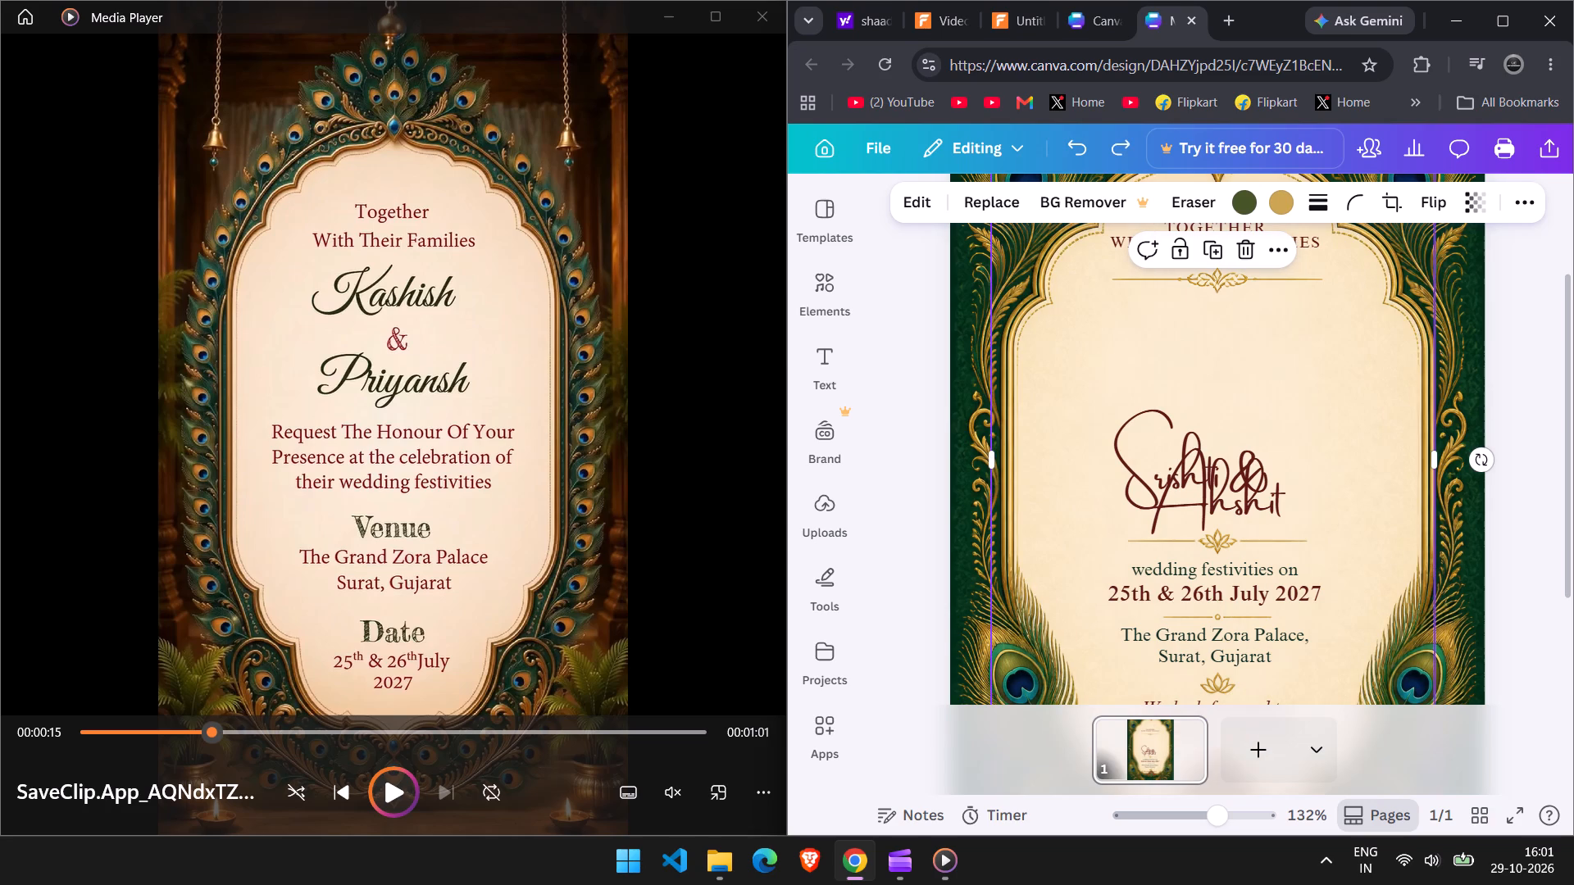
Move the Srishti & line up to just below the upper divider, centred on the card.
click(1130, 433)
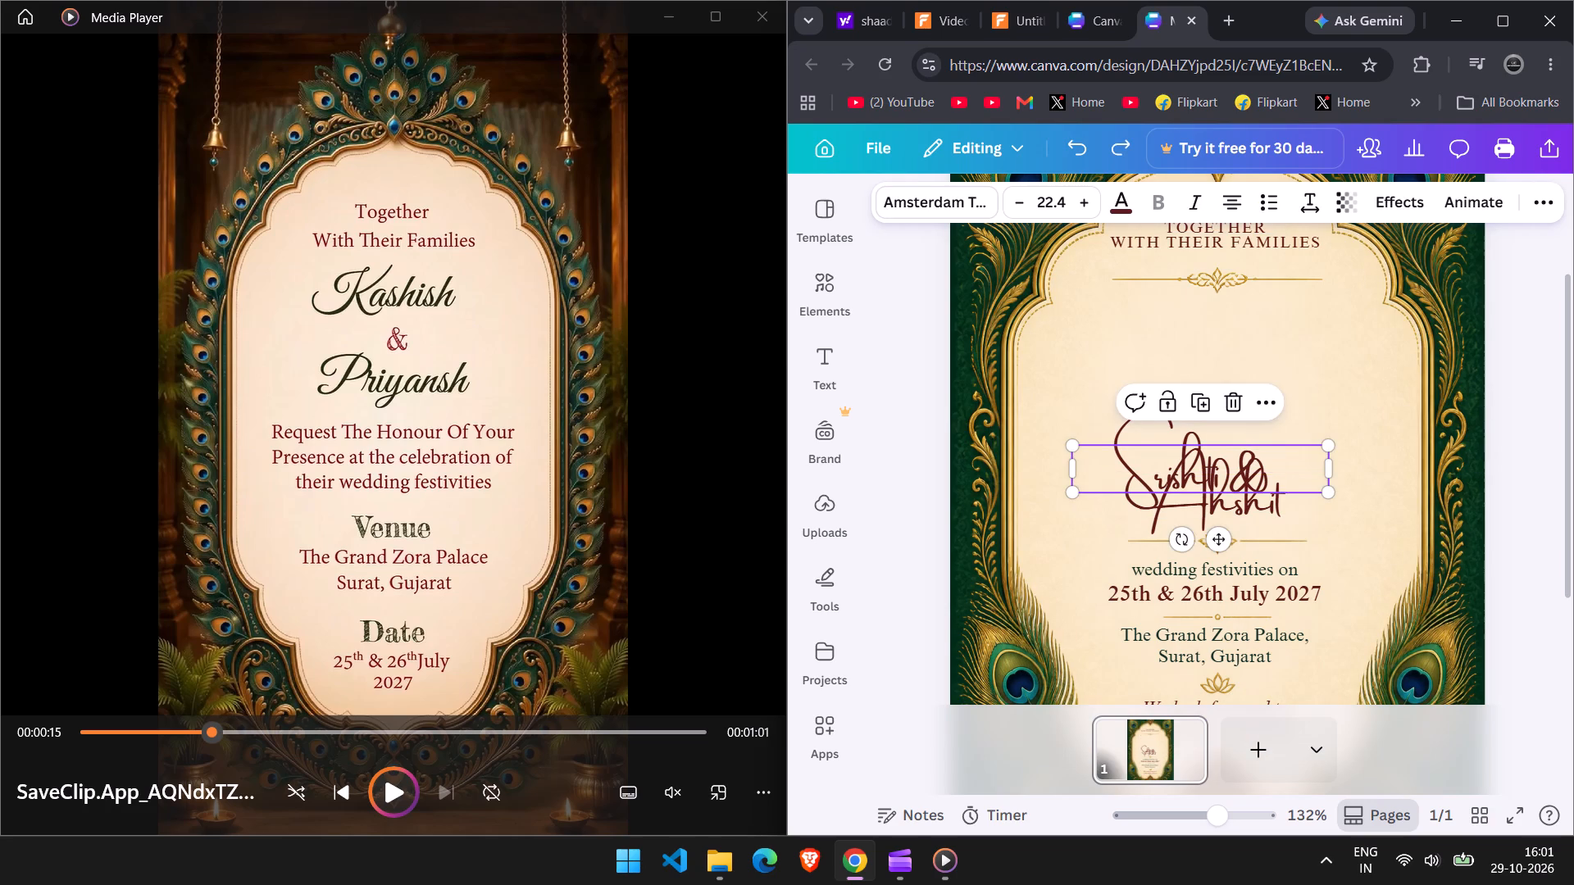
drag(1140, 464, 1153, 338)
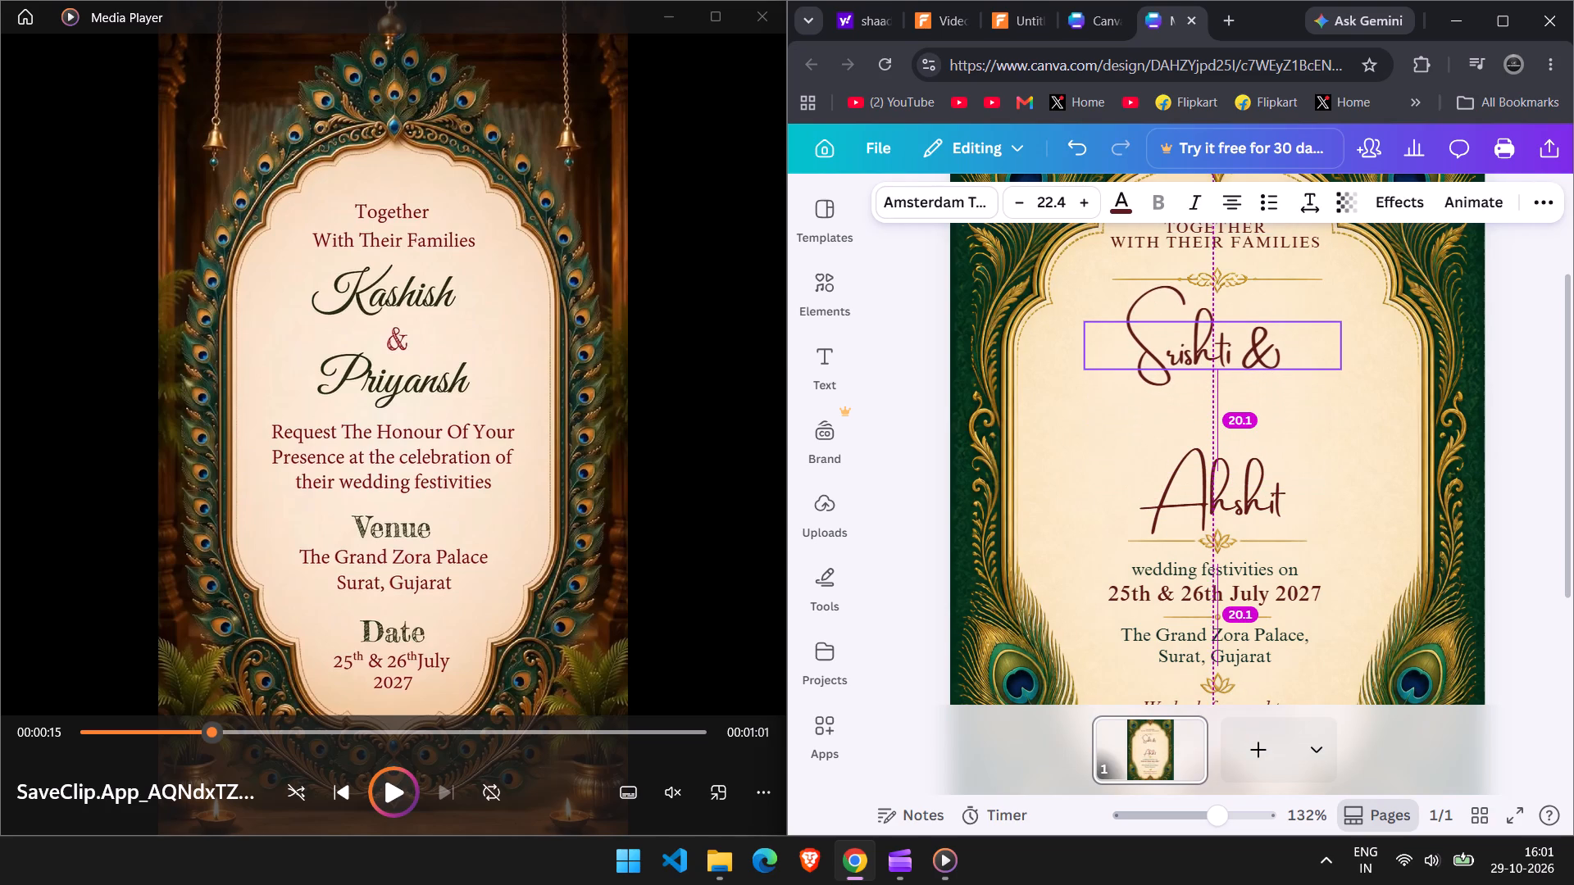
drag(1153, 338, 1162, 344)
Break the Srishti & line before the ampersand and delete the ampersand, keeping only the name Srishti.
click(1232, 350)
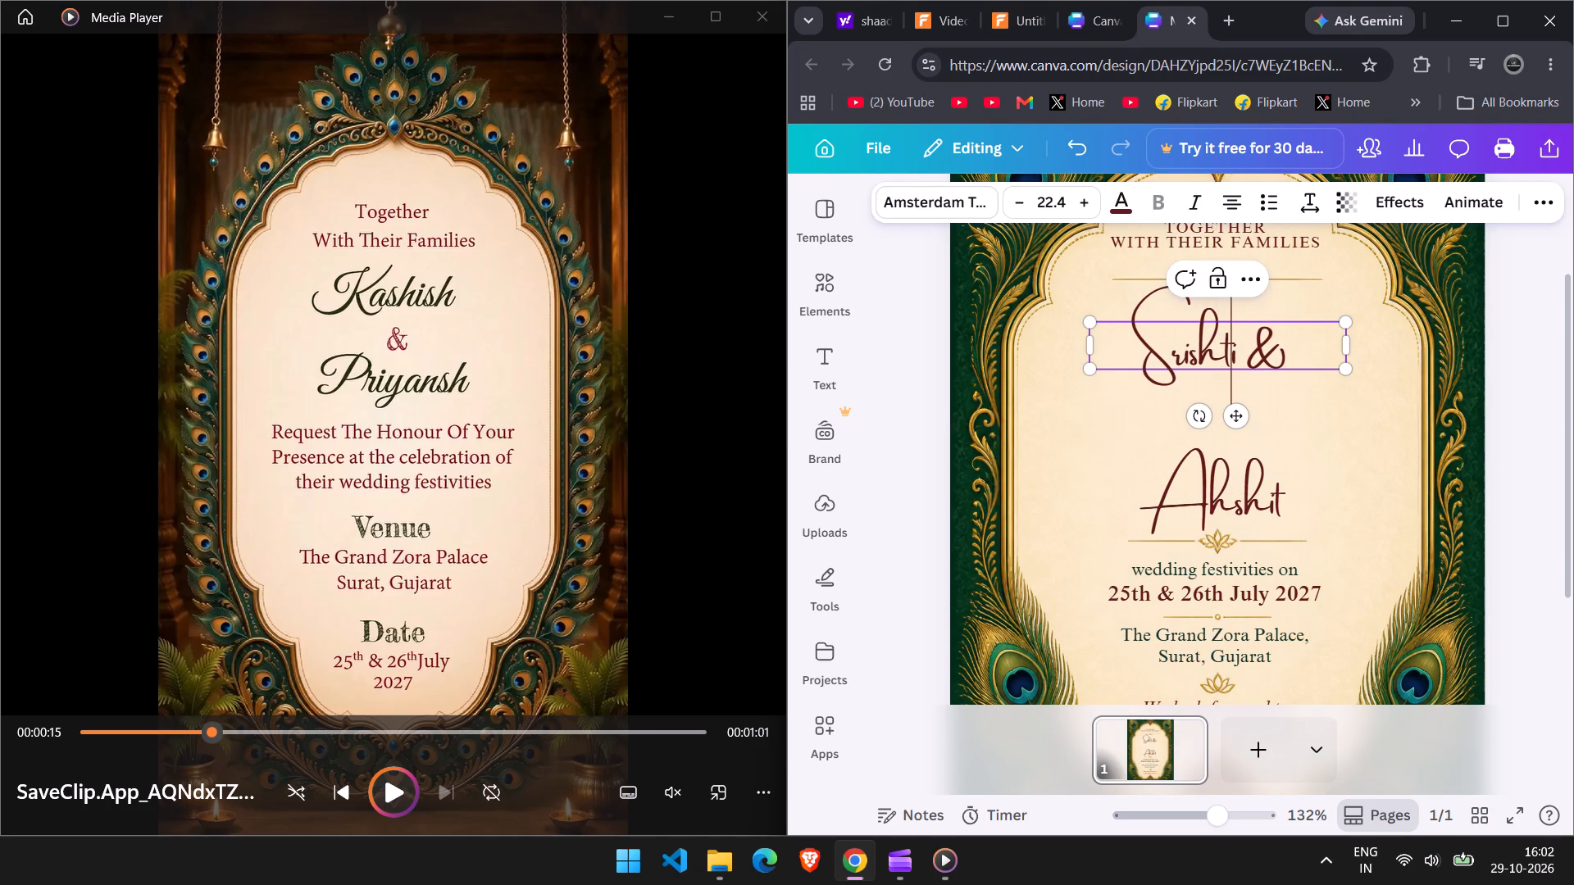
click(1255, 350)
key(Return)
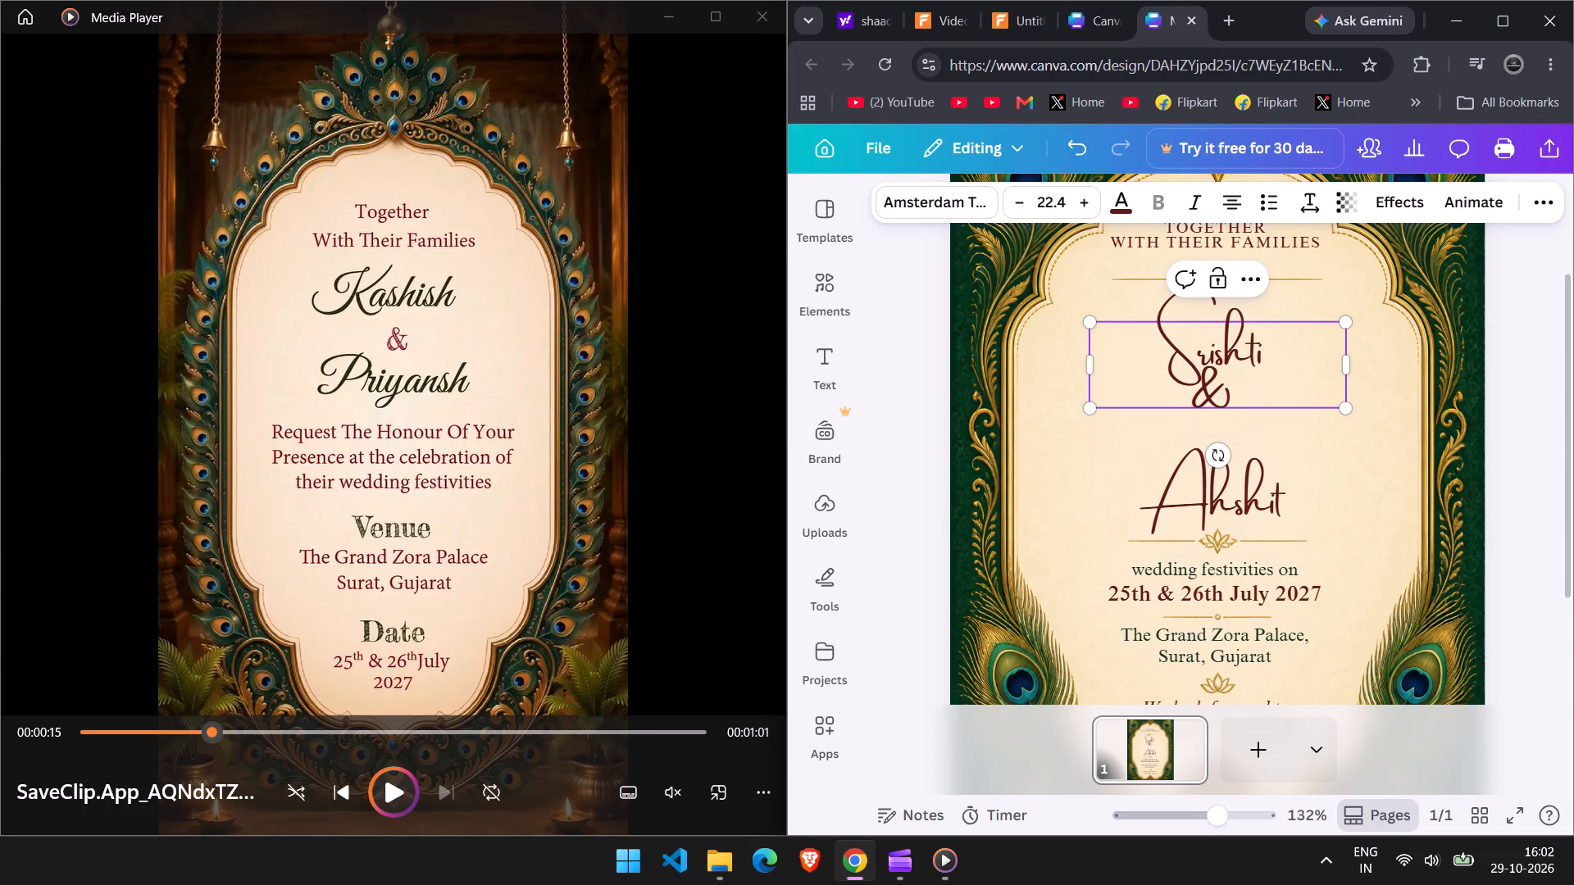
click(1250, 403)
key(BackSpace)
key(BackSpace)
drag(1286, 379, 1282, 365)
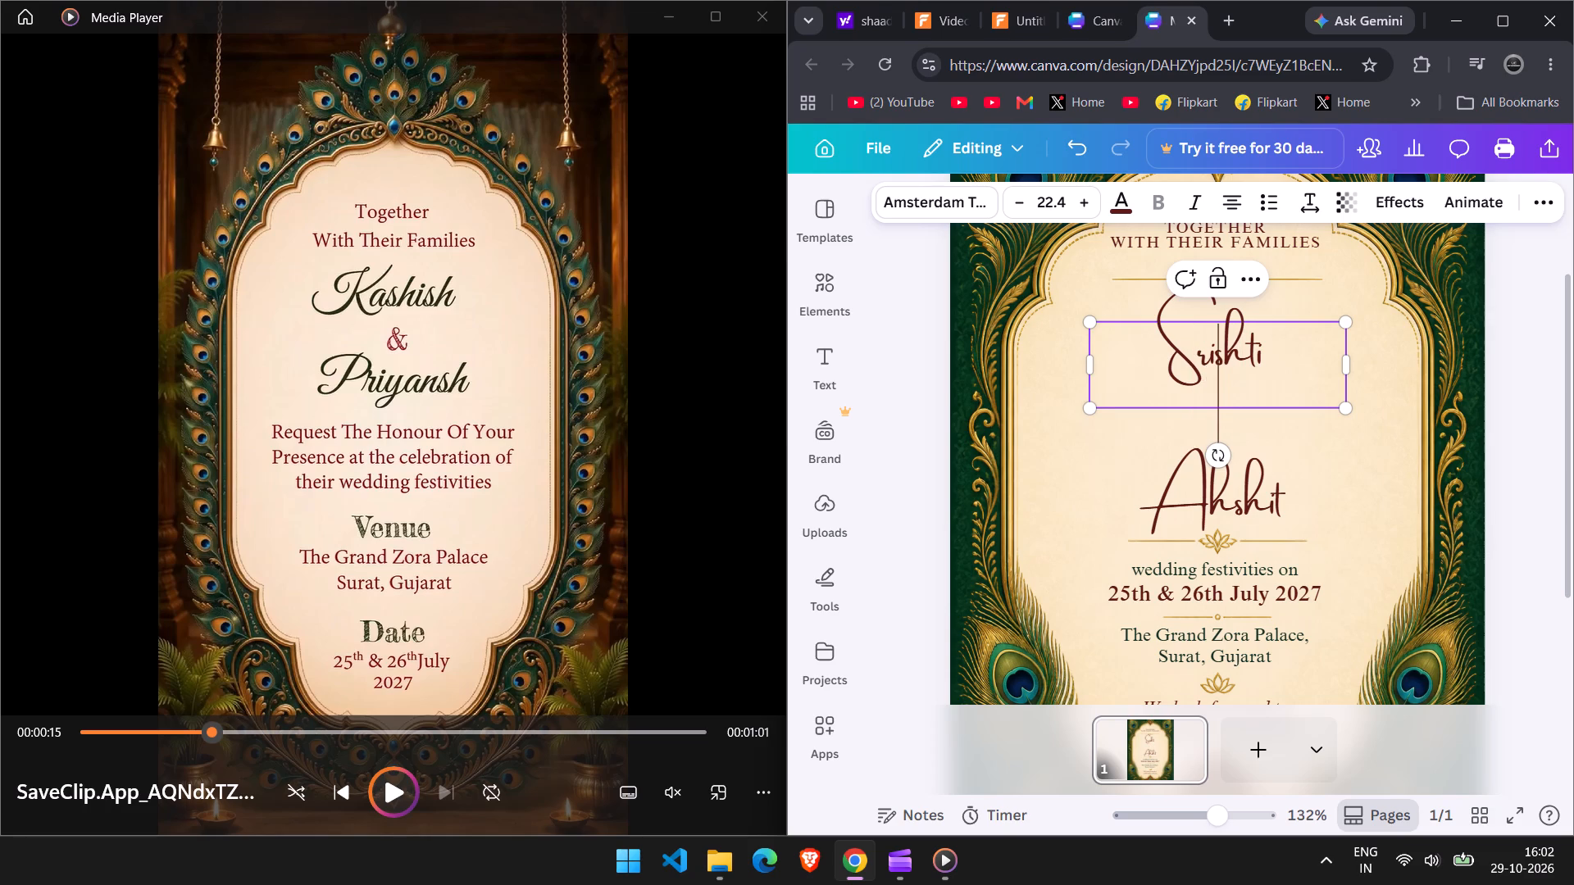
click(1369, 368)
Change the font of the name Srishti to the handwriting font Brittany.
click(1286, 348)
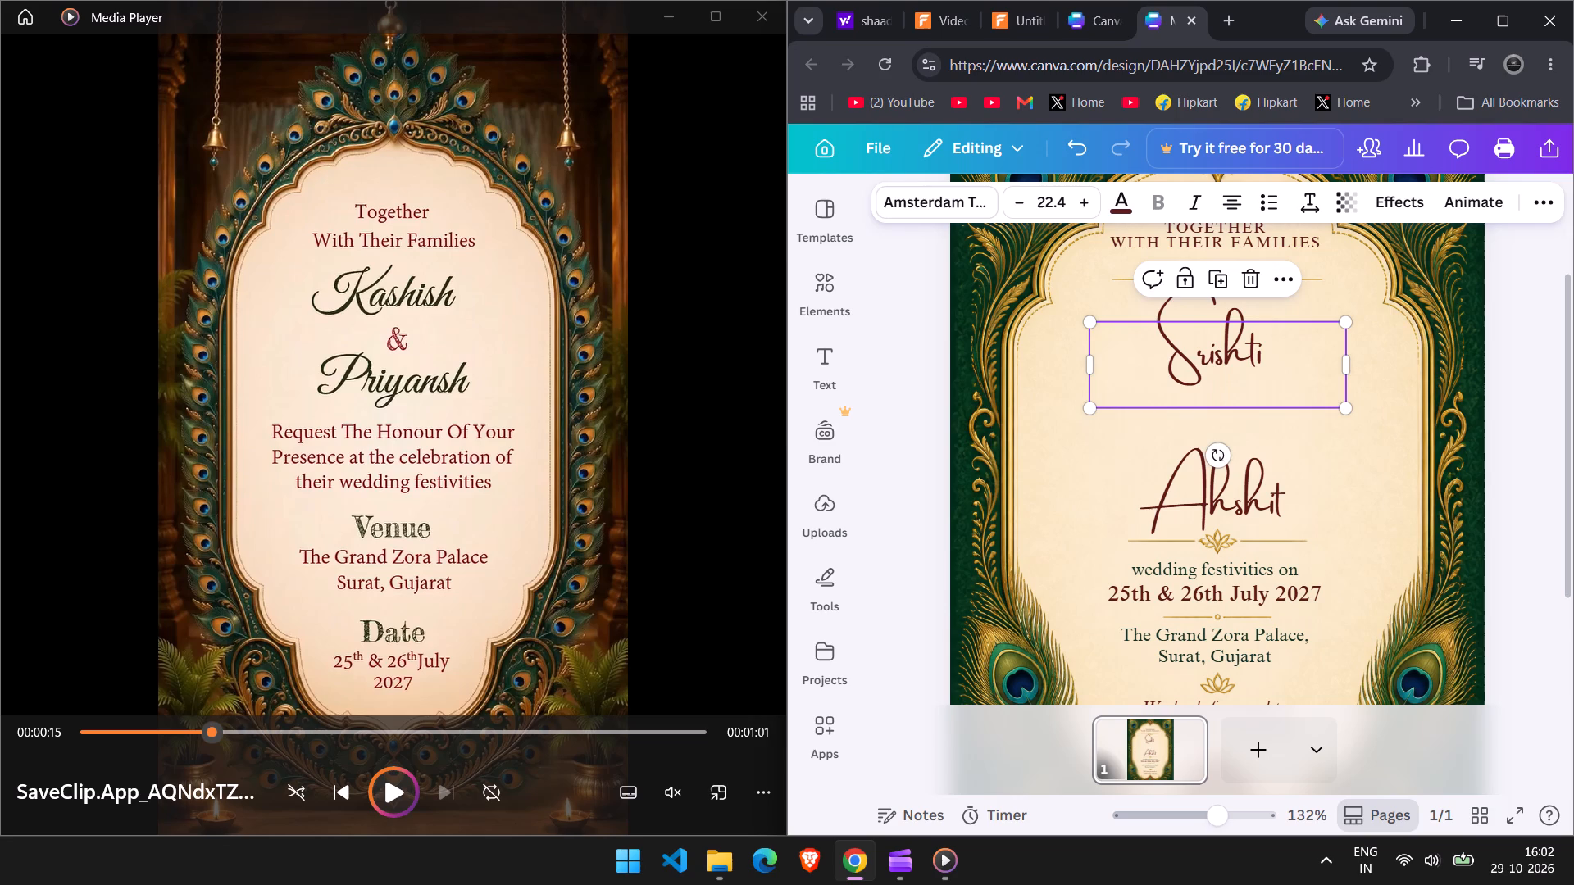
double_click(1231, 361)
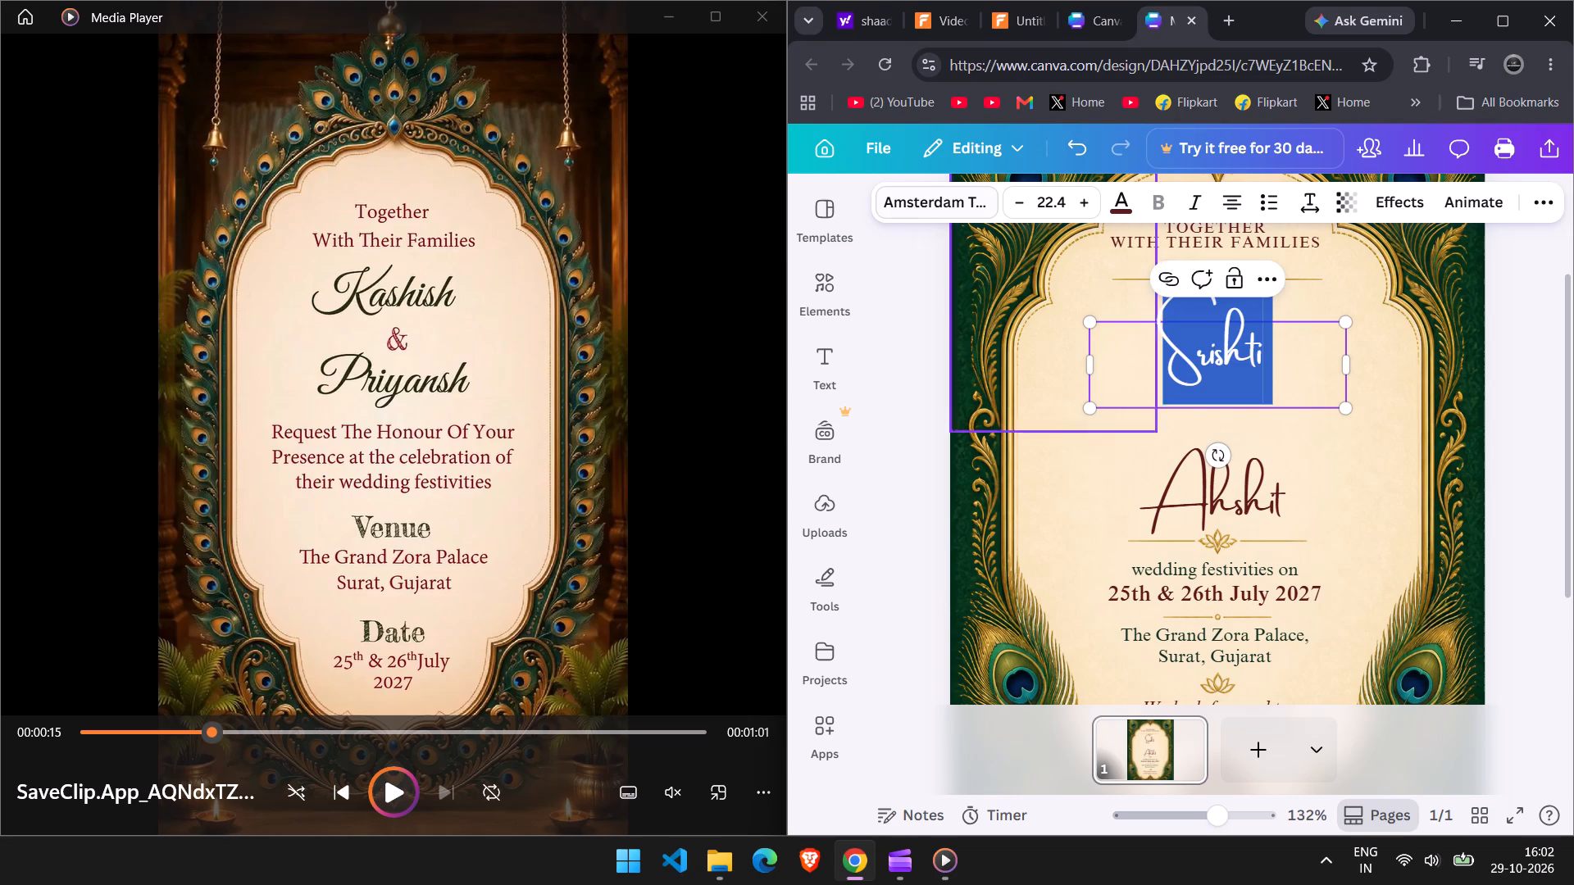
click(964, 196)
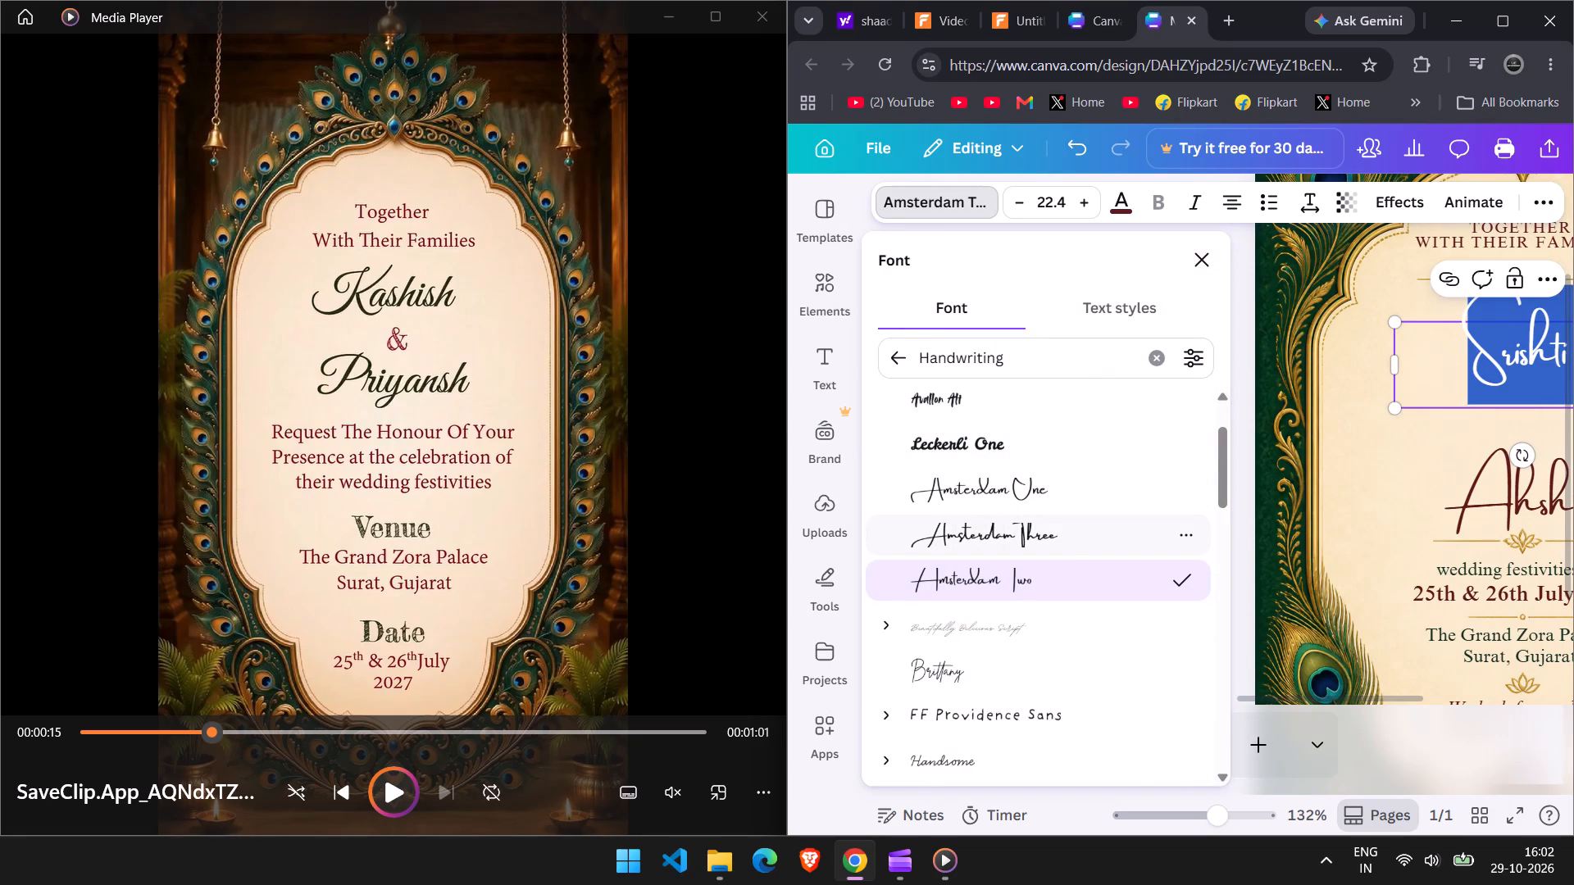
click(1010, 531)
scroll(1032, 579, down, 1)
click(986, 574)
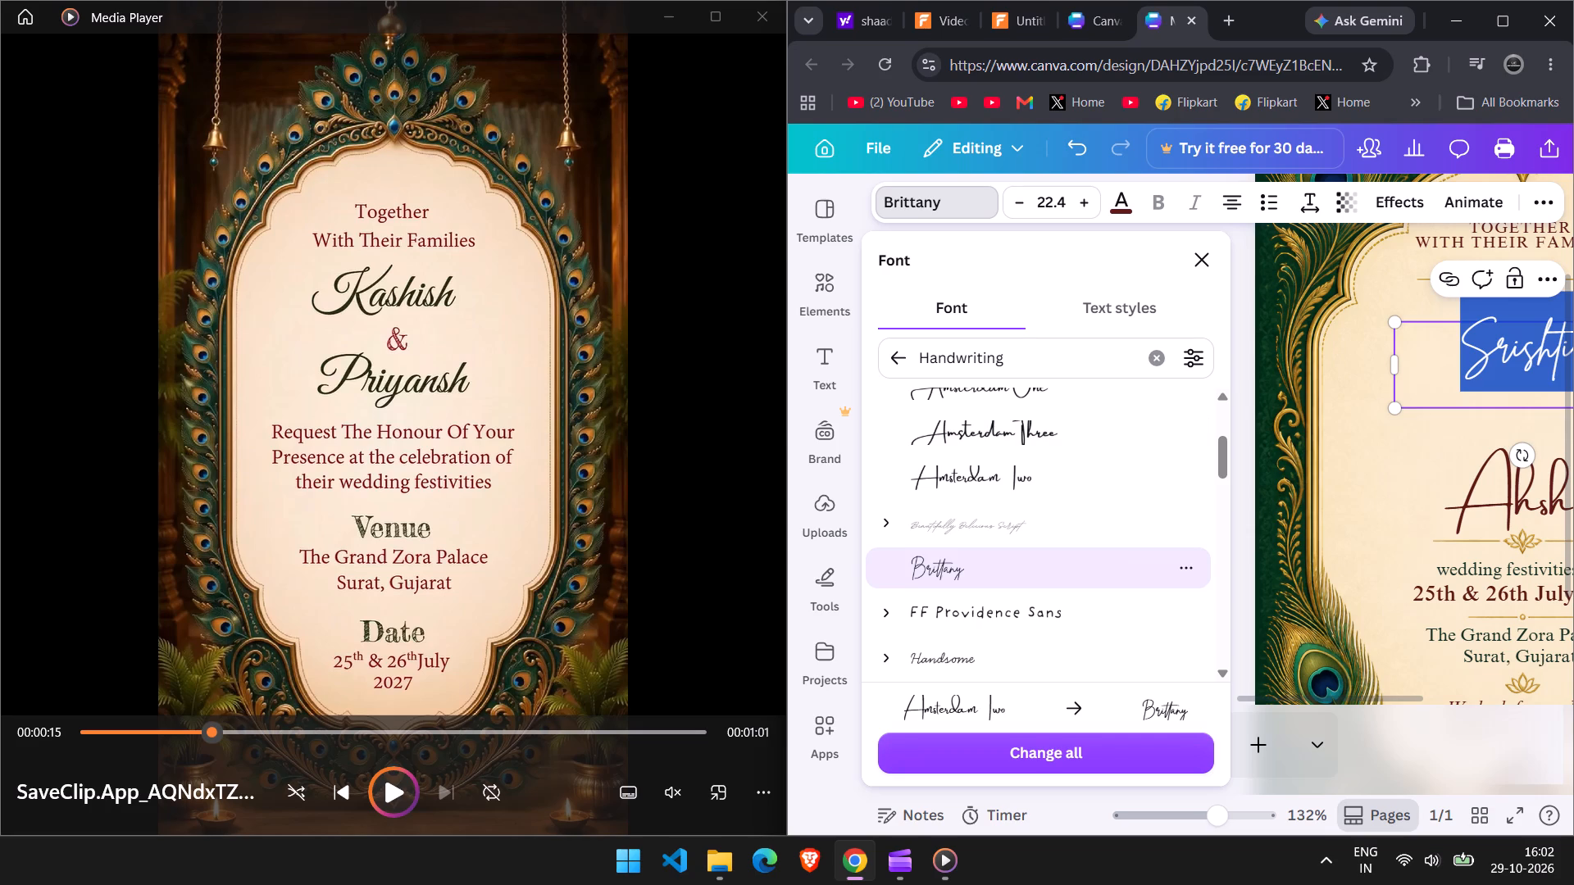
Move the name Srishti slightly up so it sits just below the upper divider, centred on the card.
click(1238, 420)
click(1299, 352)
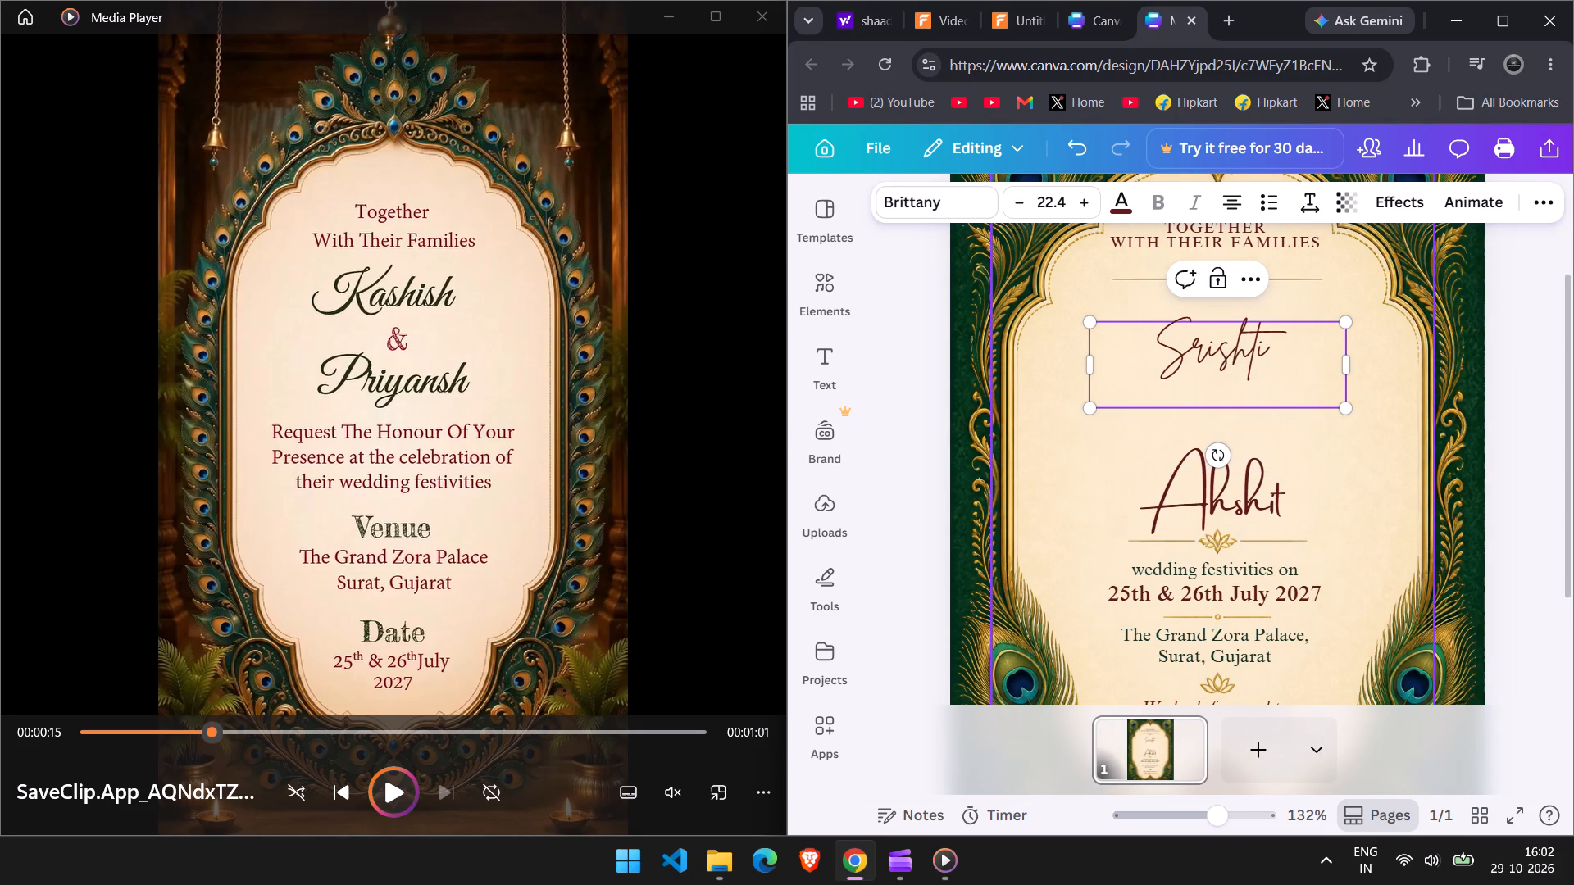
click(1309, 365)
click(1527, 370)
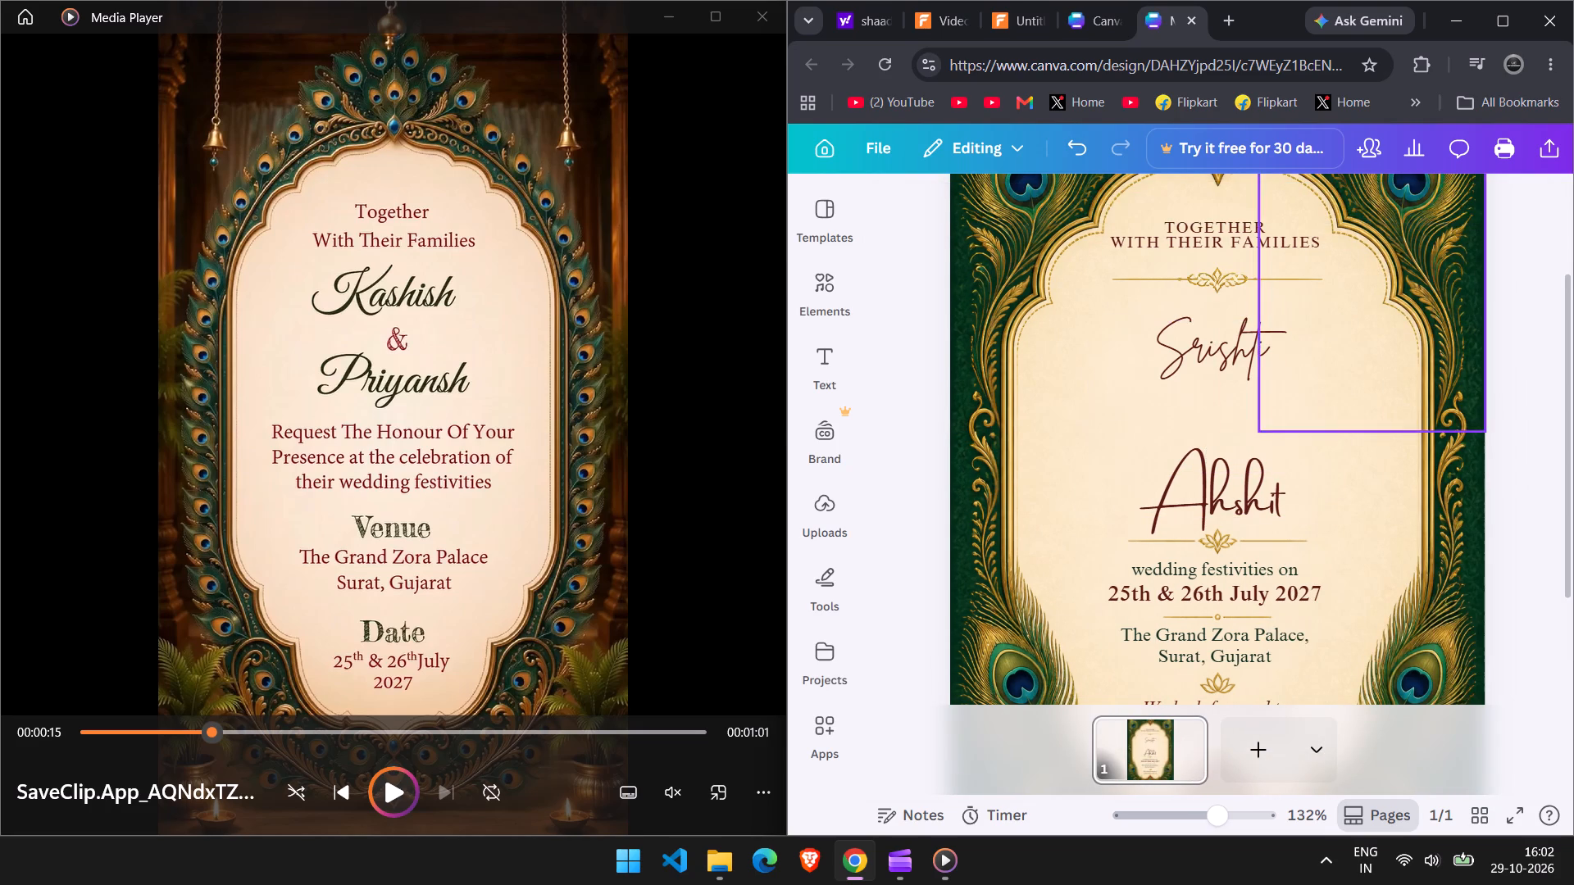
click(1294, 364)
drag(1306, 377, 1306, 354)
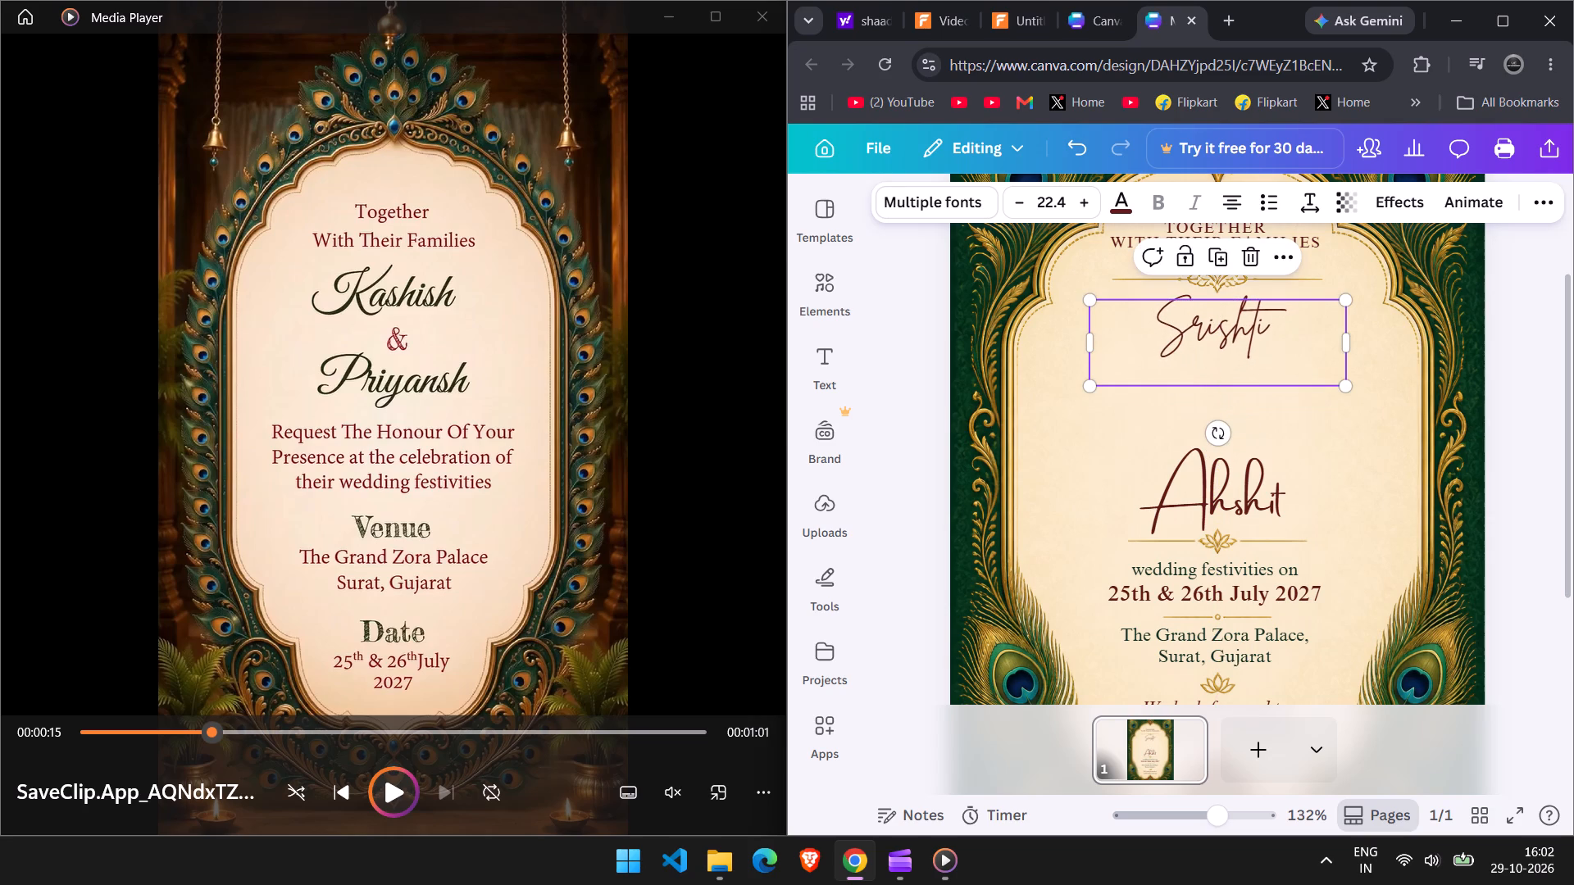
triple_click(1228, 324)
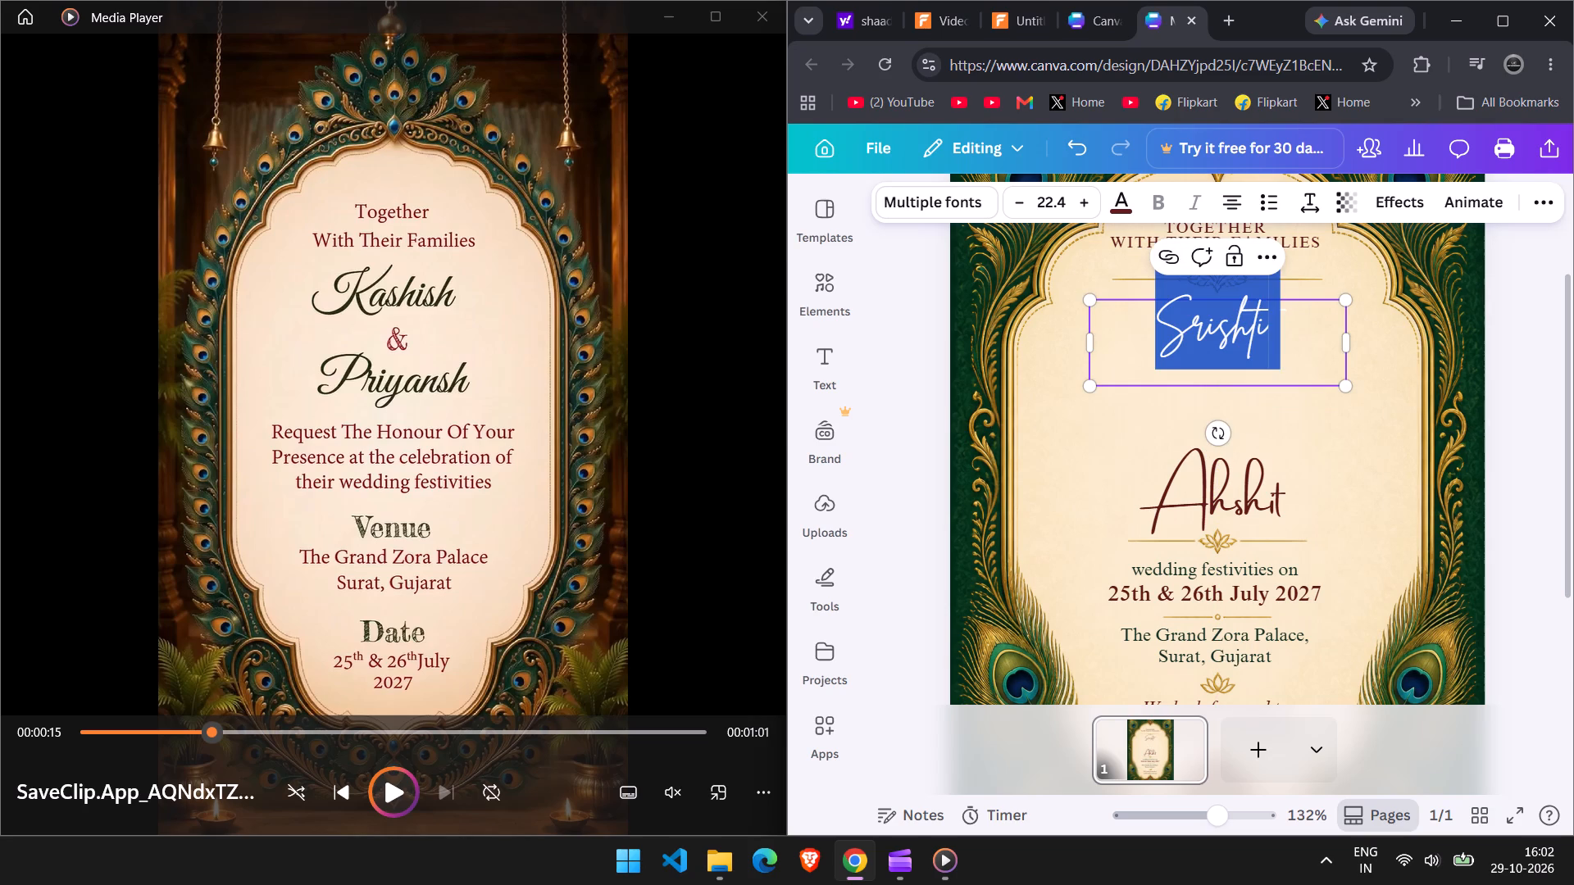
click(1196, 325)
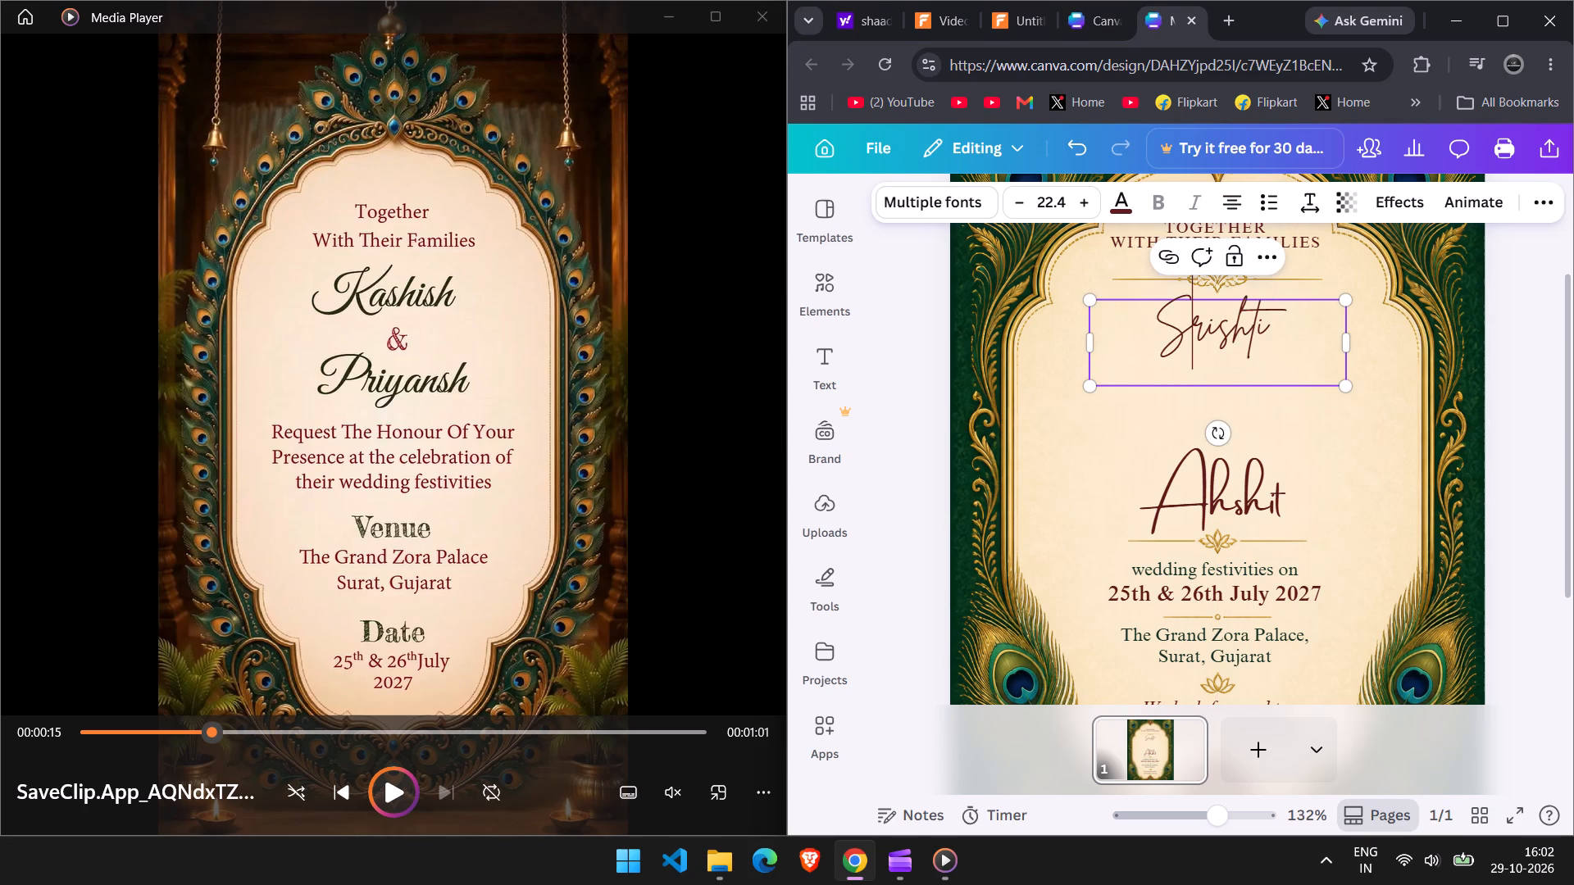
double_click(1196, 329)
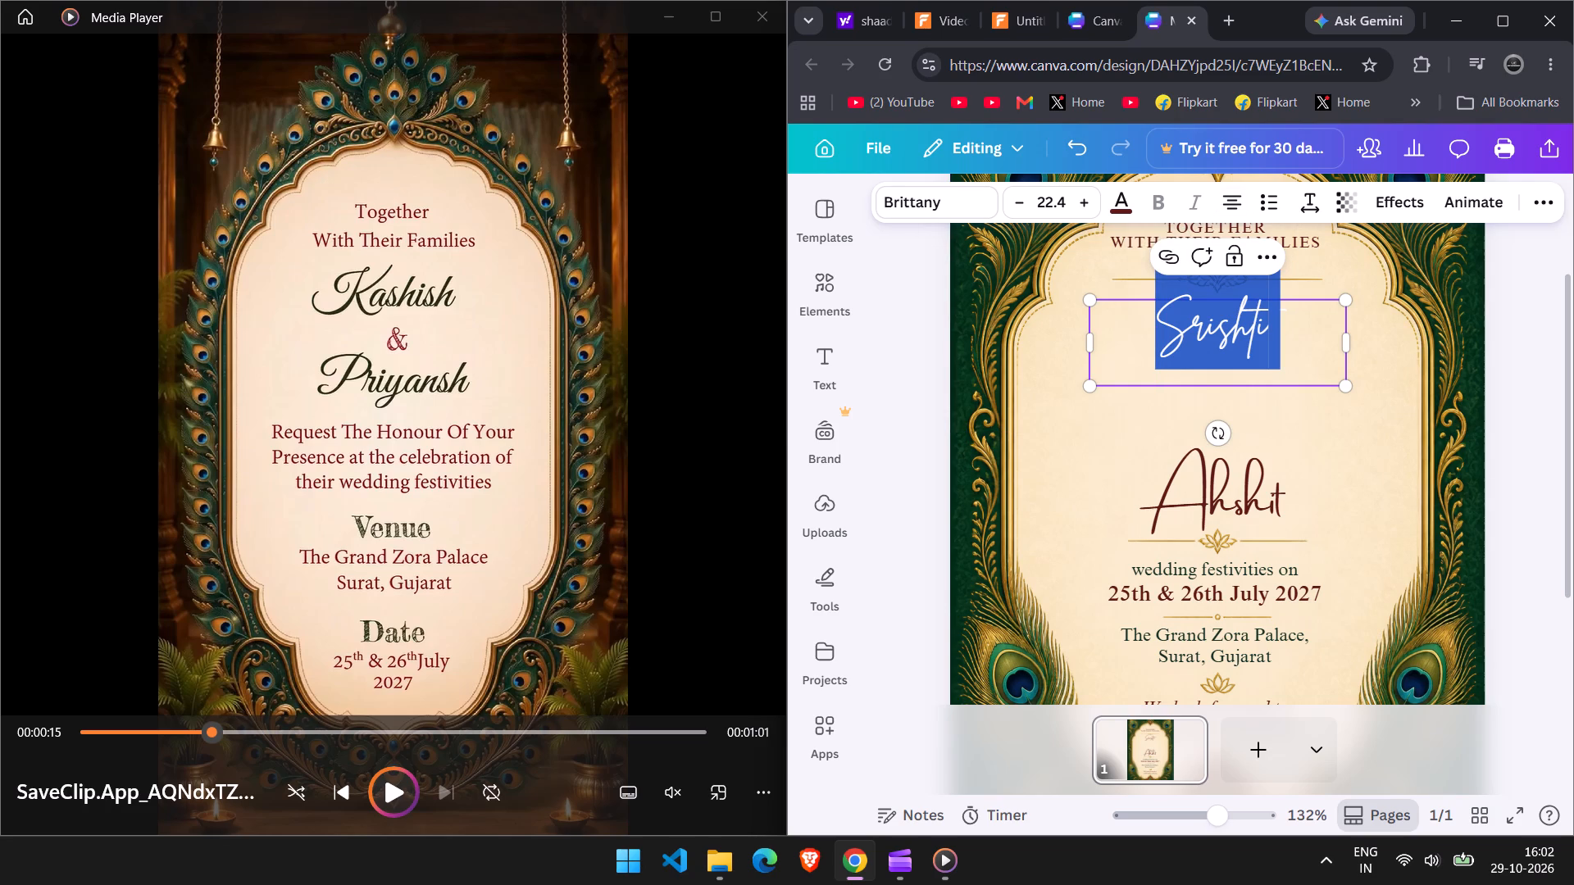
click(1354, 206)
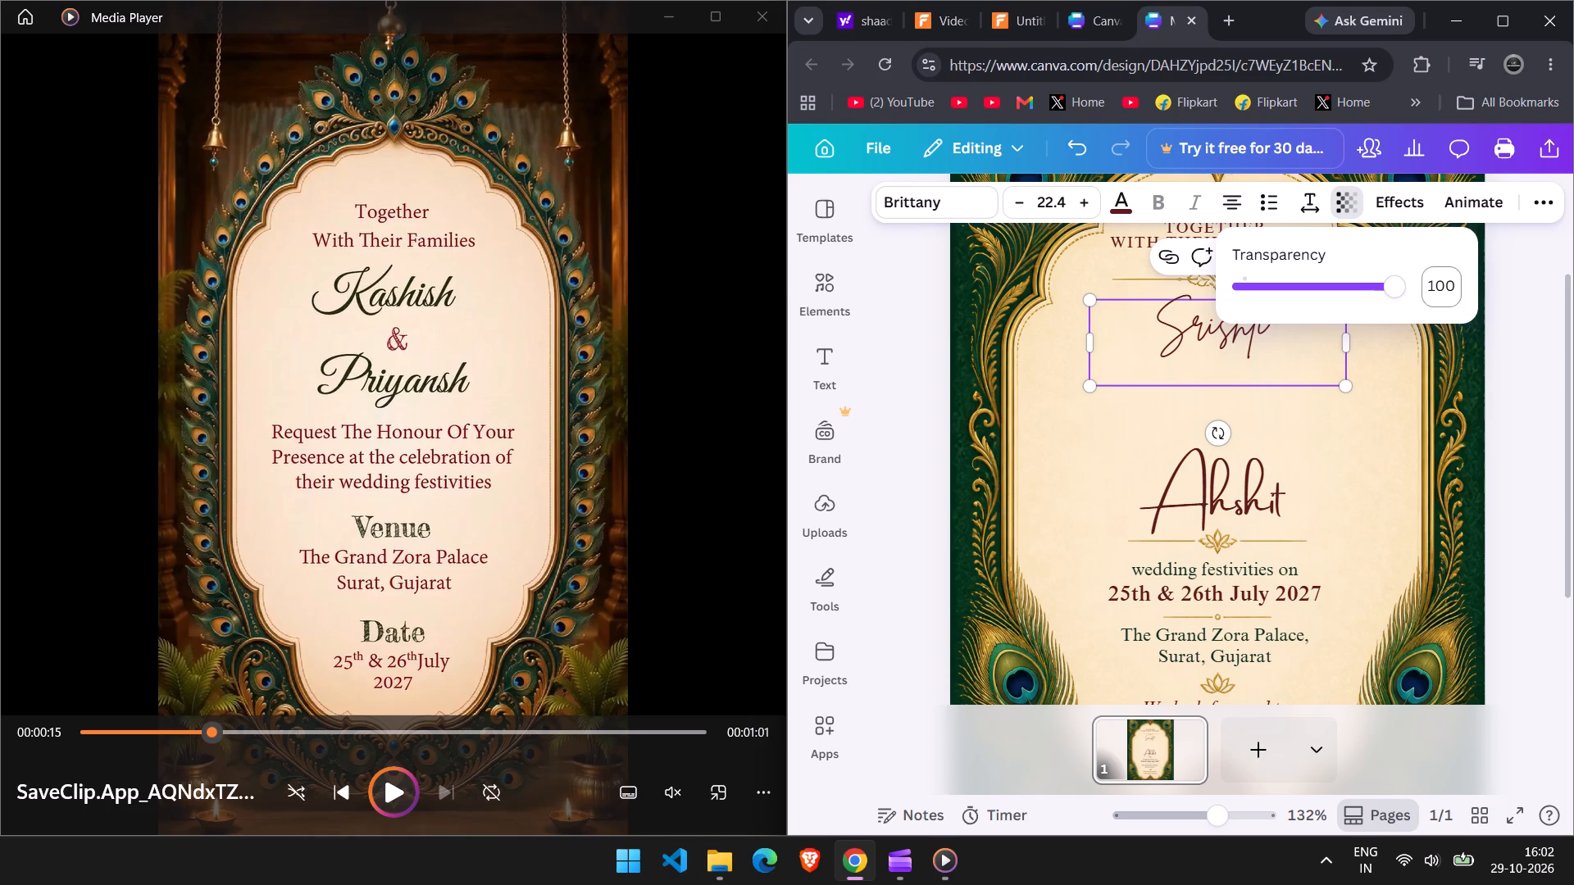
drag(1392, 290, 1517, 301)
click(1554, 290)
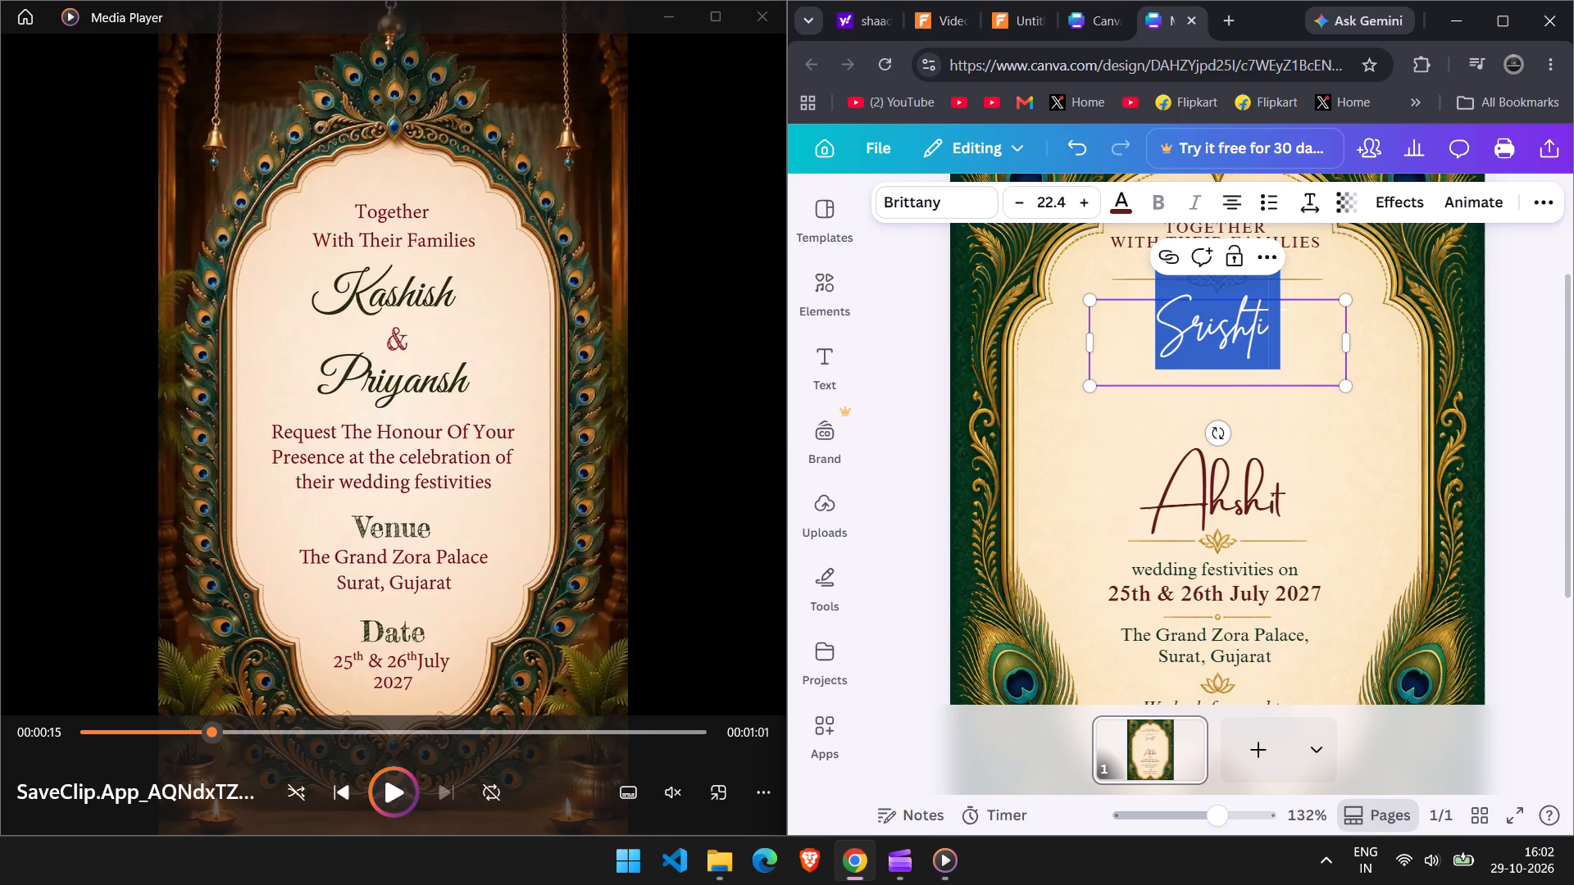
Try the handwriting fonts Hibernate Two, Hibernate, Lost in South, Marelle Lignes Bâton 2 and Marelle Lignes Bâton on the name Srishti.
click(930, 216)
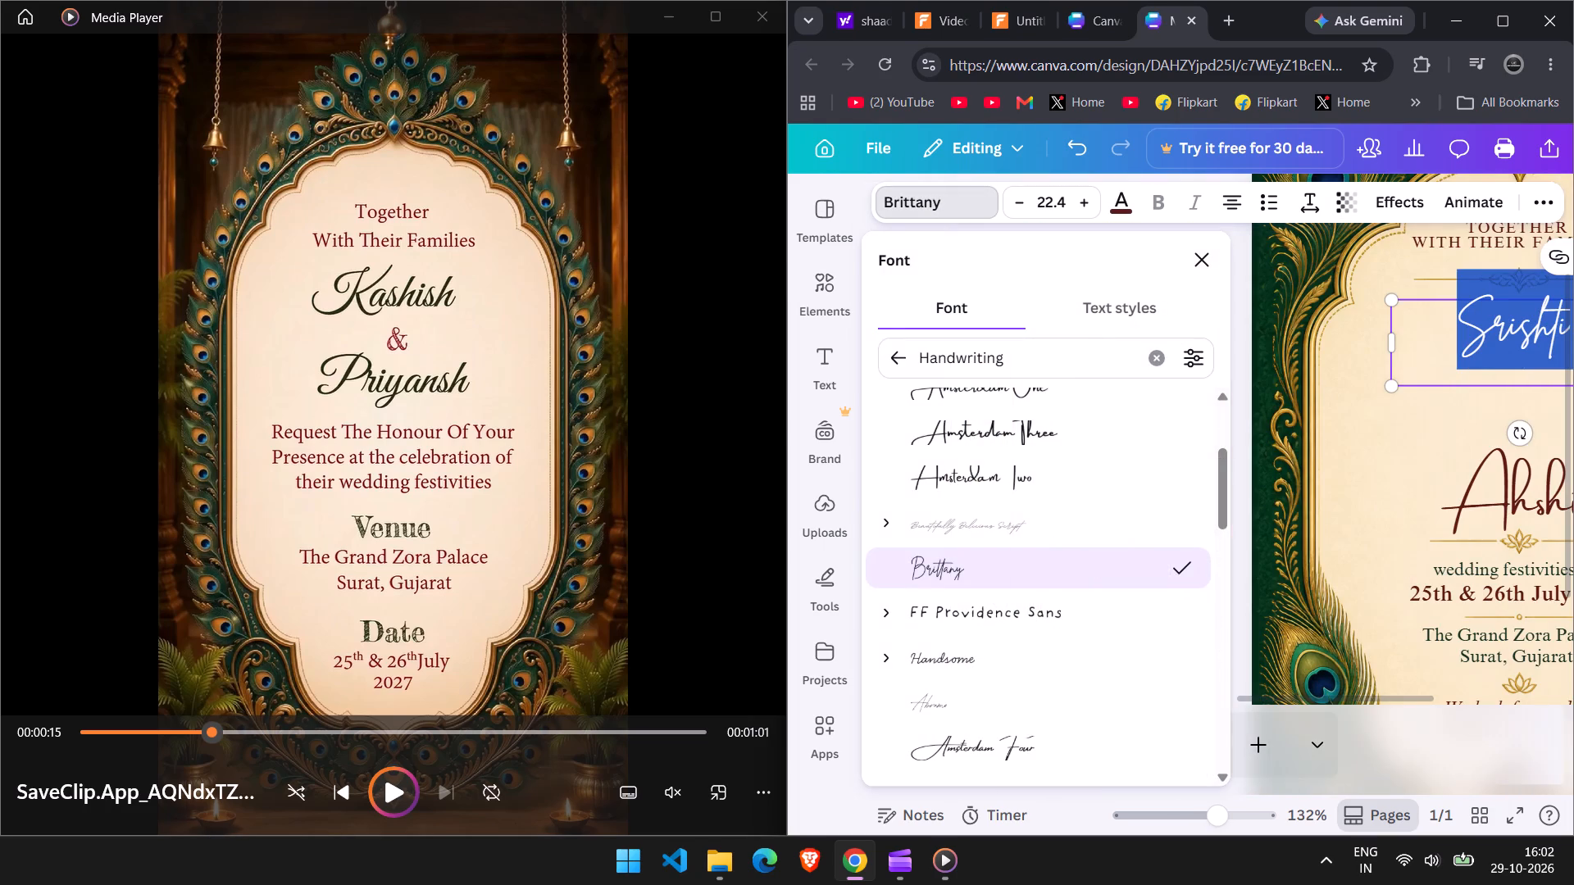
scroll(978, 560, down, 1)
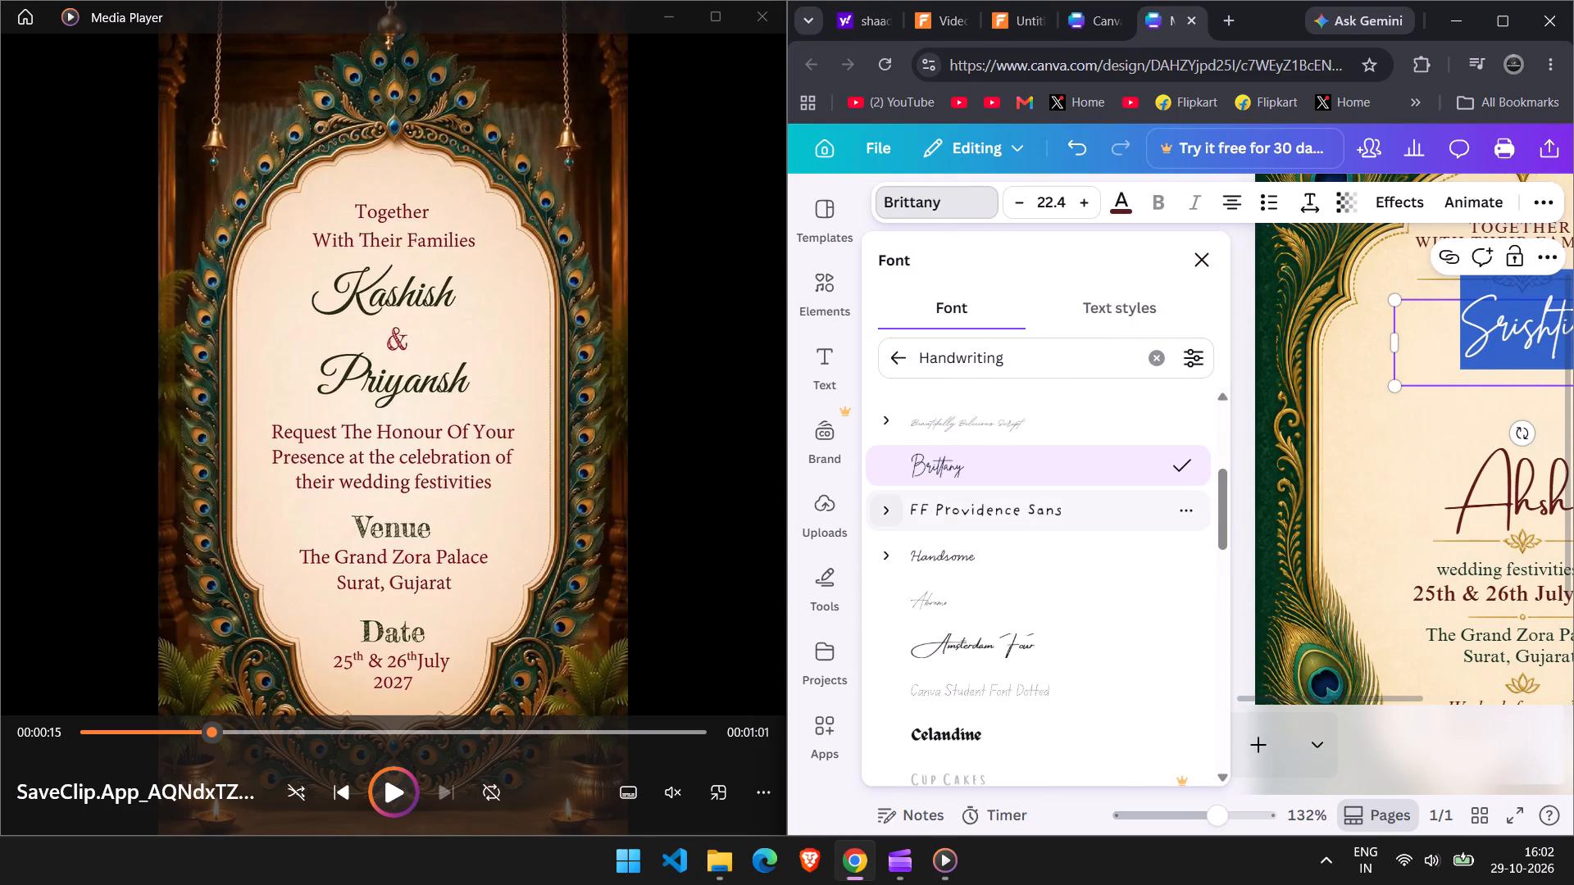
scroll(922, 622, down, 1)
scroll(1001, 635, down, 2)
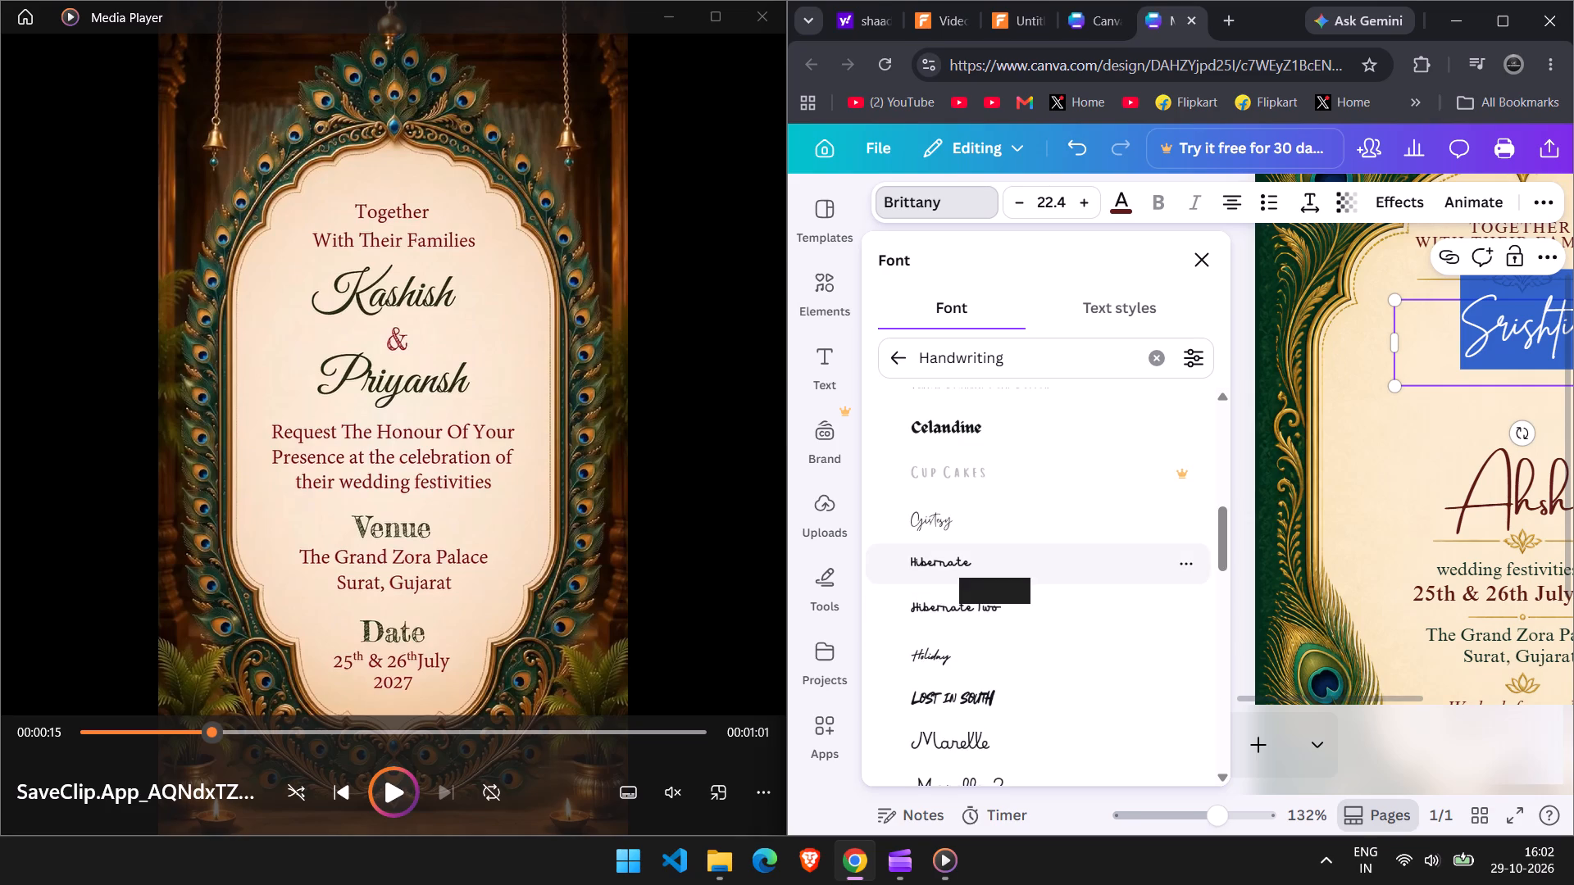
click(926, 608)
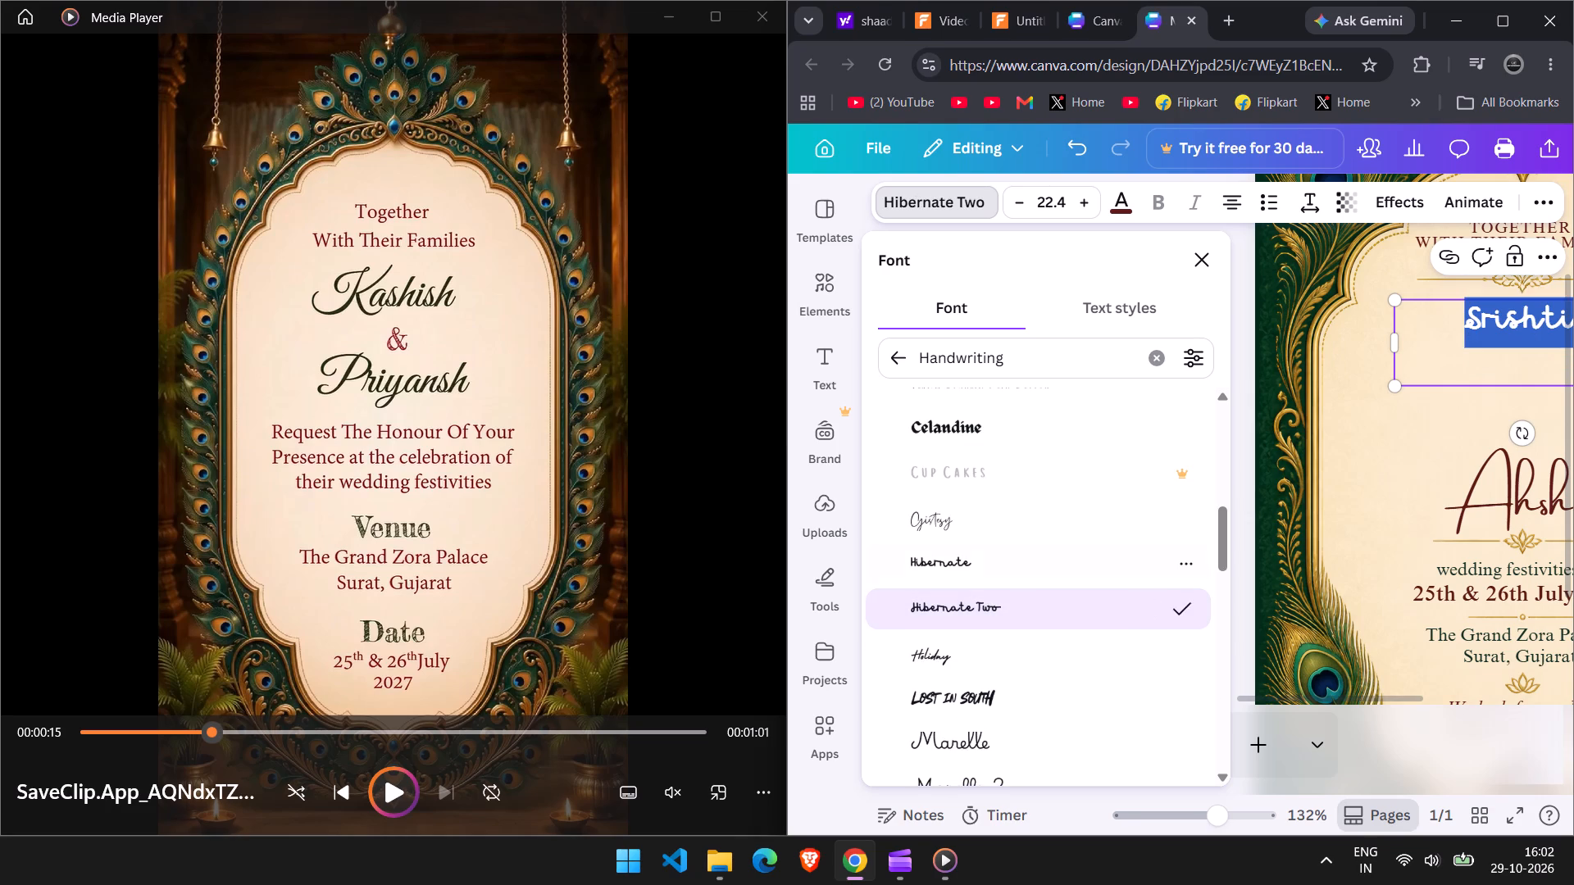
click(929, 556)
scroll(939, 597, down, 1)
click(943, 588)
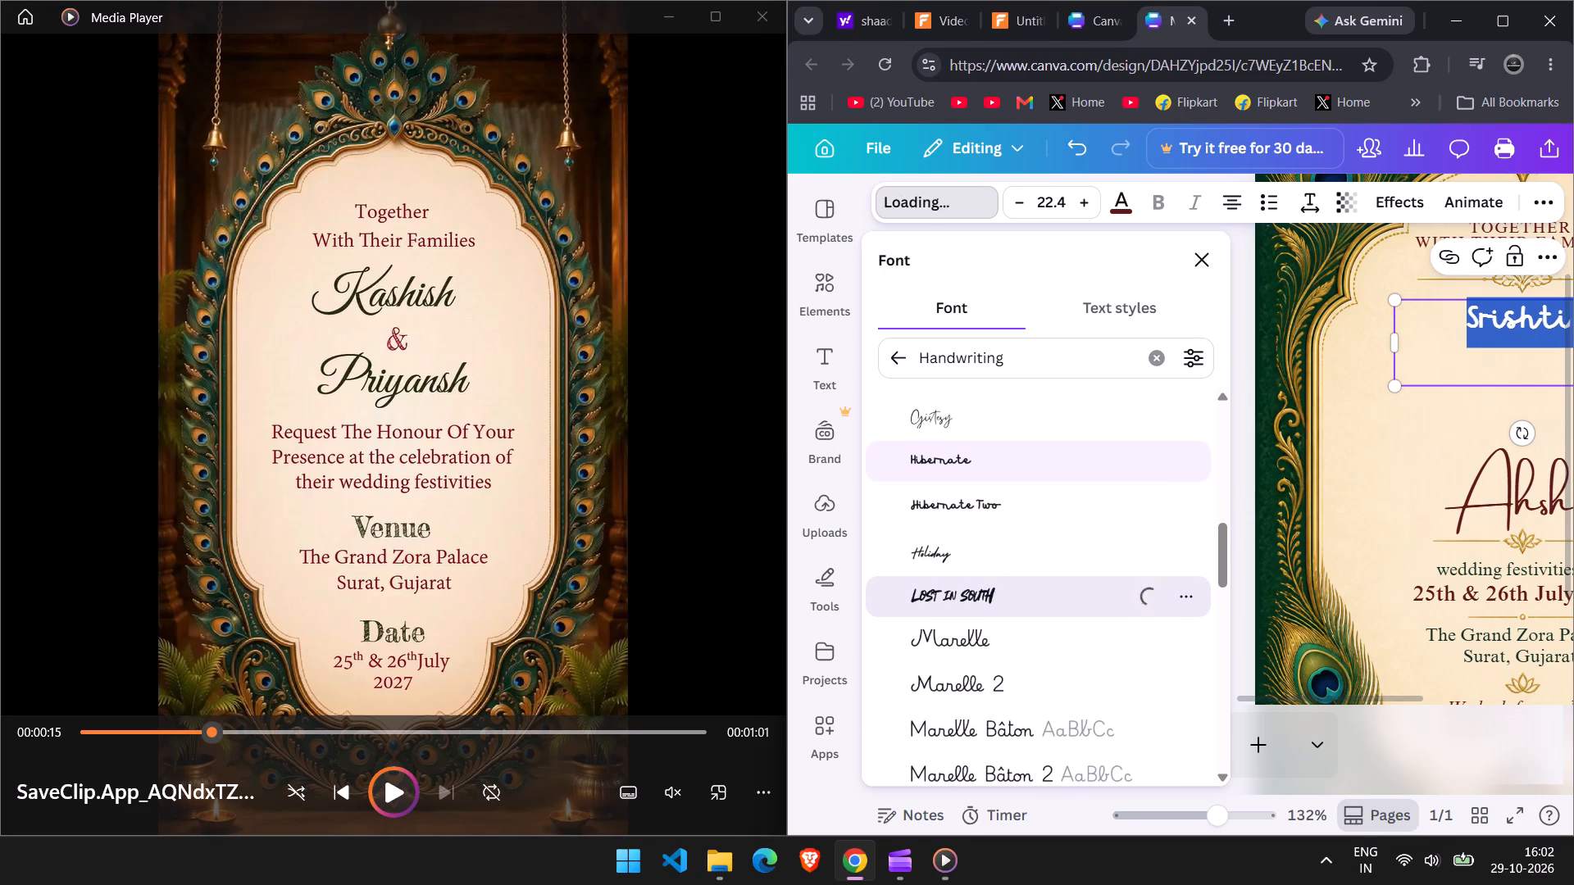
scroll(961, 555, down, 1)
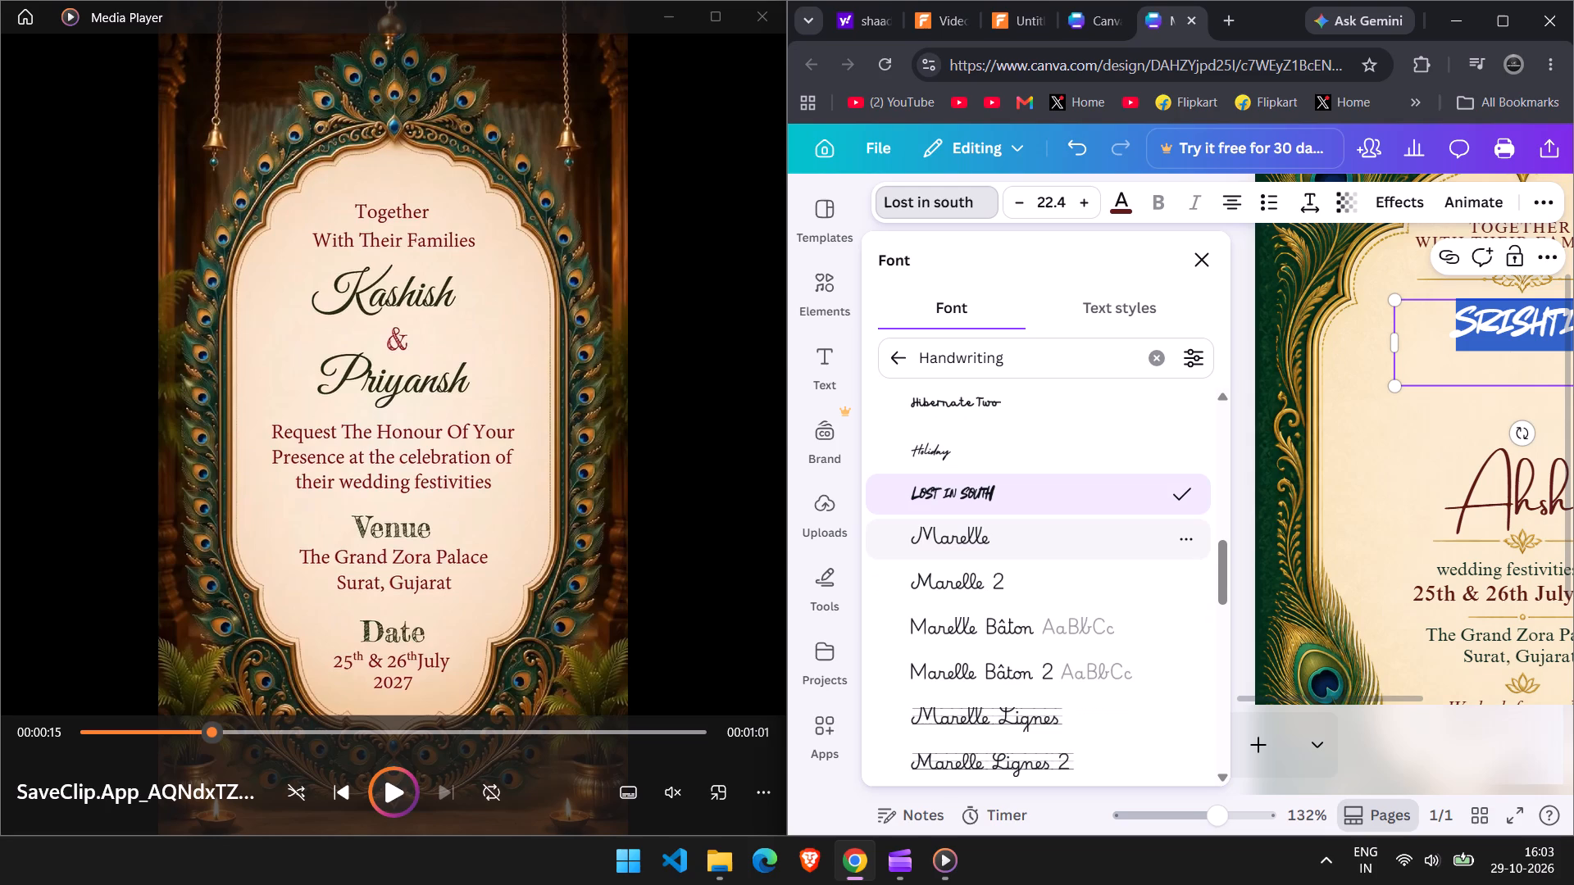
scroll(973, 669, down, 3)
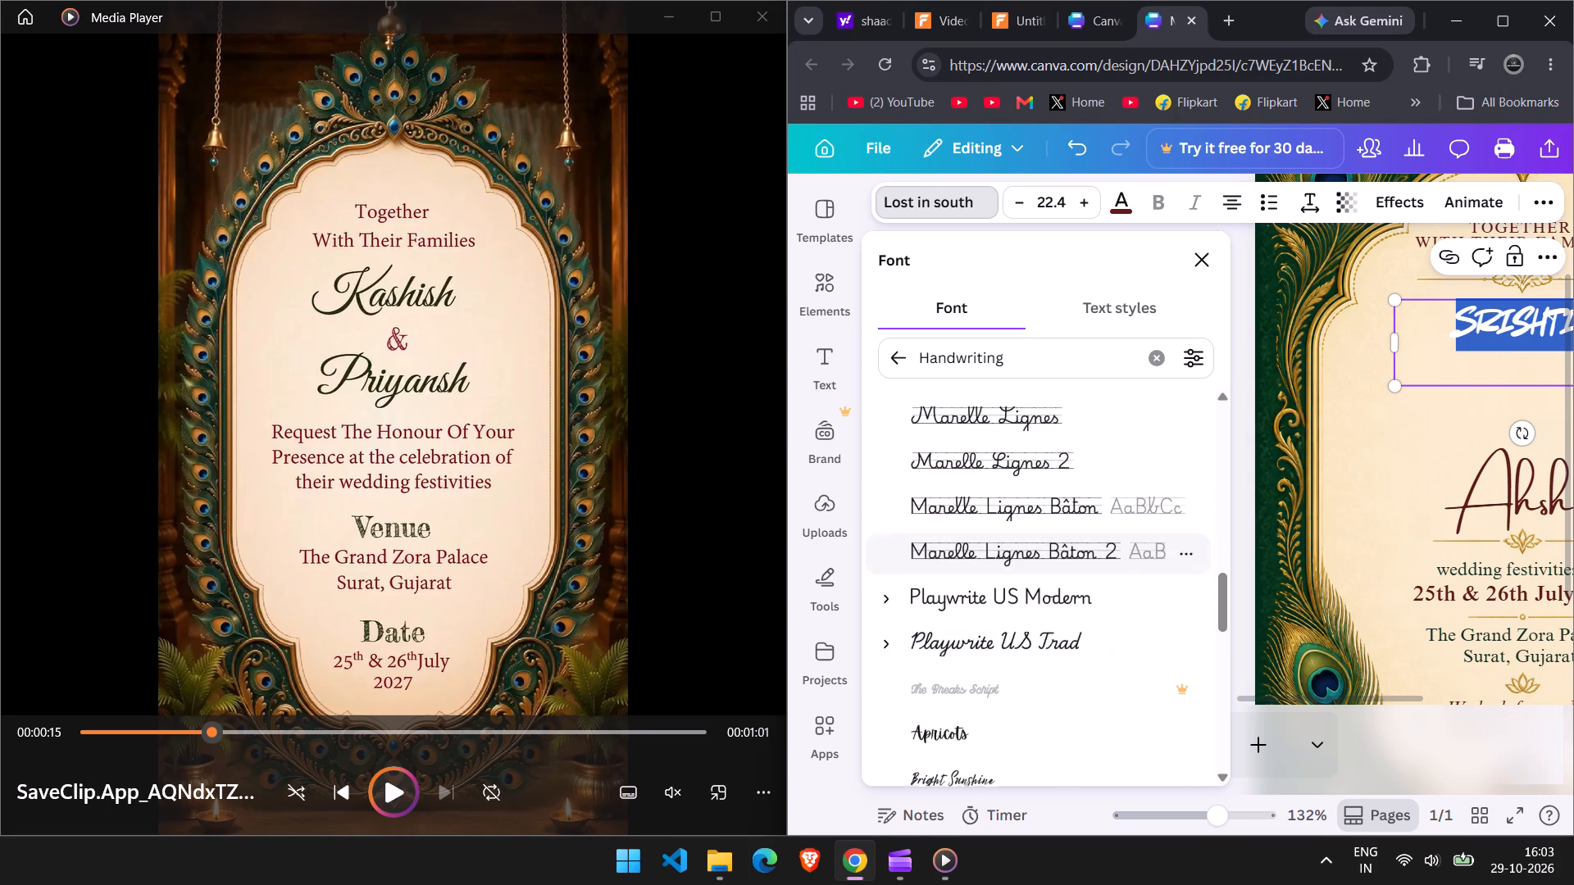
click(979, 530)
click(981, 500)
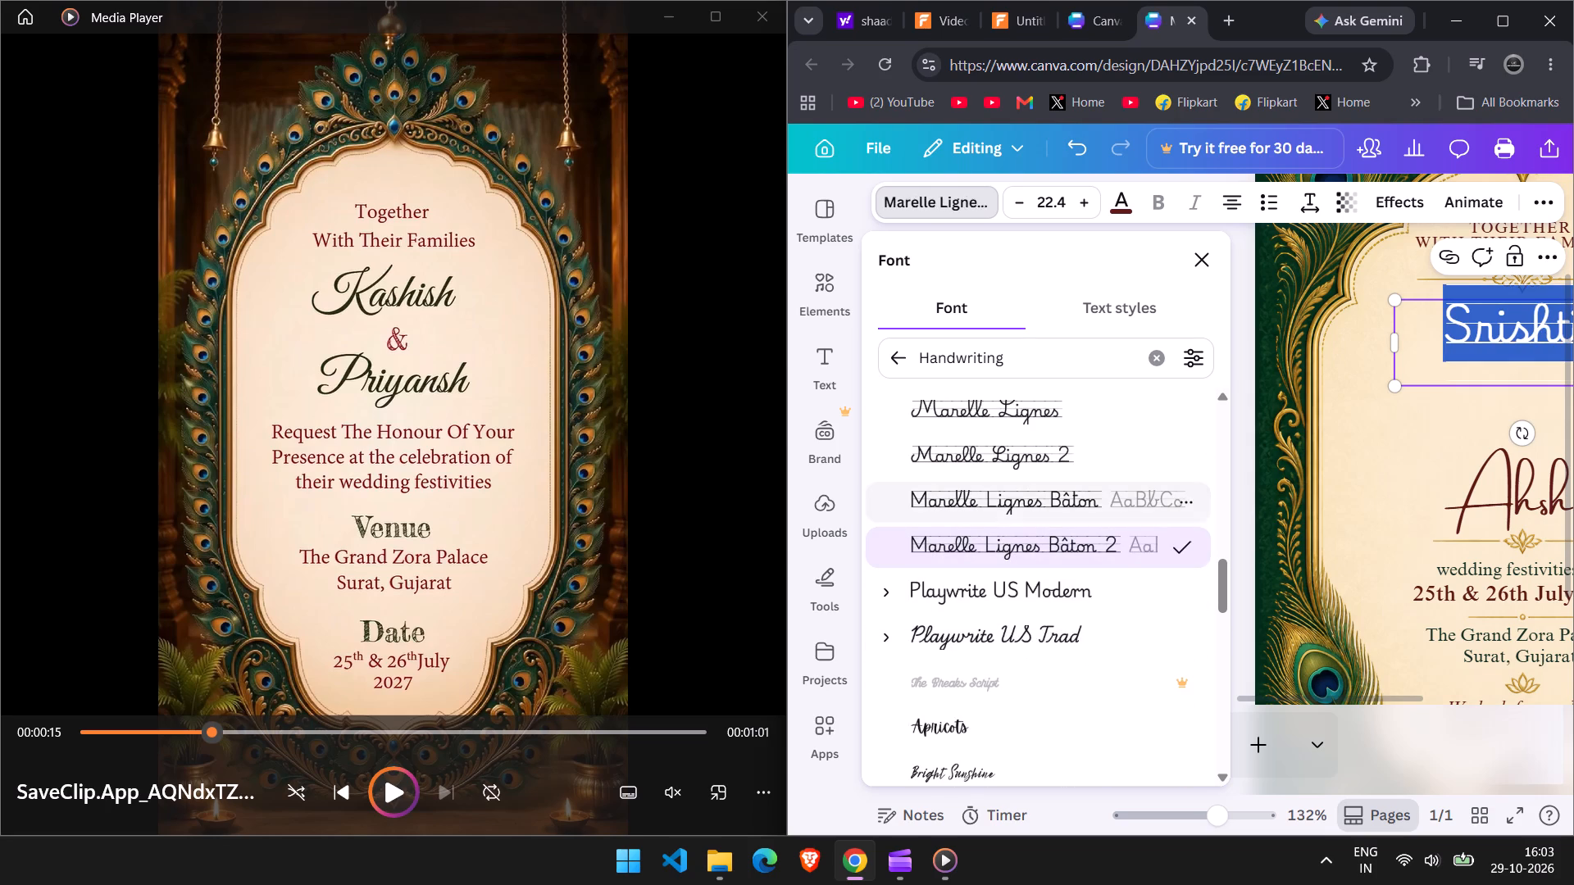
Change the font of the name Srishti to the handwriting font Mistrully.
scroll(972, 556, down, 1)
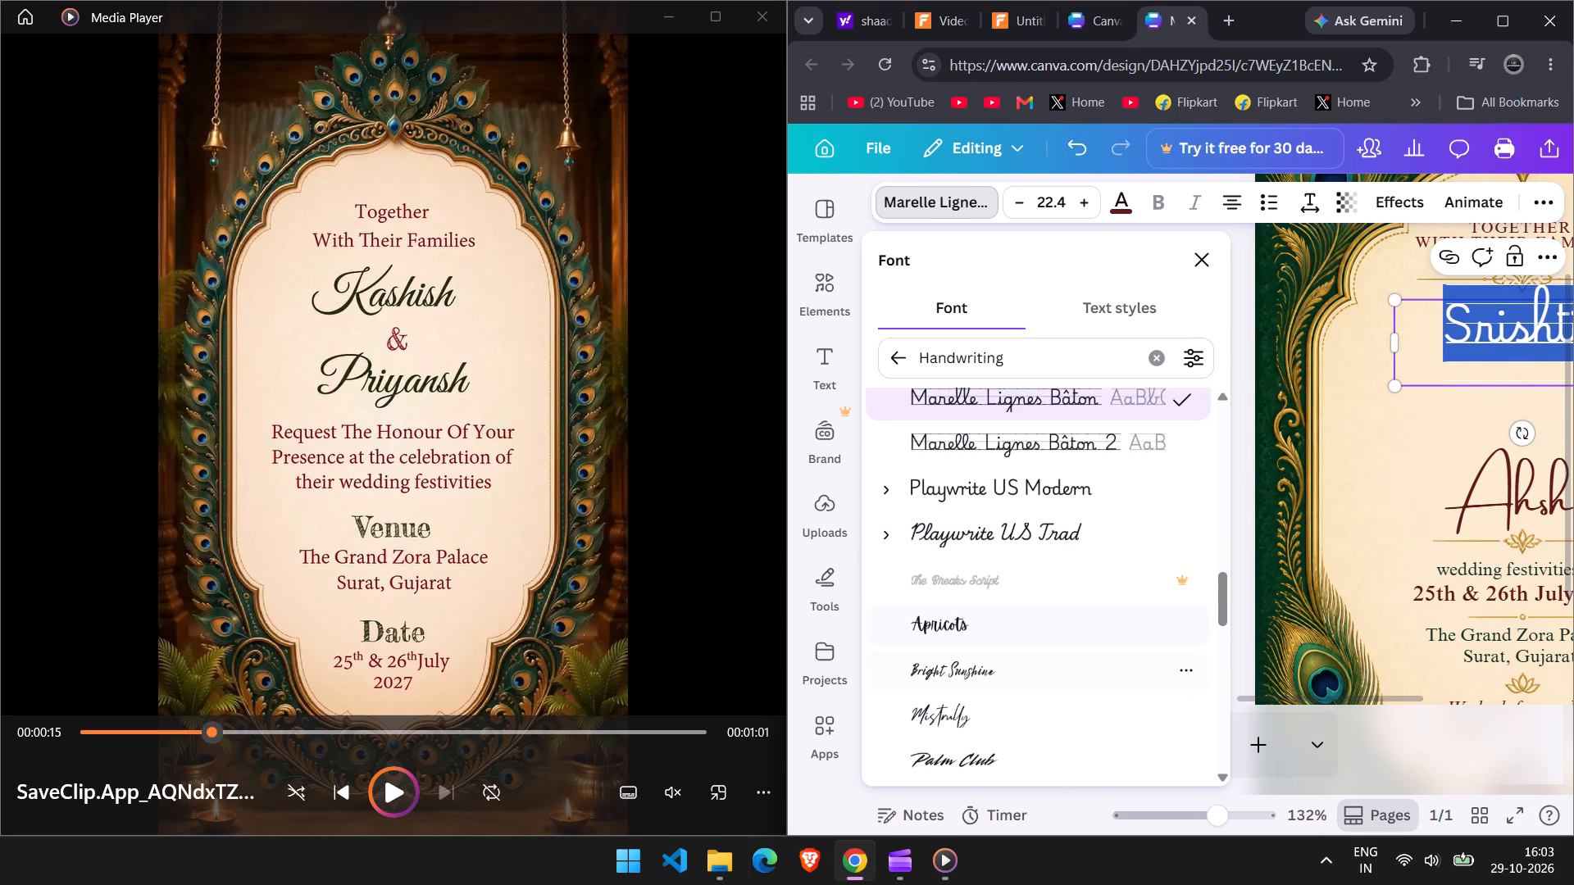
click(954, 710)
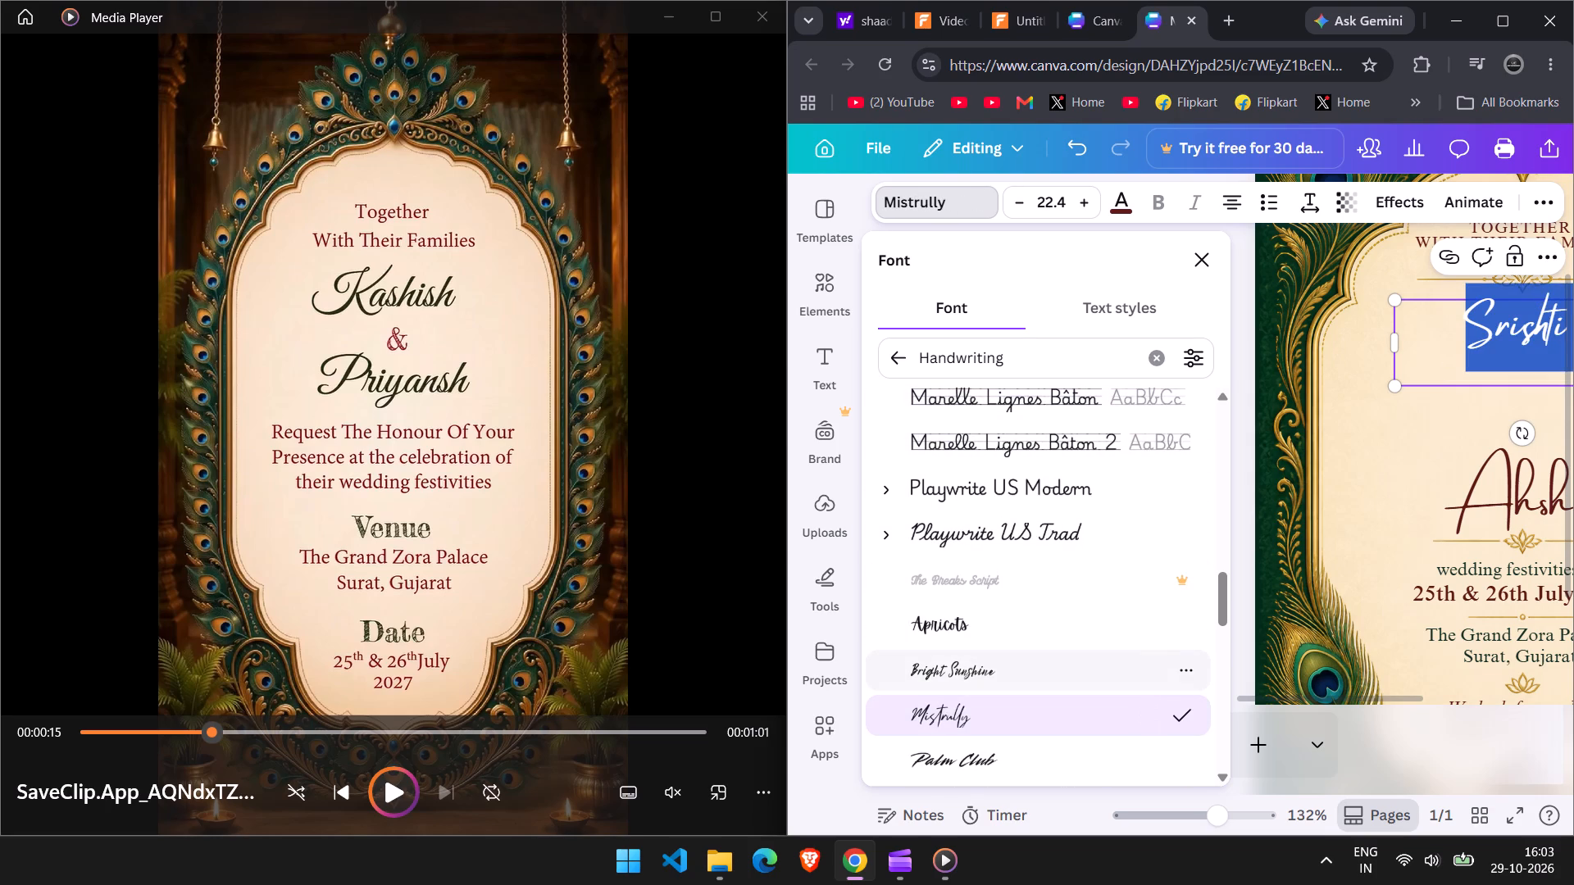
click(1244, 438)
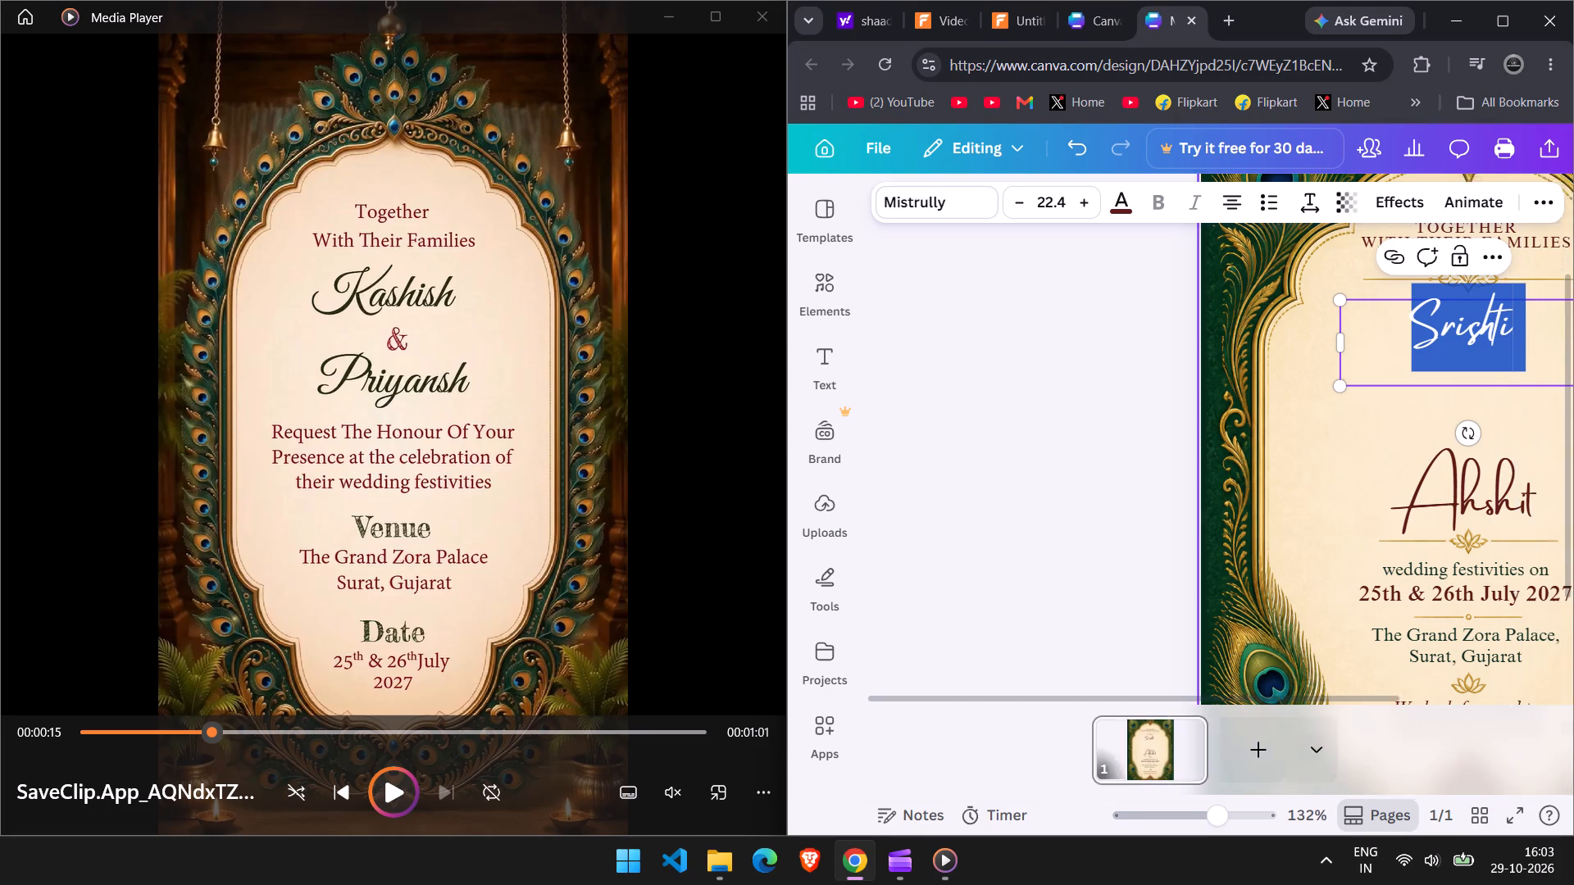
click(1467, 390)
click(1526, 424)
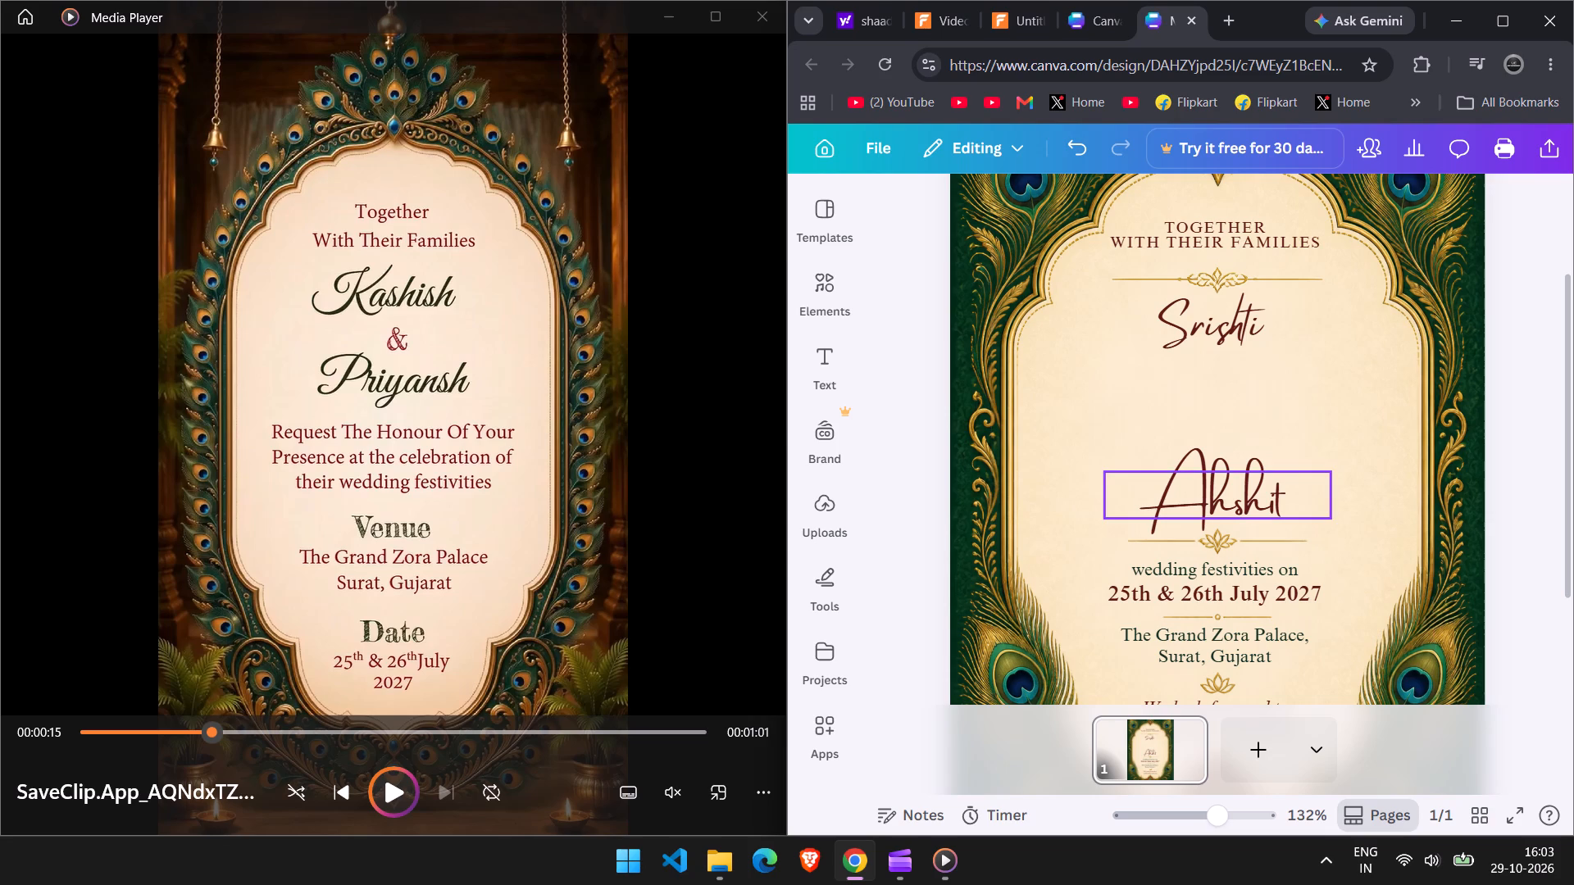
Increase the font size of the name Srishti to 24.4.
click(1245, 473)
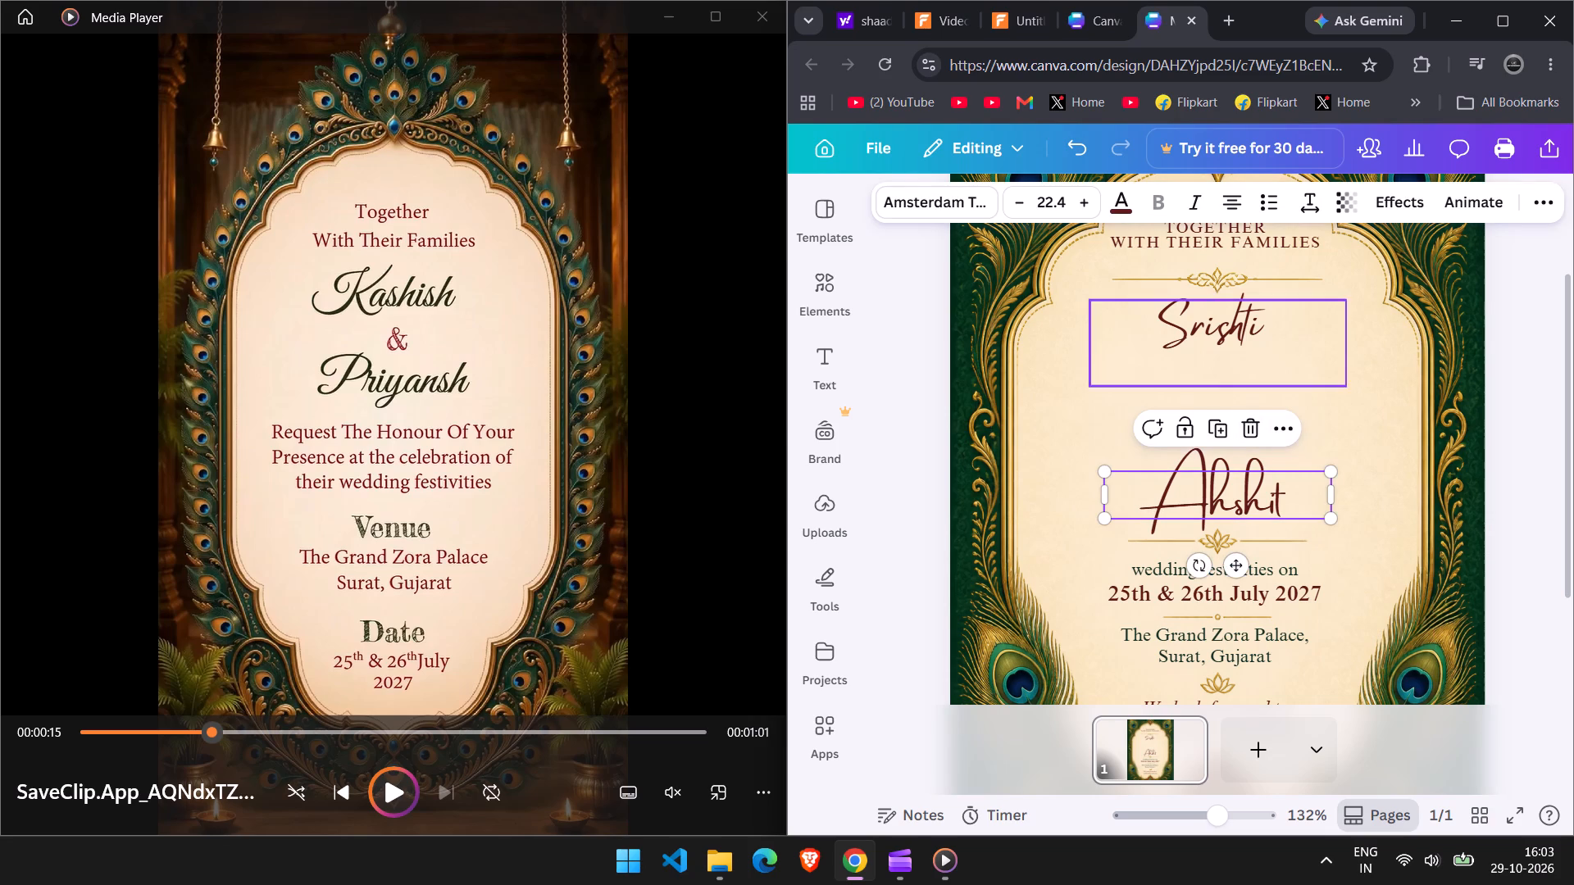
click(1263, 359)
click(1290, 351)
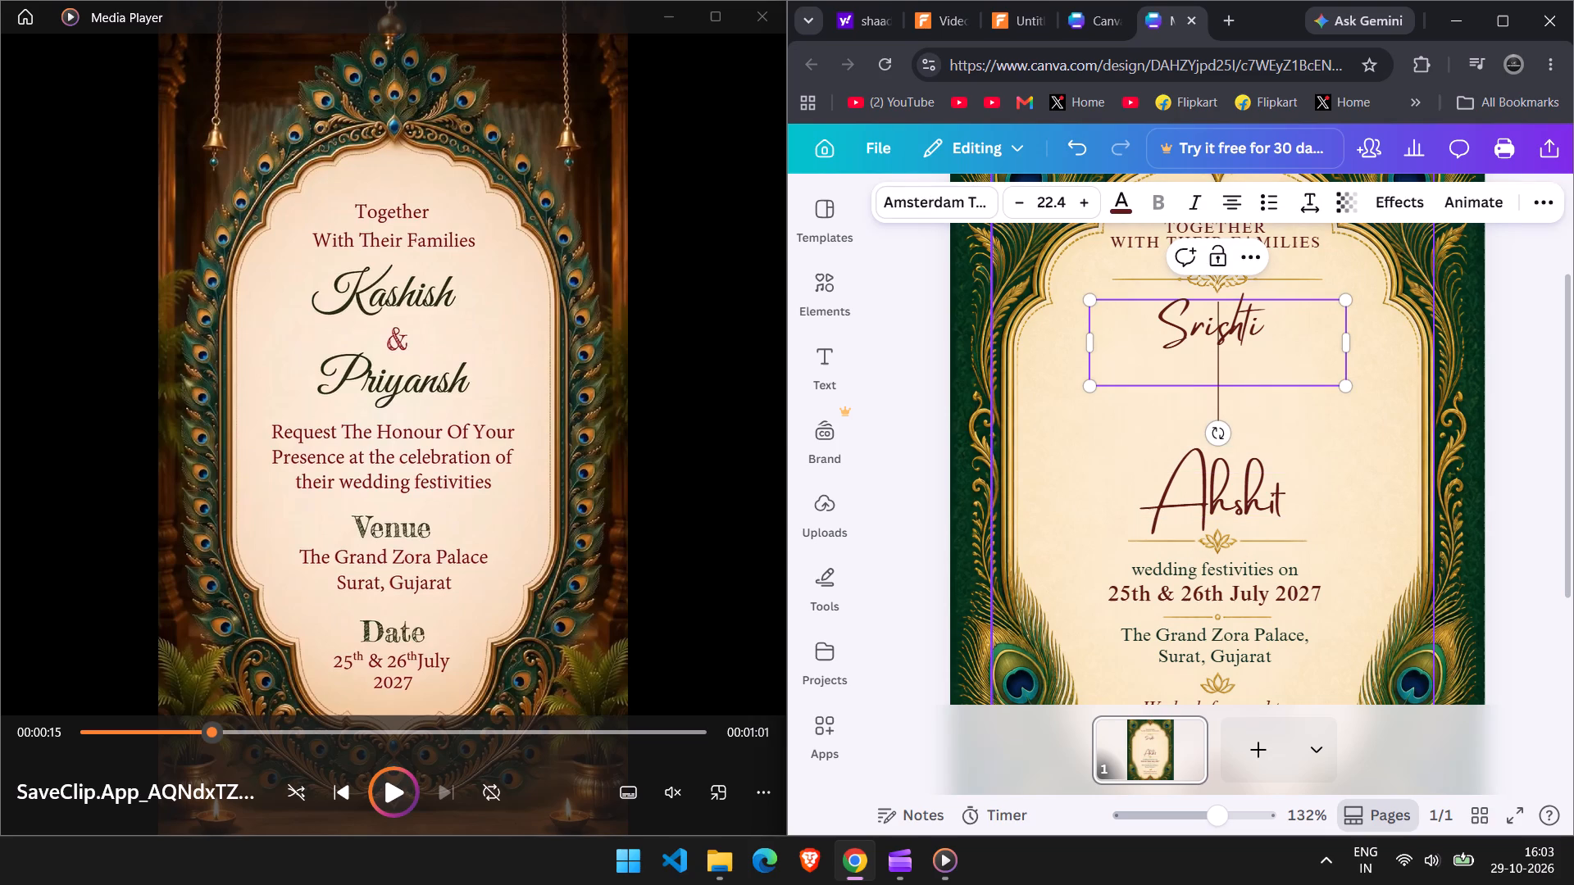
click(1082, 203)
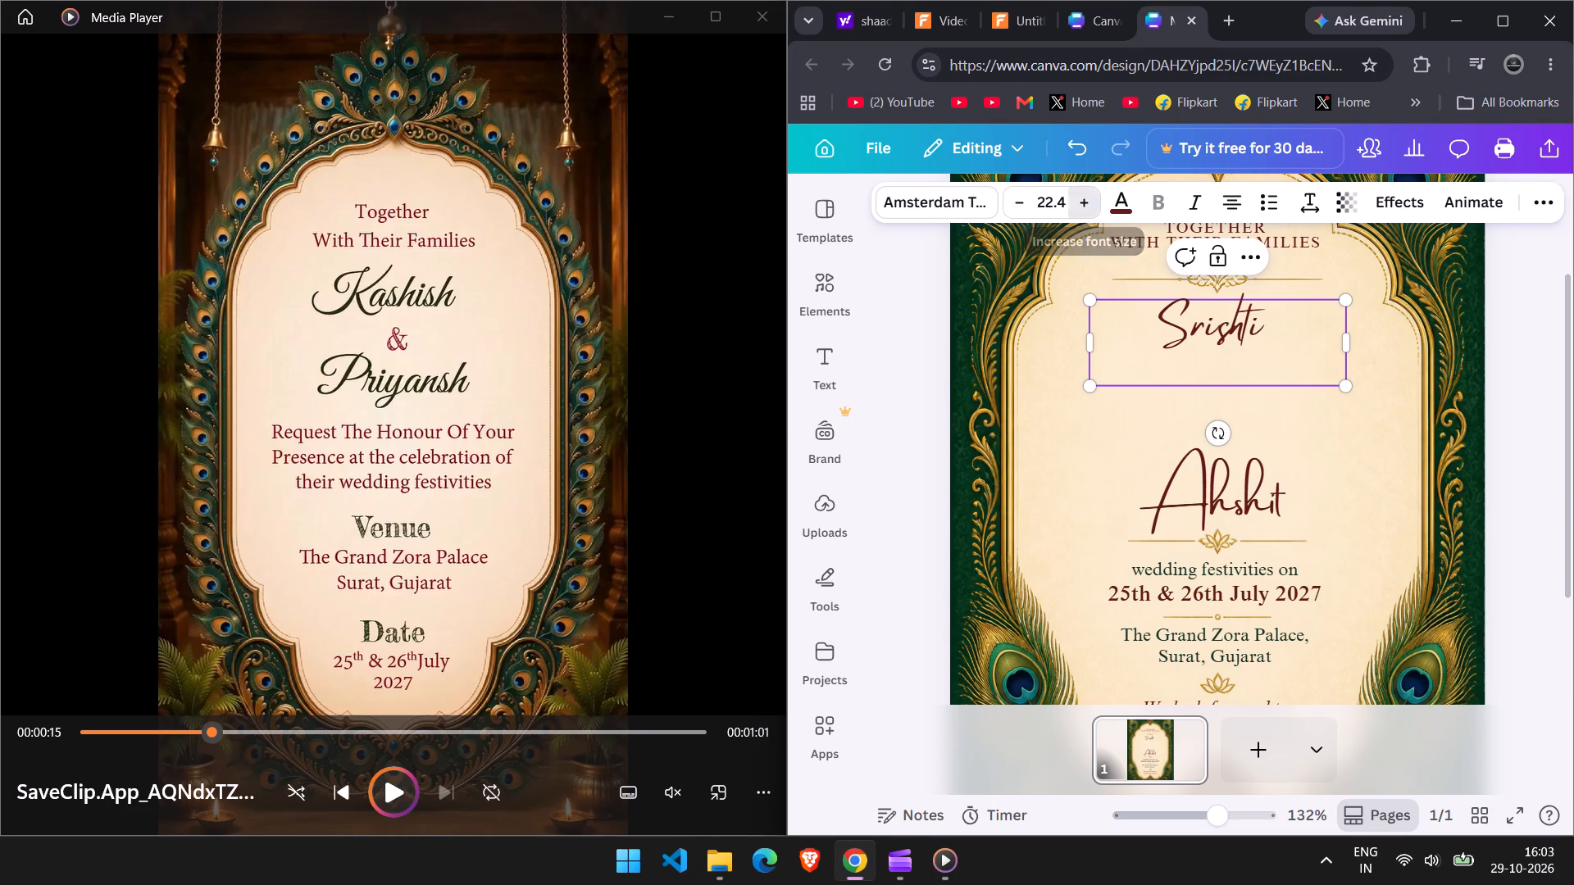
triple_click(1223, 311)
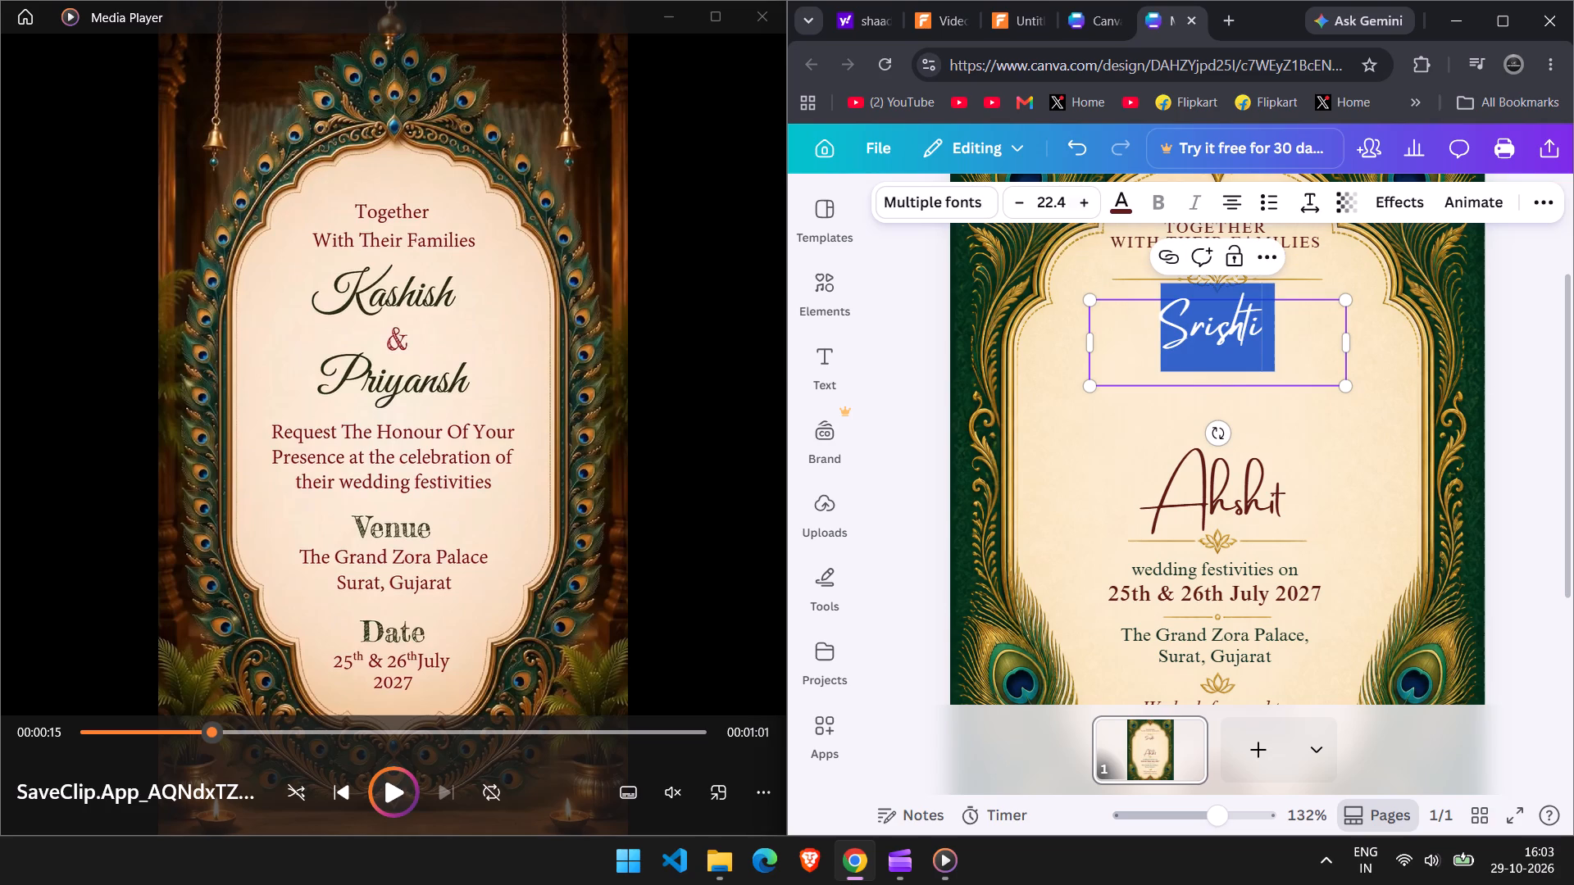
click(1083, 200)
click(1083, 200)
click(1514, 366)
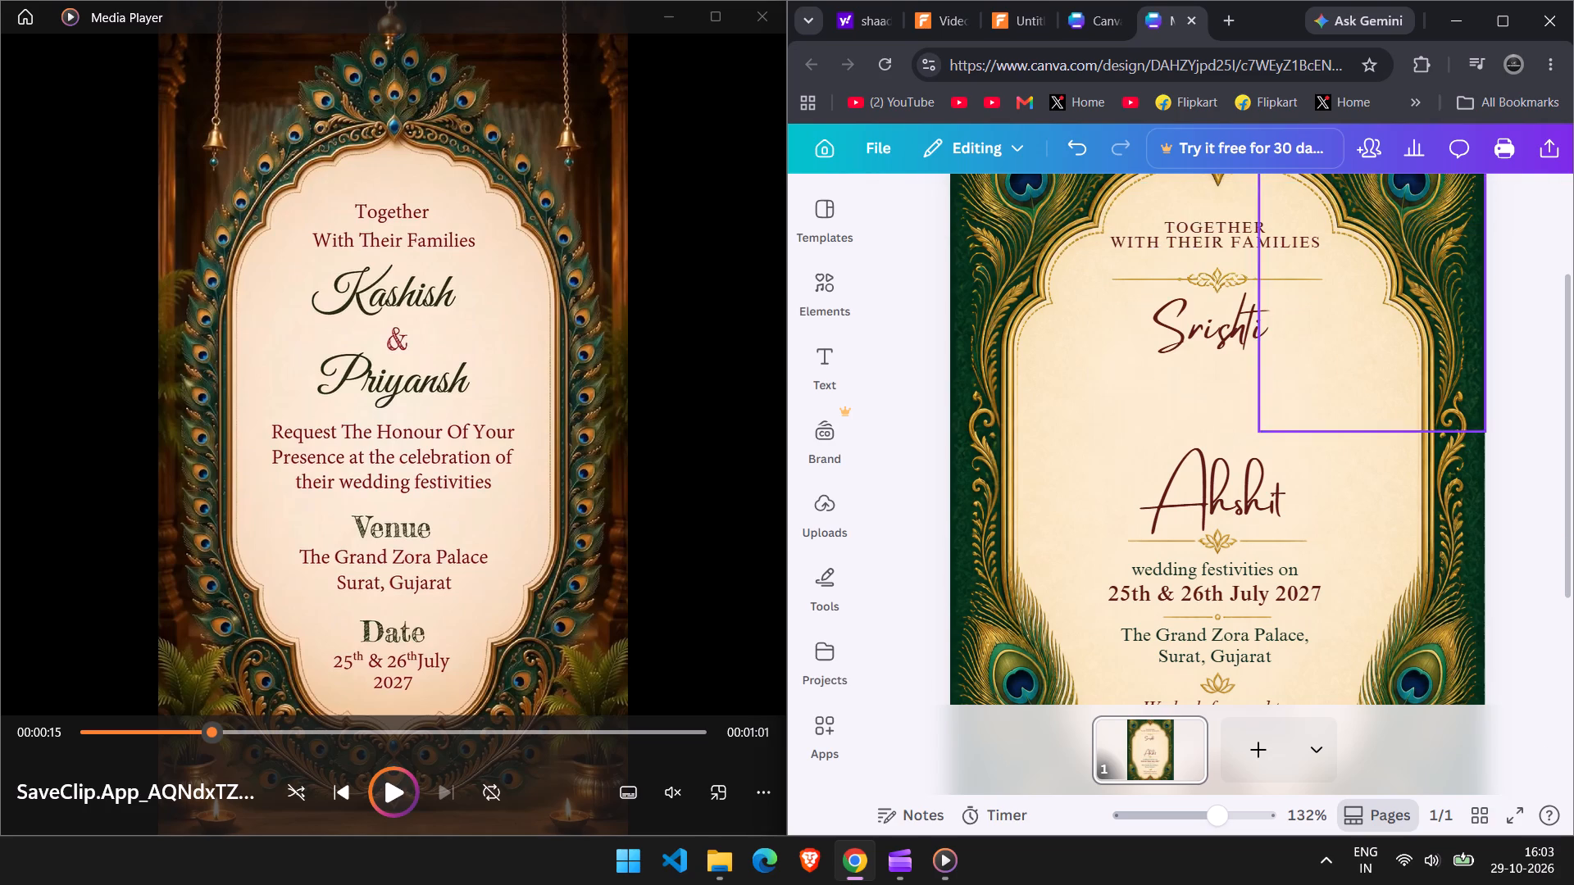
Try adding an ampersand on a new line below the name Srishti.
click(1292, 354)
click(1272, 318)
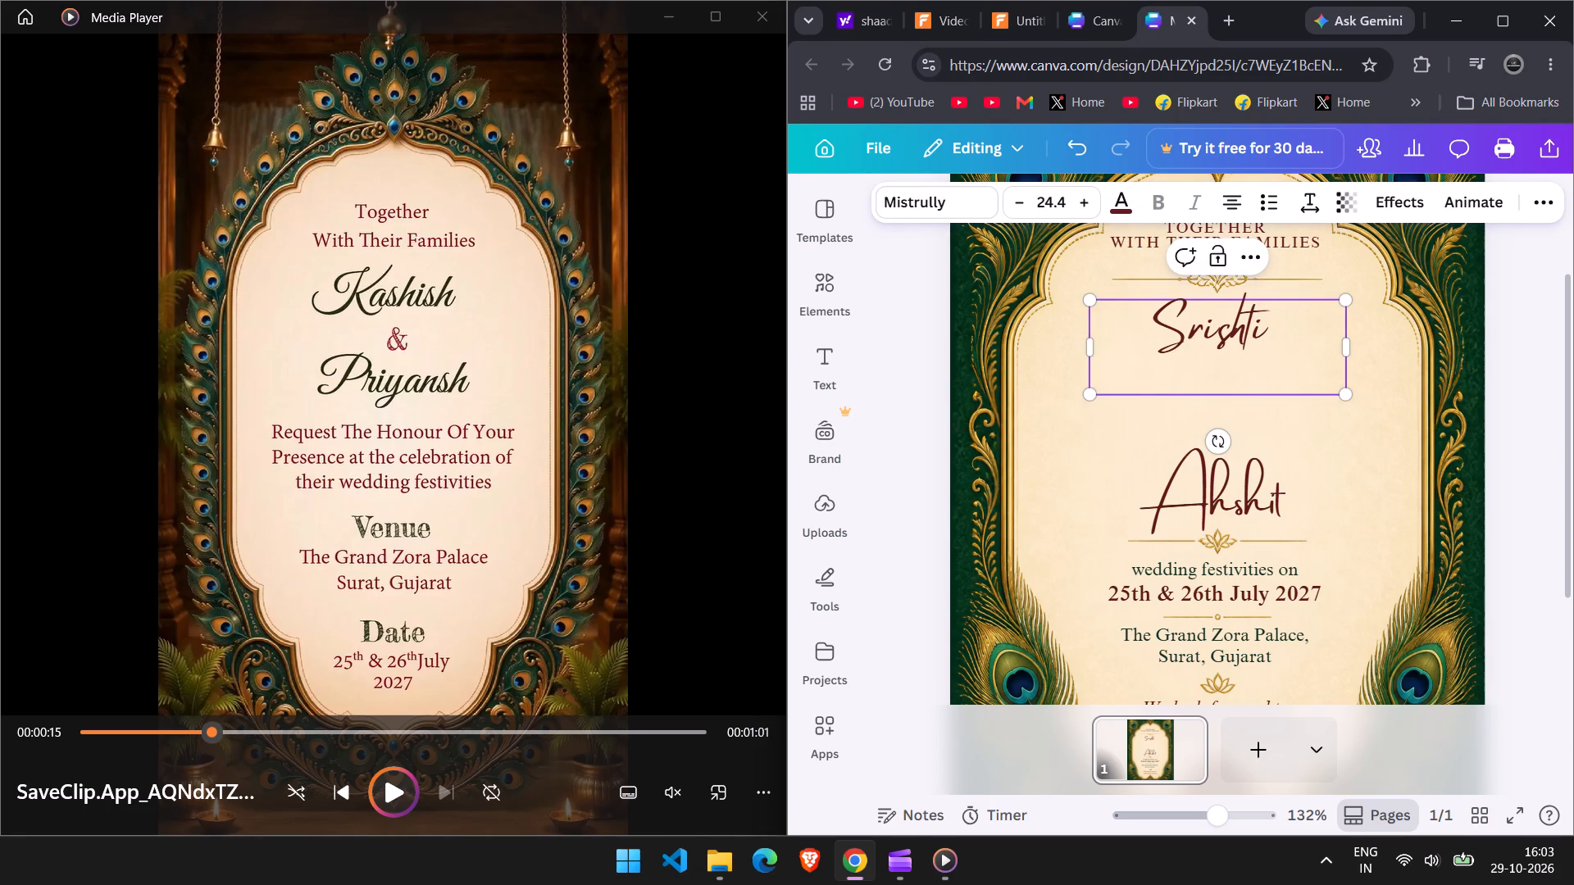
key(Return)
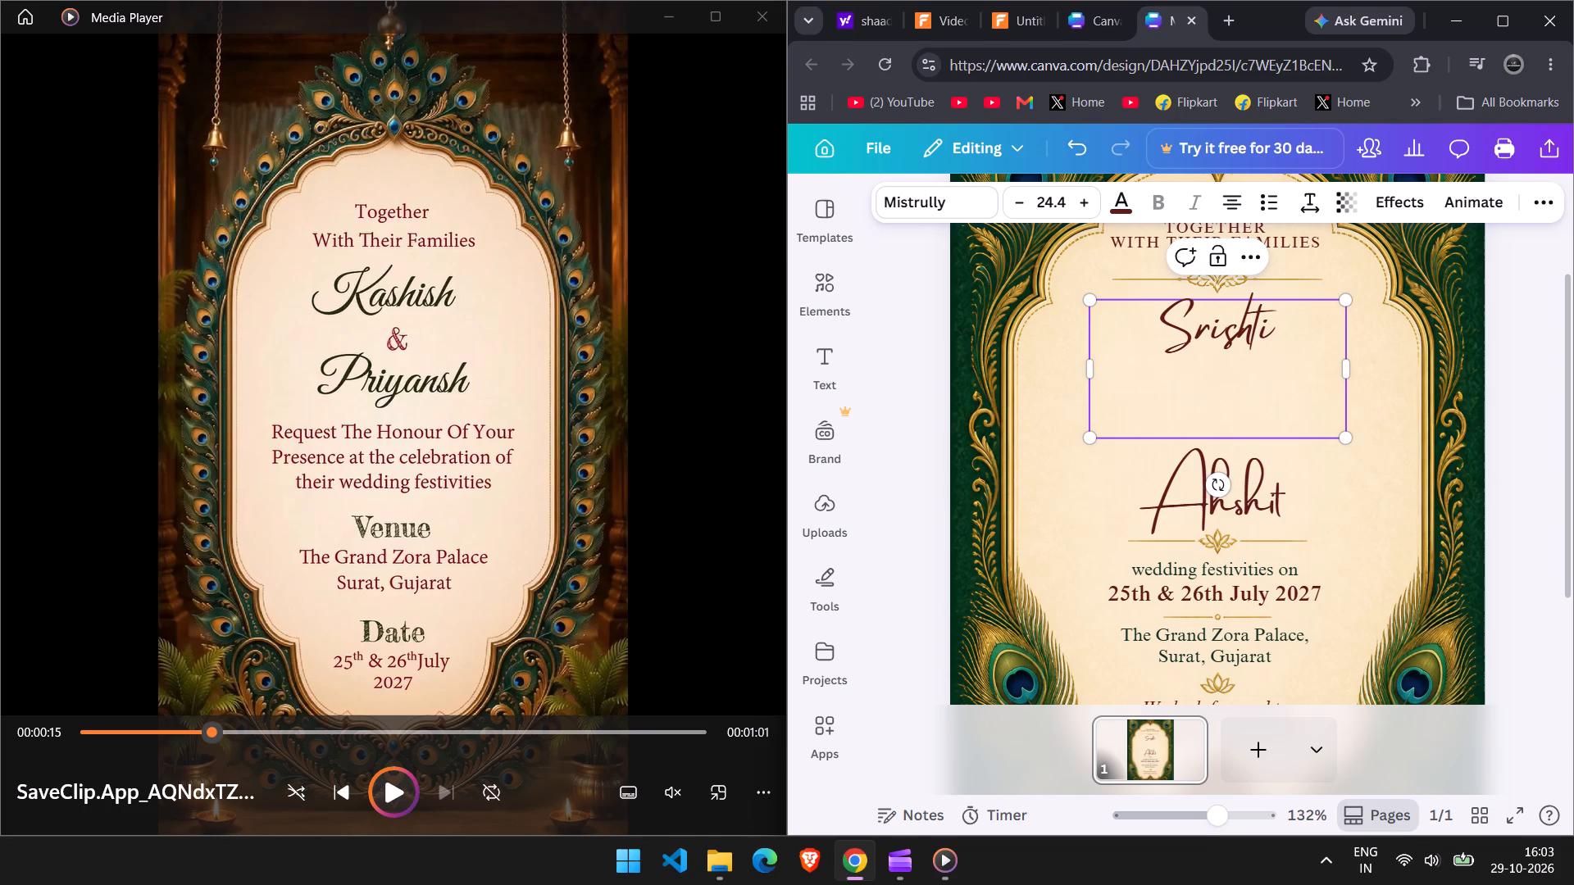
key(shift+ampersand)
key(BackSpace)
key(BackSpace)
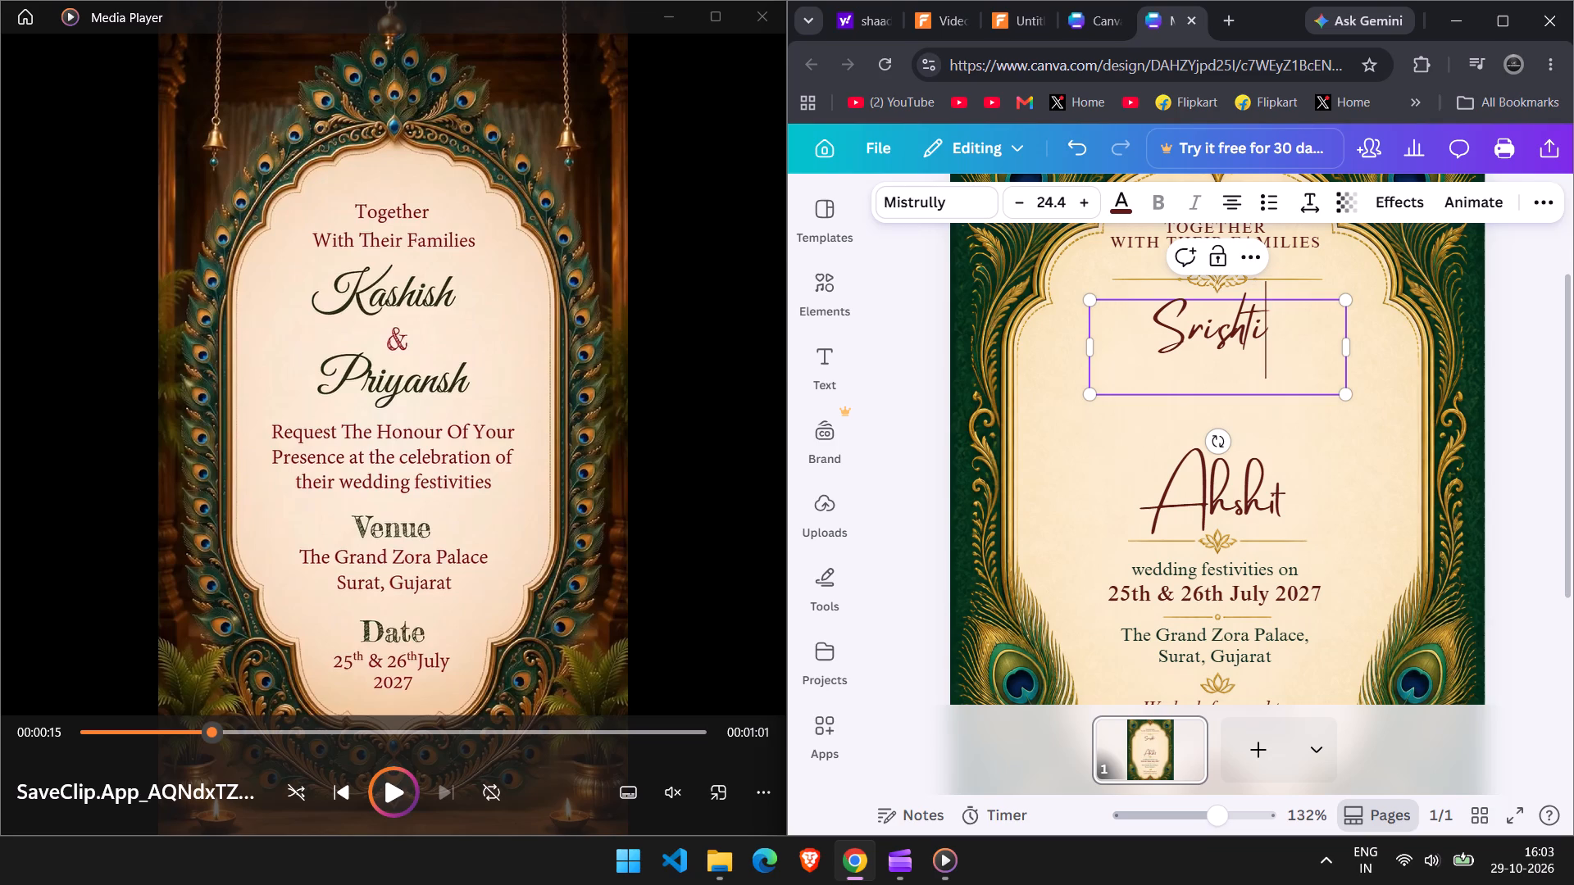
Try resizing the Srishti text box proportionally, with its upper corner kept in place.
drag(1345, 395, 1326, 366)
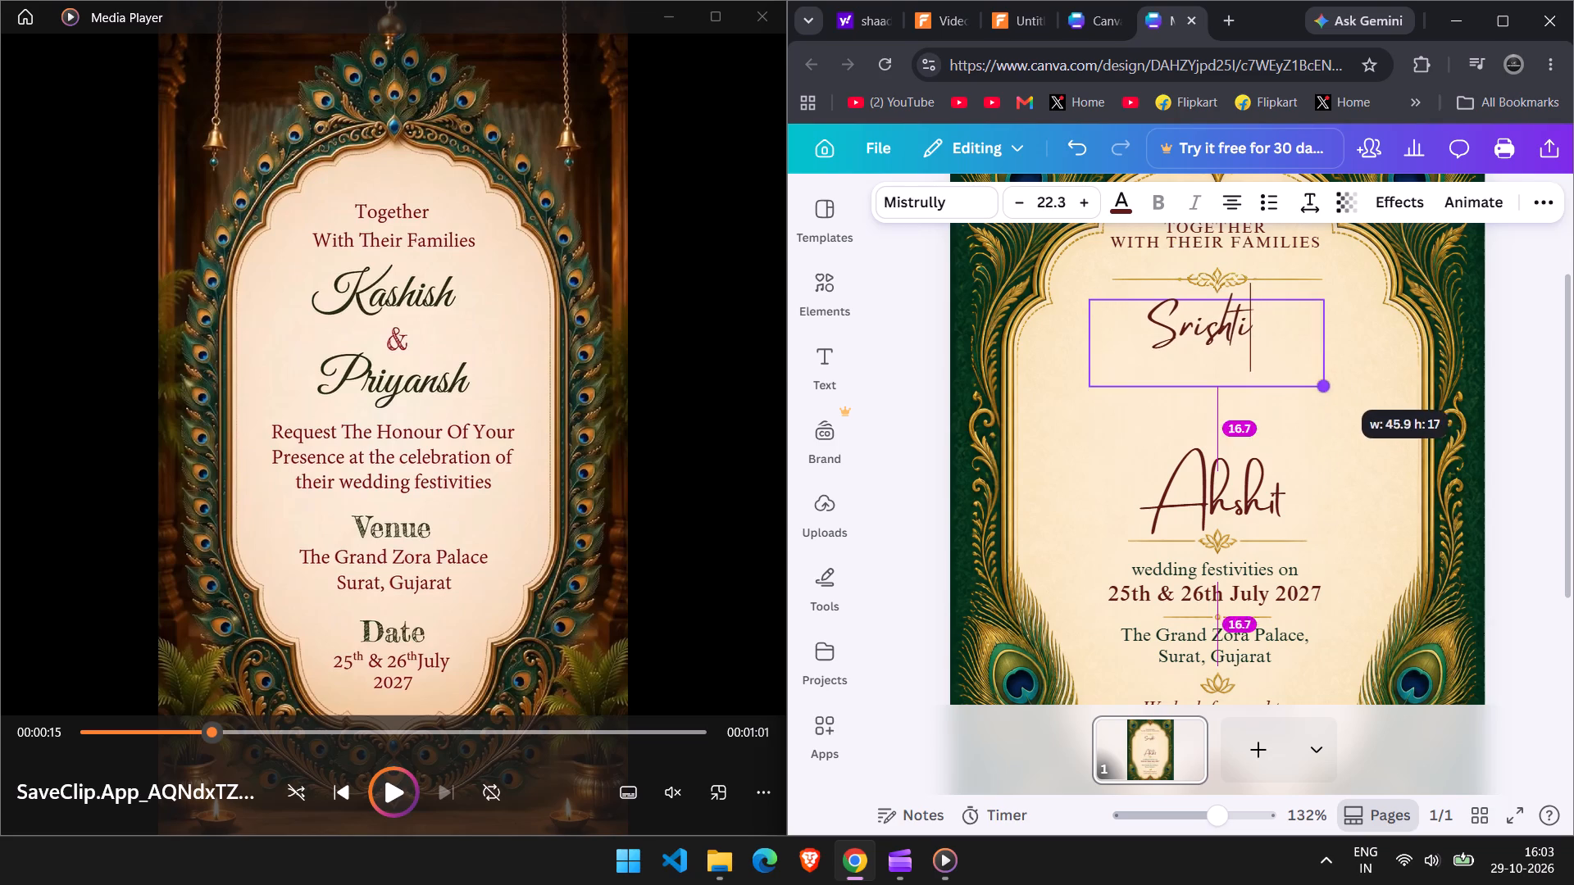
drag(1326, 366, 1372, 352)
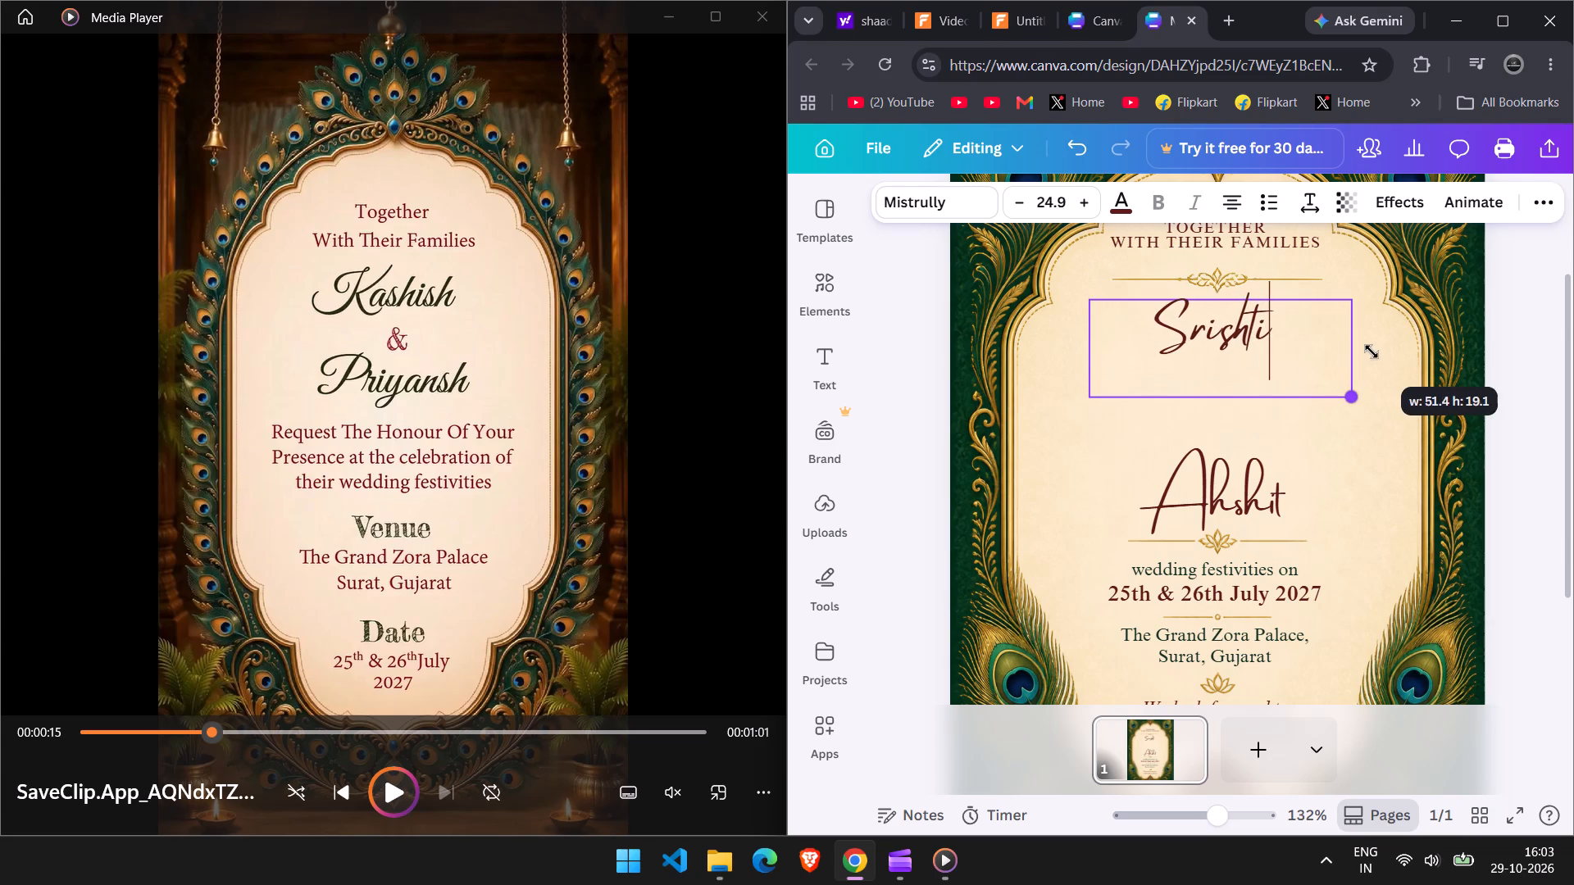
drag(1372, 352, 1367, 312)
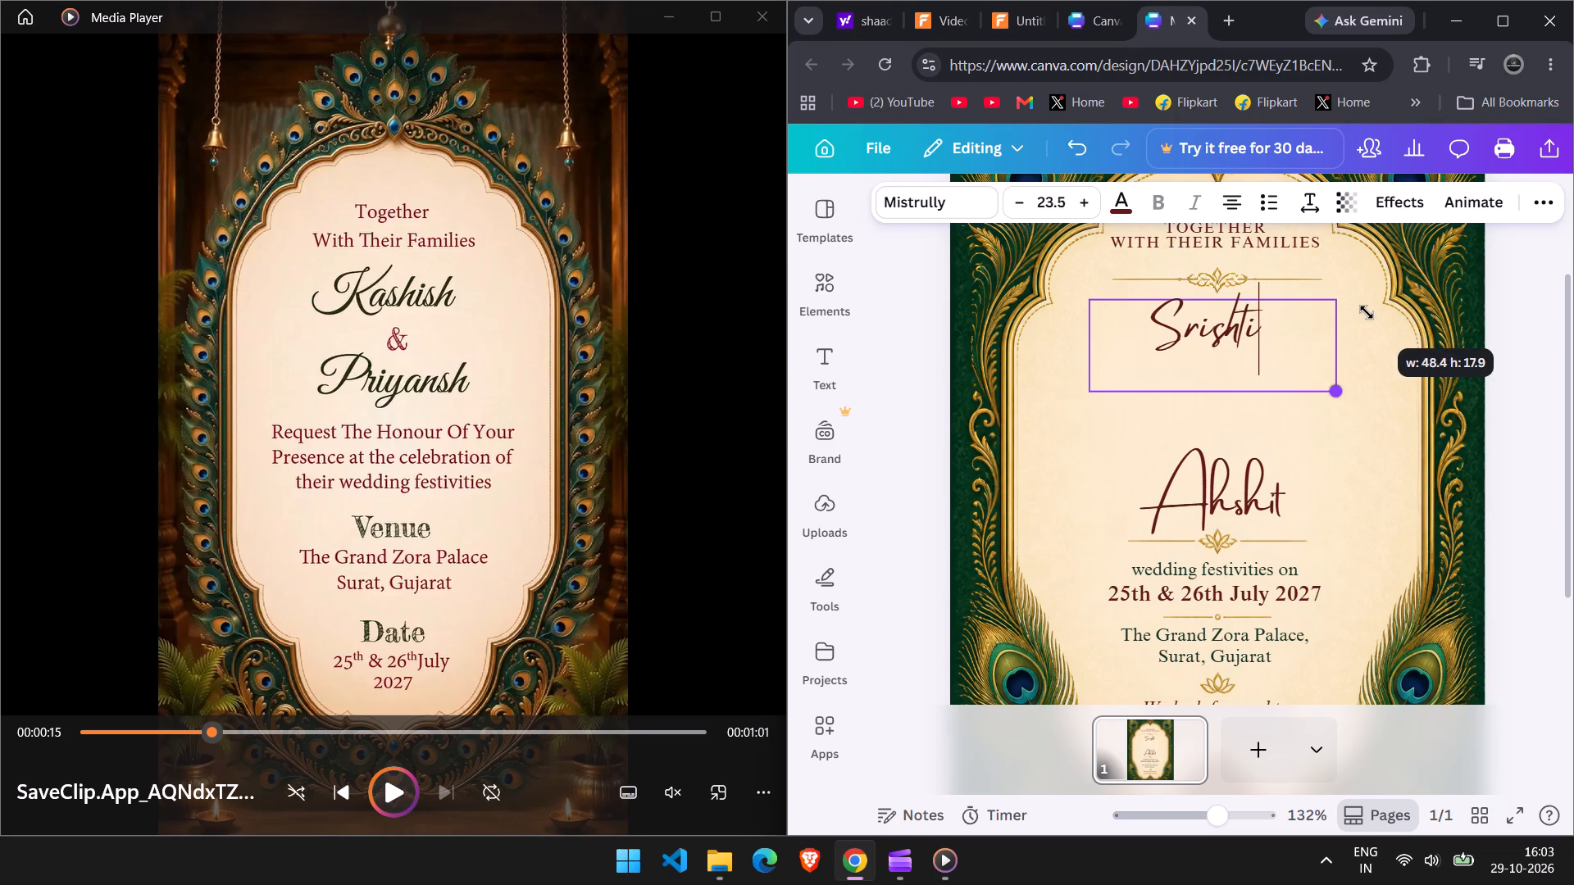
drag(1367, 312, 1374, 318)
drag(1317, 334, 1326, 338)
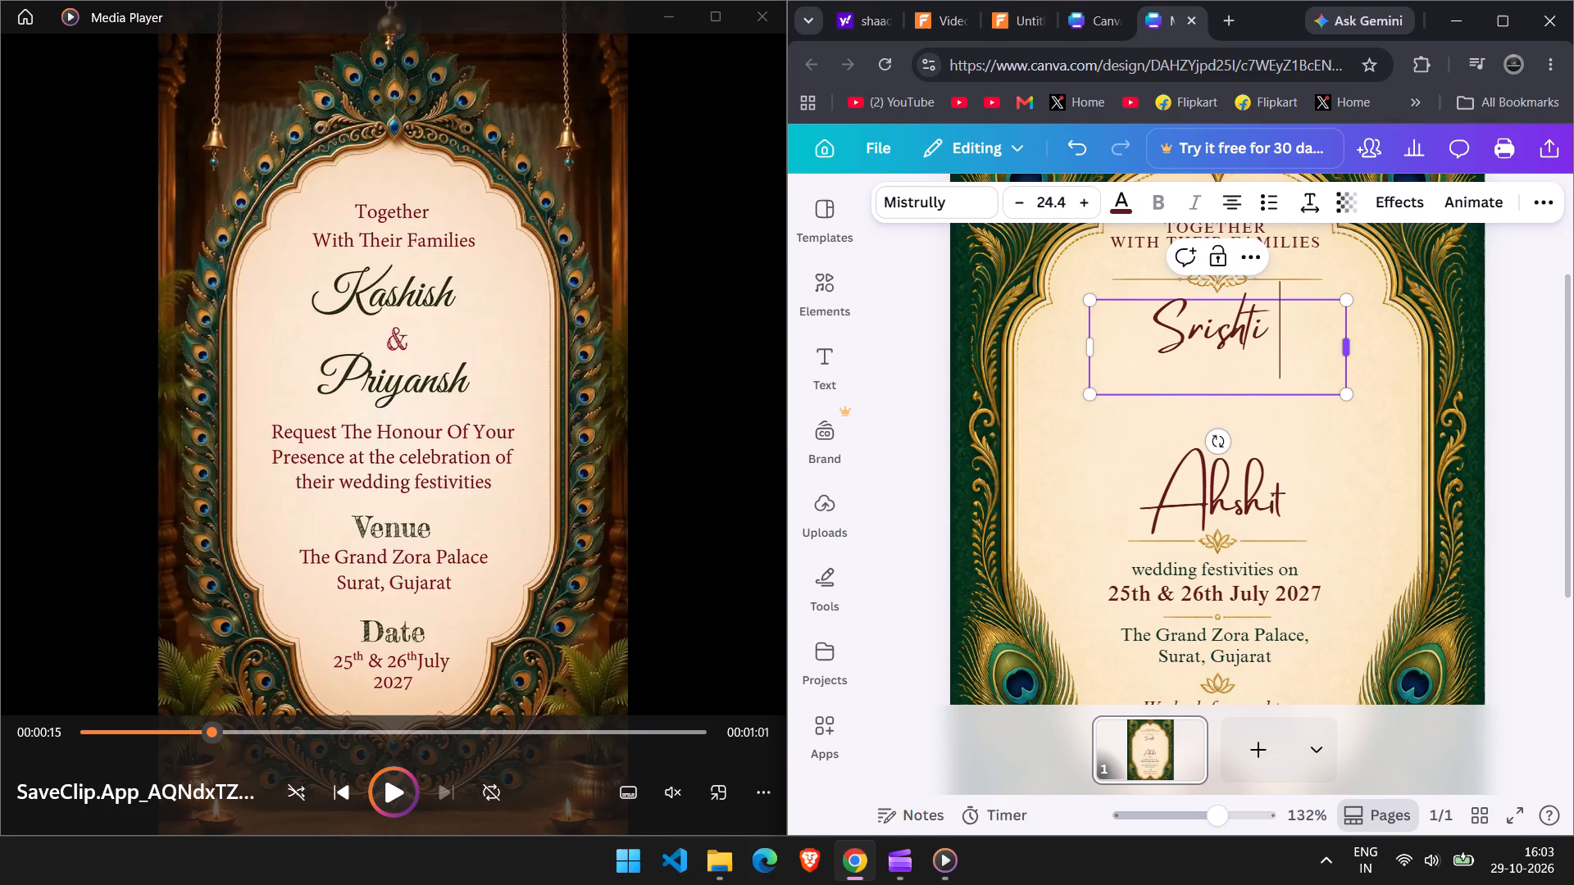
Nudge the name Srishti slightly up towards the divider, keeping it centred on the card.
click(1370, 352)
click(1314, 350)
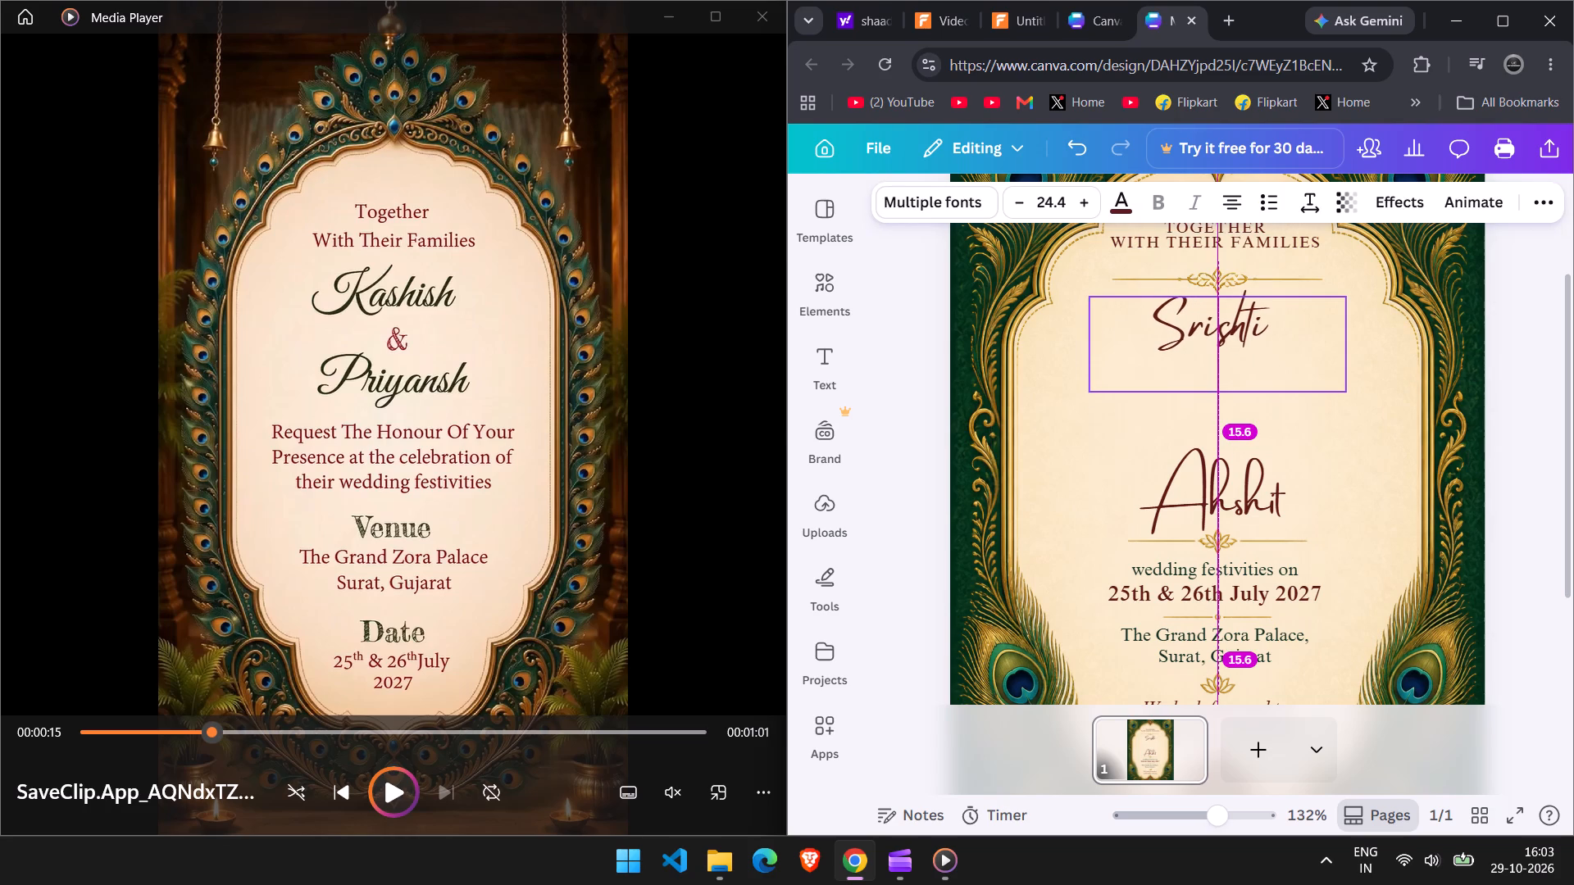
click(1320, 415)
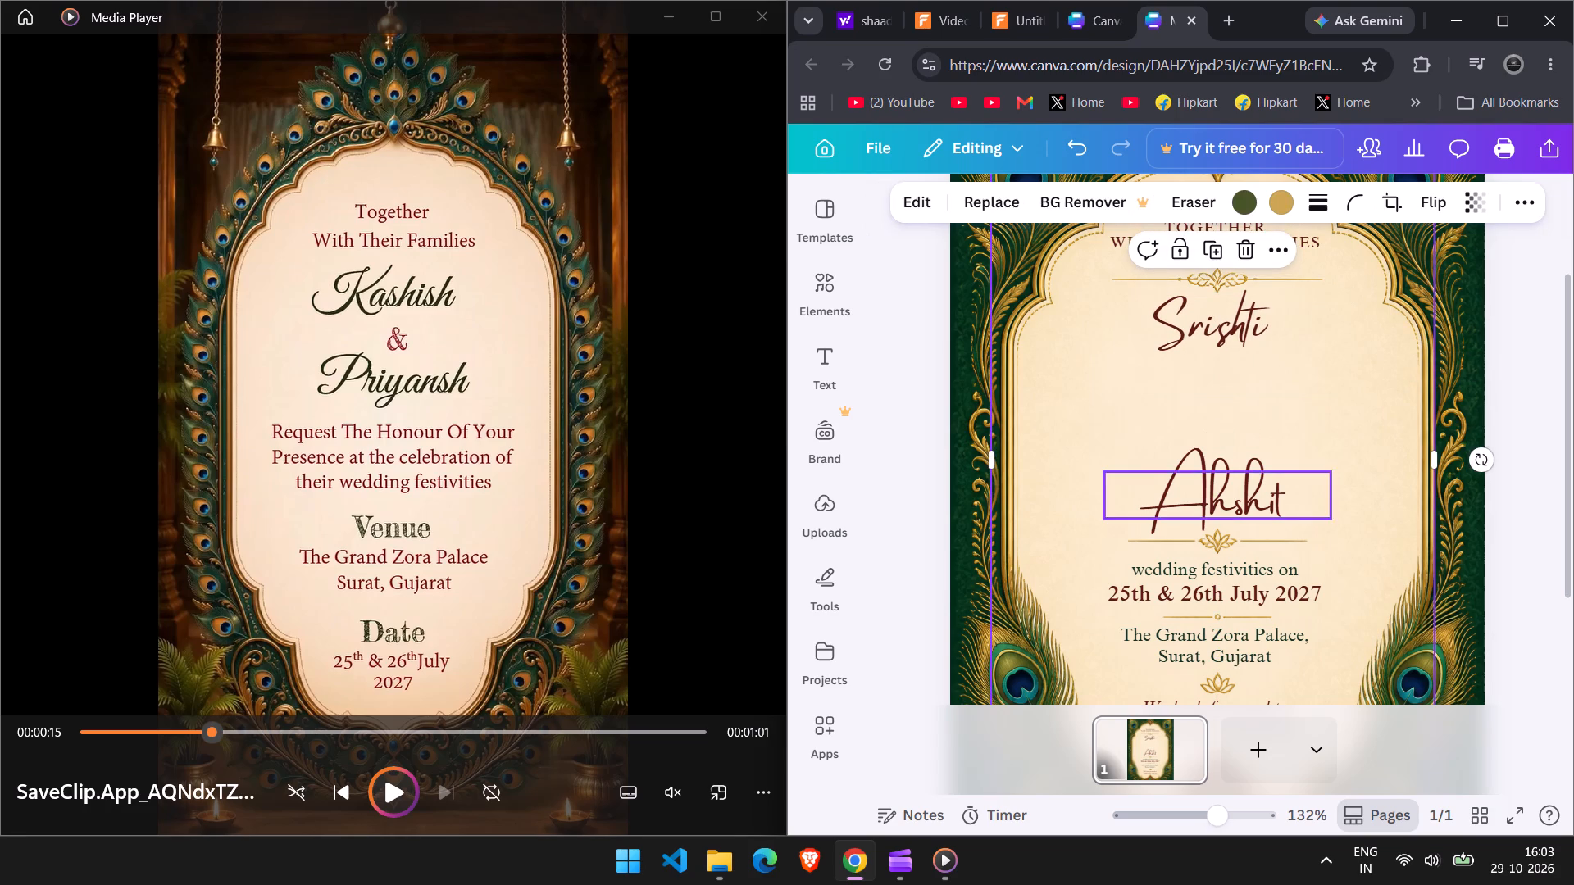
Move the name Ahshit up from the lotus divider, closer to the name Srishti.
drag(1259, 481, 1260, 438)
click(1291, 449)
click(1338, 465)
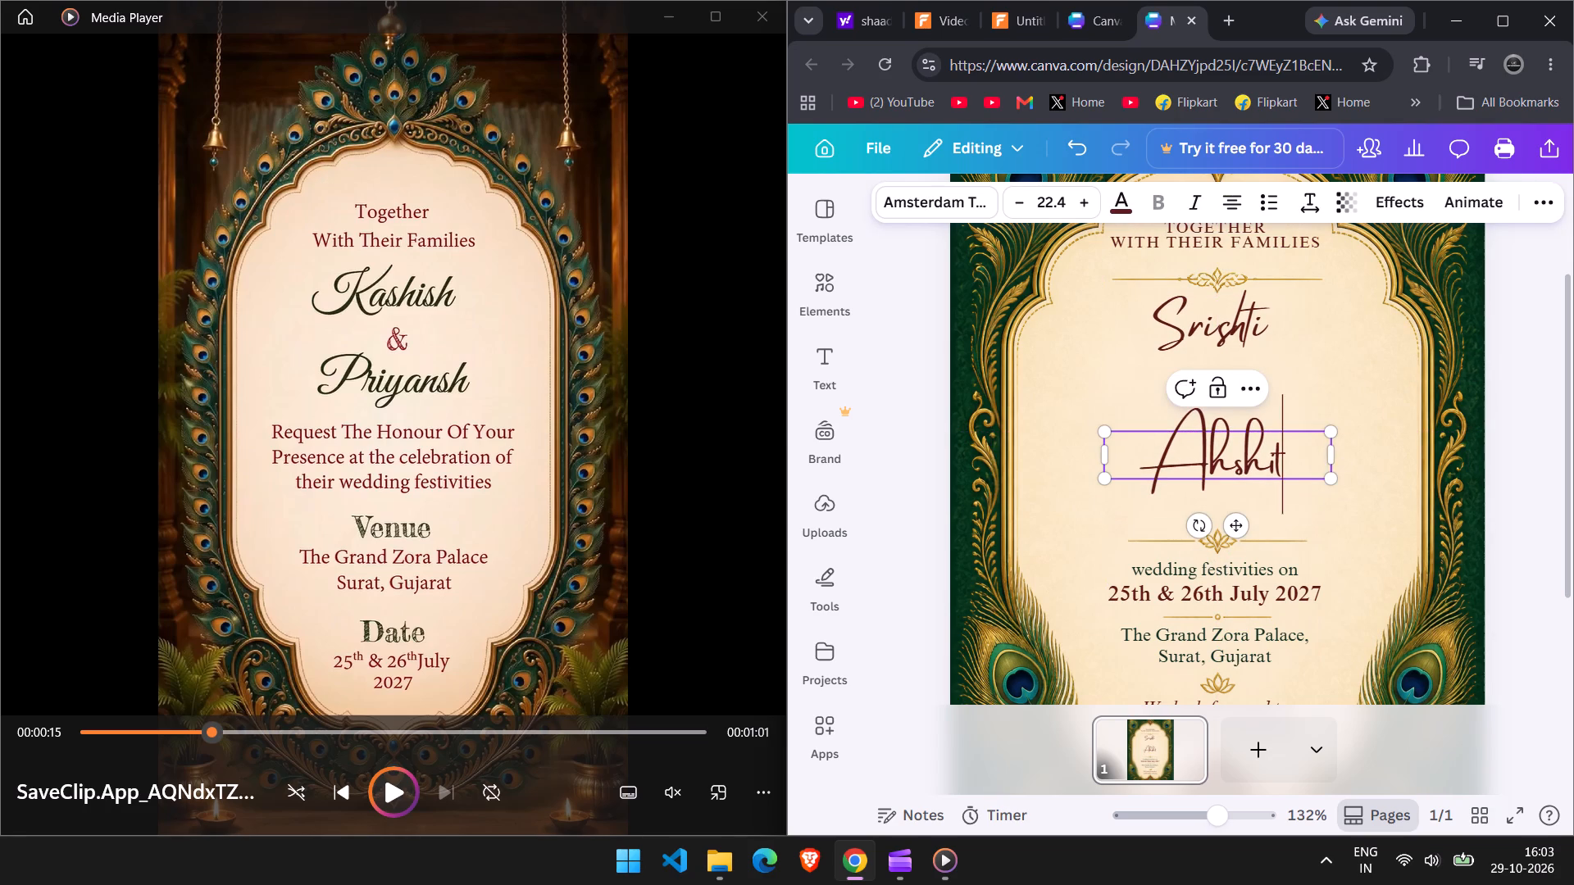
click(1371, 464)
Duplicate the name Ahshit and place the copy centred between the two names.
click(1310, 454)
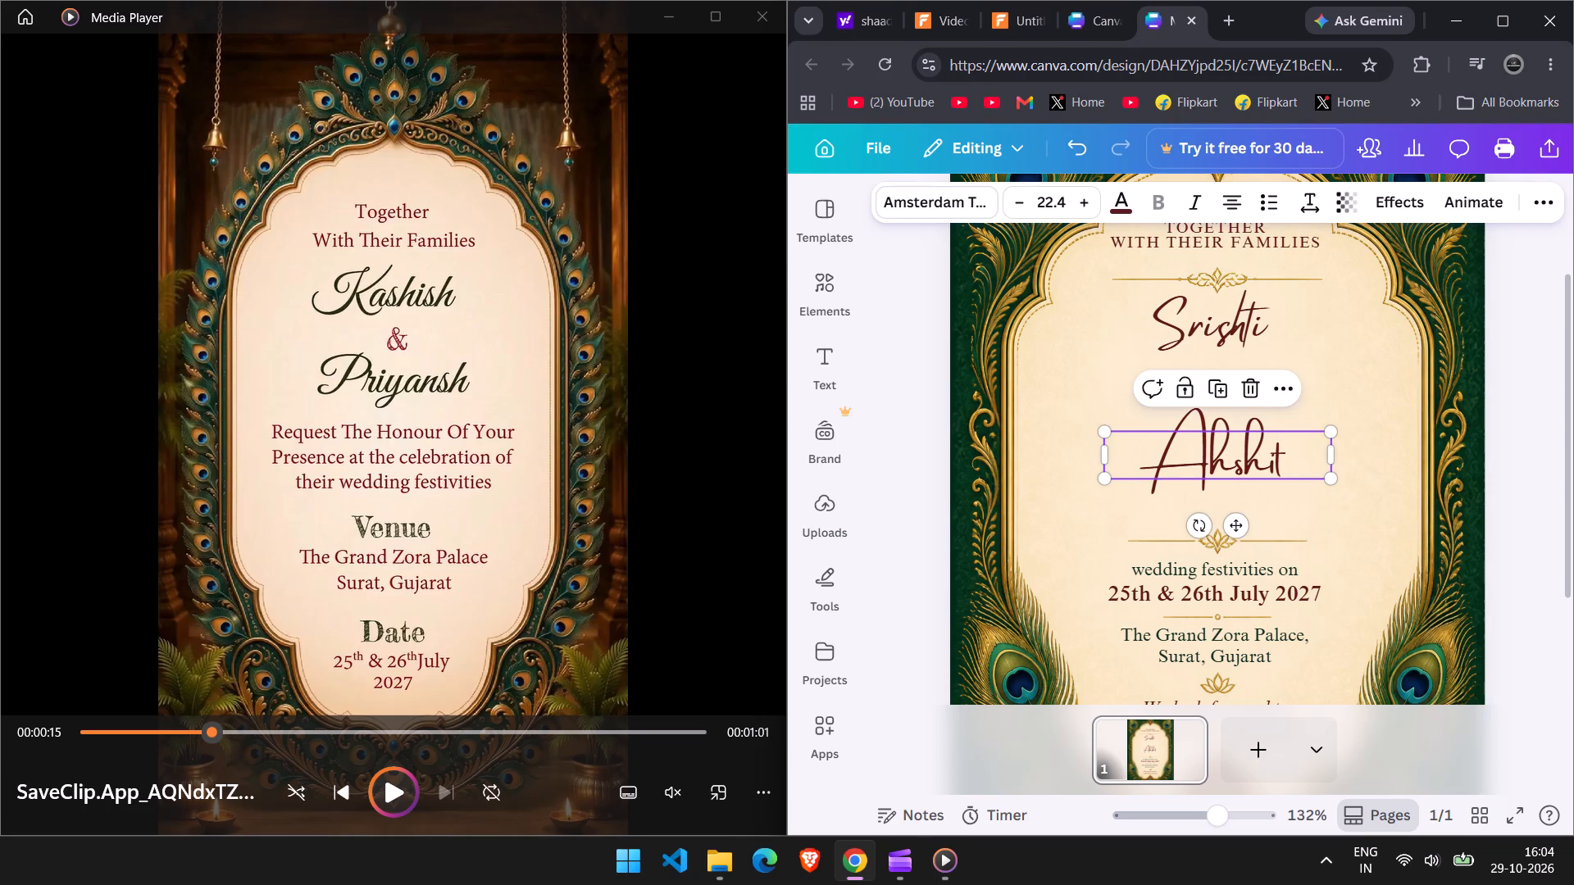
key(ctrl+d)
drag(1317, 483, 1297, 379)
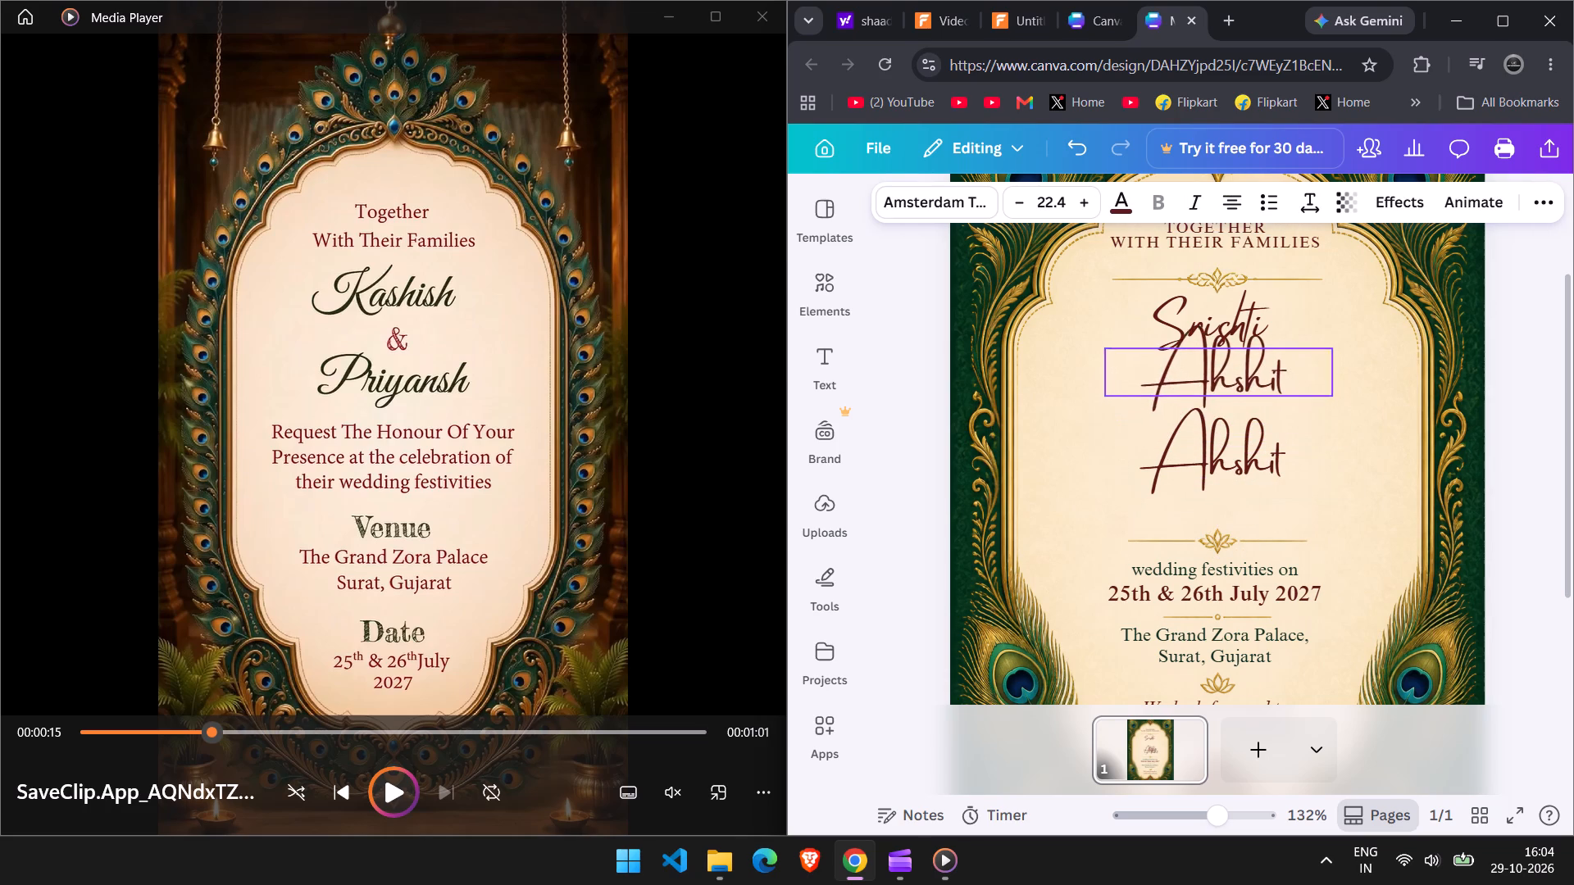
drag(1297, 379, 1290, 385)
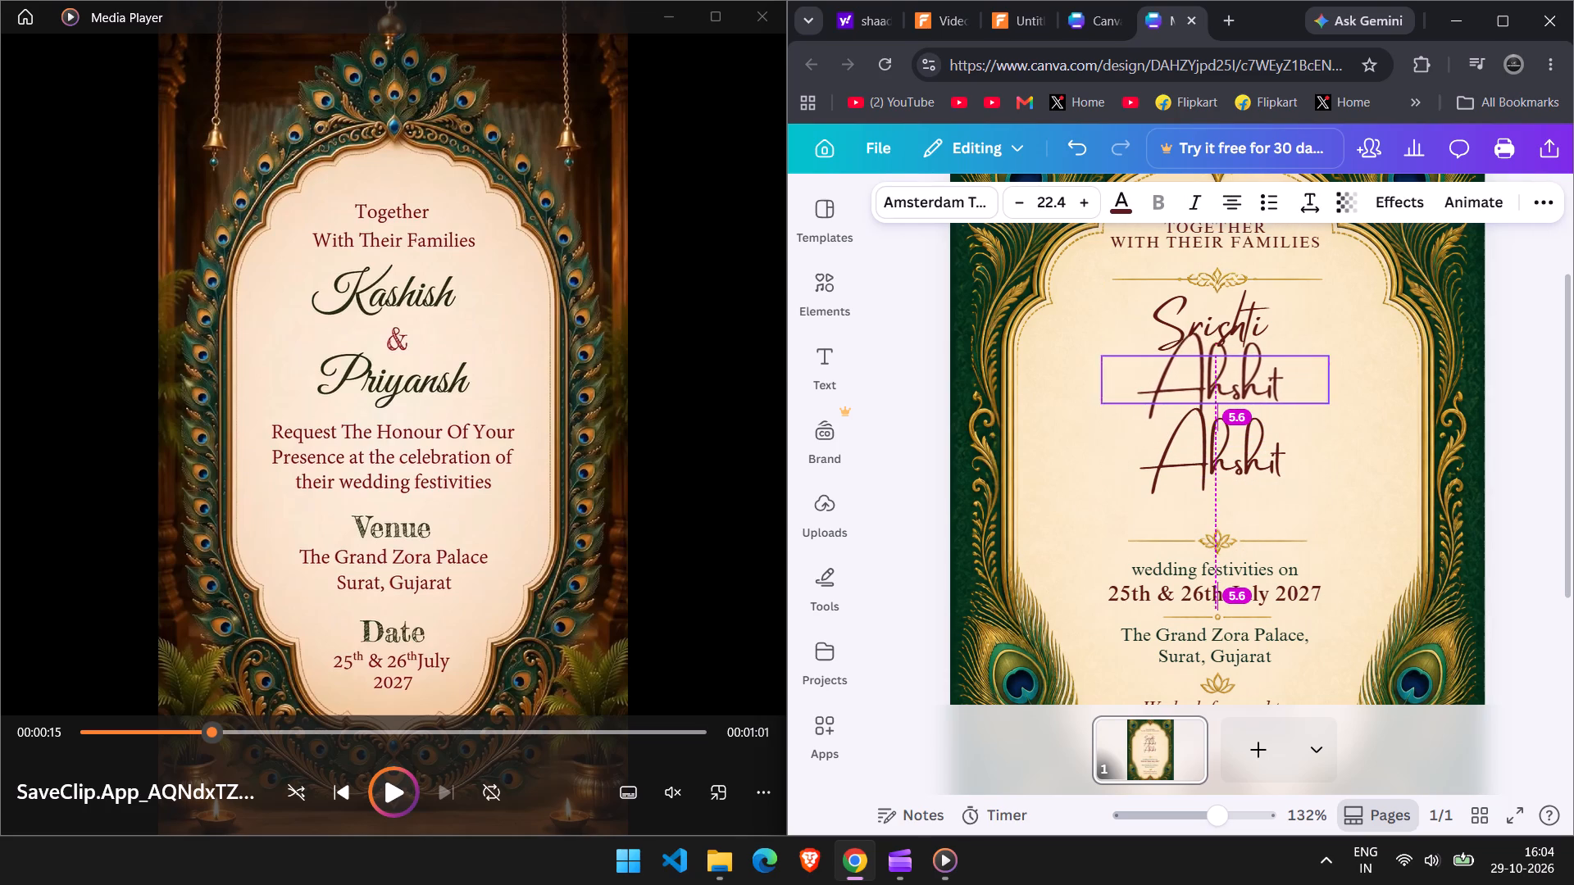
drag(1290, 385, 1293, 385)
drag(1293, 385, 1282, 383)
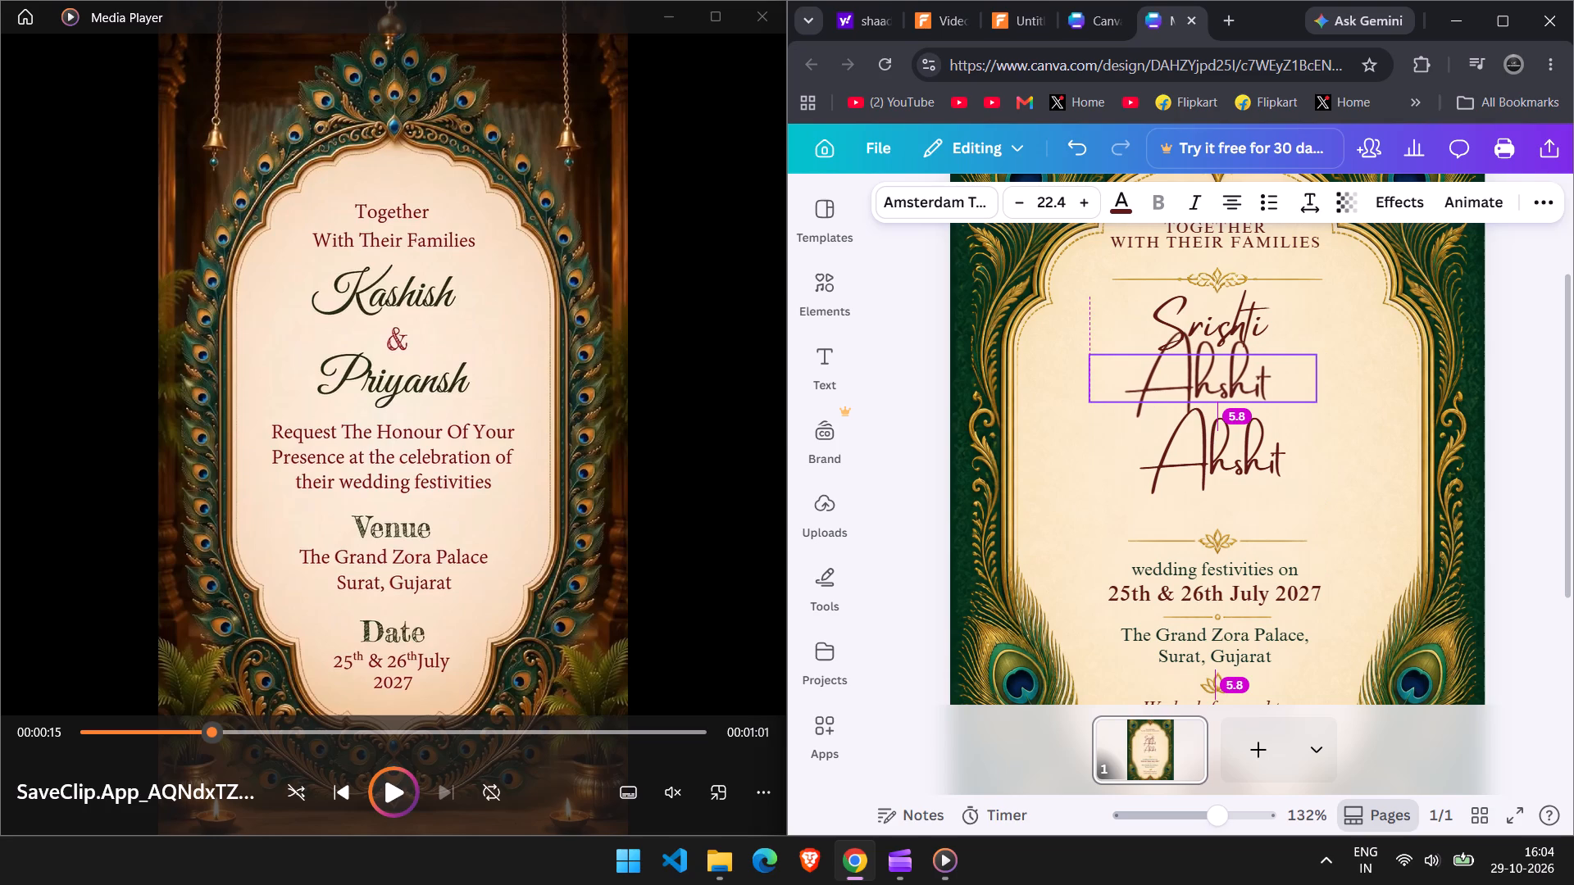
drag(1282, 383, 1284, 383)
ctrl+scroll(1320, 489, up, 1)
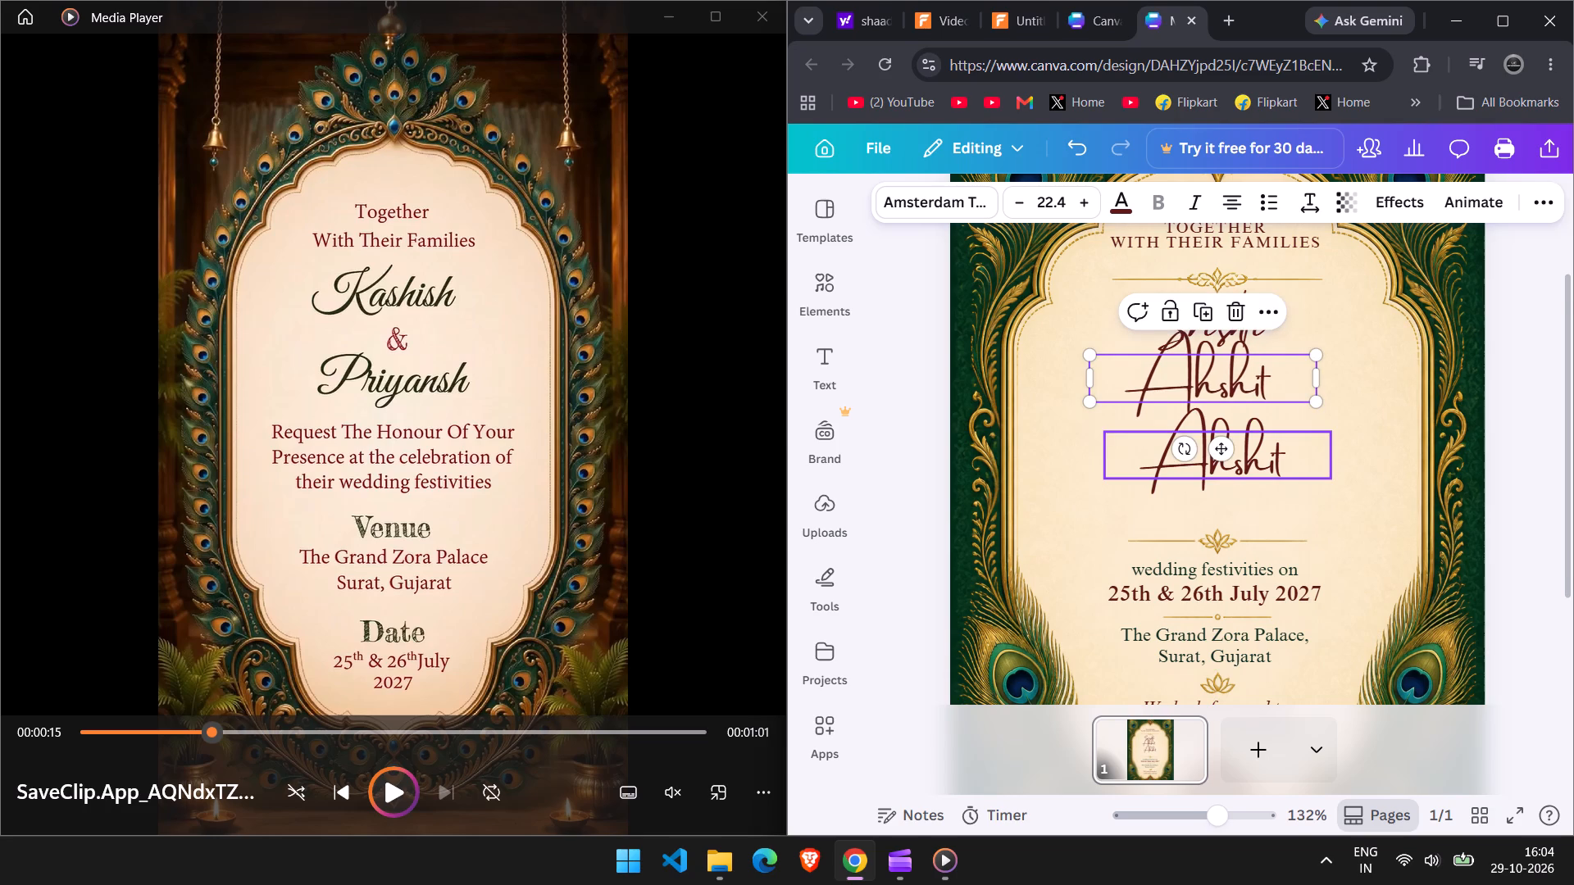
ctrl+scroll(1320, 489, down, 2)
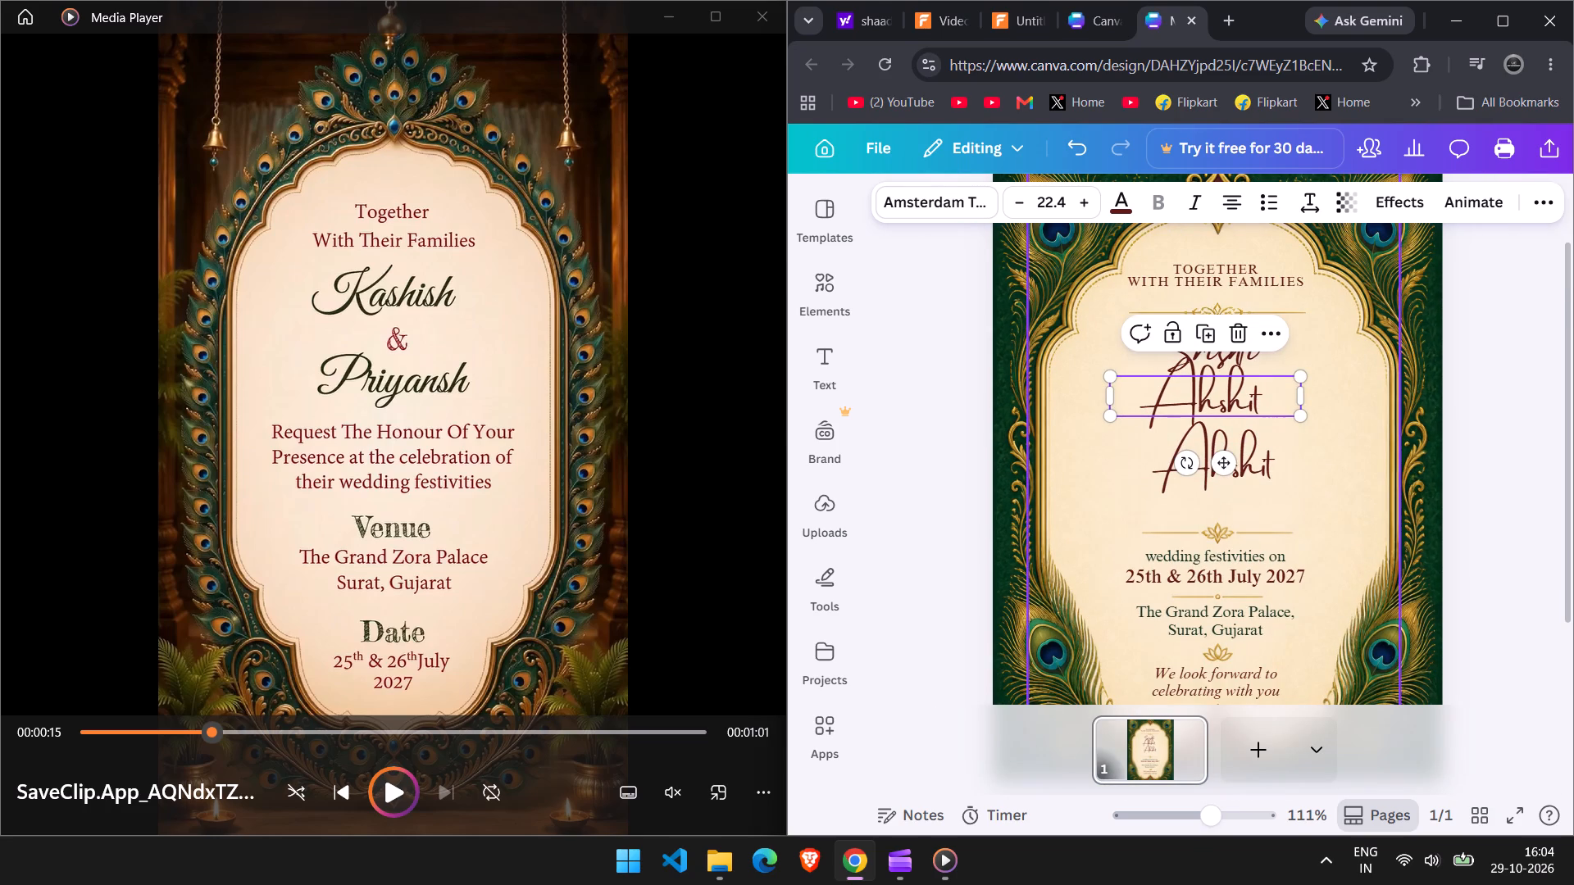
drag(1276, 389, 1284, 389)
Replace the text of the copied name between Srishti and Ahshit with an ampersand (&).
double_click(1254, 398)
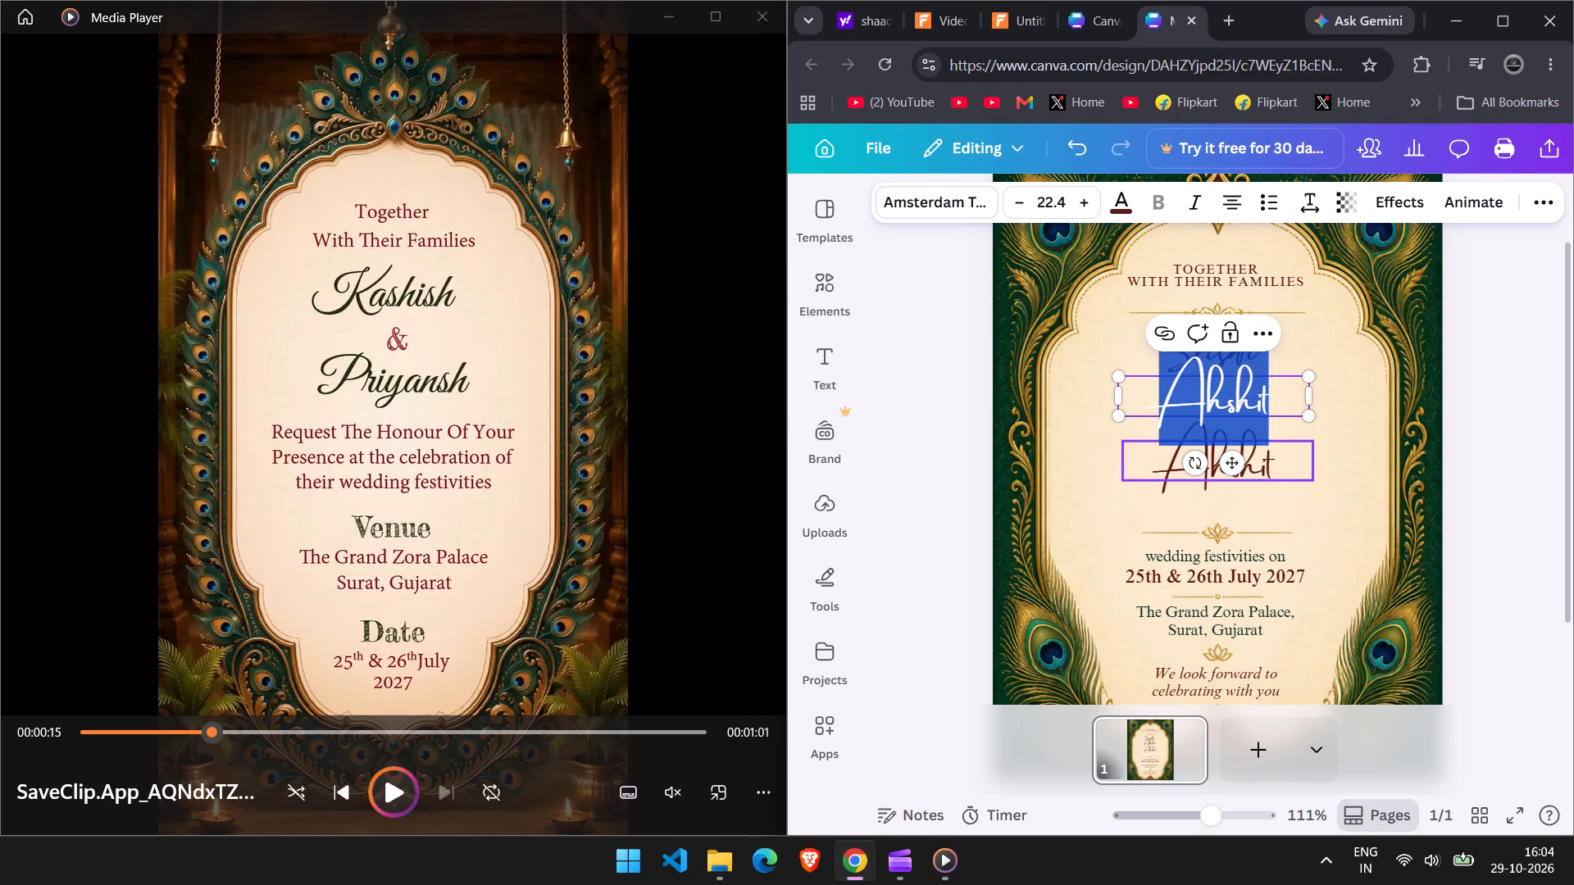
key(shift+ampersand)
click(1491, 368)
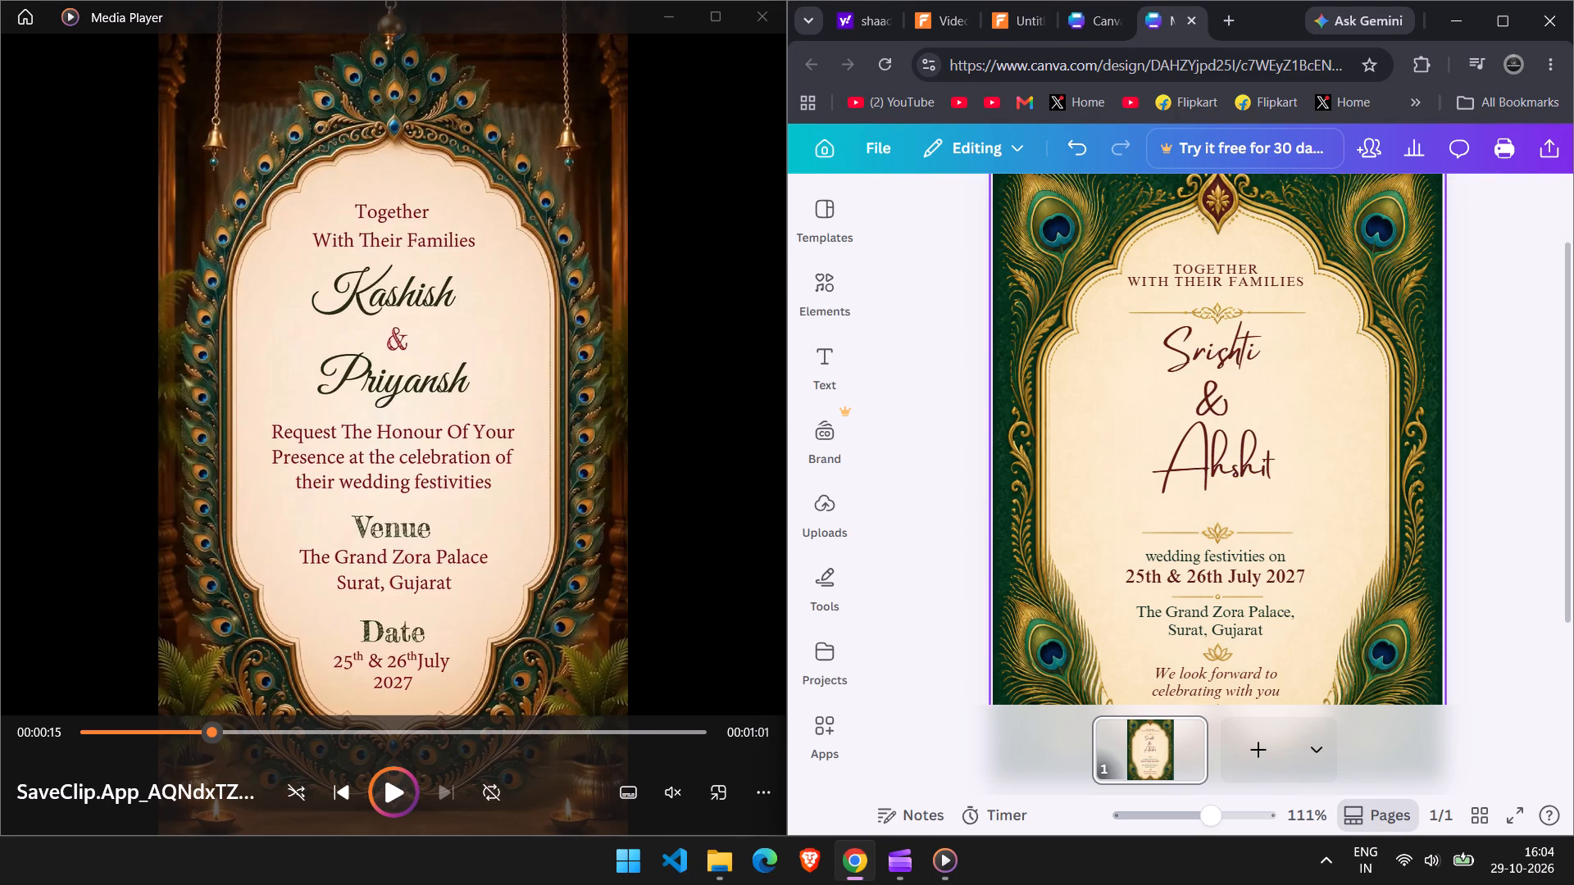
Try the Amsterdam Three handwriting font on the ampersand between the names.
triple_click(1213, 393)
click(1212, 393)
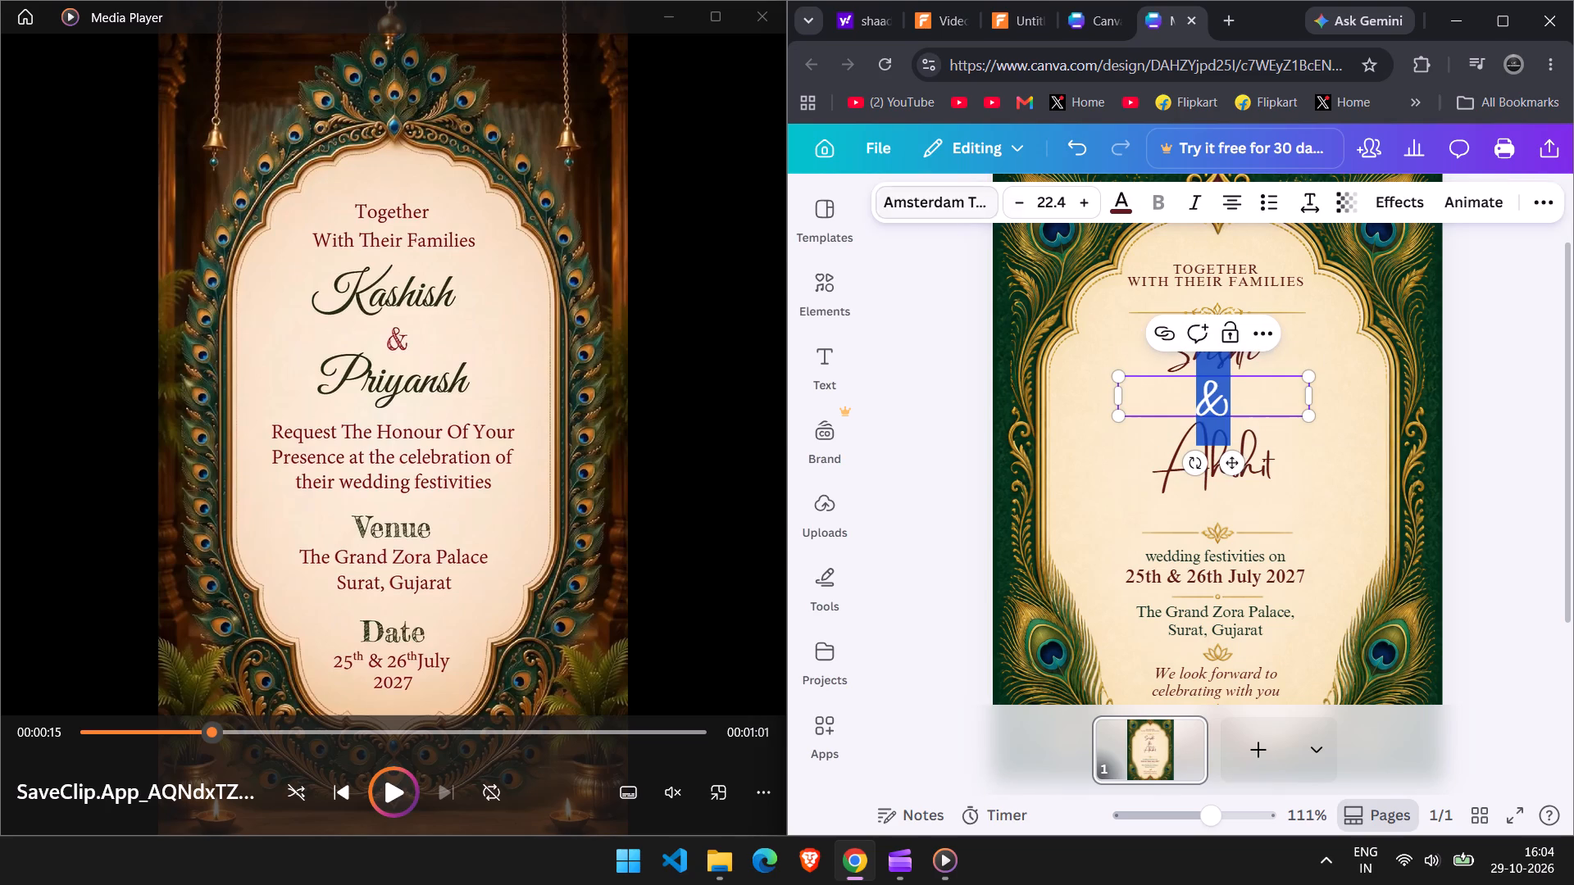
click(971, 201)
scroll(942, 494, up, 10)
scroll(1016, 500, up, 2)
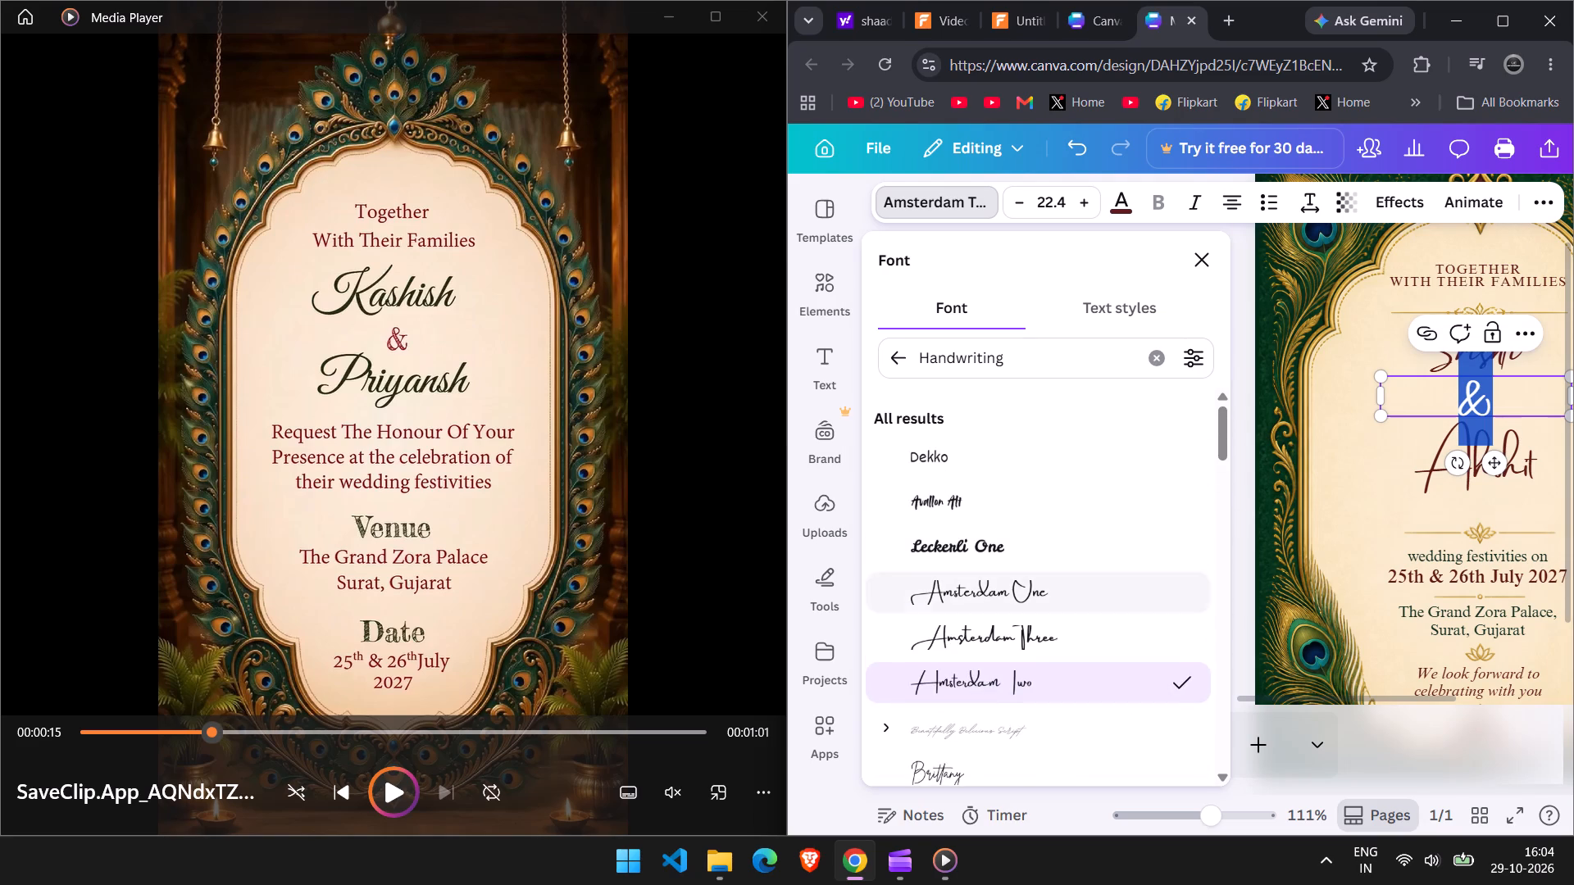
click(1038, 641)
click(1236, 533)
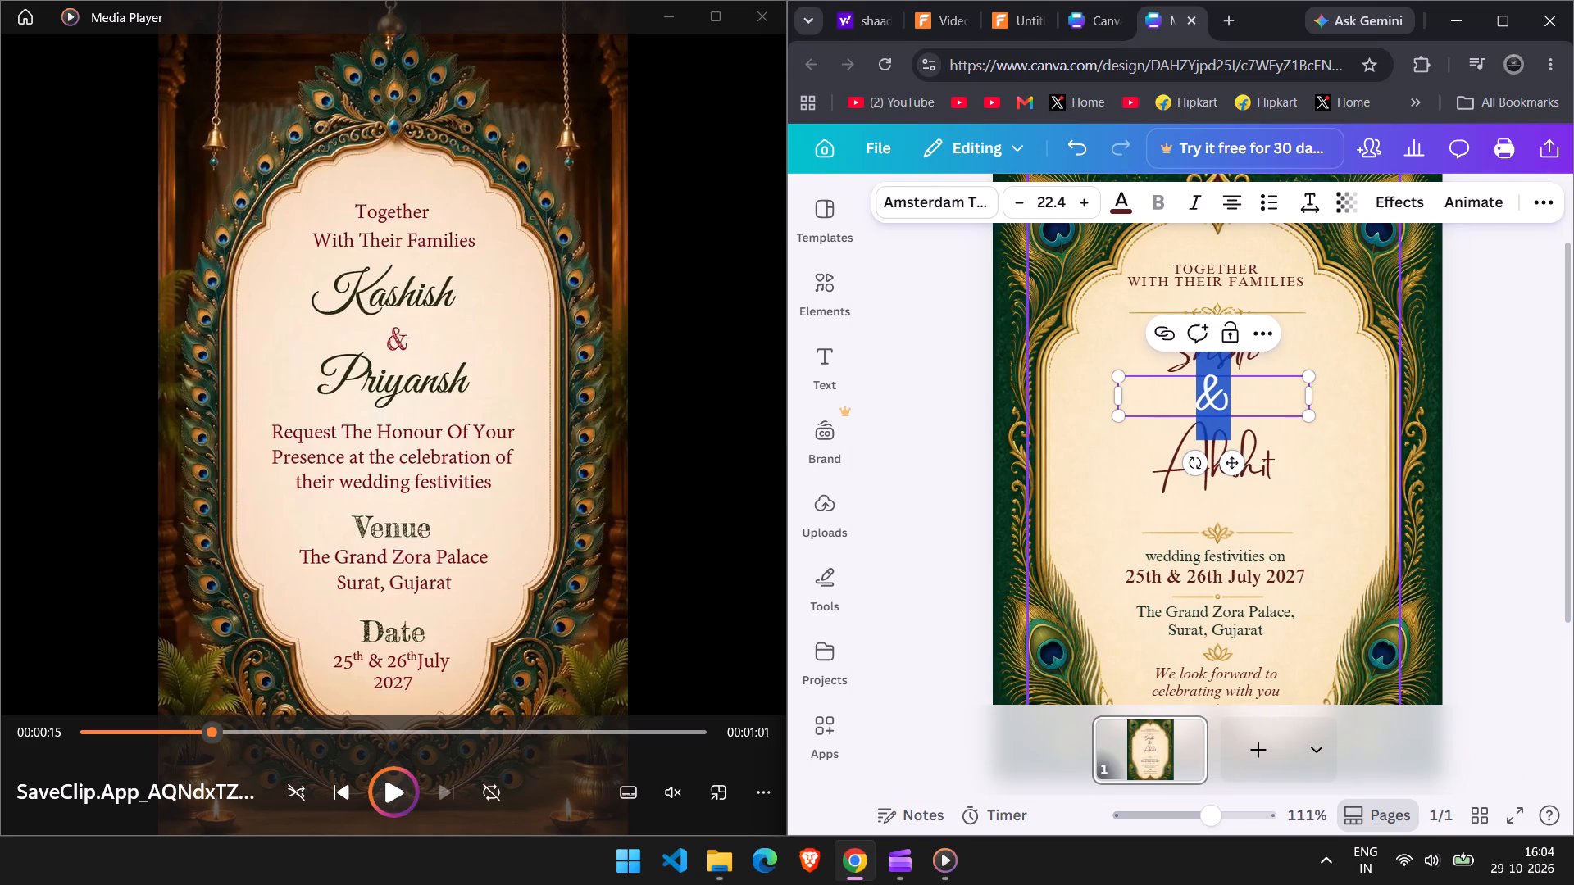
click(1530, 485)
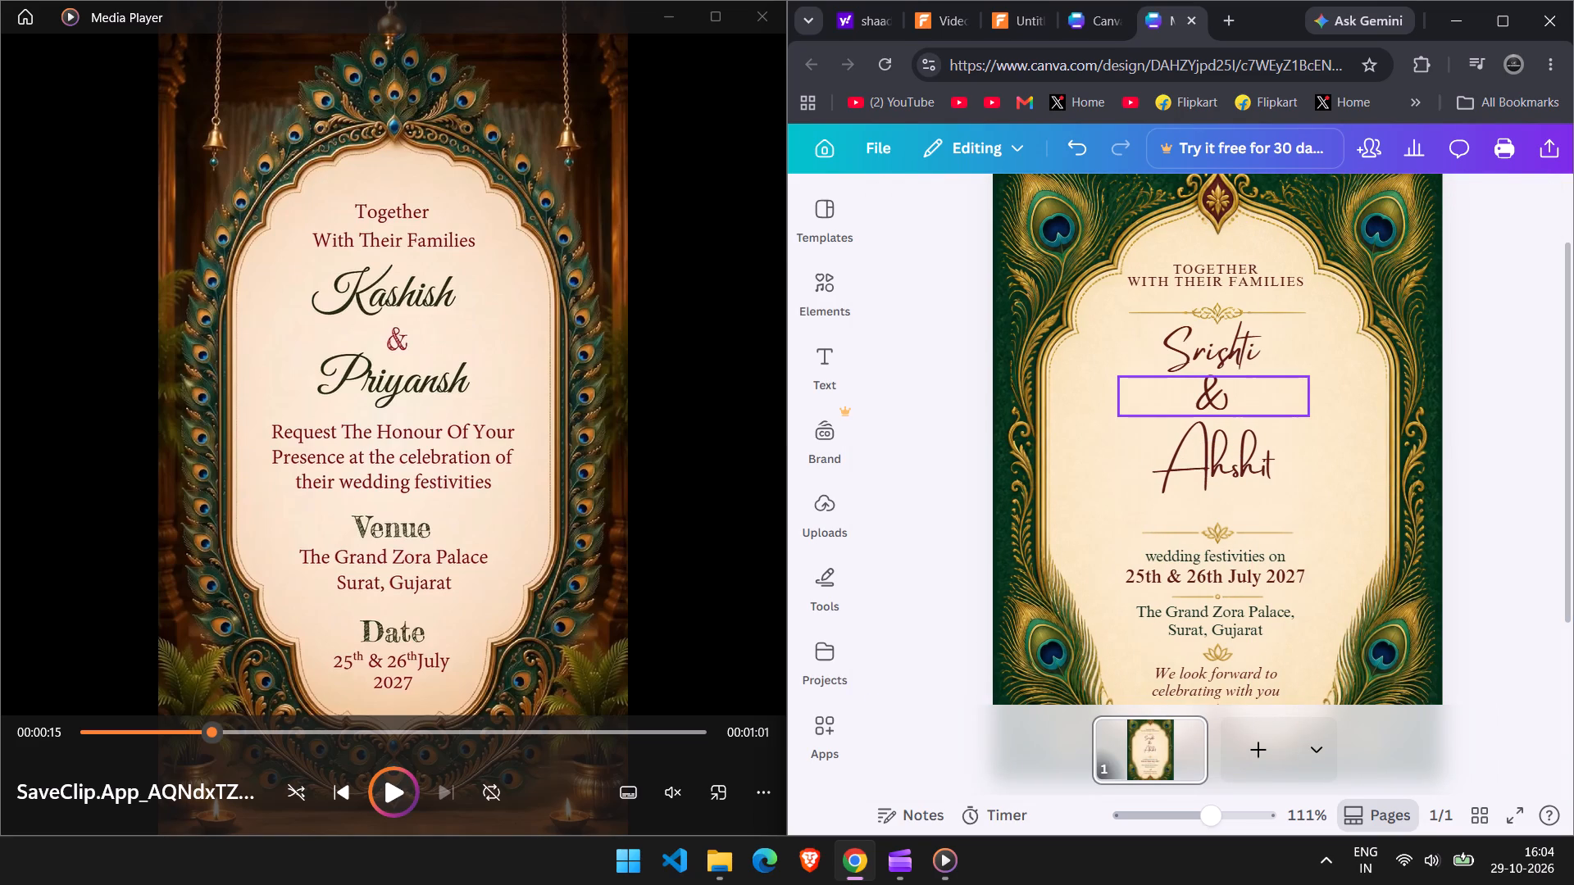
Compare handwriting fonts such as Mistrully on the ampersand and set it in Palm Club.
double_click(1204, 400)
triple_click(1222, 401)
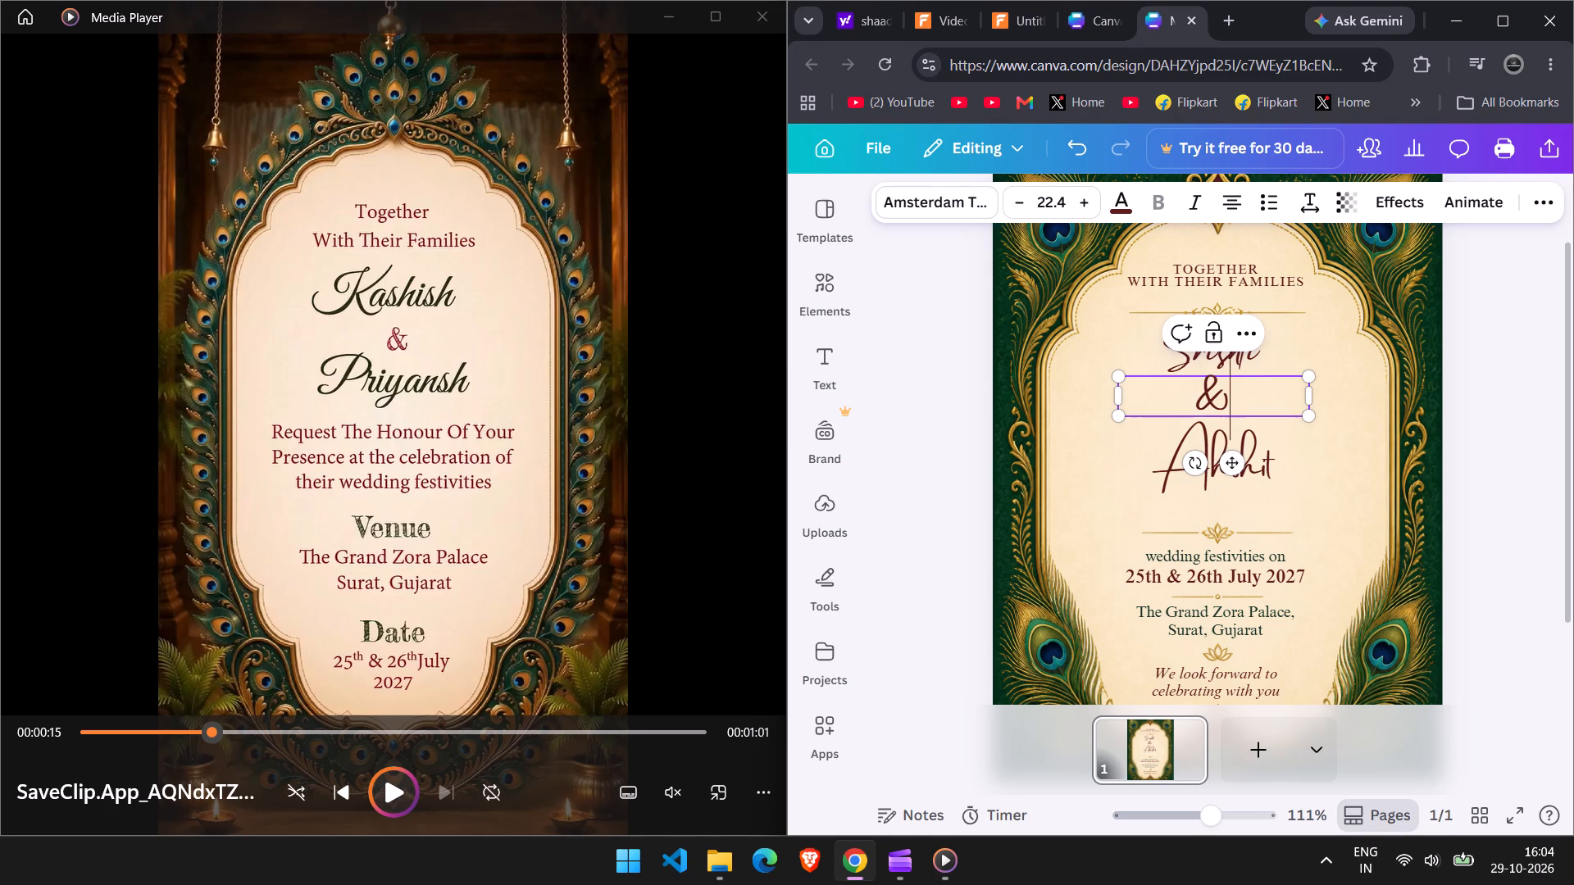
click(938, 213)
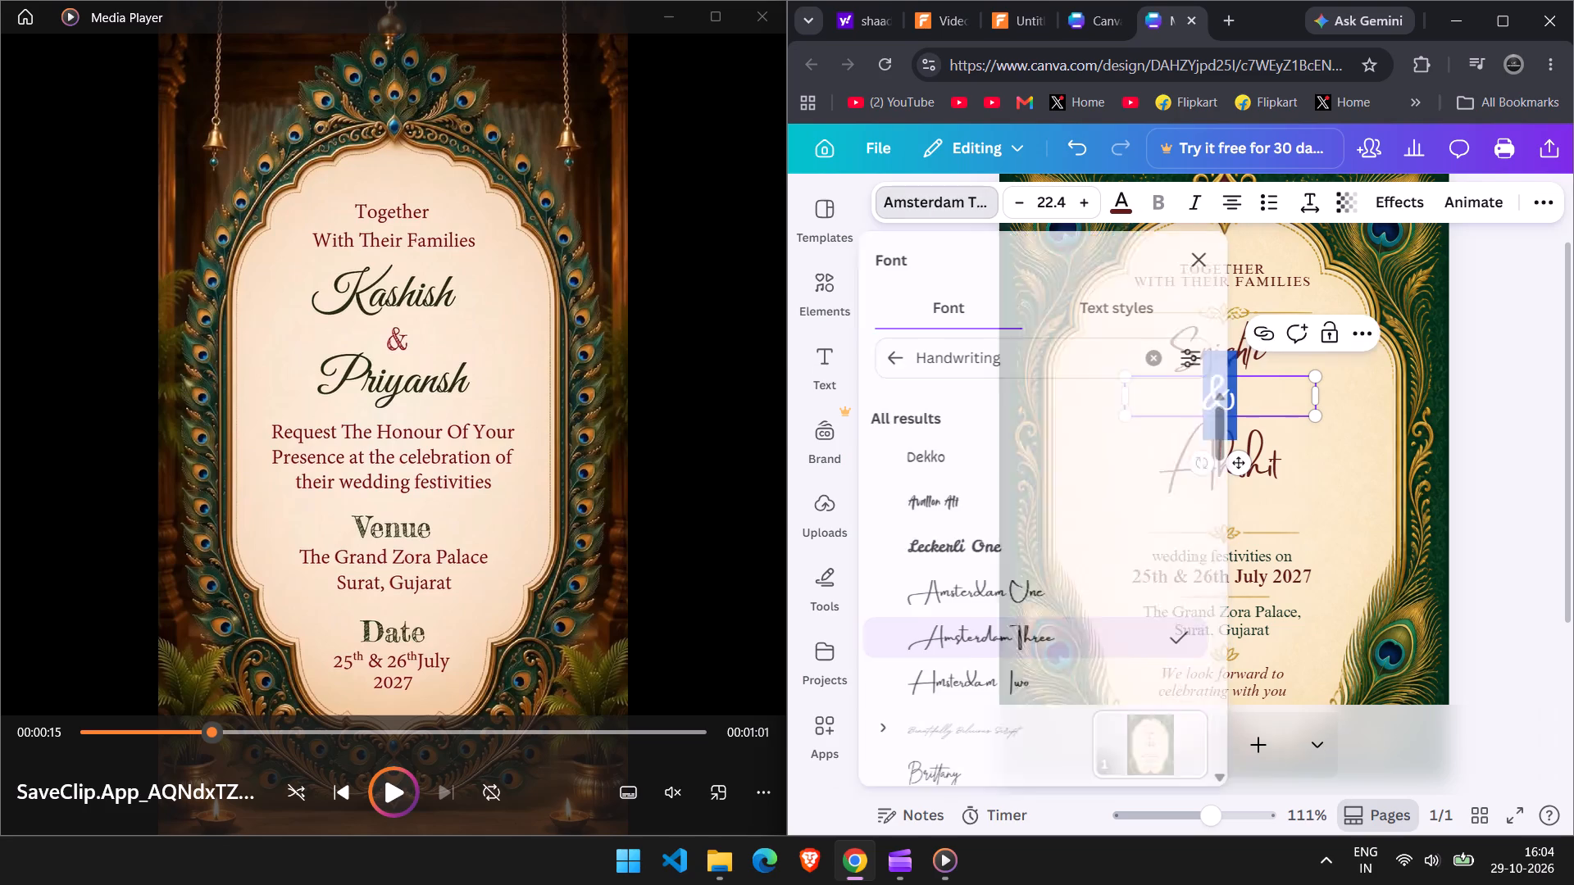
scroll(1004, 625, down, 11)
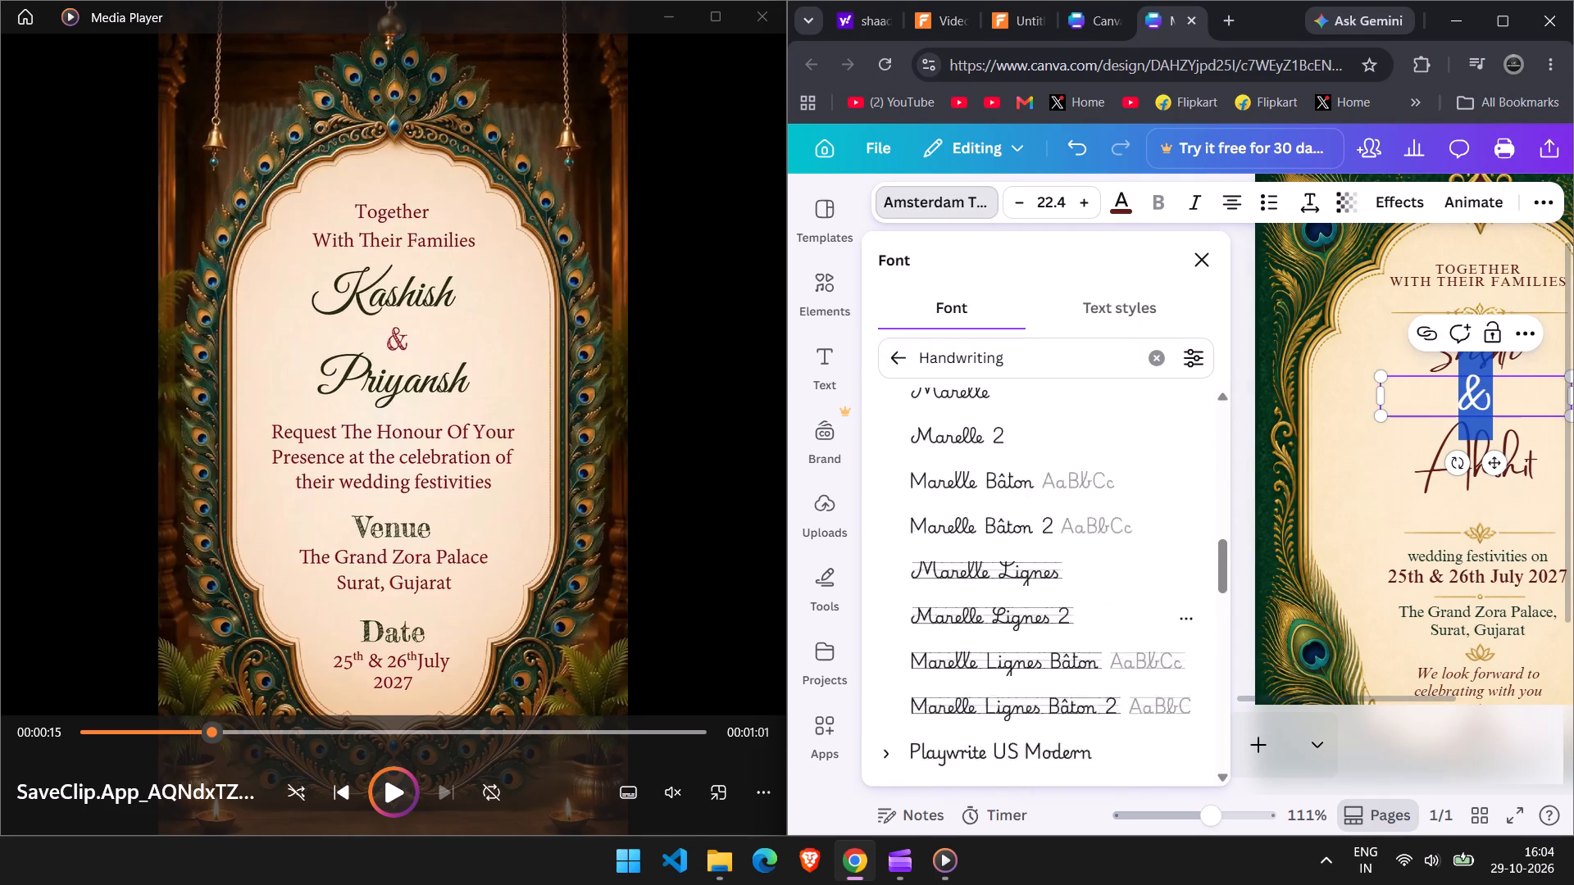
scroll(996, 623, down, 1)
click(984, 724)
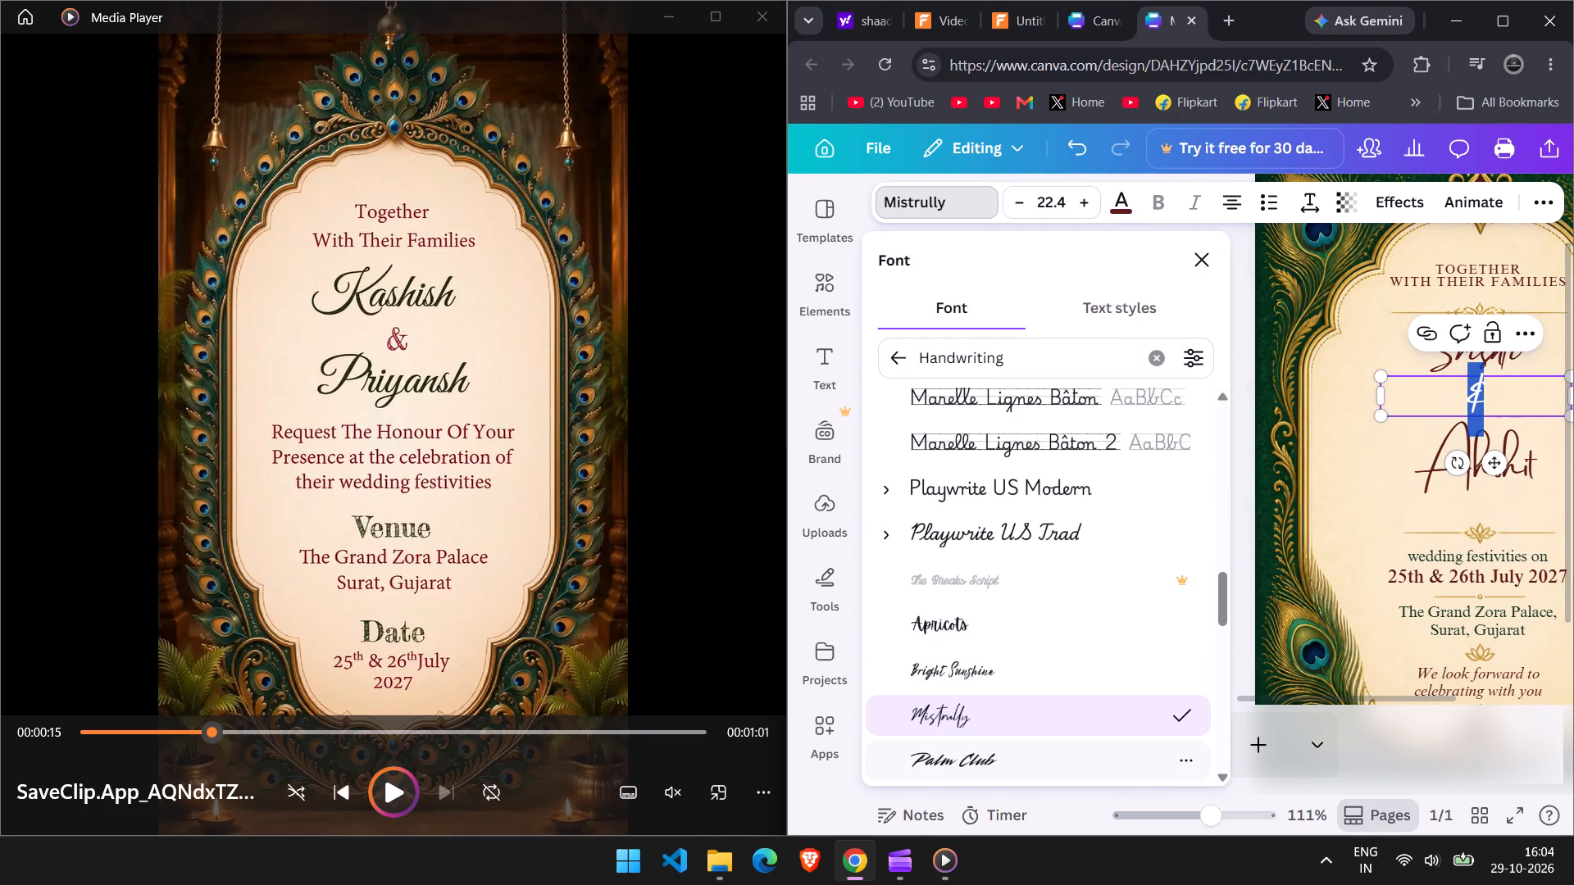
click(978, 759)
scroll(989, 730, down, 1)
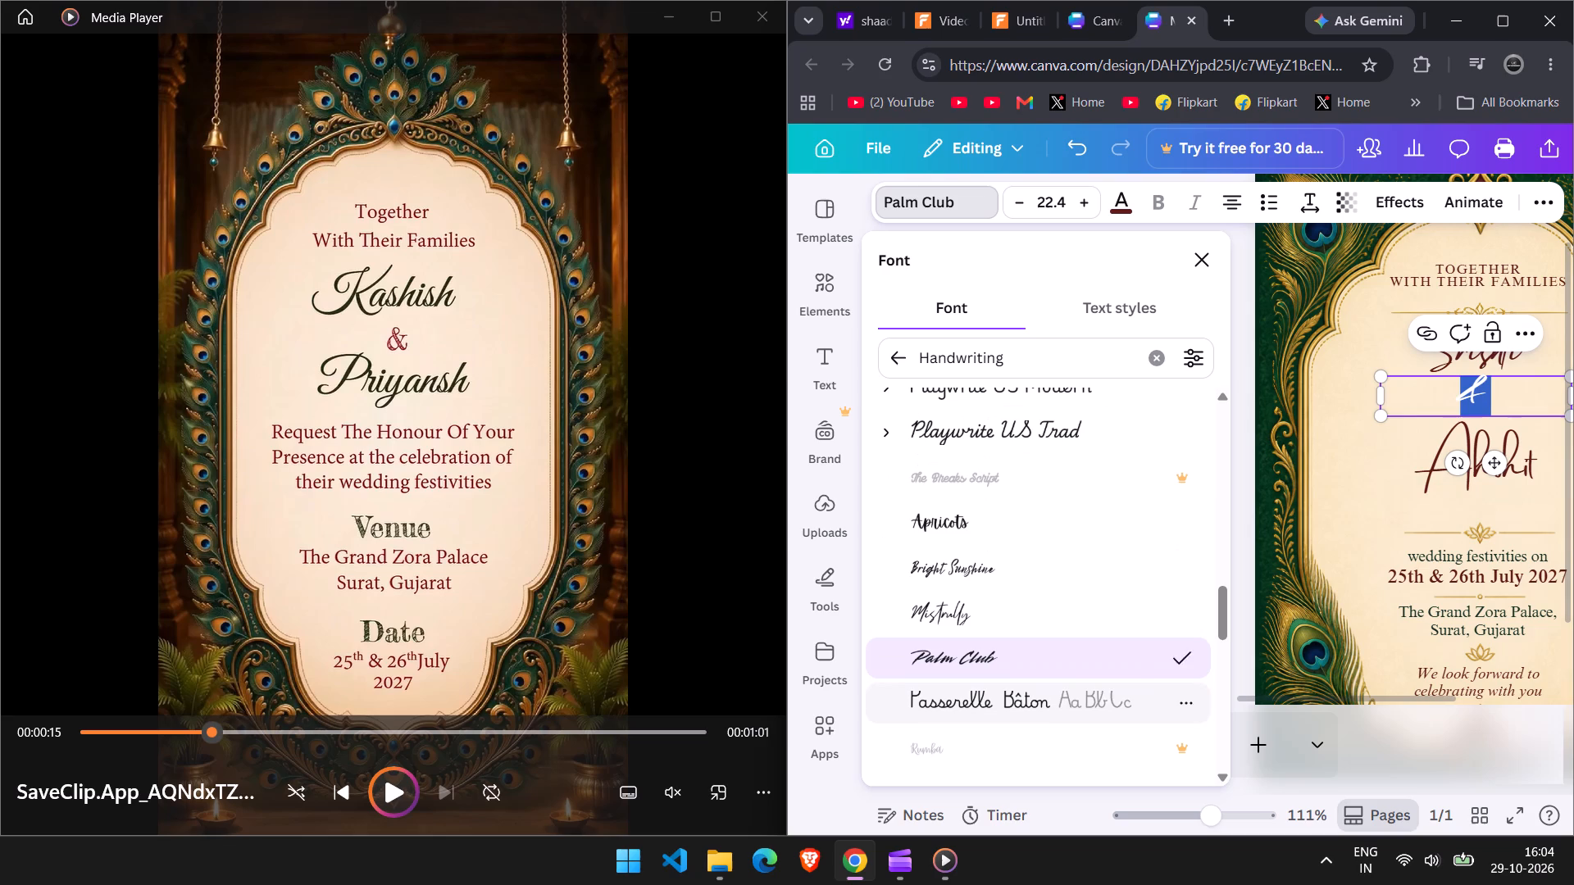
click(1242, 464)
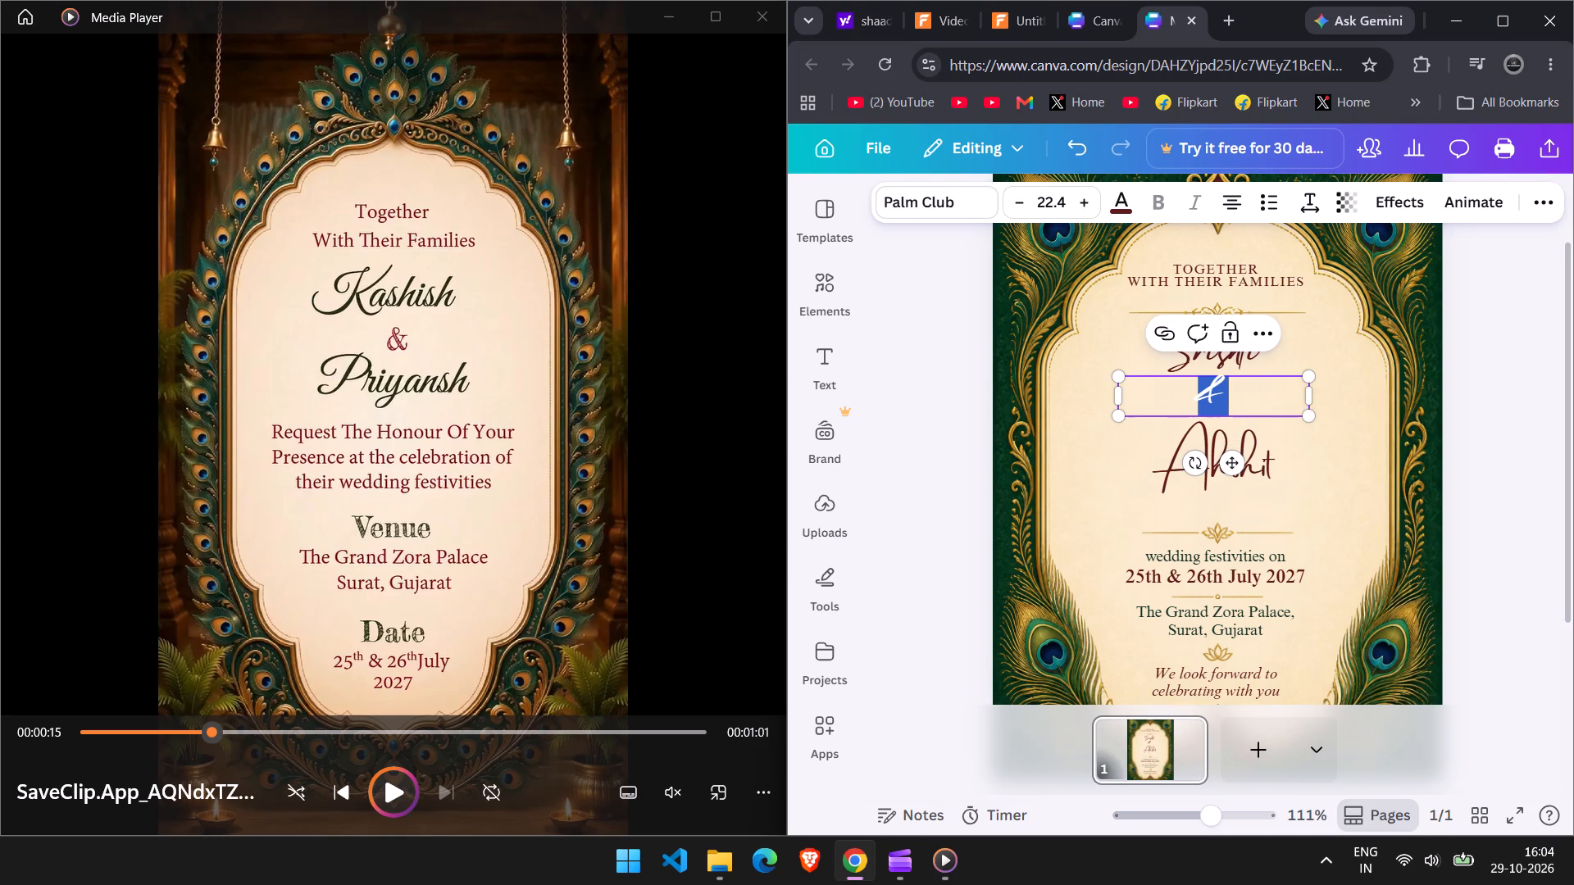
Colour the ampersand with the default black-to-gold gradient.
click(1129, 199)
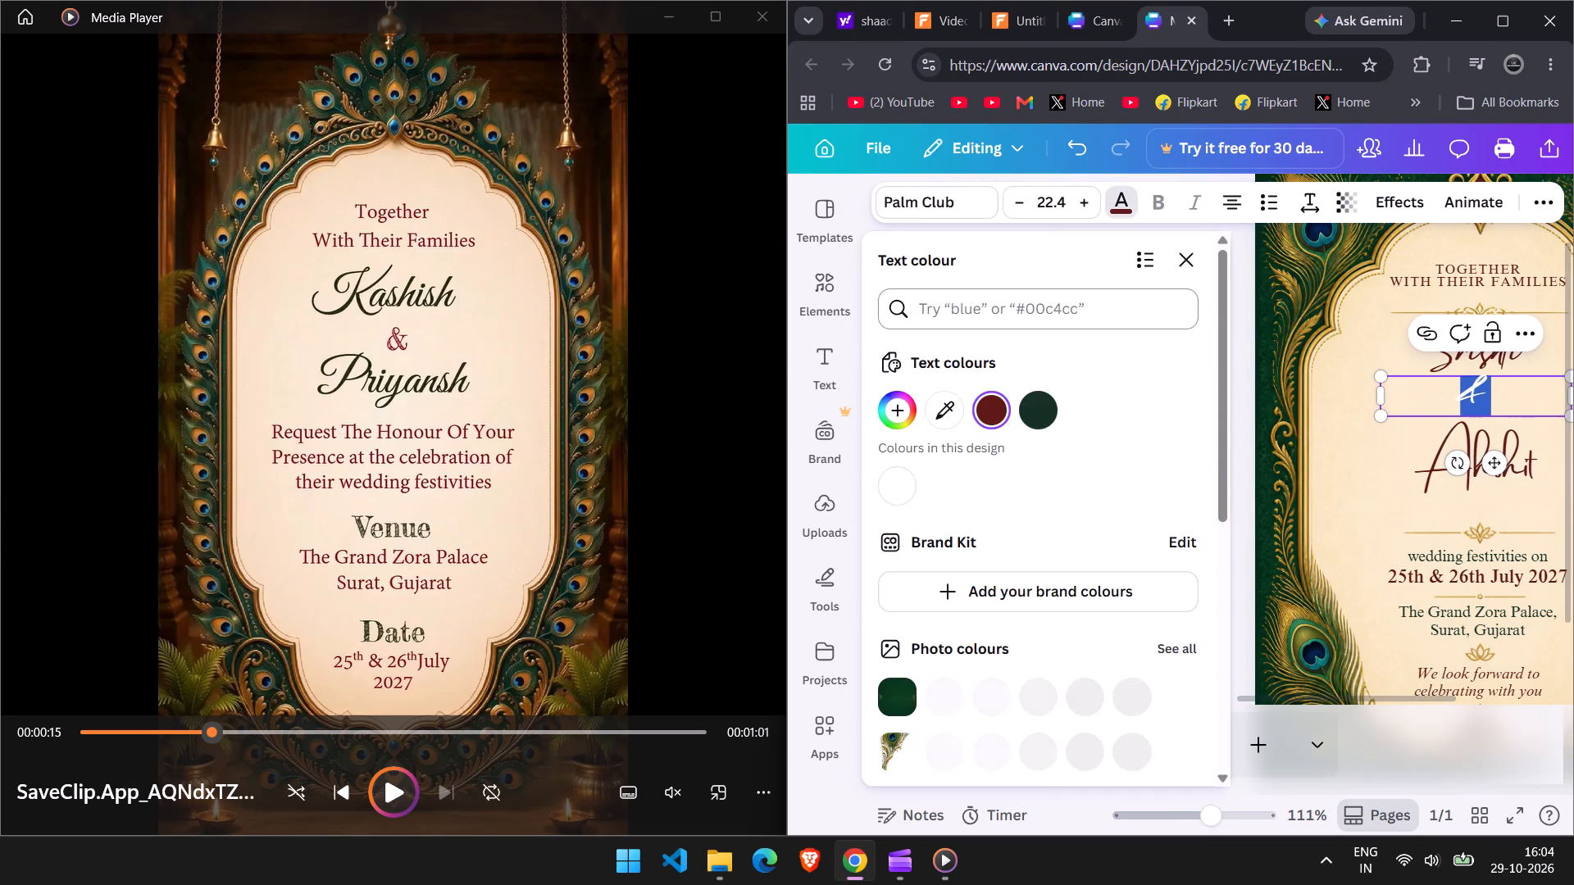
scroll(1004, 561, down, 3)
scroll(943, 497, down, 2)
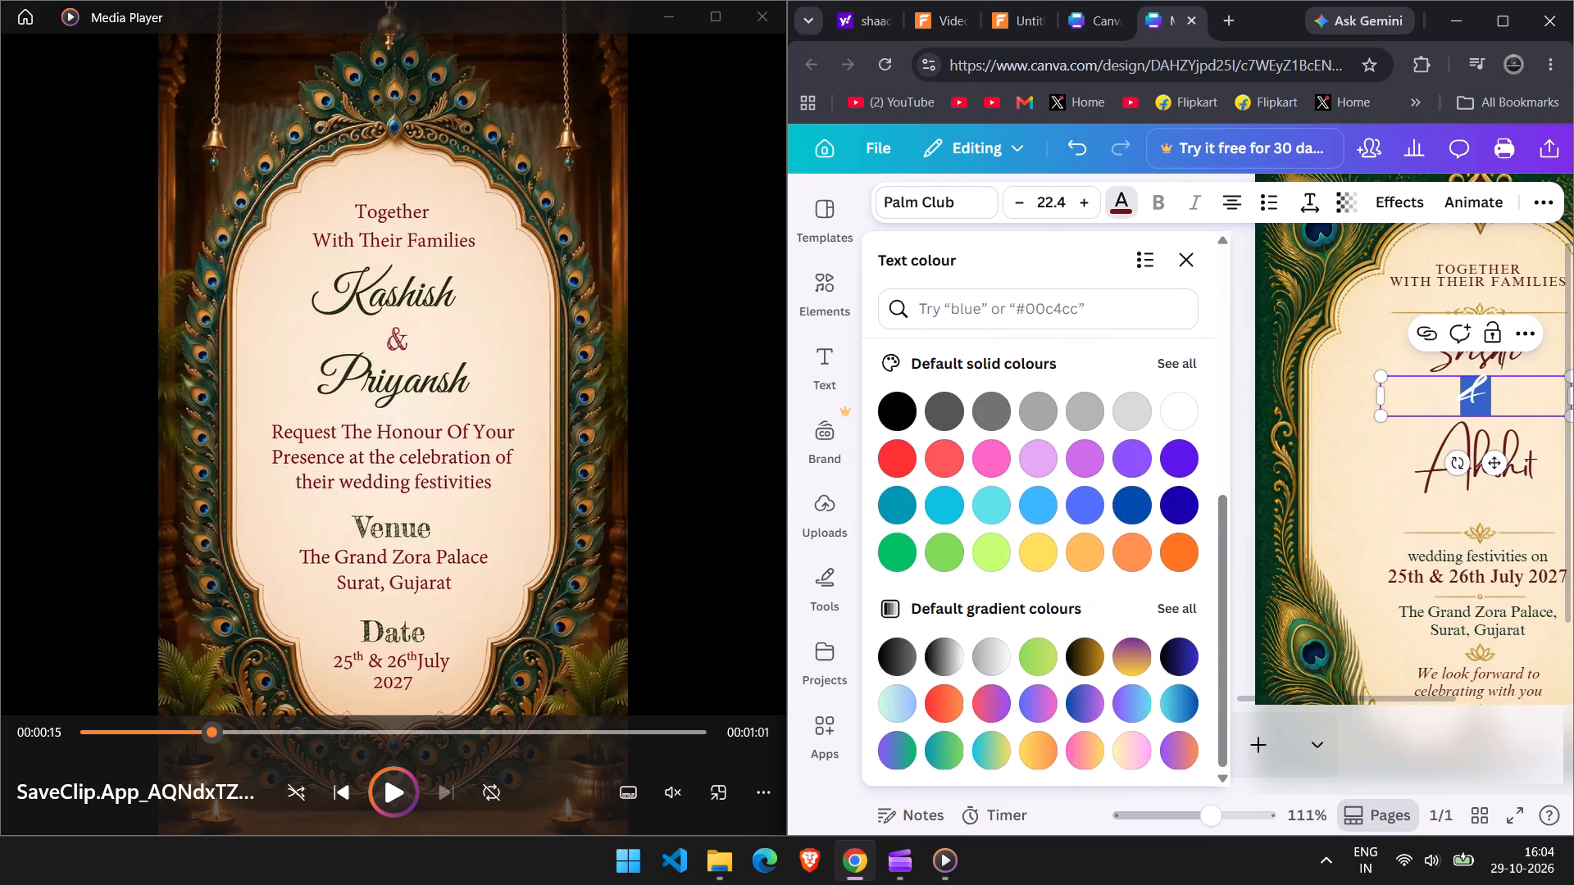
scroll(1074, 596, down, 2)
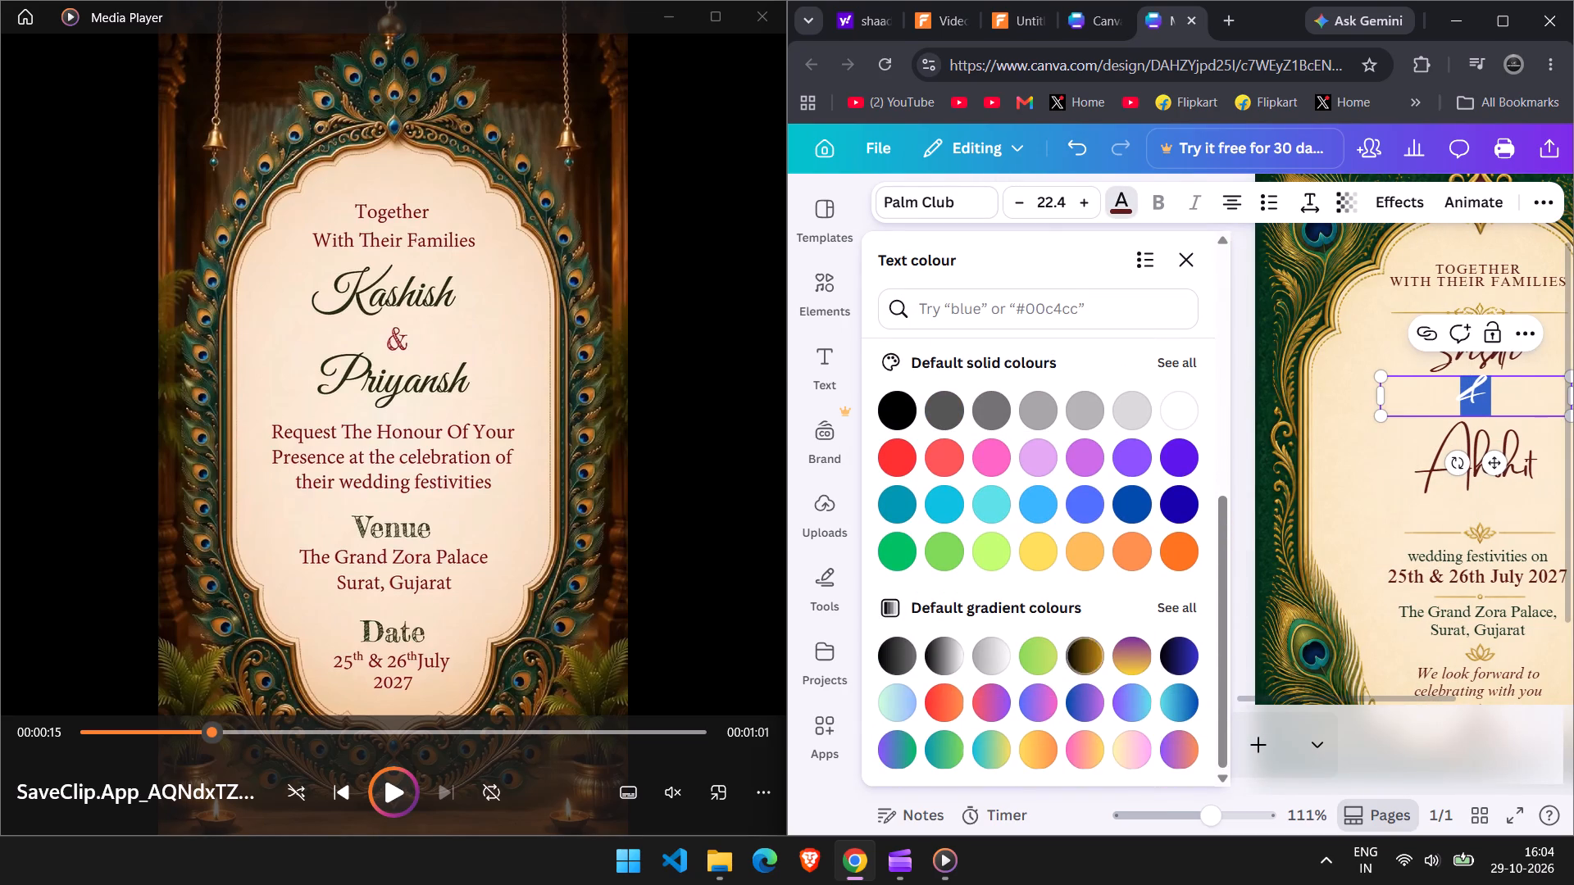
click(1080, 658)
click(1237, 456)
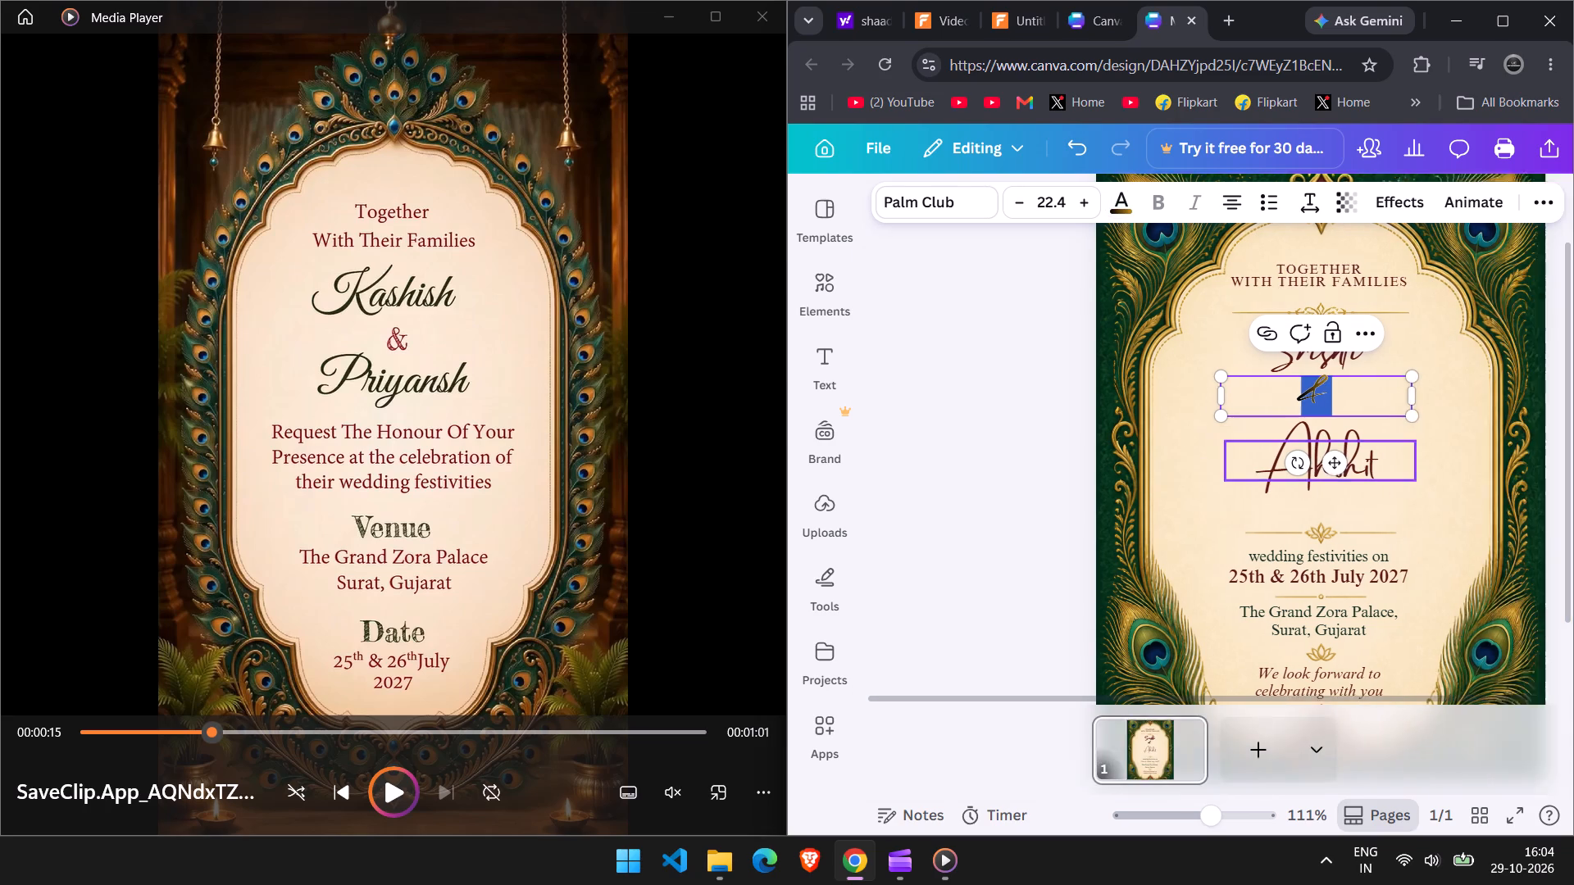
click(1481, 455)
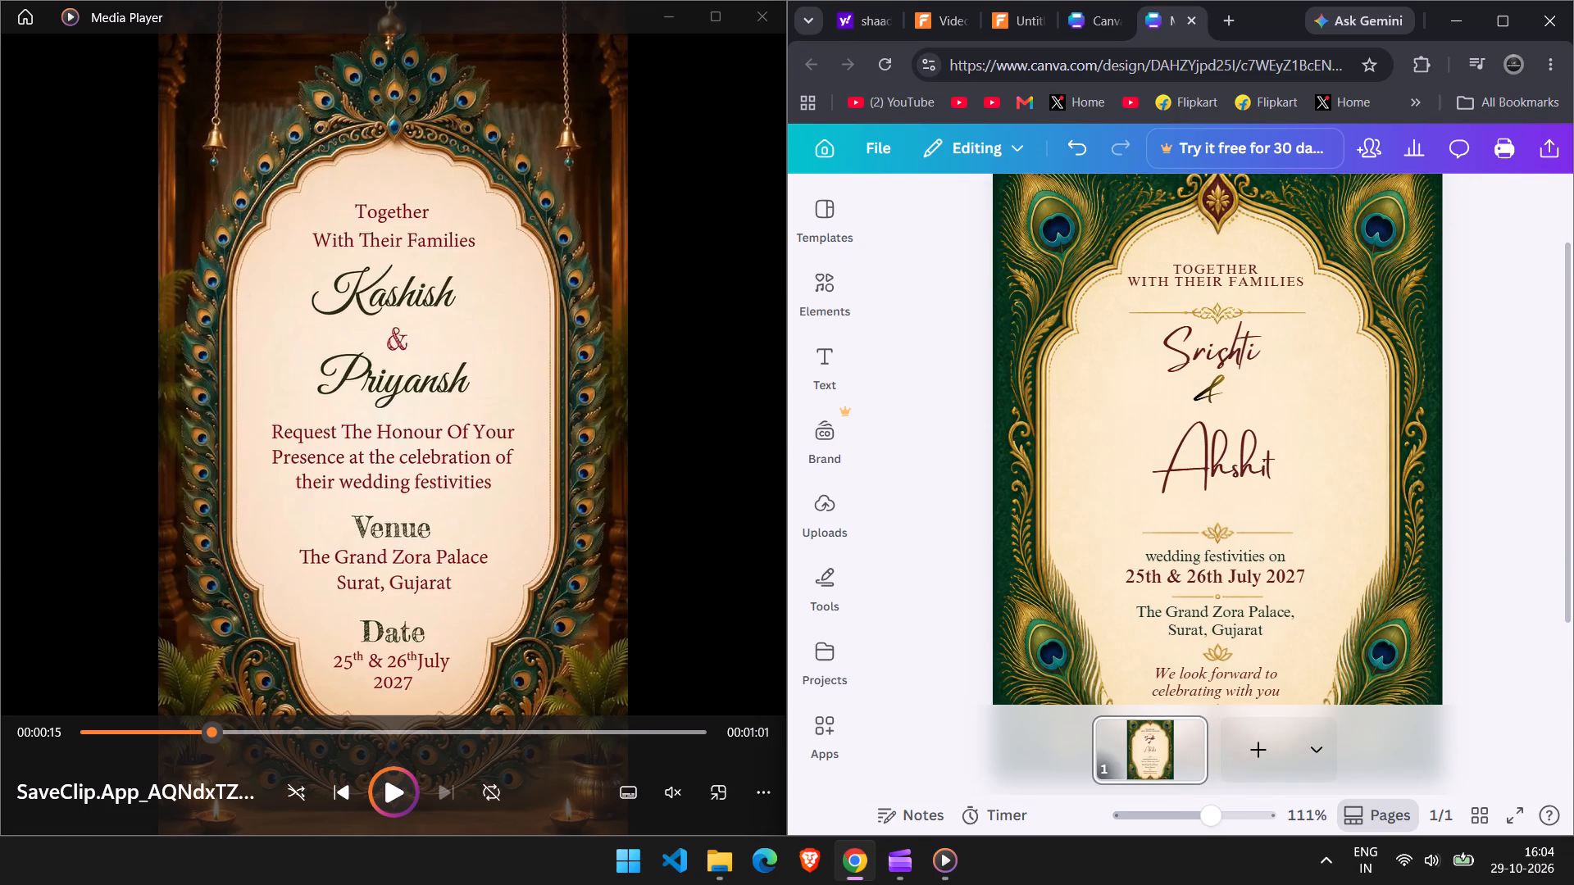
click(1537, 451)
Widen the lotus divider below the name Ahshit on both sides to about 44, keeping it centred on the card.
click(1235, 528)
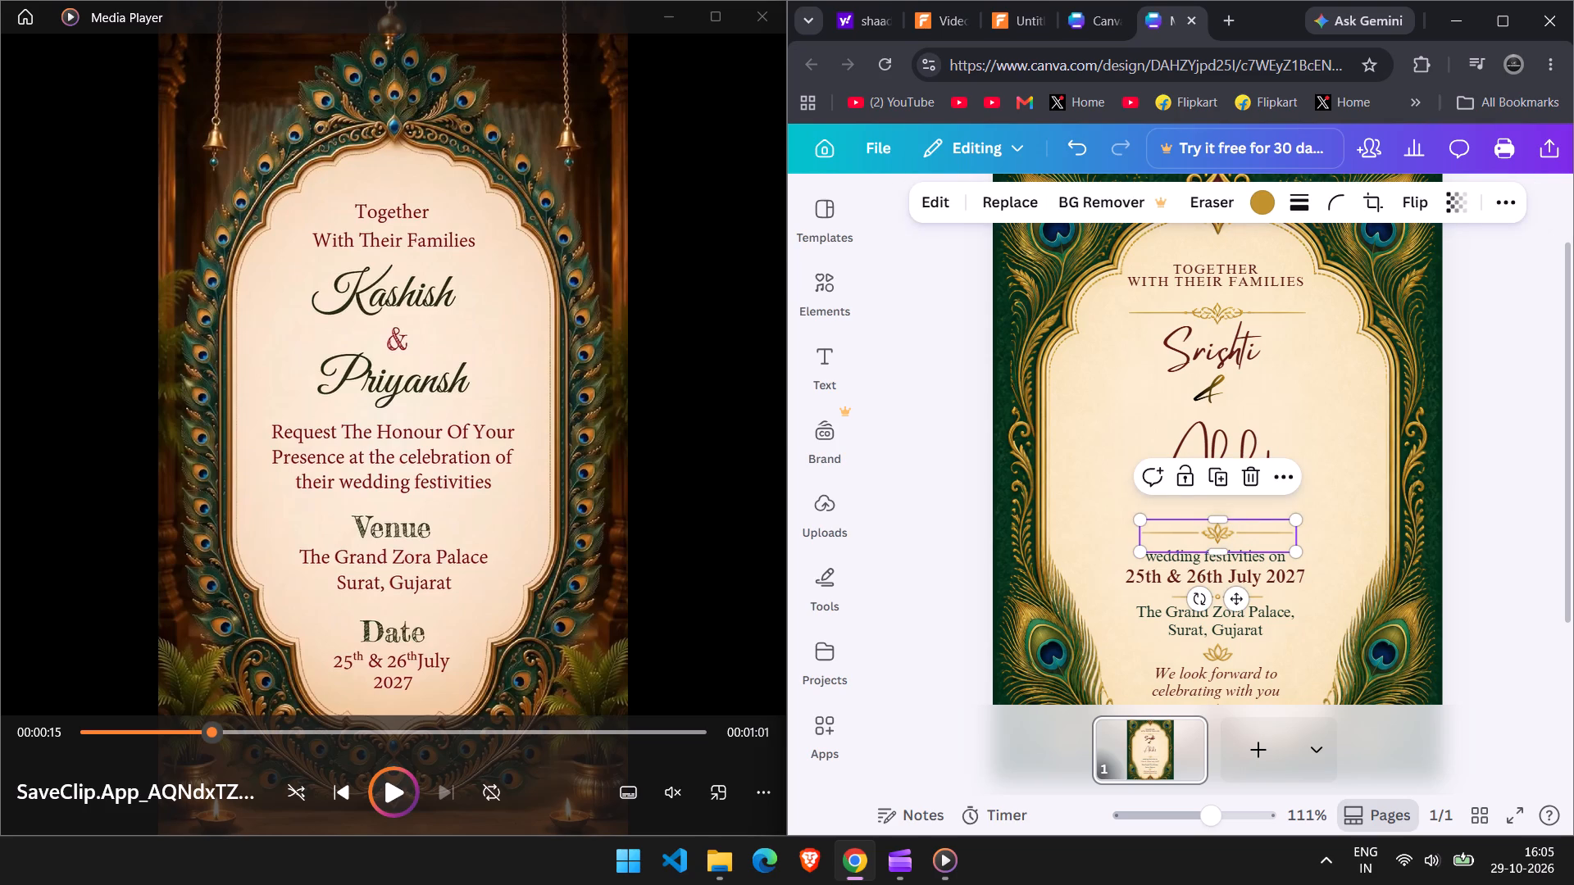
drag(1135, 533, 1101, 532)
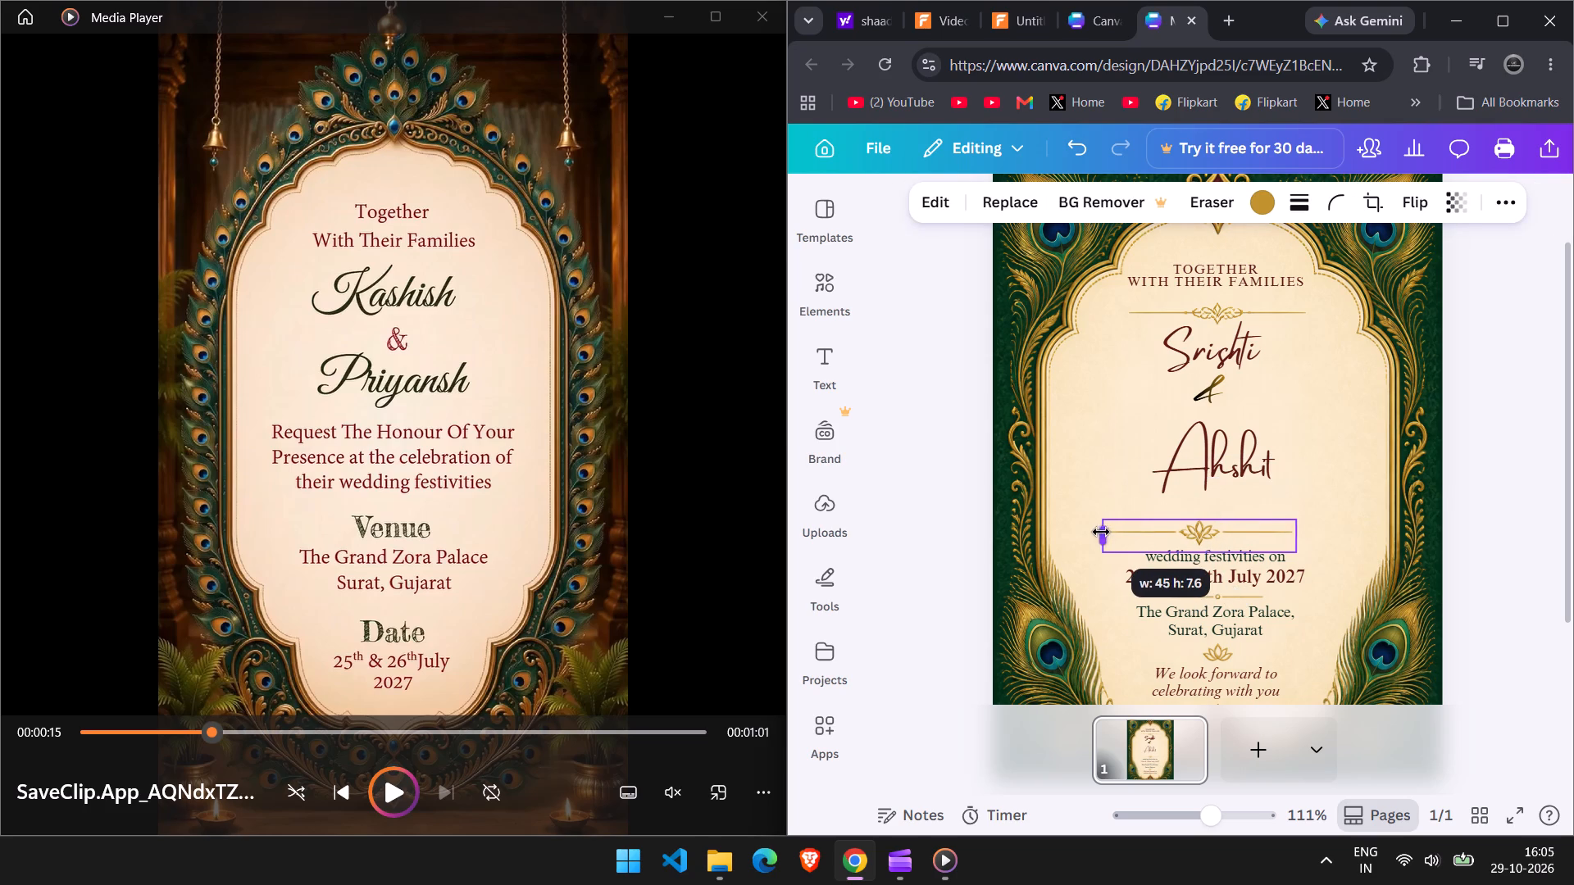
drag(1101, 532, 1118, 515)
drag(1299, 541, 1313, 541)
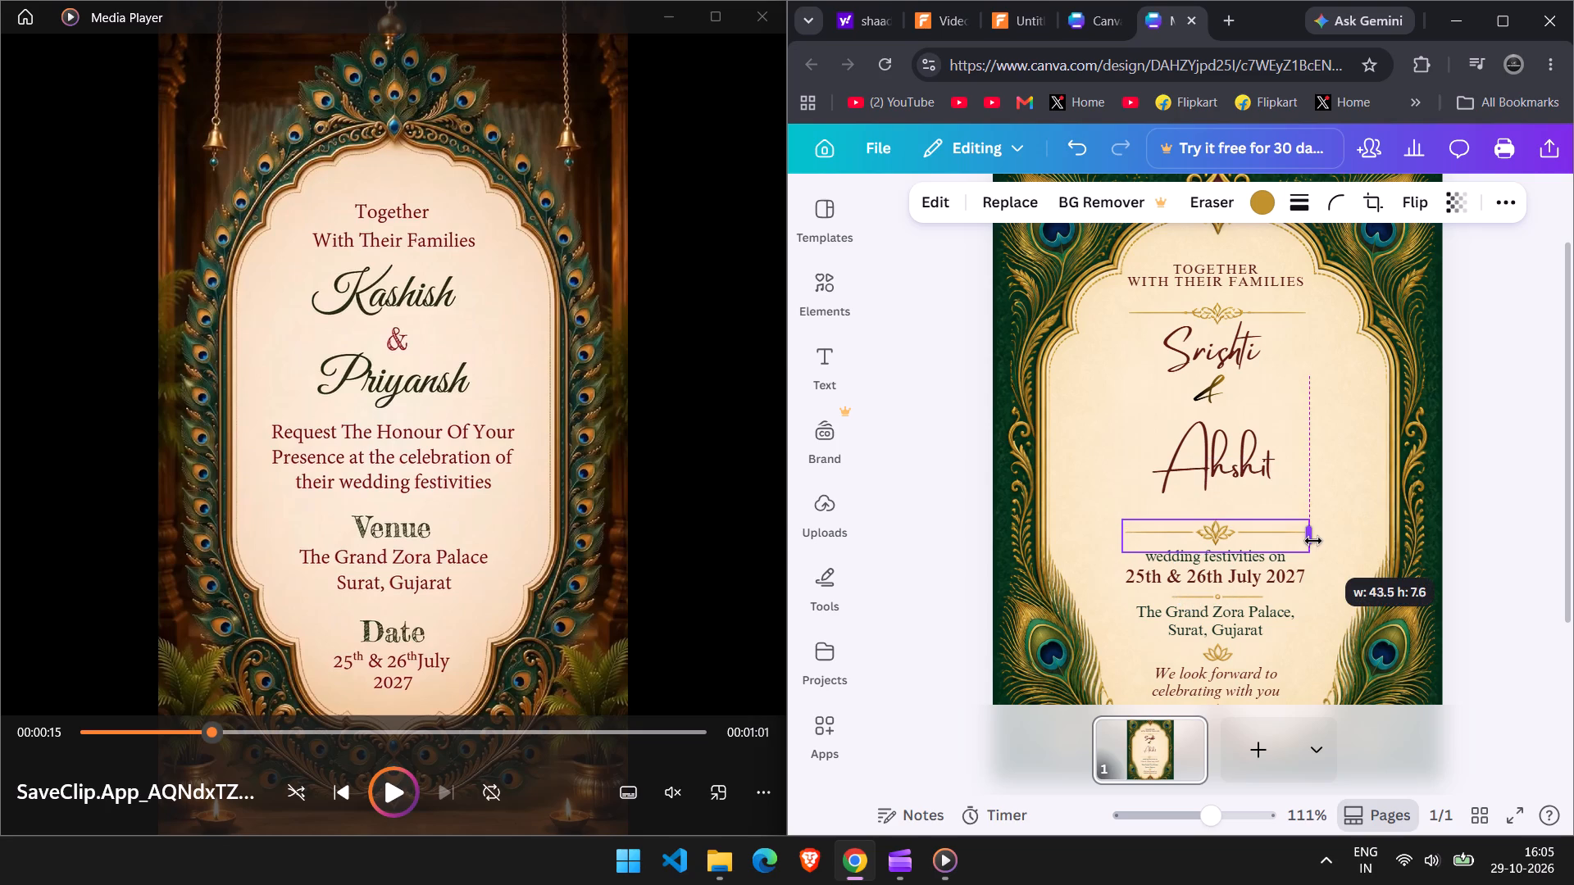
drag(1313, 541, 1316, 541)
click(1487, 544)
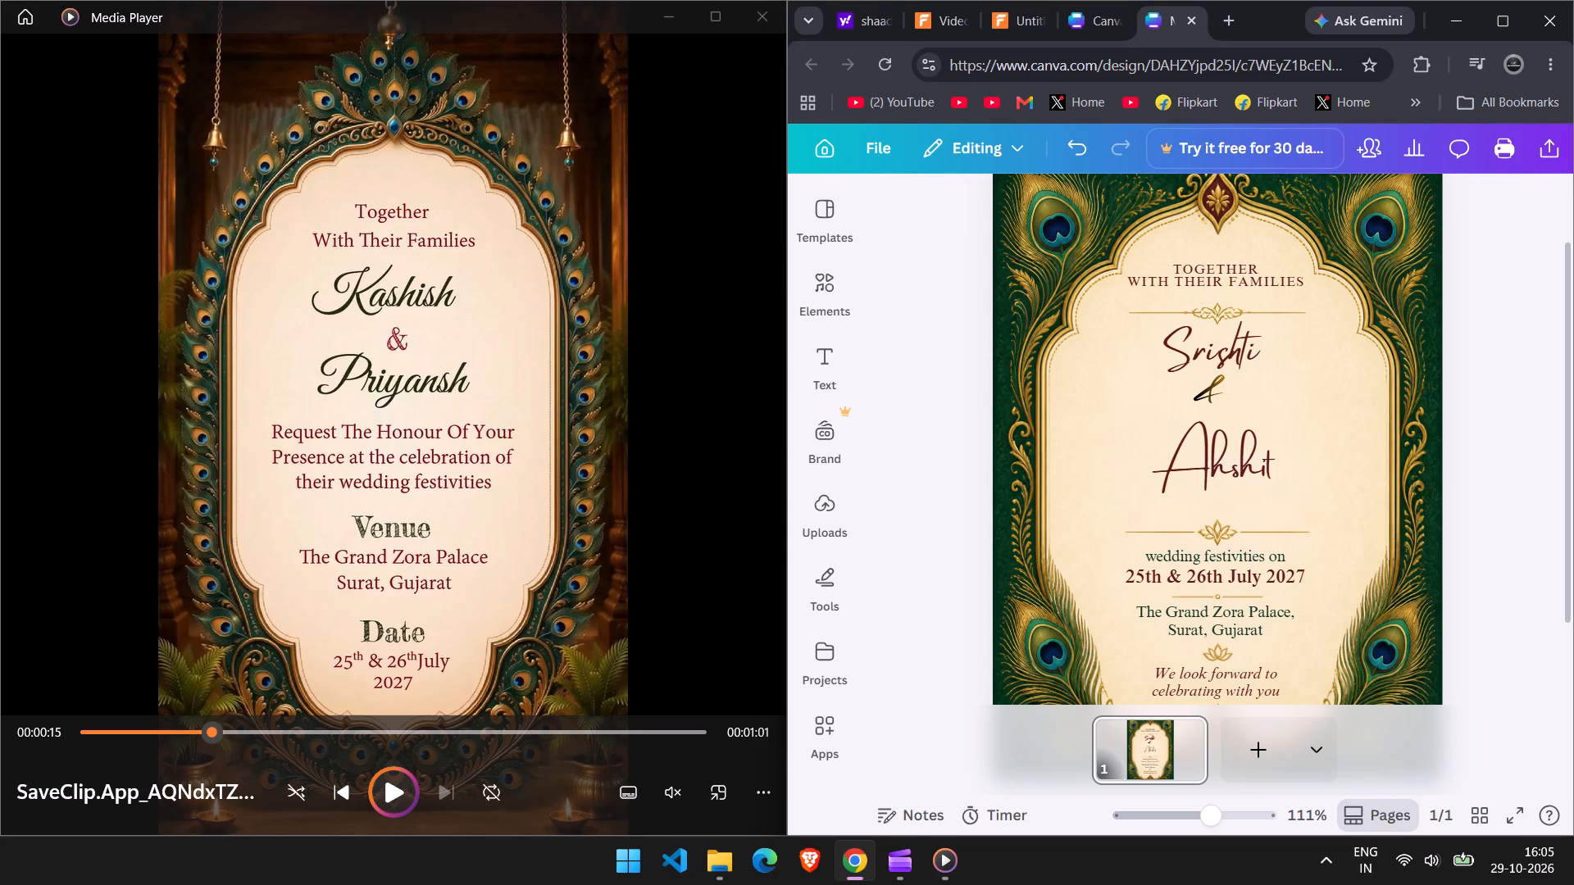
Move the name Ahshit slightly down towards the lotus divider, keeping it centred.
drag(1248, 449, 1244, 461)
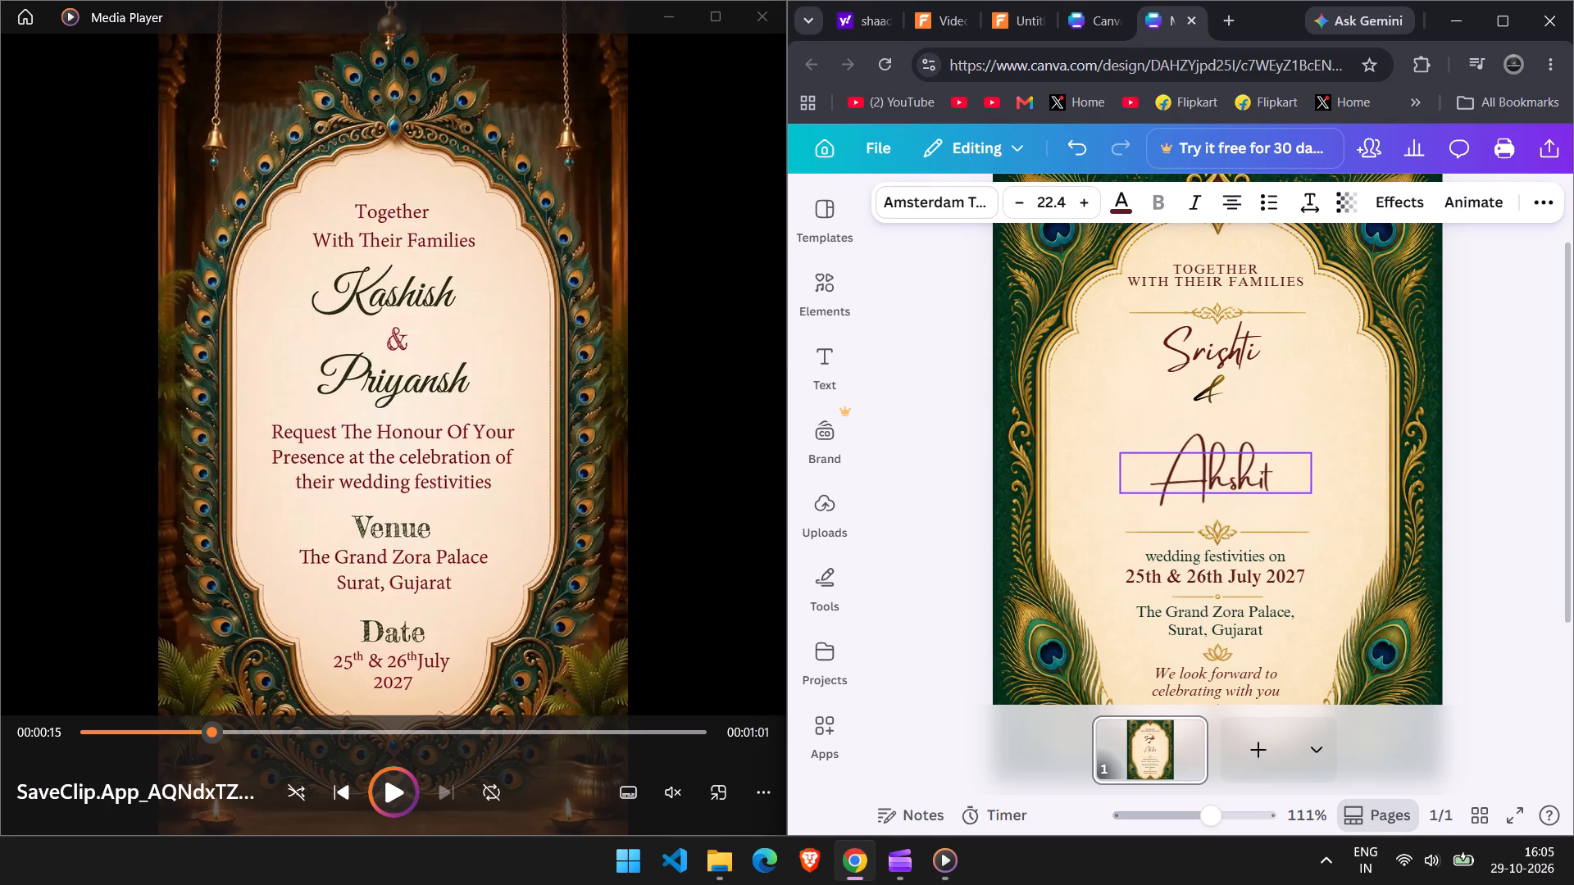
drag(1244, 461, 1242, 460)
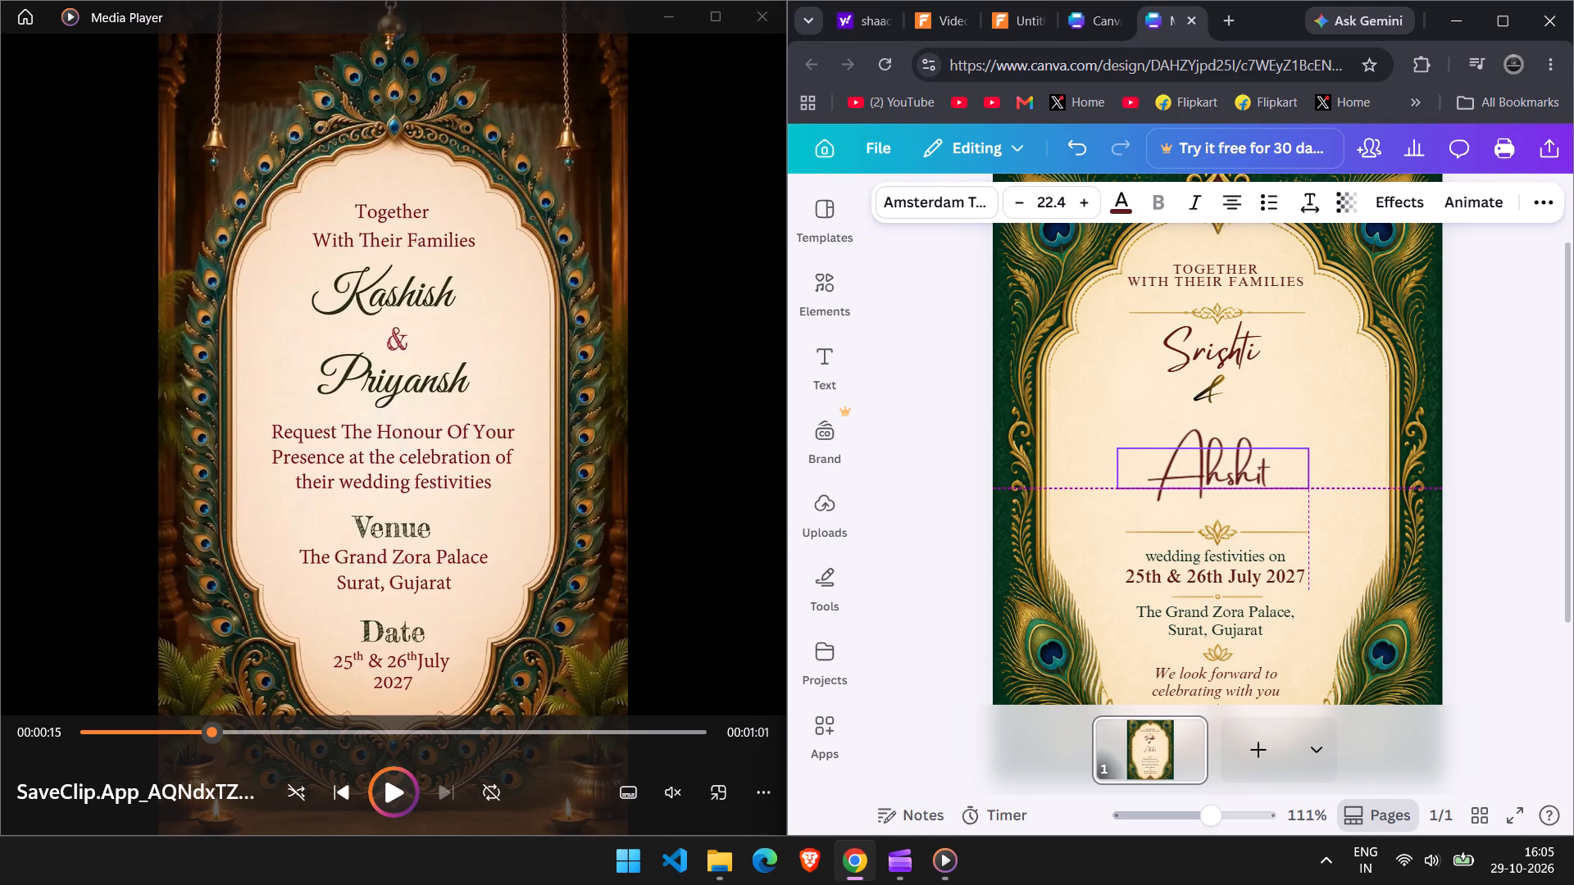
drag(1242, 460, 1241, 461)
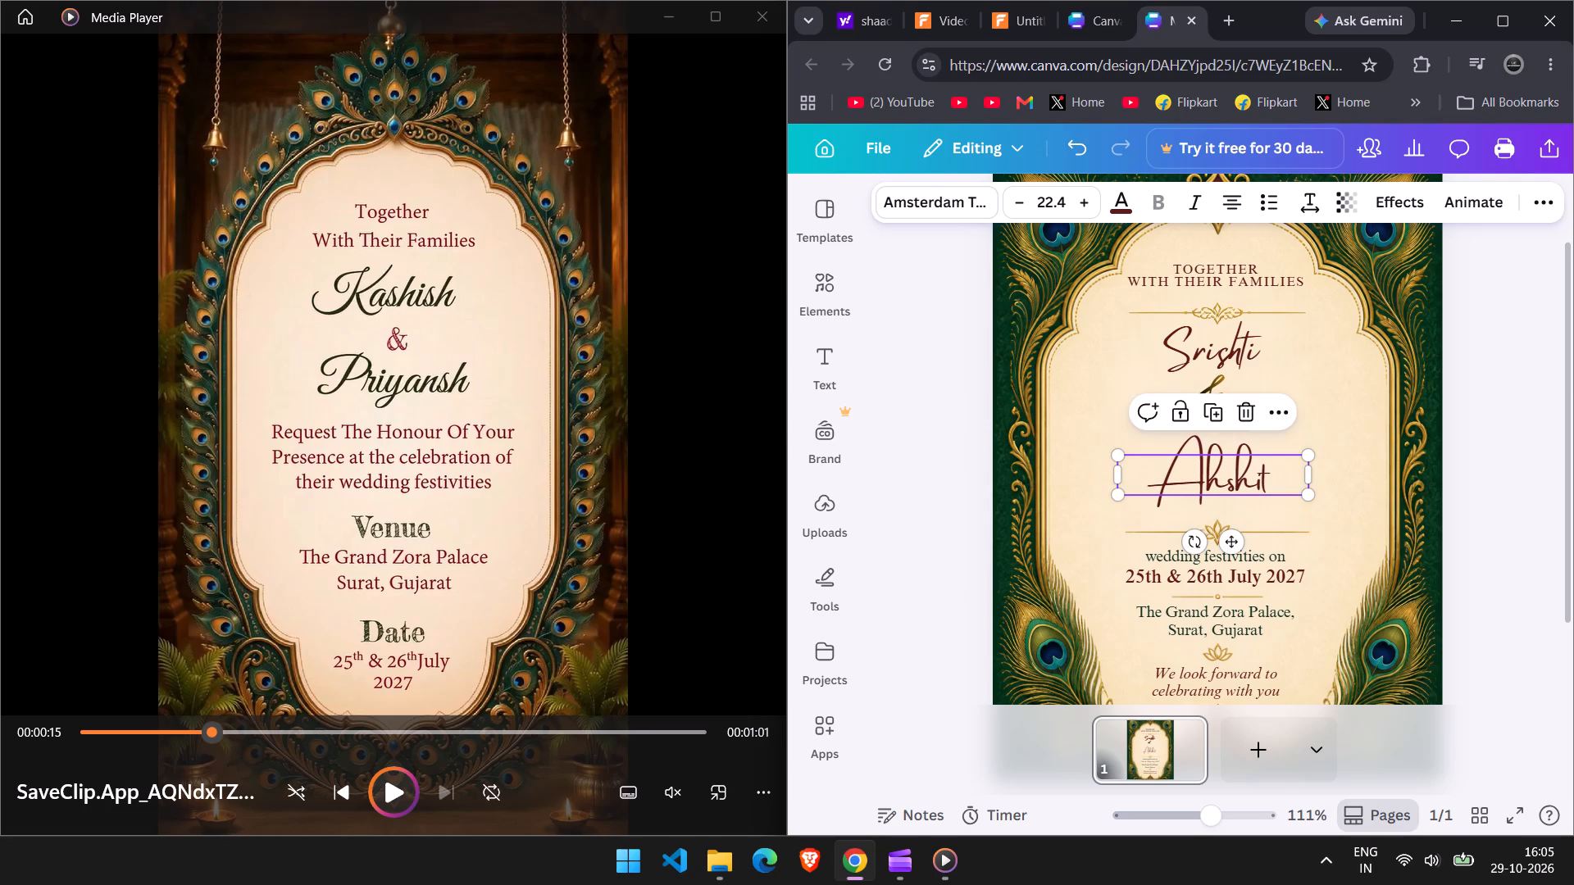
Move the ampersand slightly down so it sits evenly between the names Srishti and Ahshit.
click(1218, 375)
drag(1232, 388, 1236, 402)
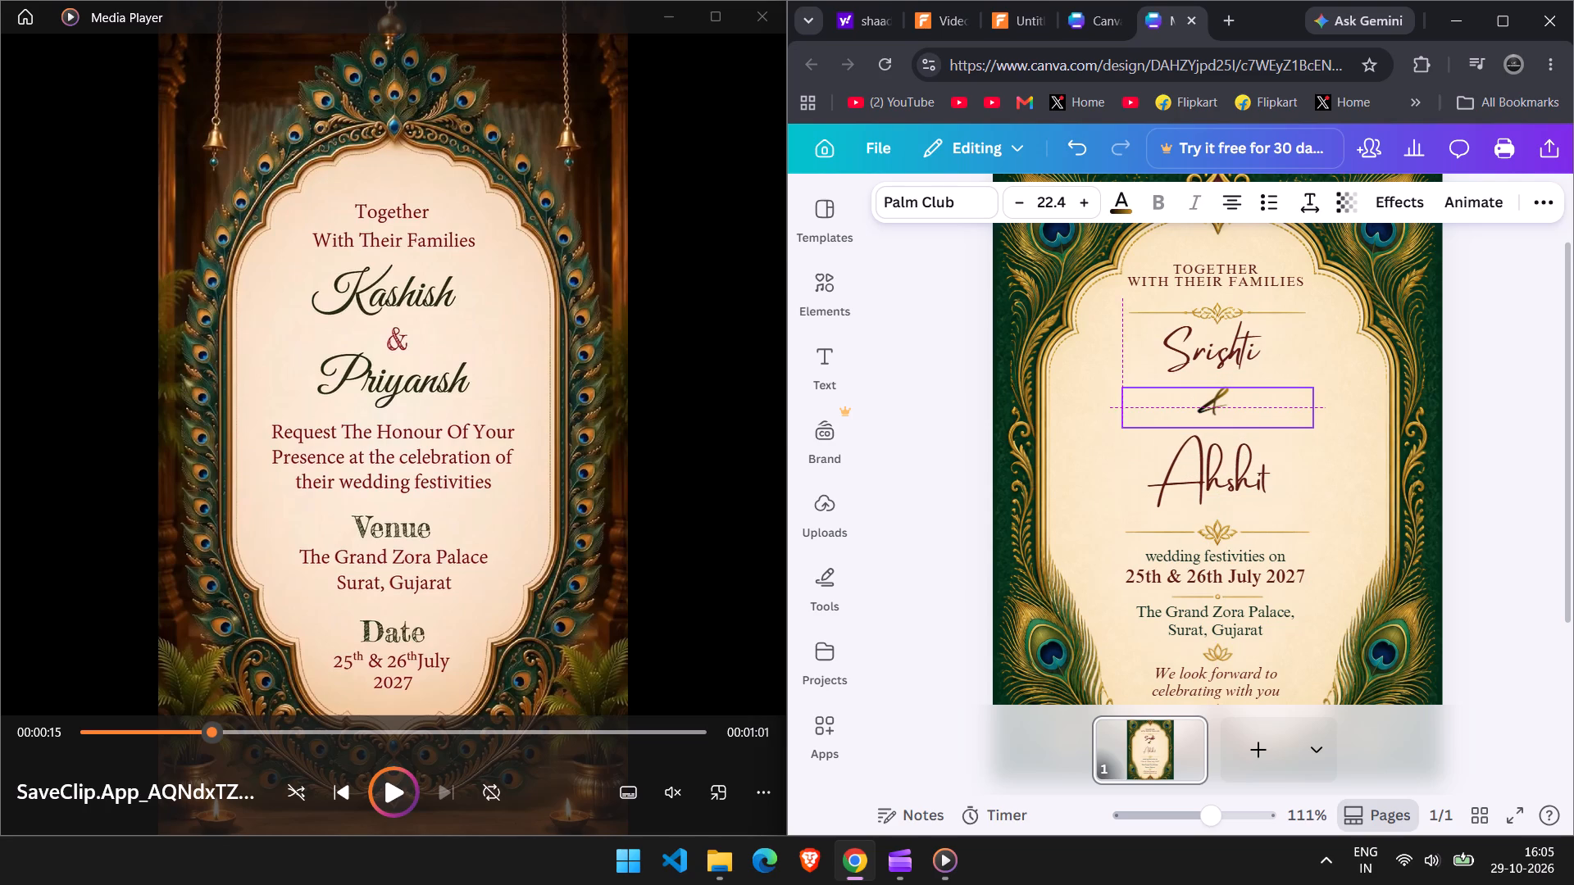
drag(1236, 402, 1233, 399)
click(1226, 363)
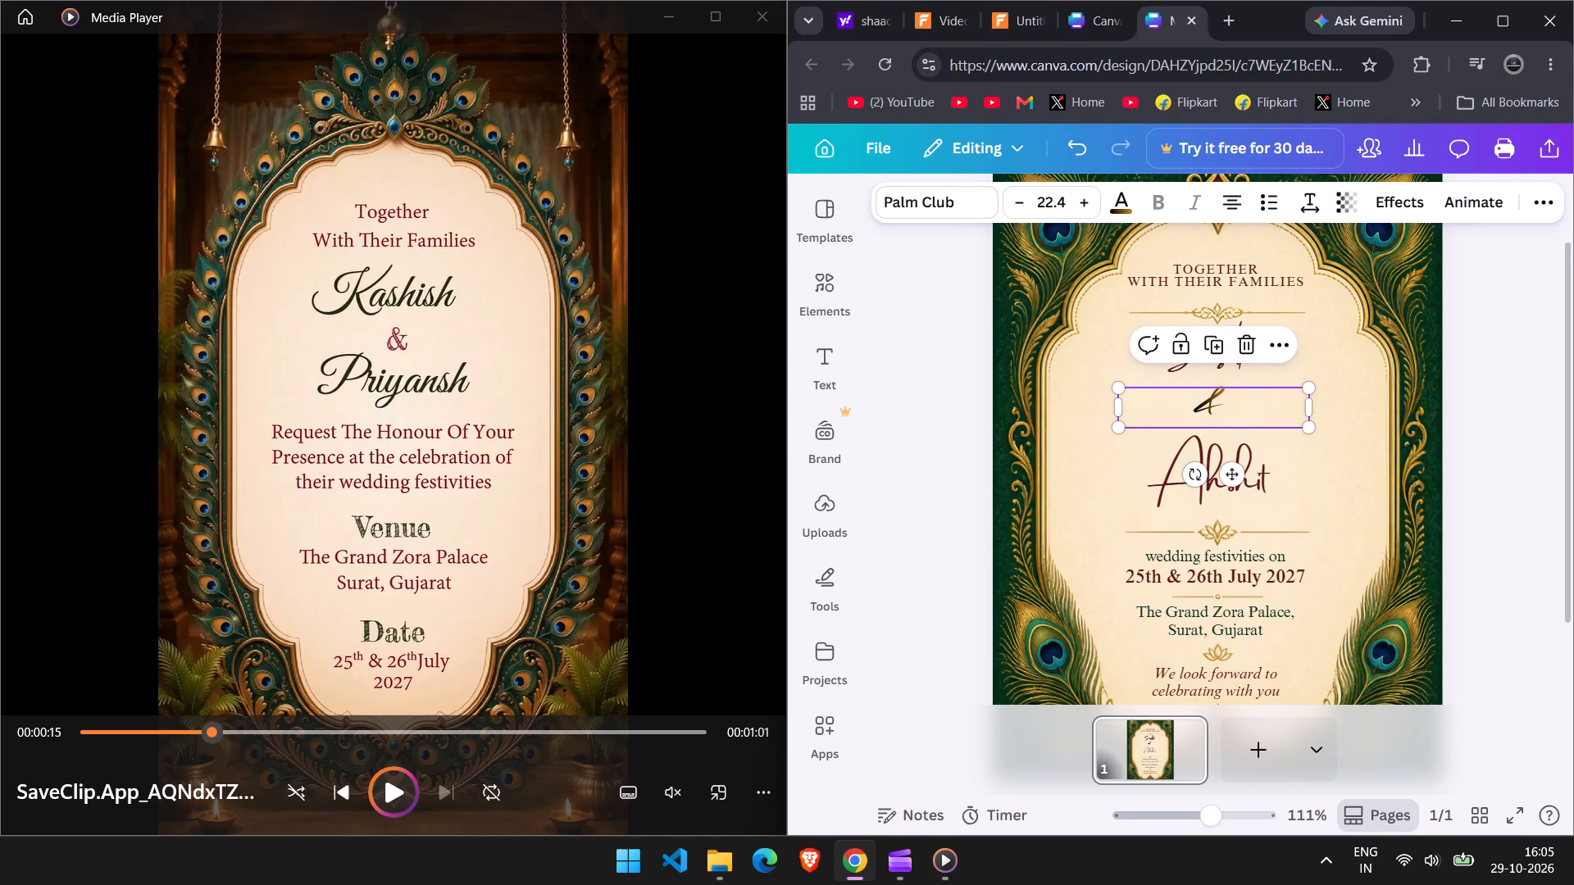
Shift the name Srishti slightly sideways so it sits centred above the ampersand and the name Ahshit.
click(1293, 368)
drag(1276, 360, 1279, 368)
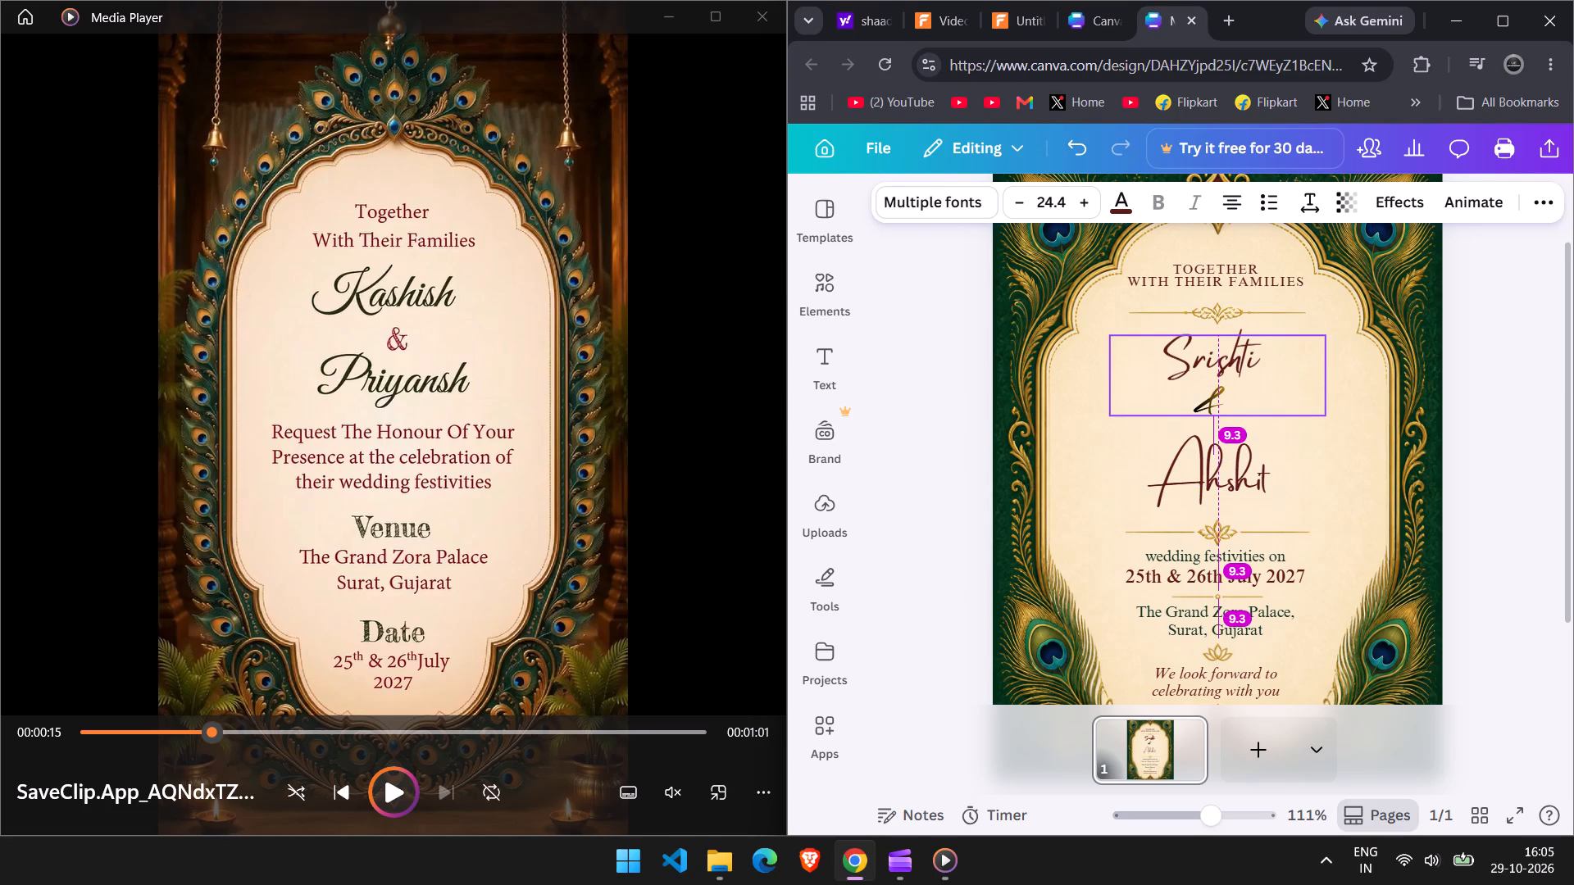
drag(1279, 368, 1267, 365)
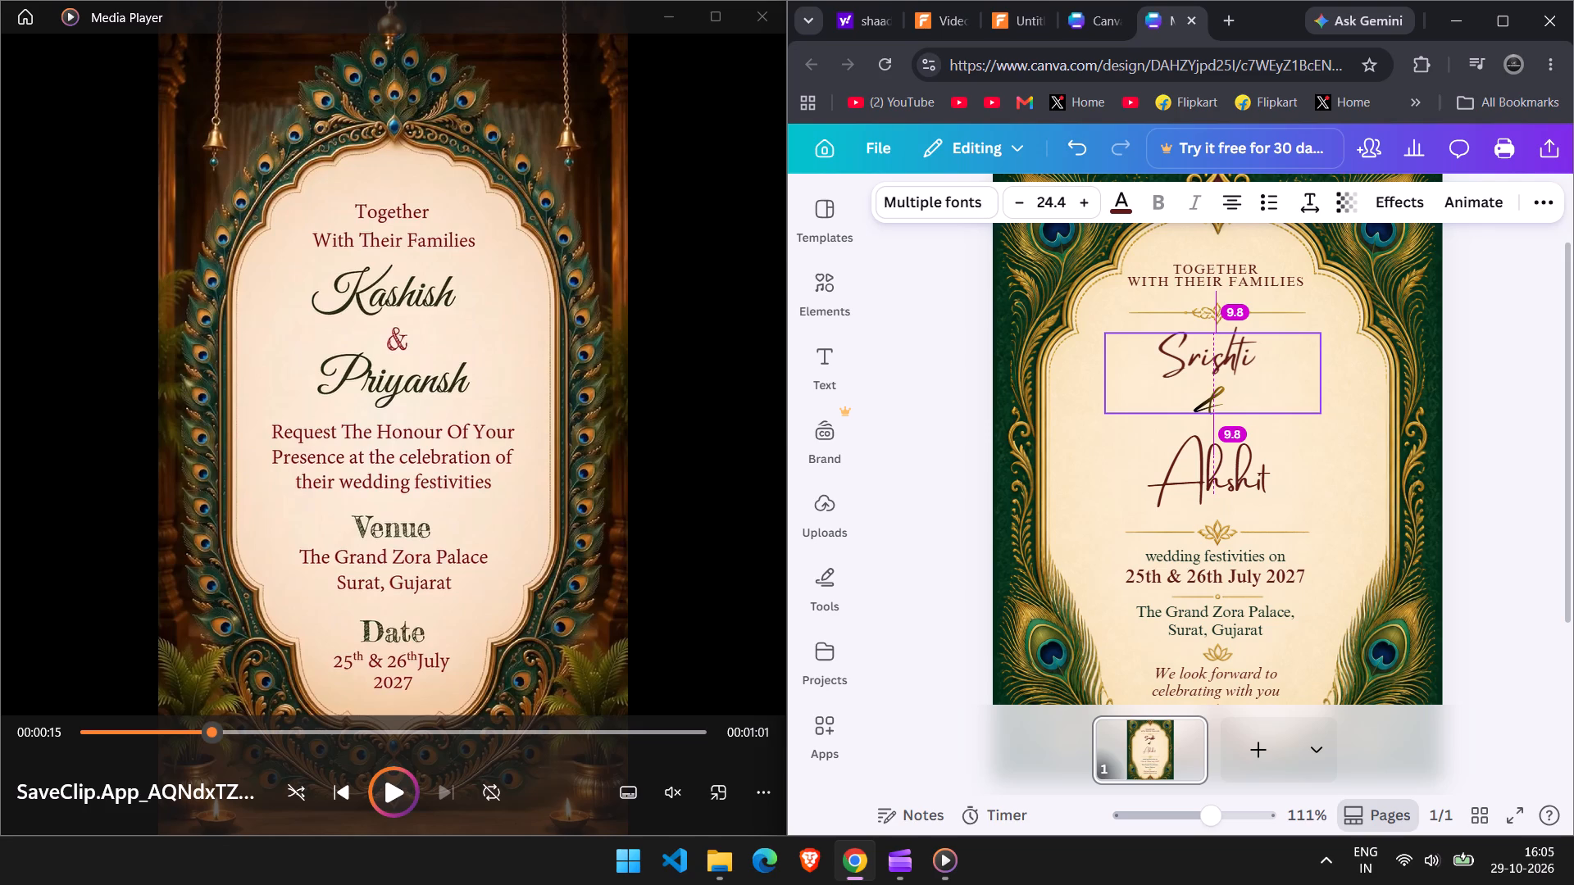
drag(1267, 365, 1266, 365)
click(1493, 403)
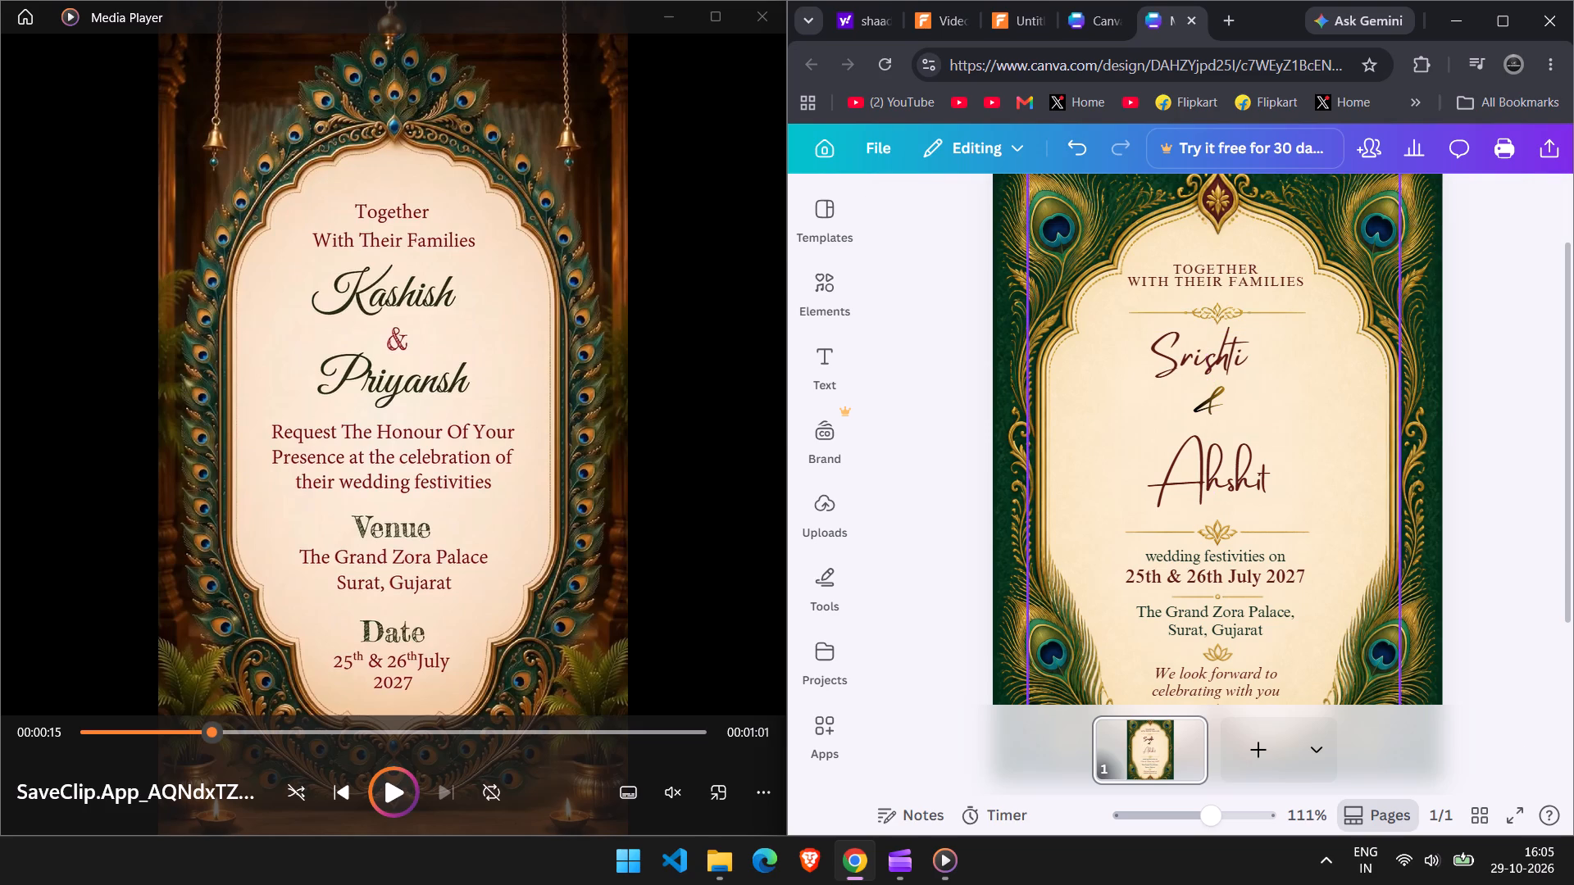
click(1221, 369)
drag(1244, 362, 1261, 363)
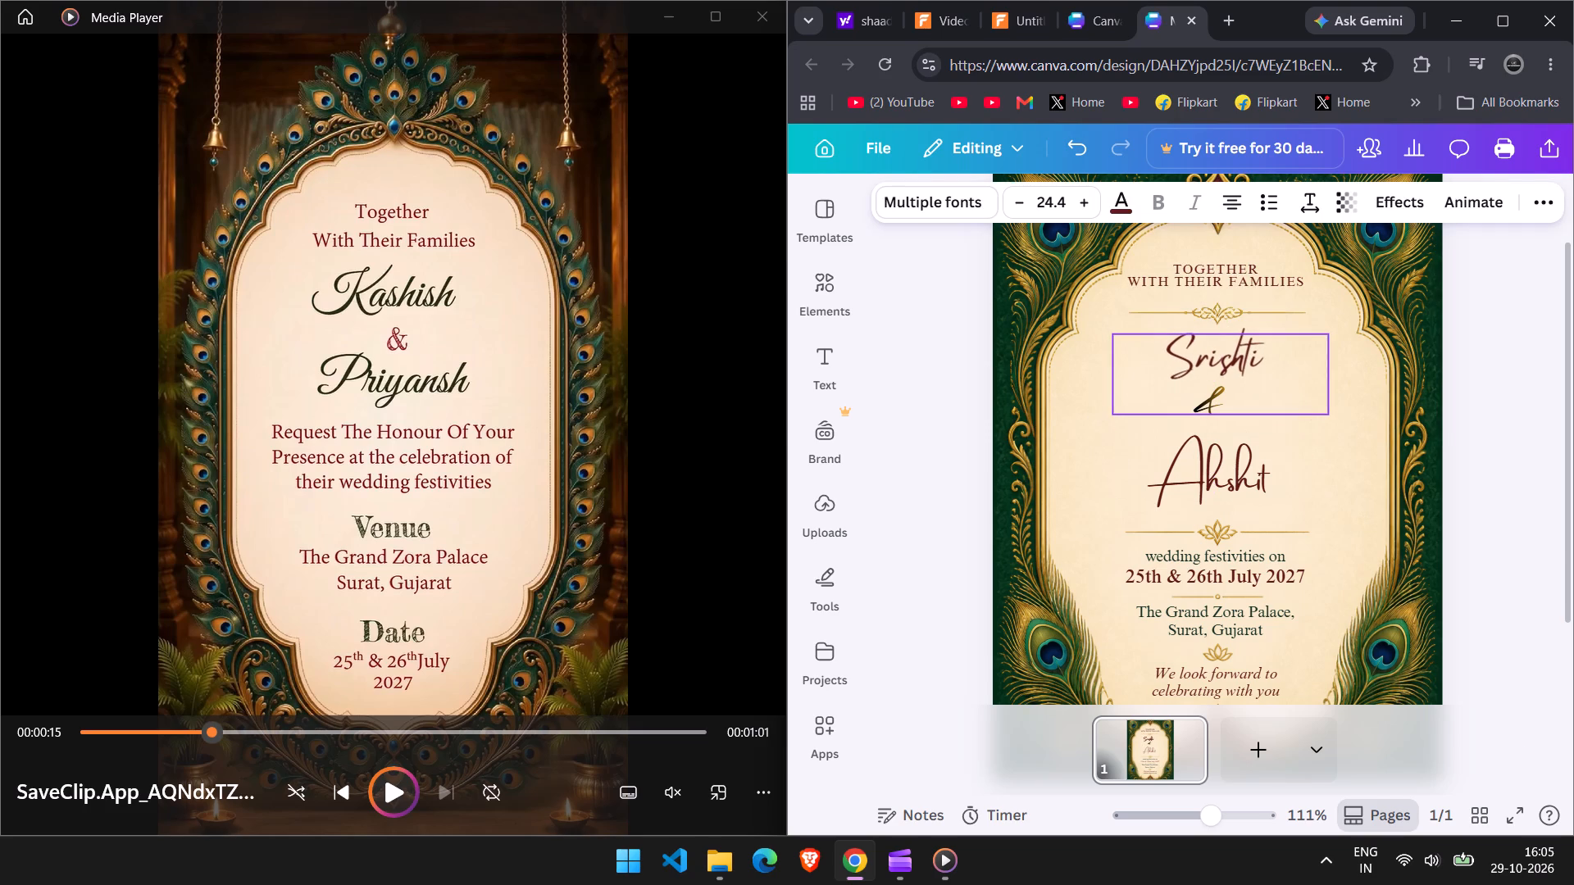
drag(1261, 363, 1264, 363)
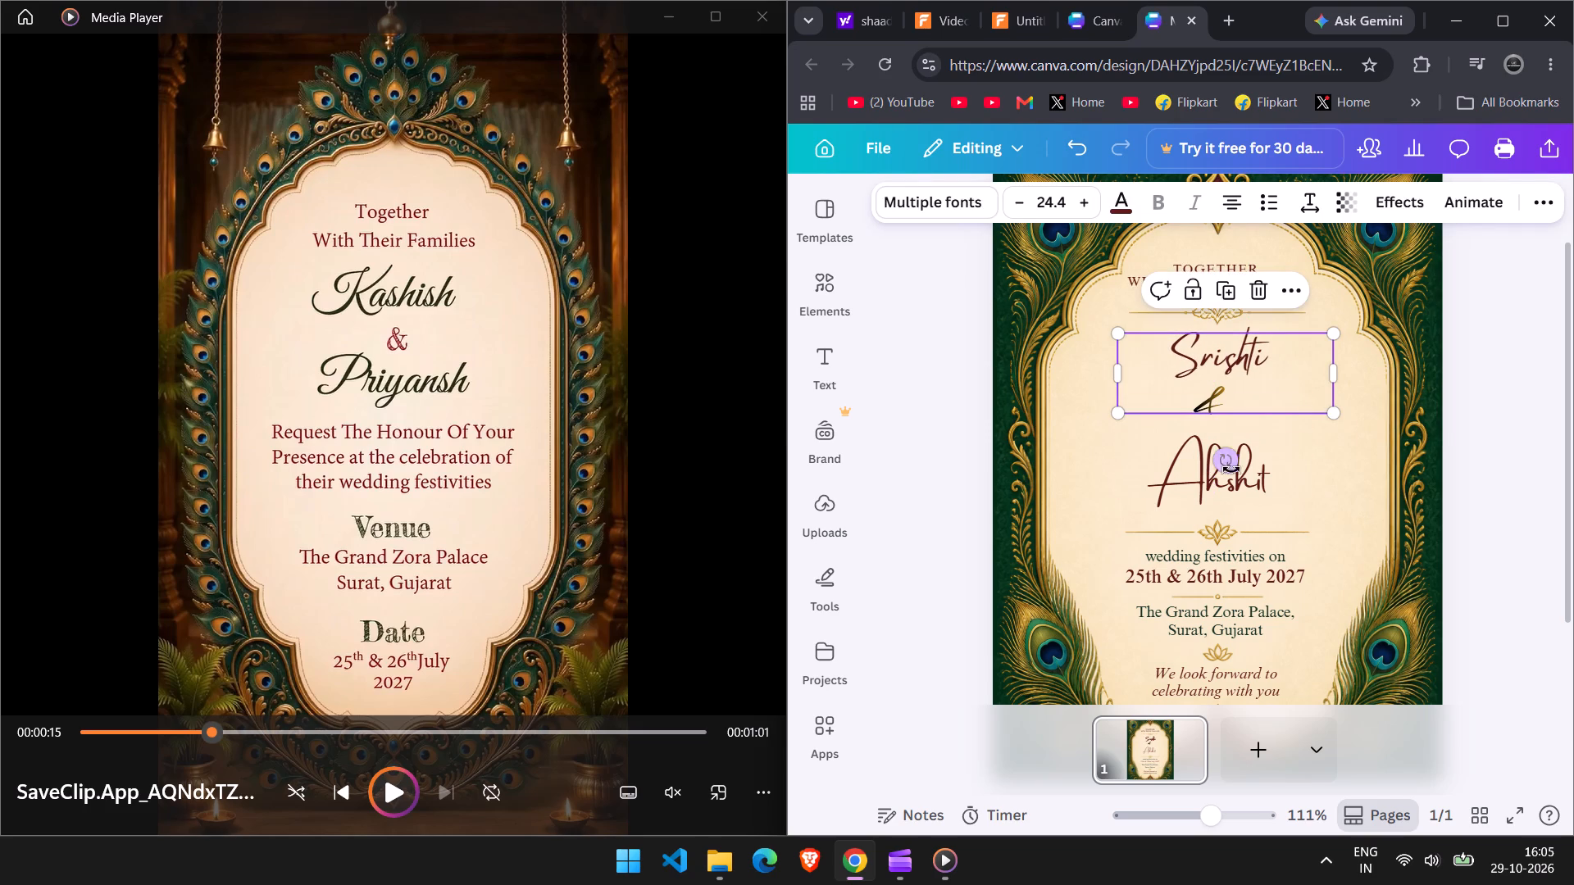
Nudge the ampersand slightly to the right so it sits centred between the two names.
double_click(1212, 403)
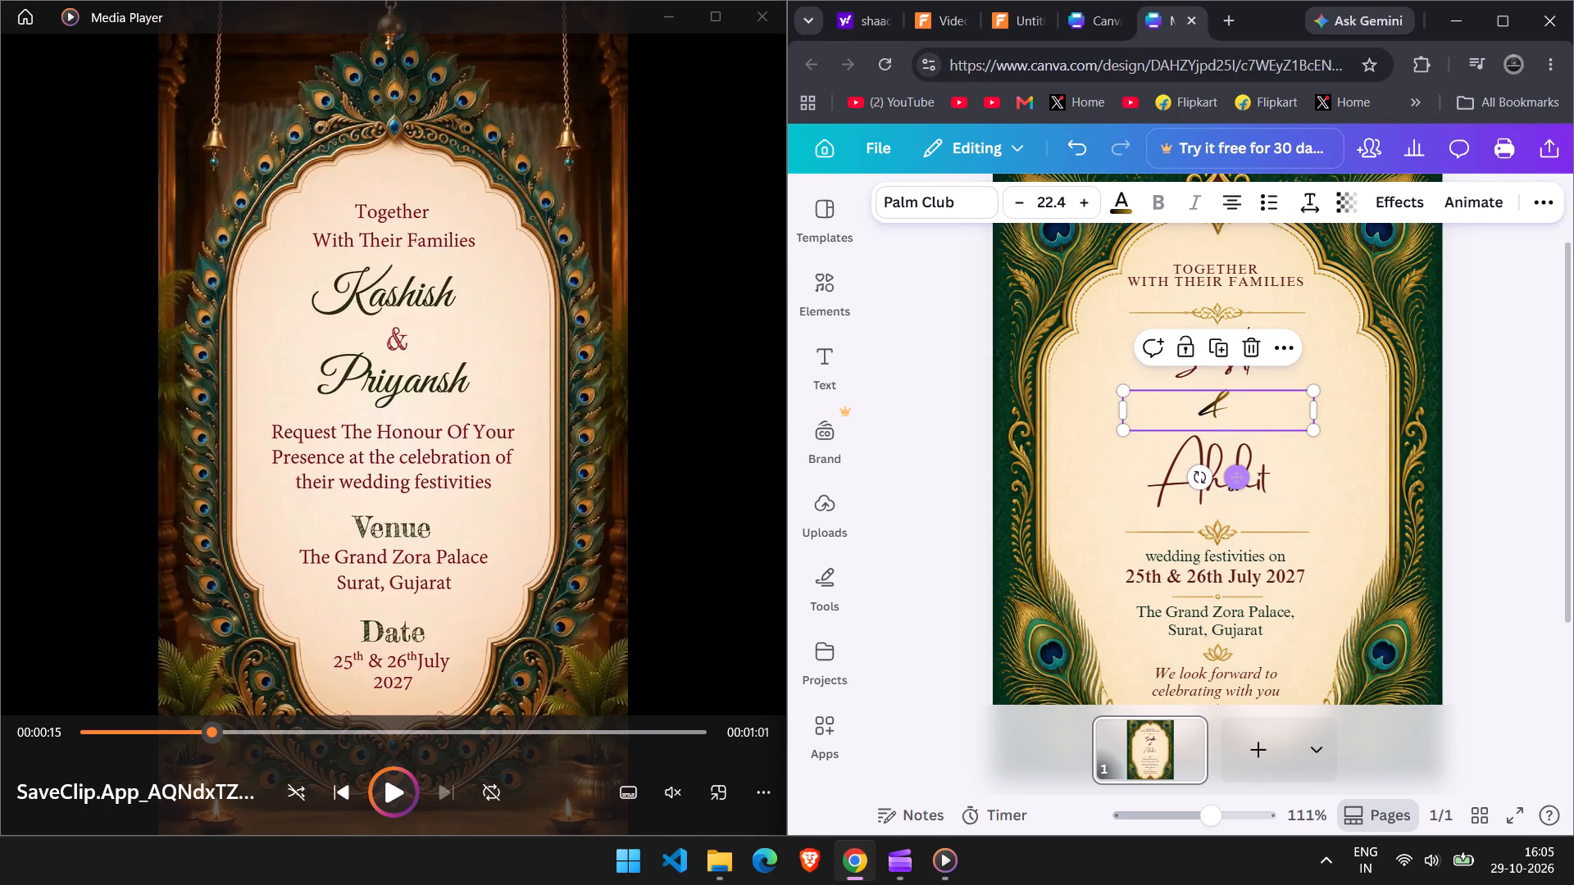
click(1267, 477)
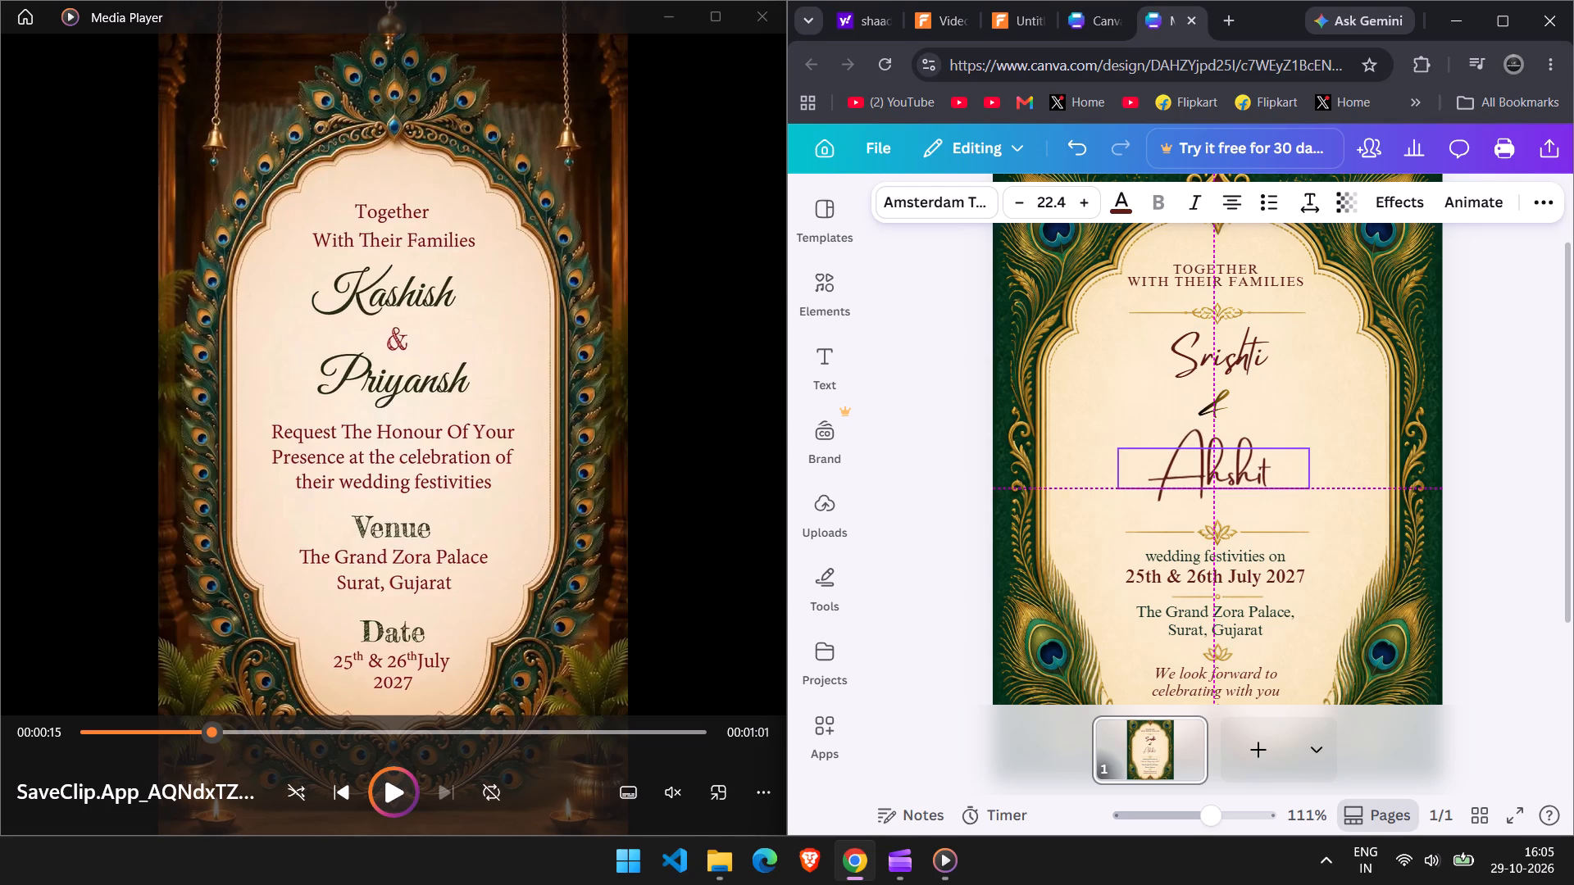
click(1466, 490)
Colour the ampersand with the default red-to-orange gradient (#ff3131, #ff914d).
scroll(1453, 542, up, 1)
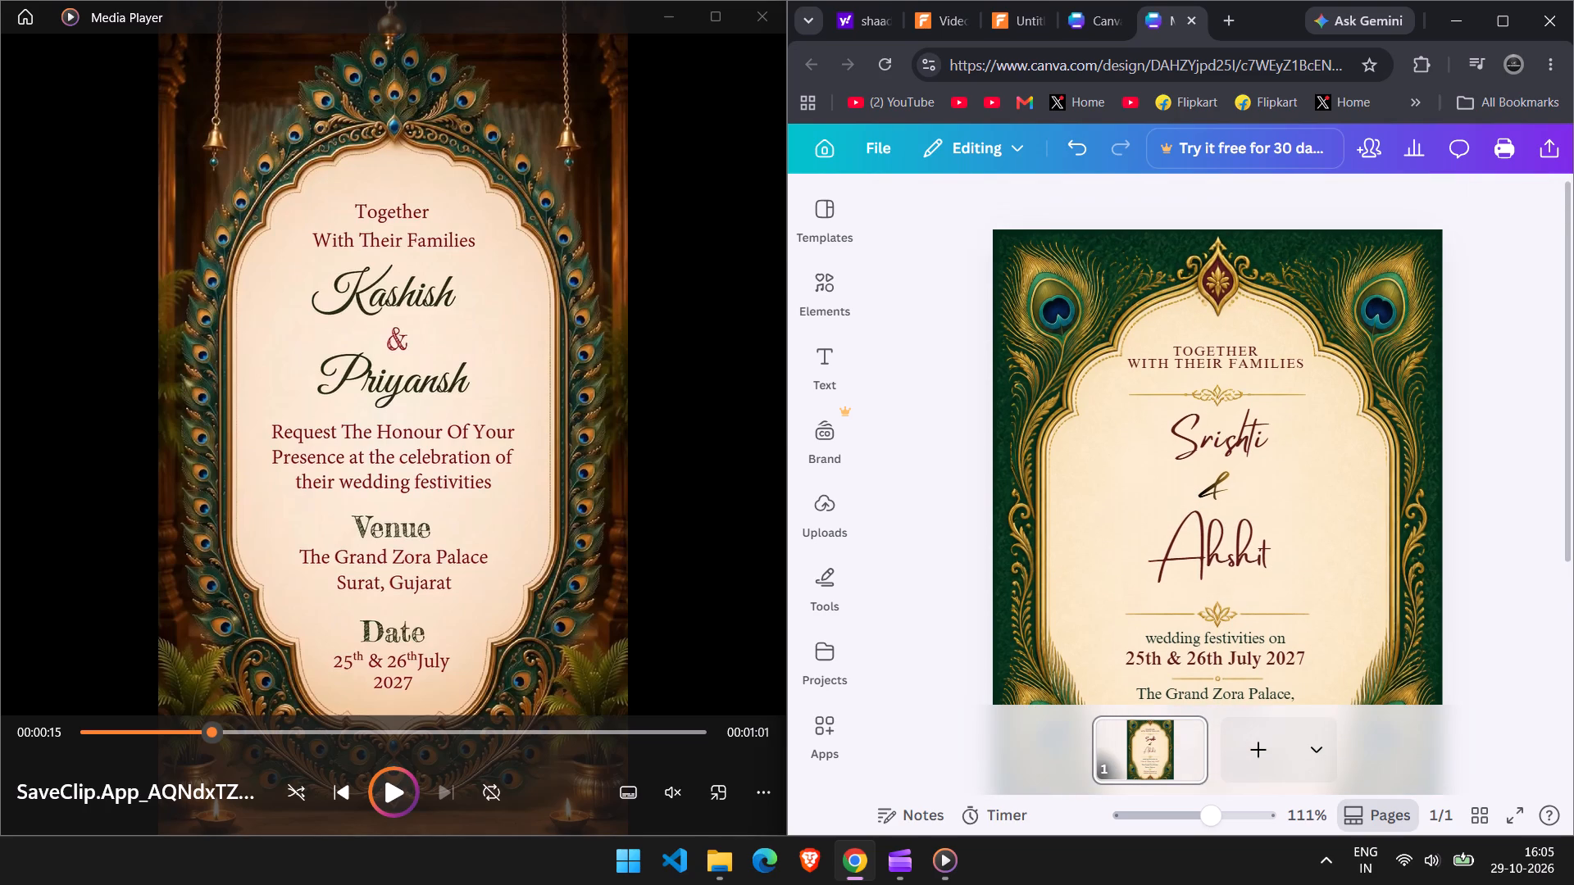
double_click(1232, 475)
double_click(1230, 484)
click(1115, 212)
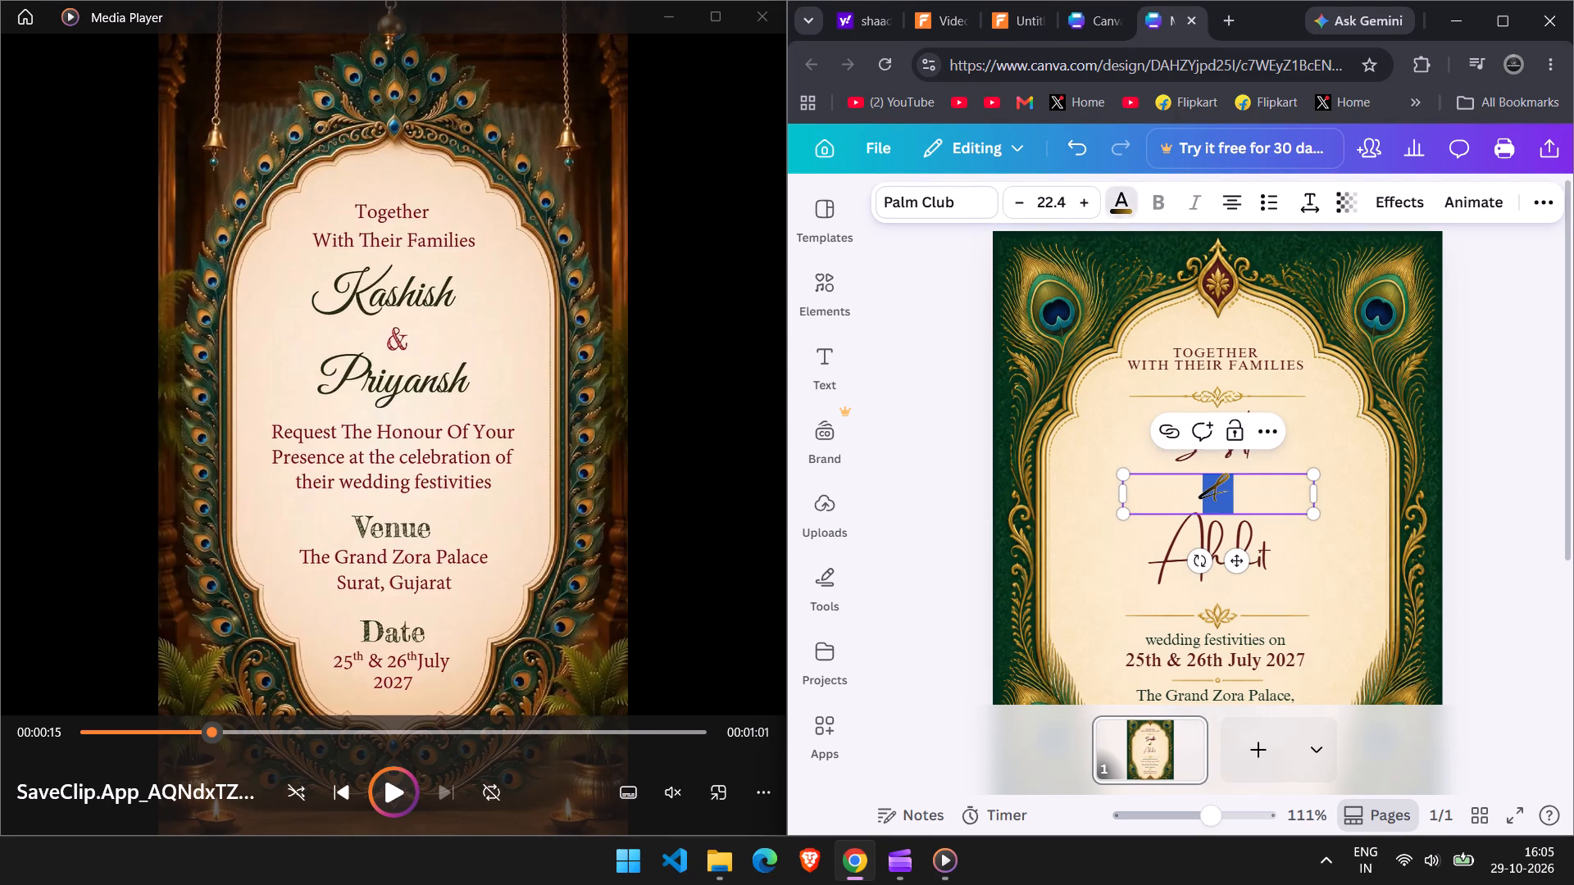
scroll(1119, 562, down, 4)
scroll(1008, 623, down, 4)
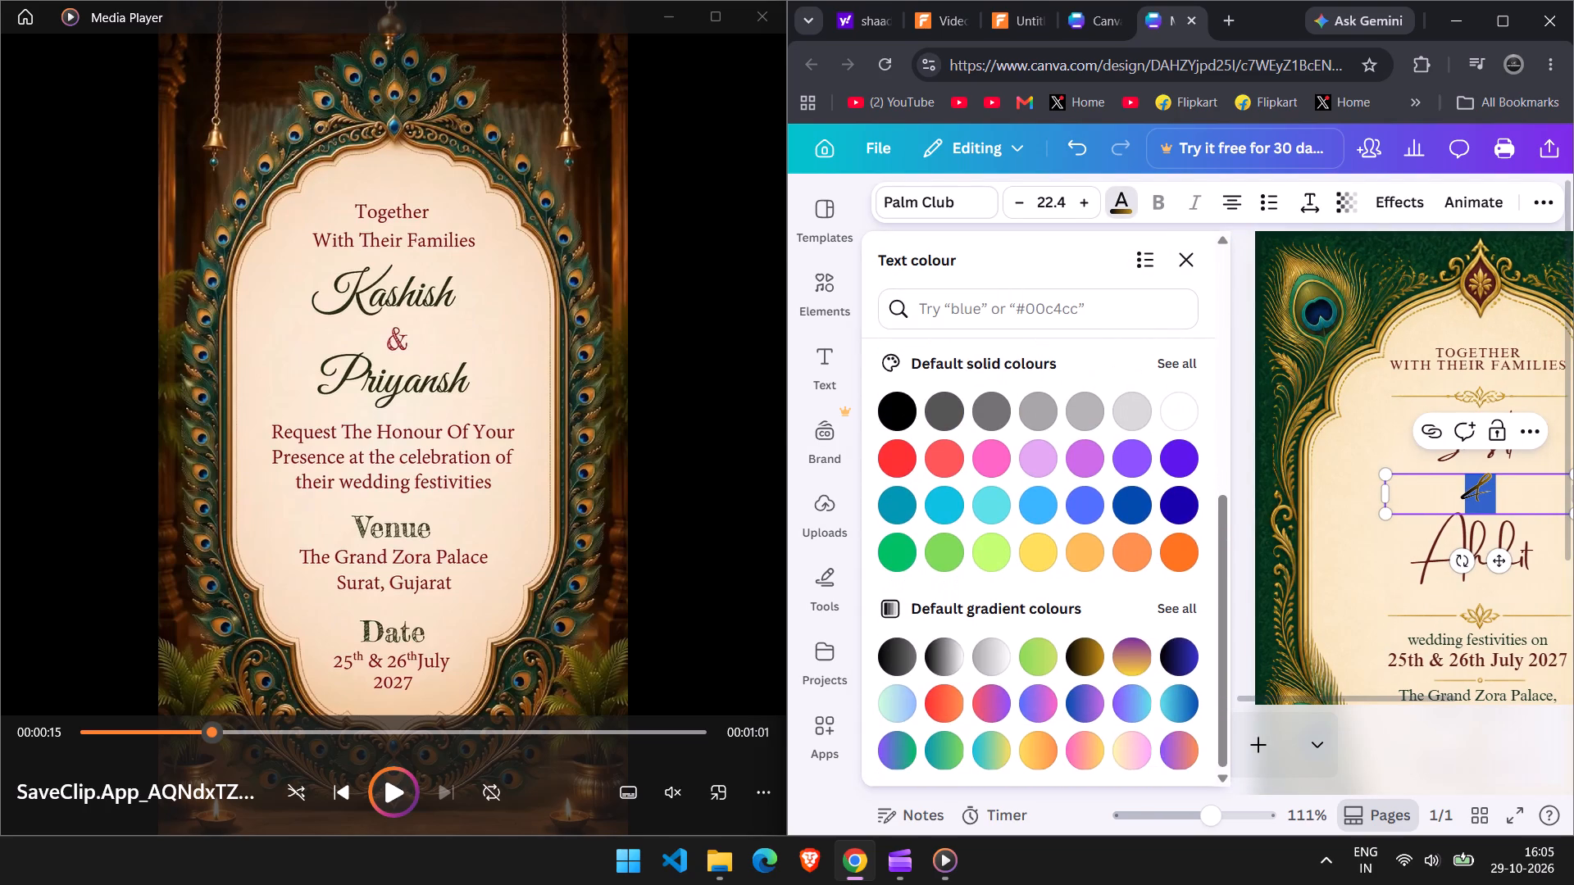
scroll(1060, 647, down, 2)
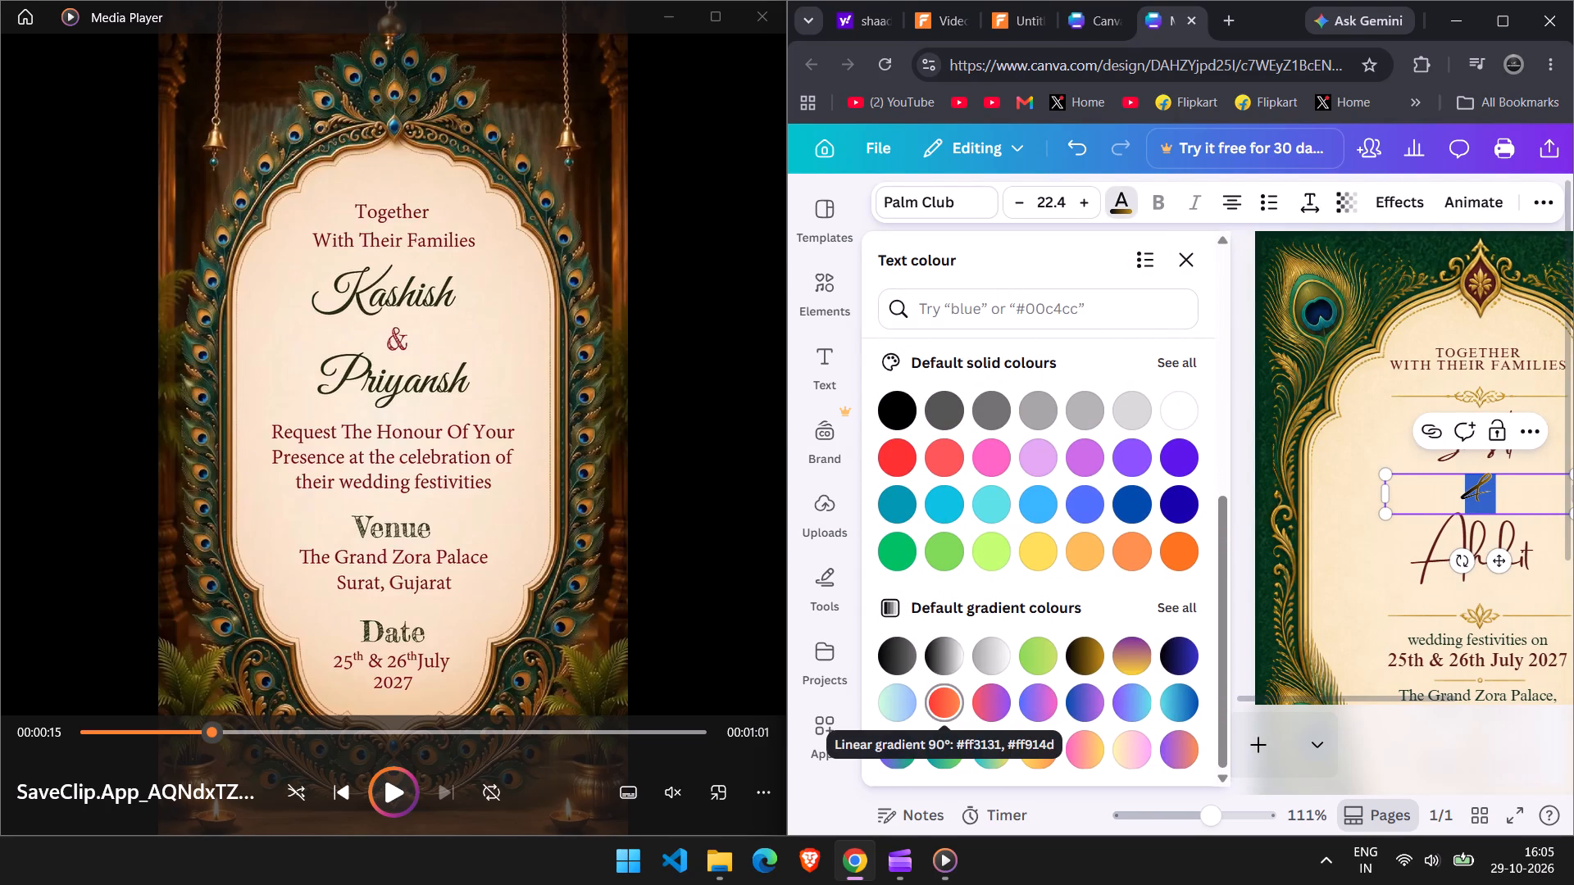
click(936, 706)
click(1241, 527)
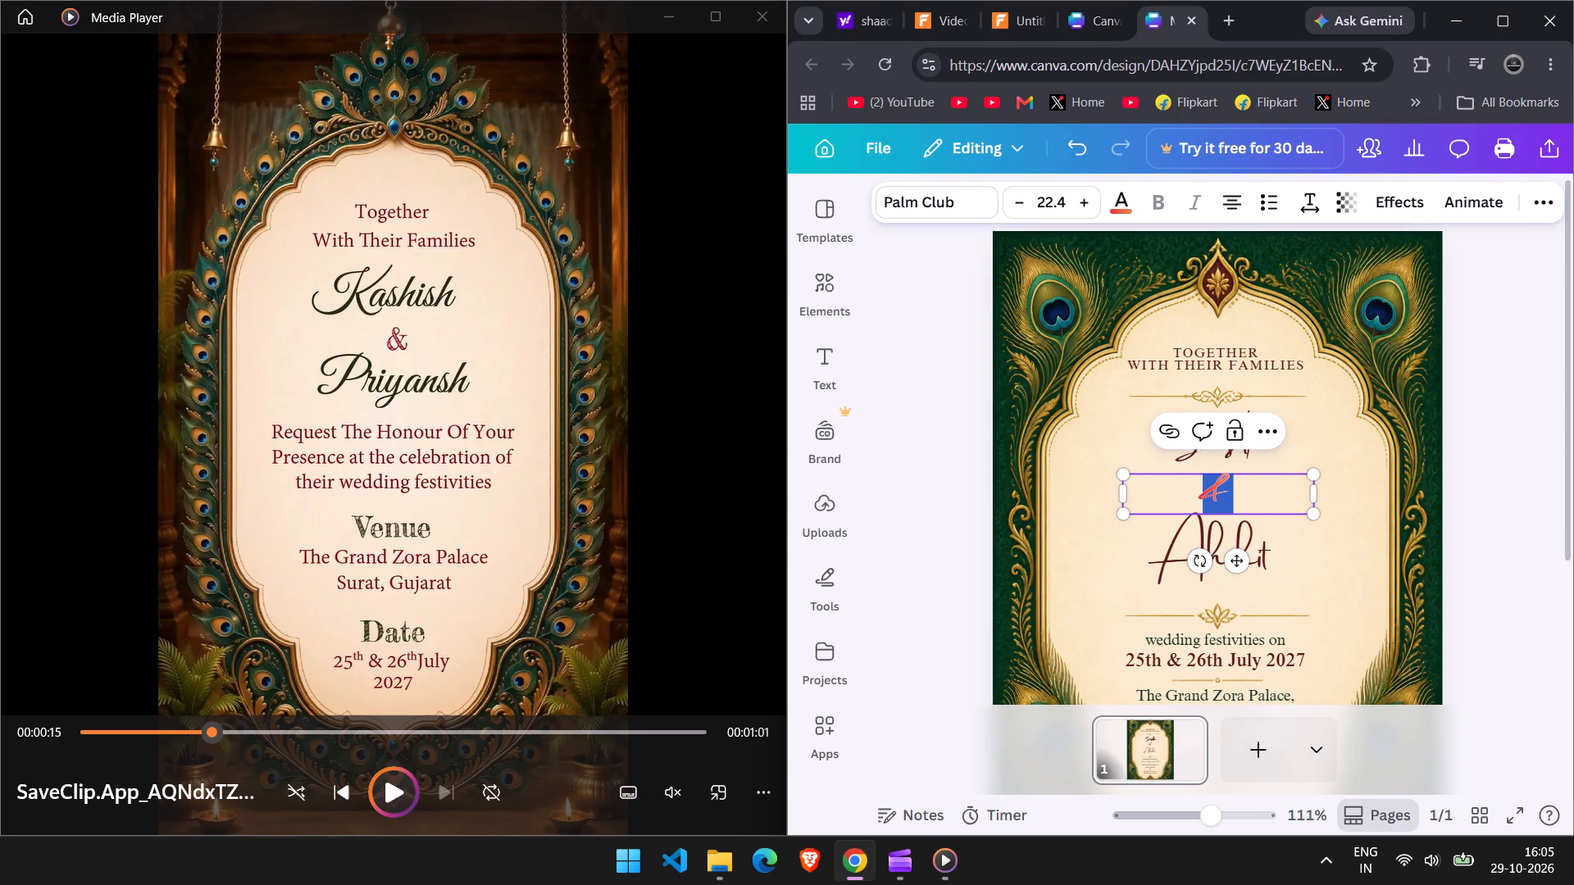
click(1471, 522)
Colour the ampersand with the dark maroon already used in the design's text.
scroll(1547, 541, down, 2)
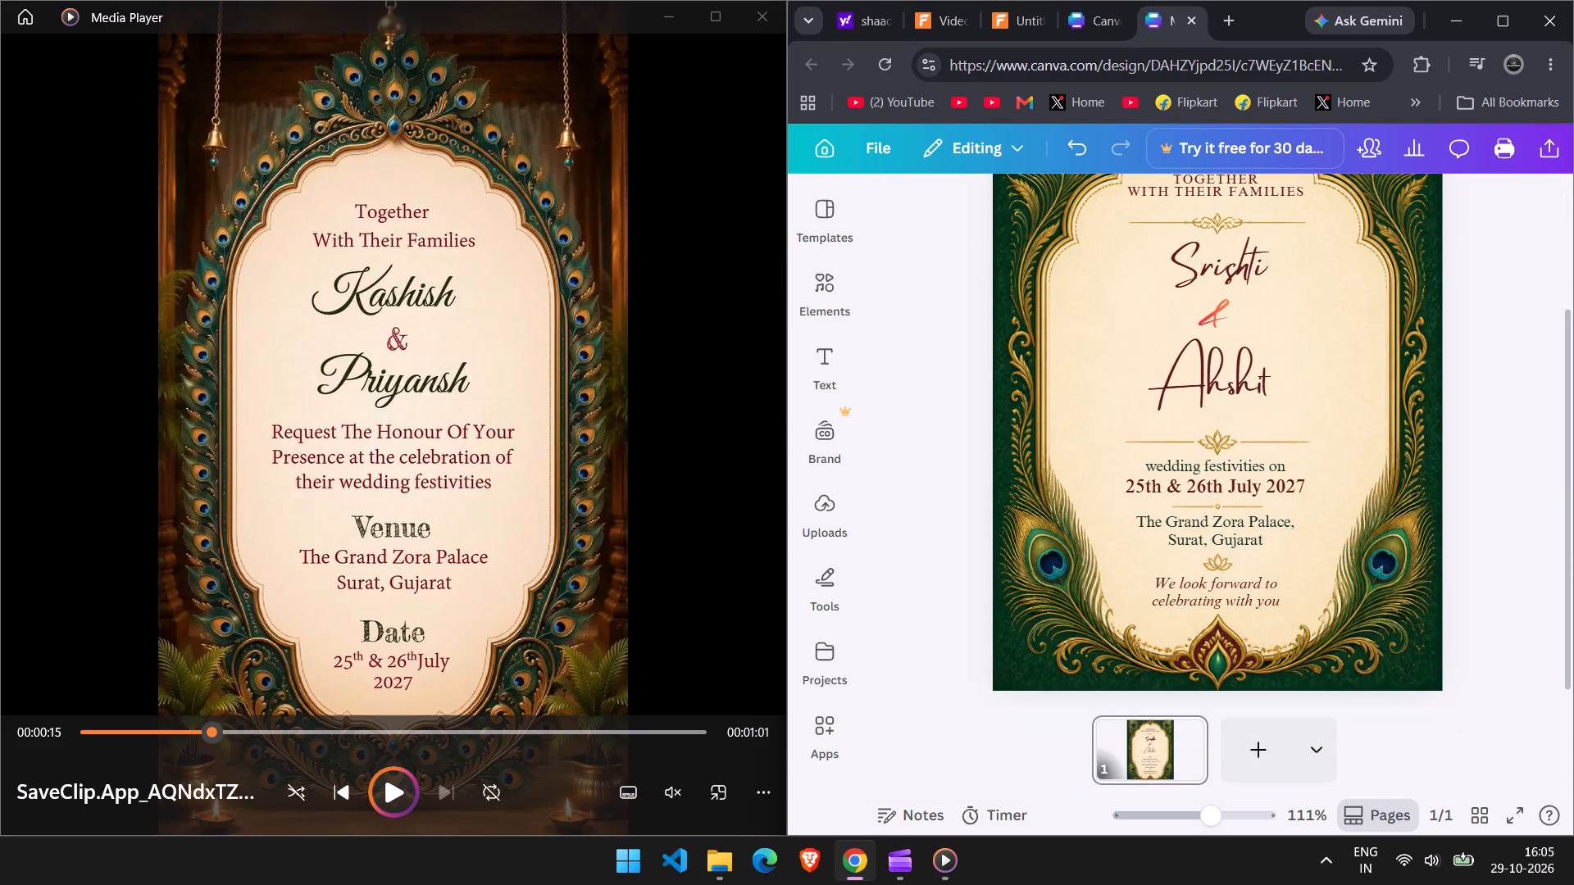
double_click(1230, 319)
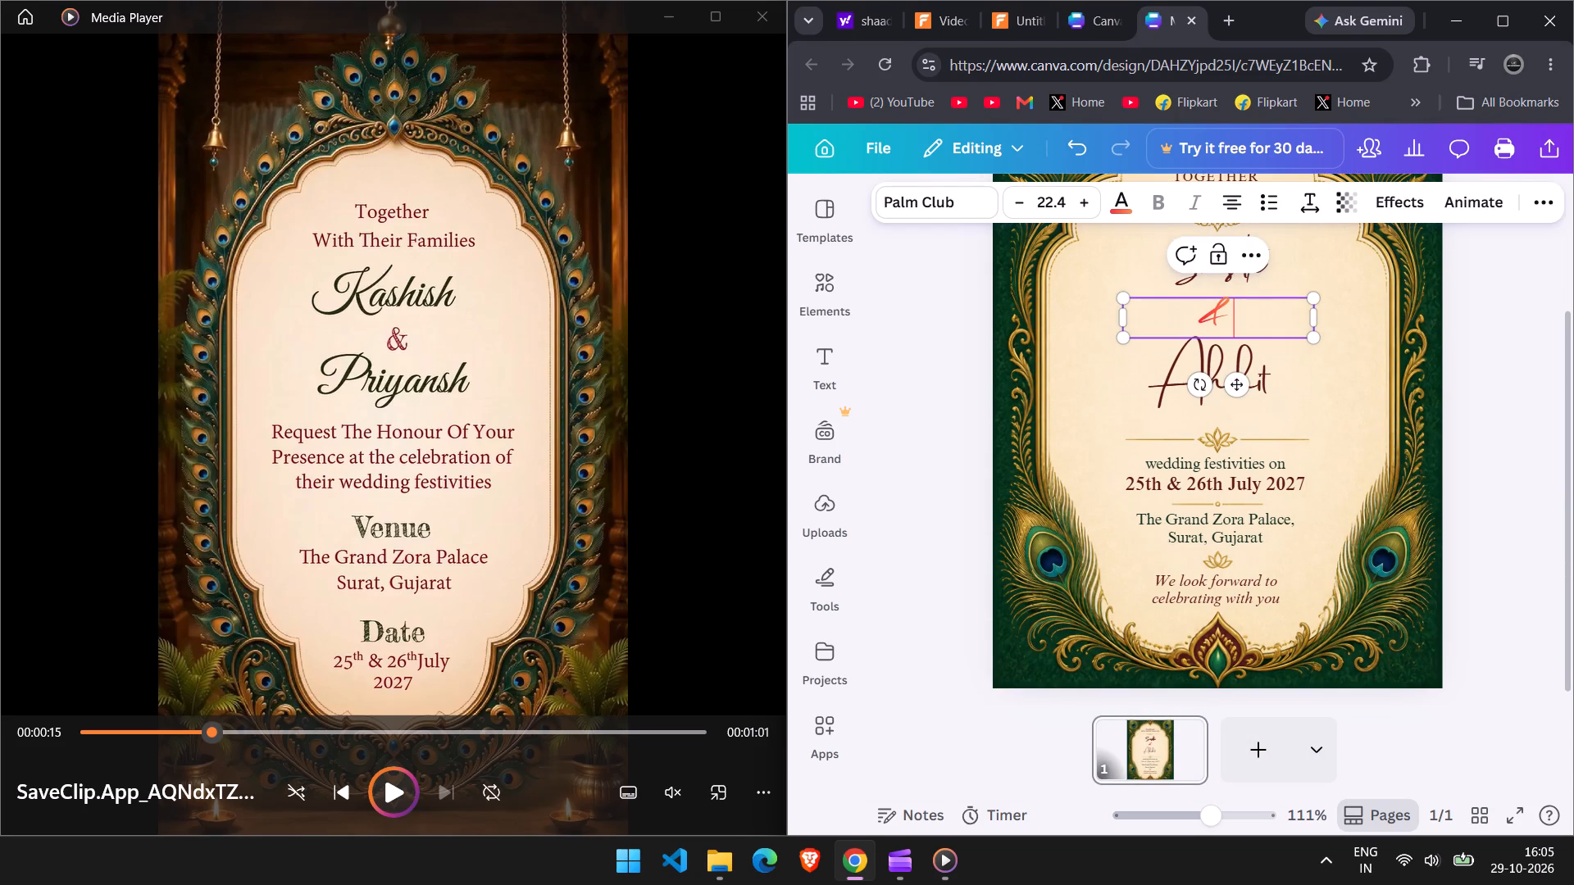
double_click(1235, 306)
click(1125, 209)
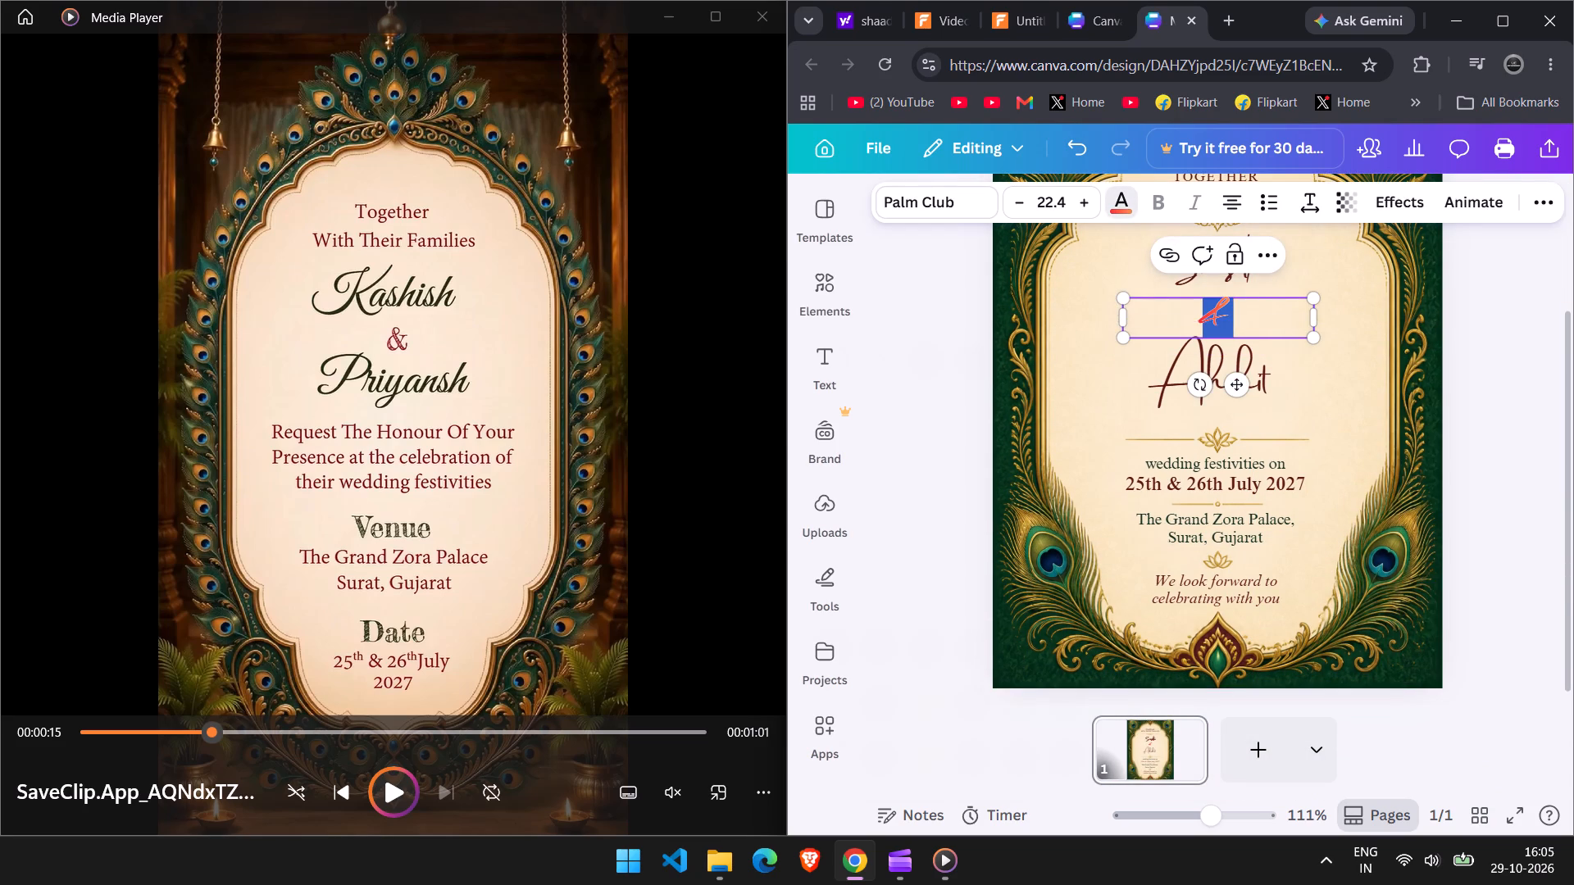
click(993, 414)
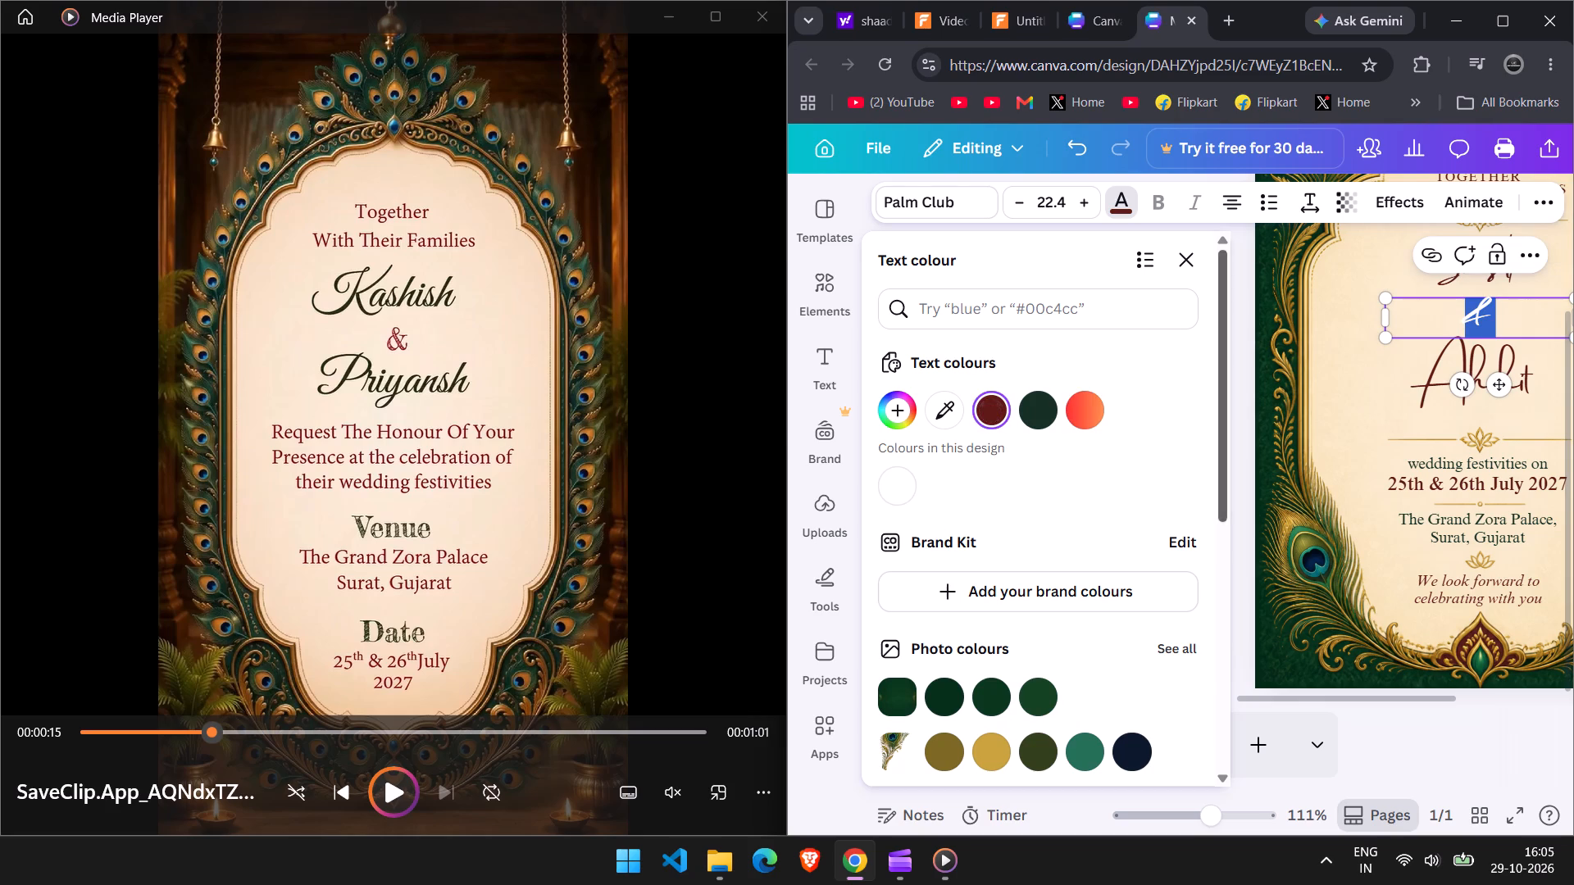
click(1240, 396)
Colour the name Ahshit dark green (#144222) from the photo colours.
double_click(1286, 369)
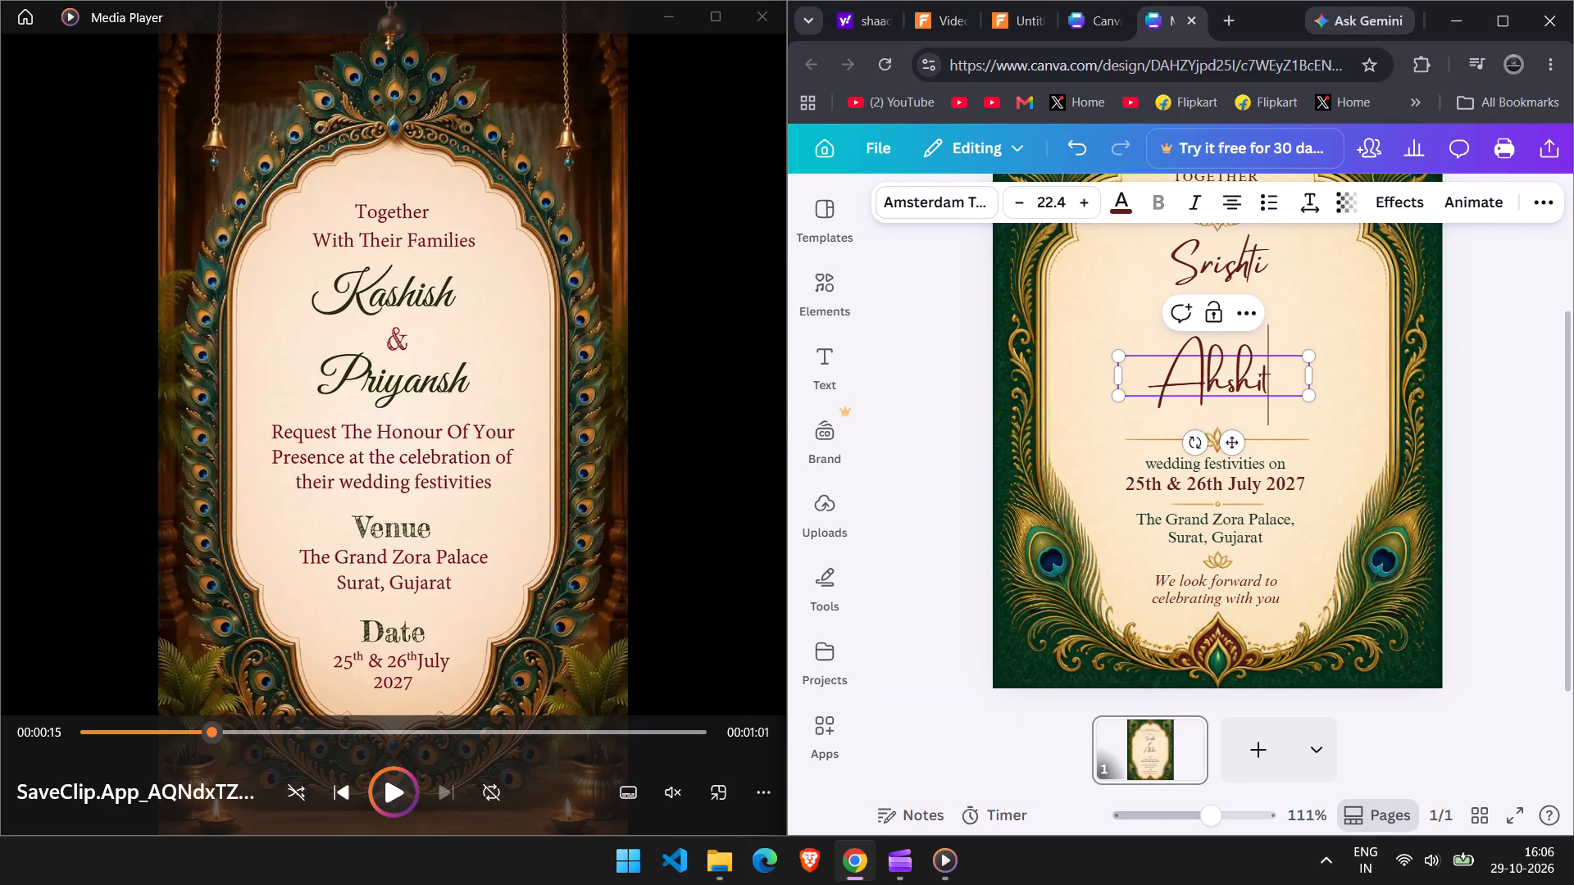
click(1274, 374)
click(1268, 372)
double_click(1220, 381)
click(1130, 206)
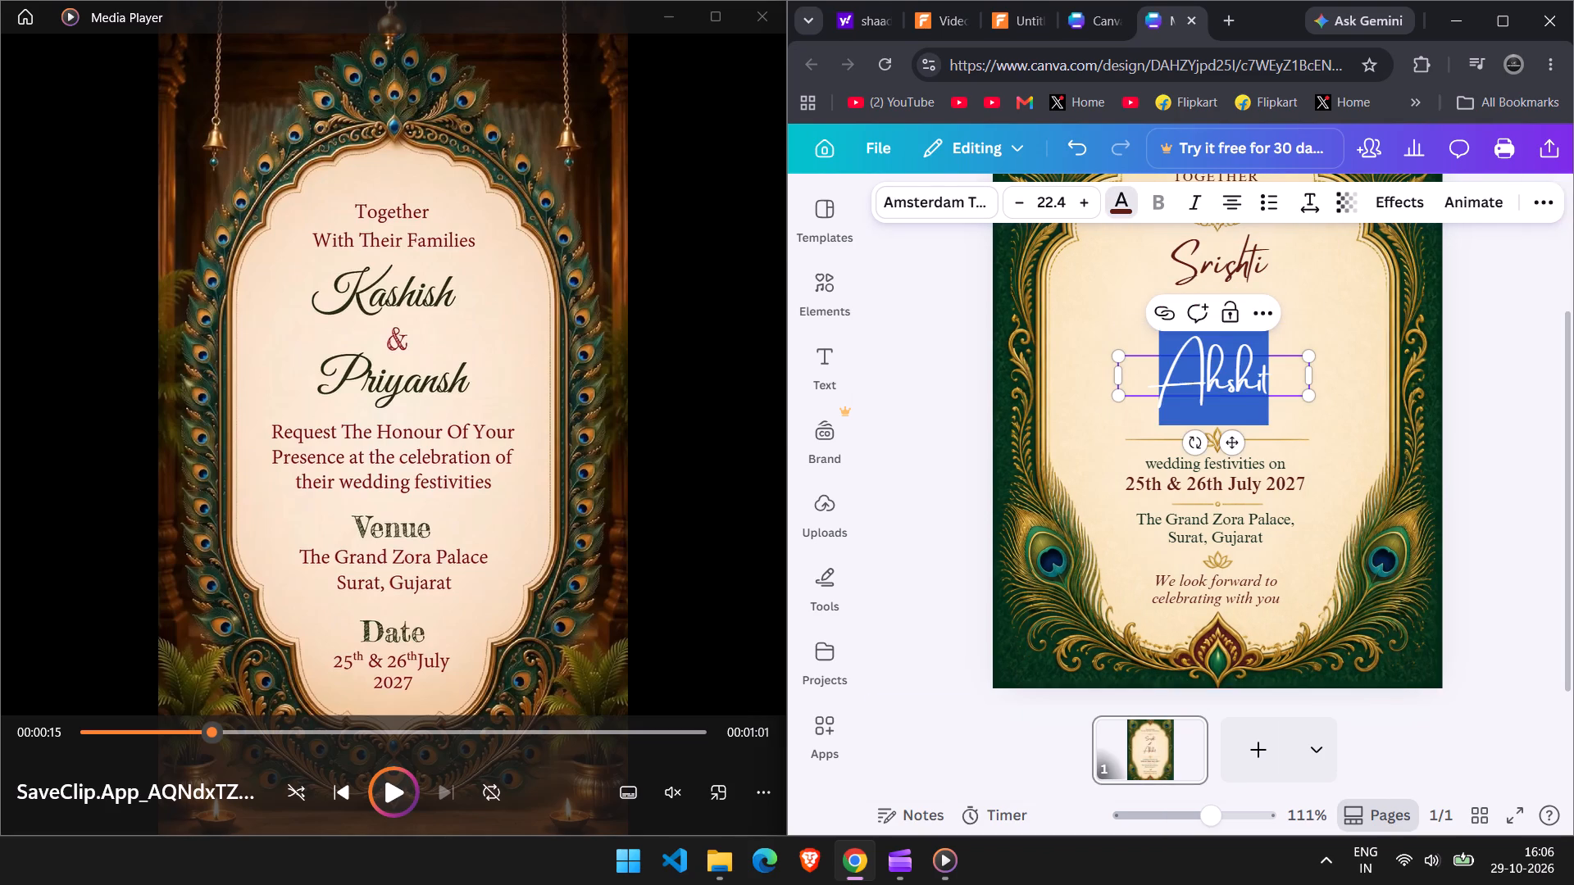
click(1038, 699)
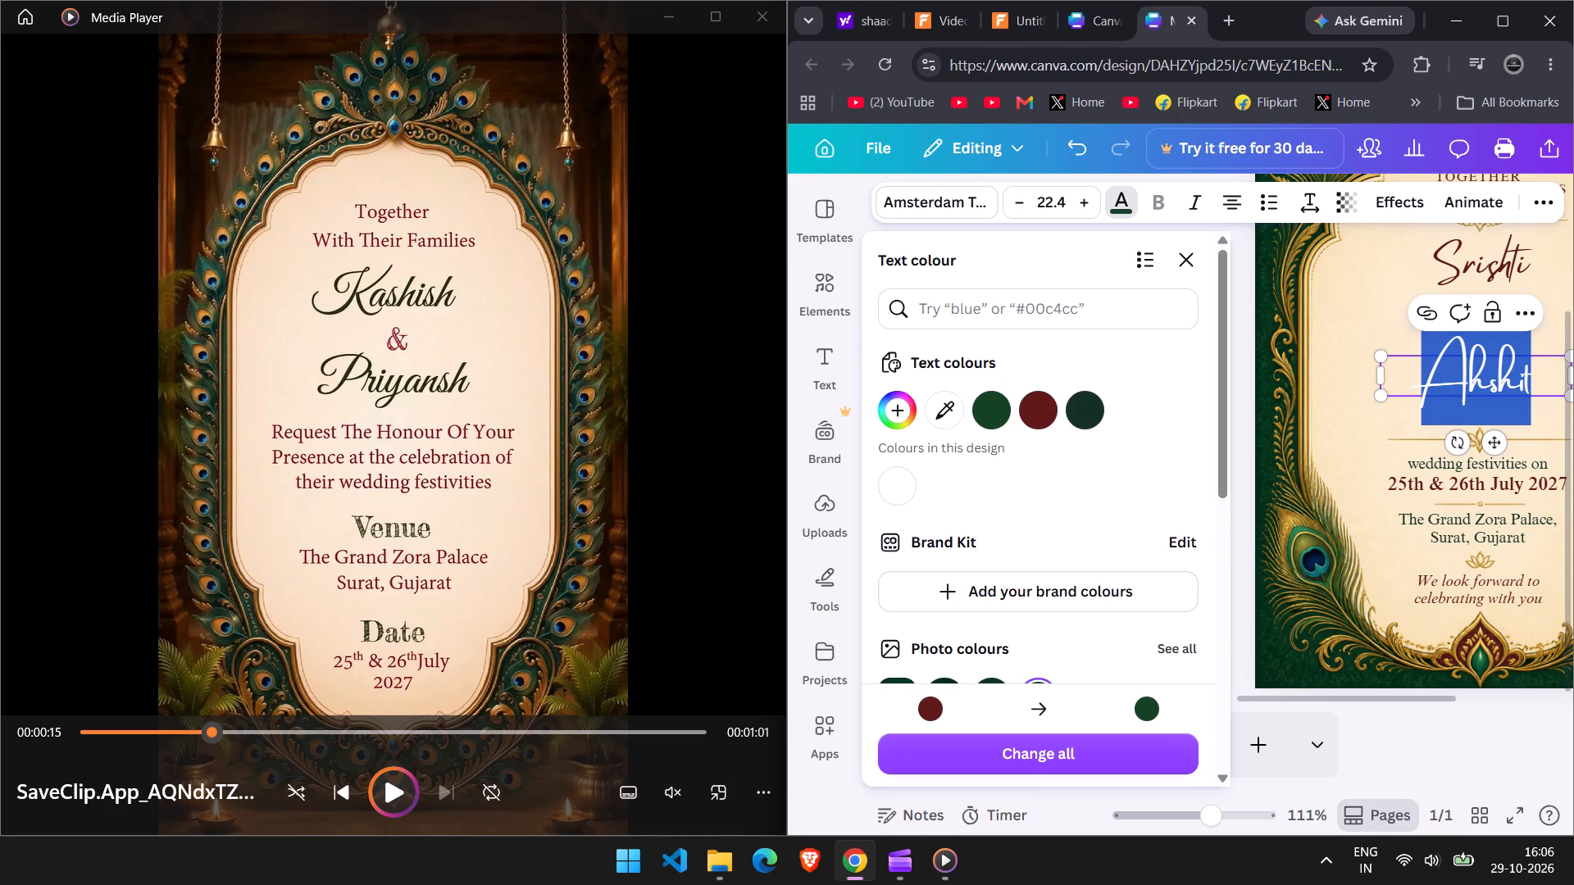
click(1249, 346)
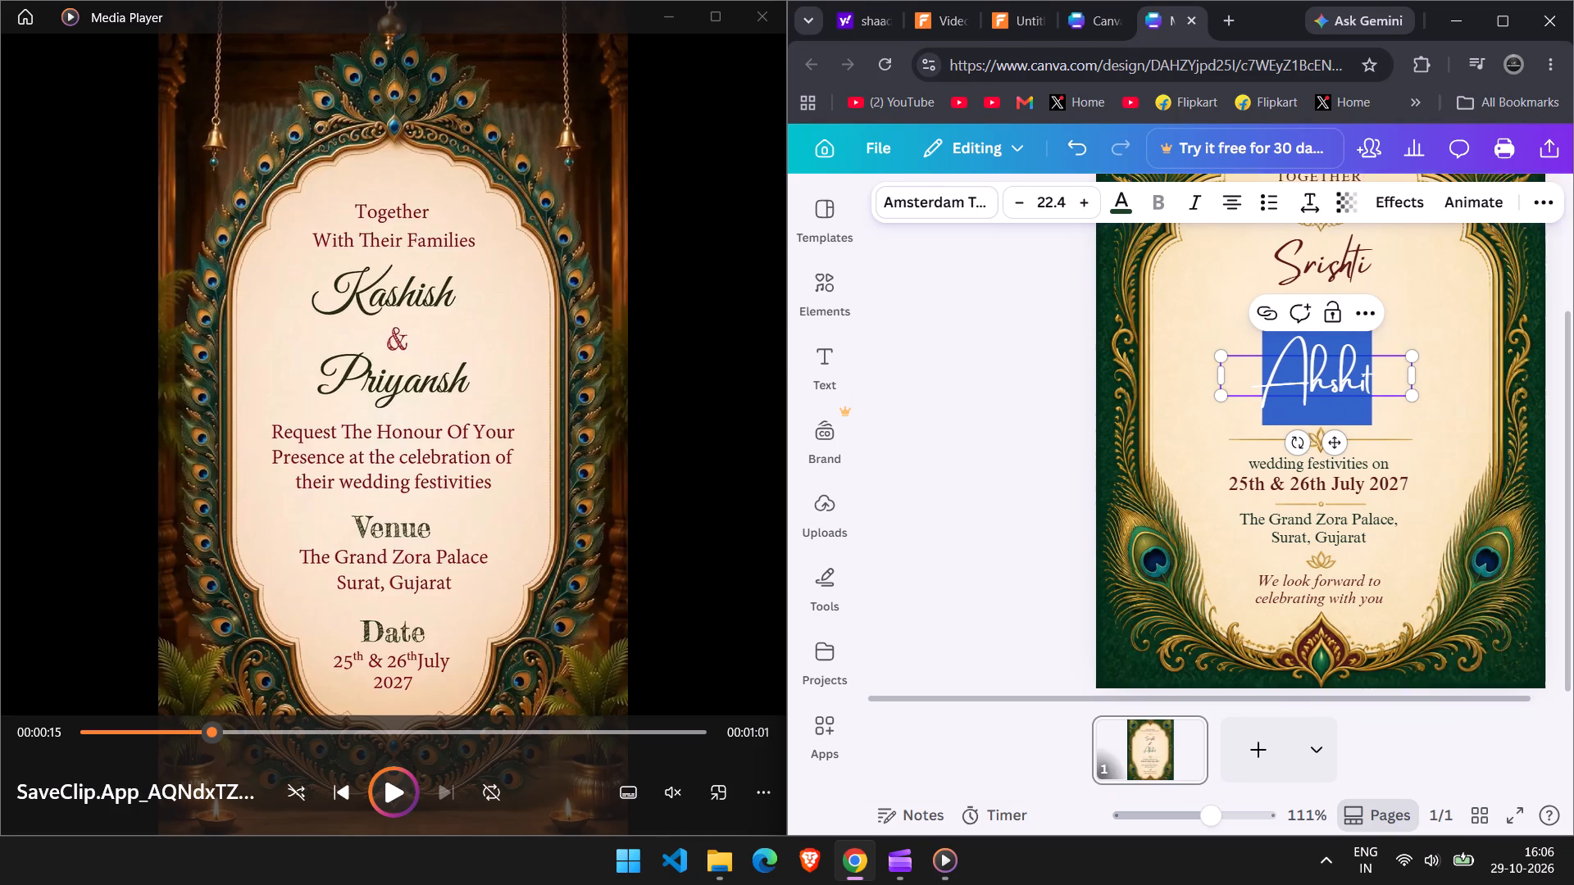
Colour the name Srishti with the same dark green (#144222) as the name Ahshit.
double_click(1253, 267)
double_click(1243, 275)
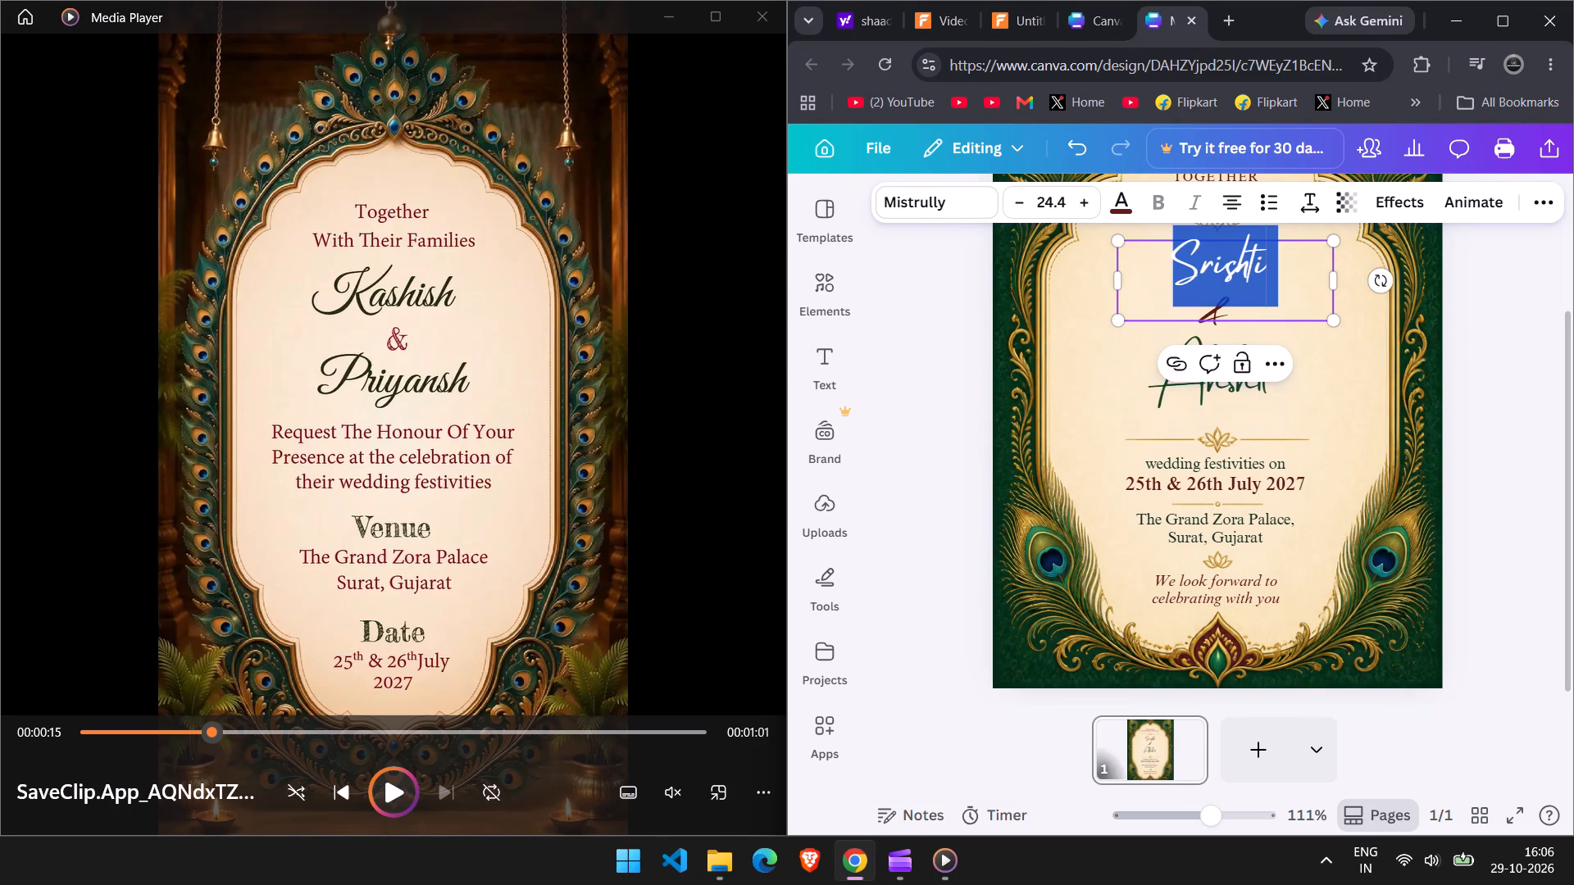
click(1118, 206)
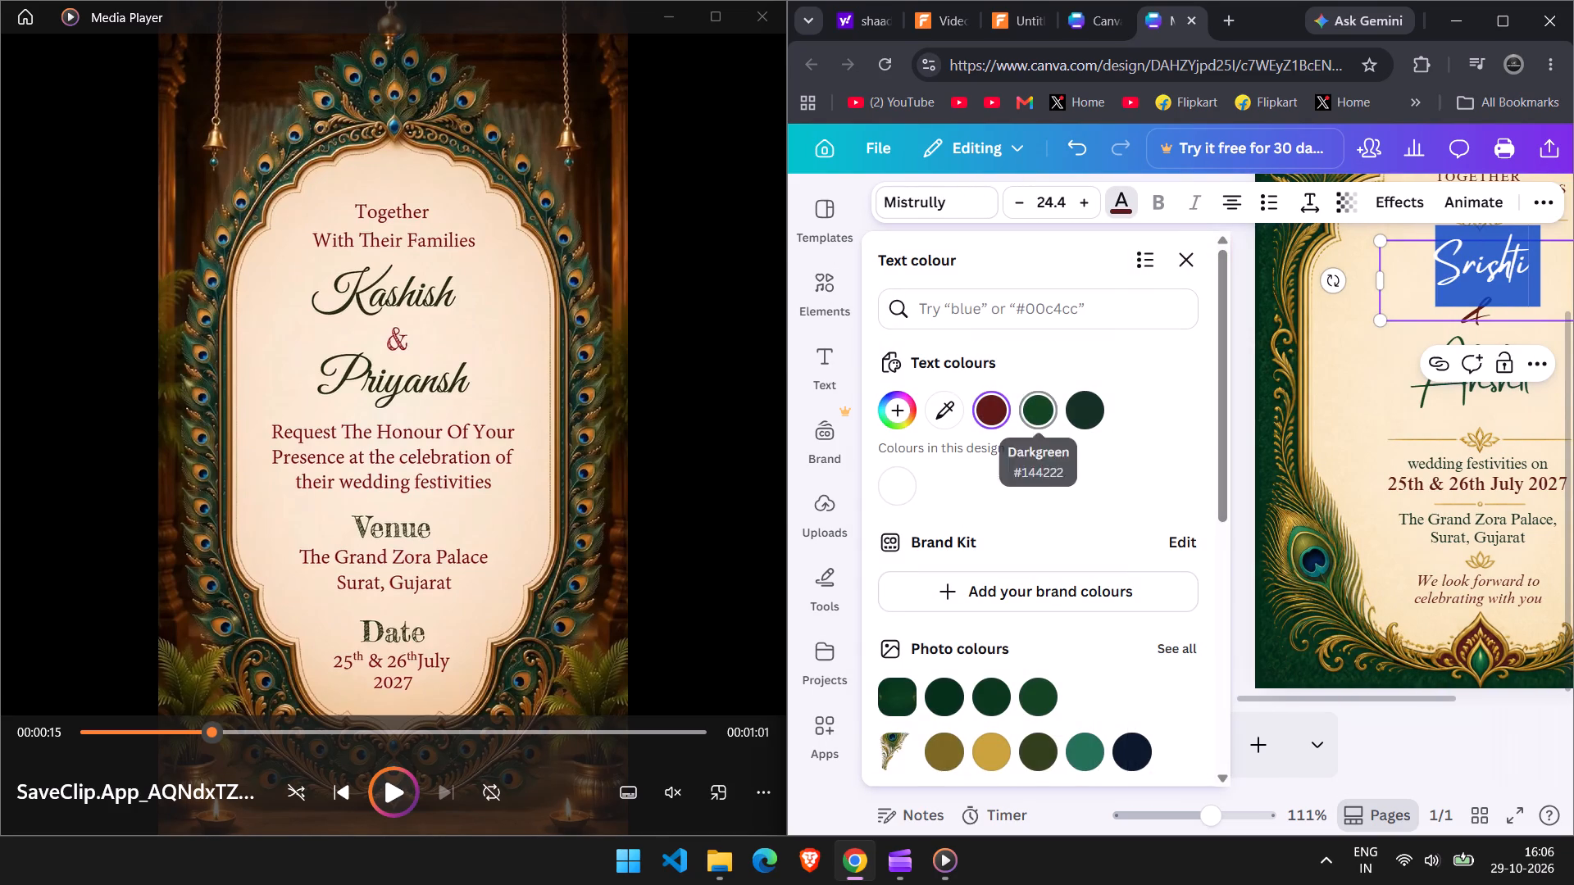
click(1043, 414)
click(1246, 385)
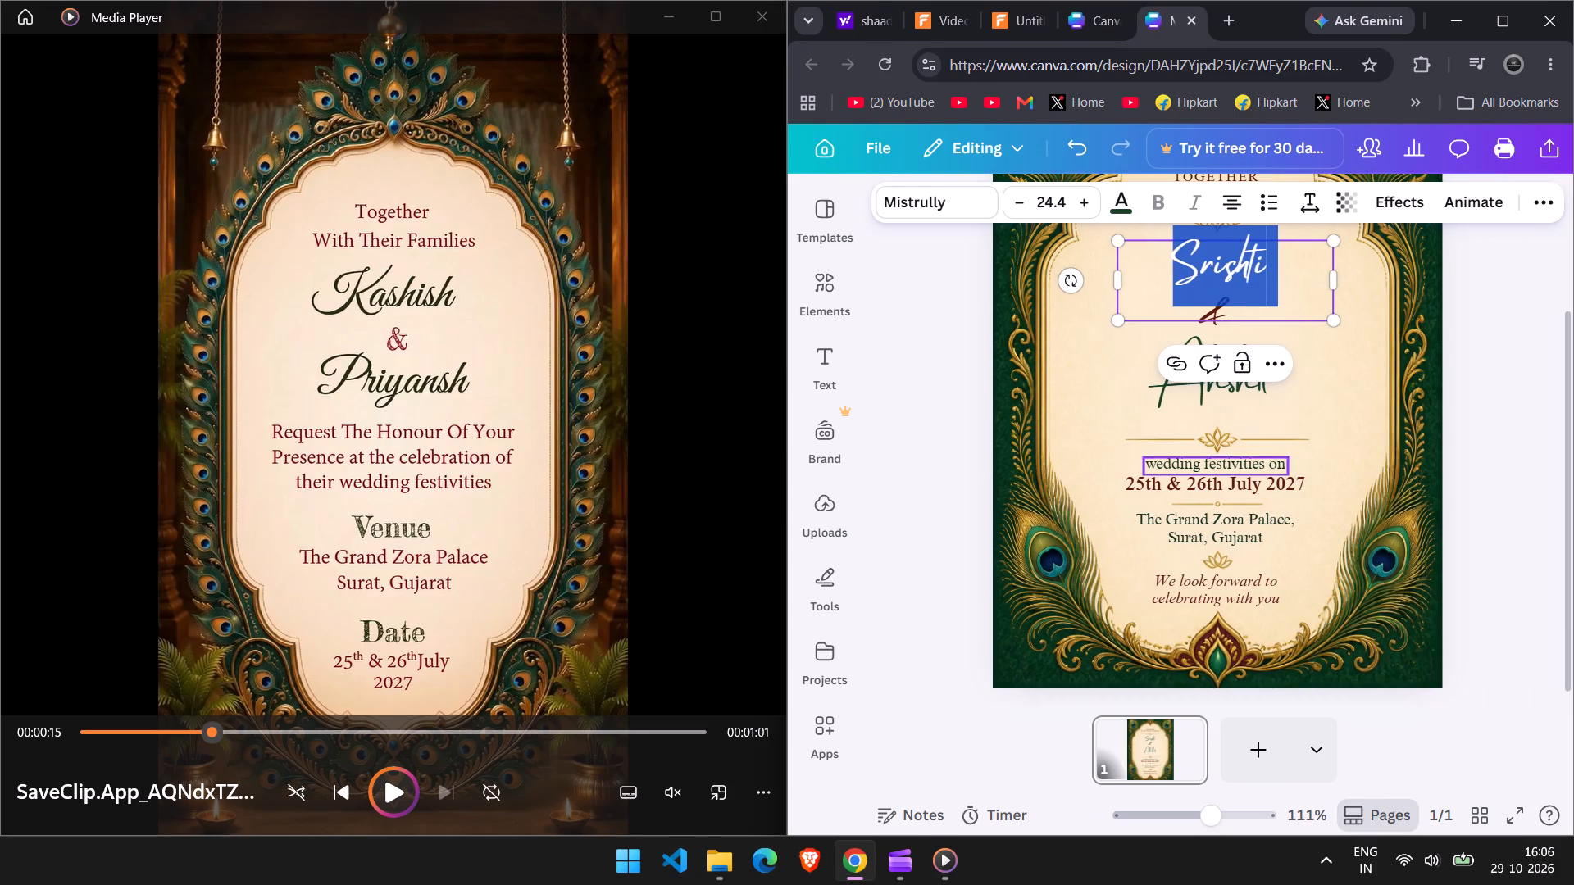
click(1529, 452)
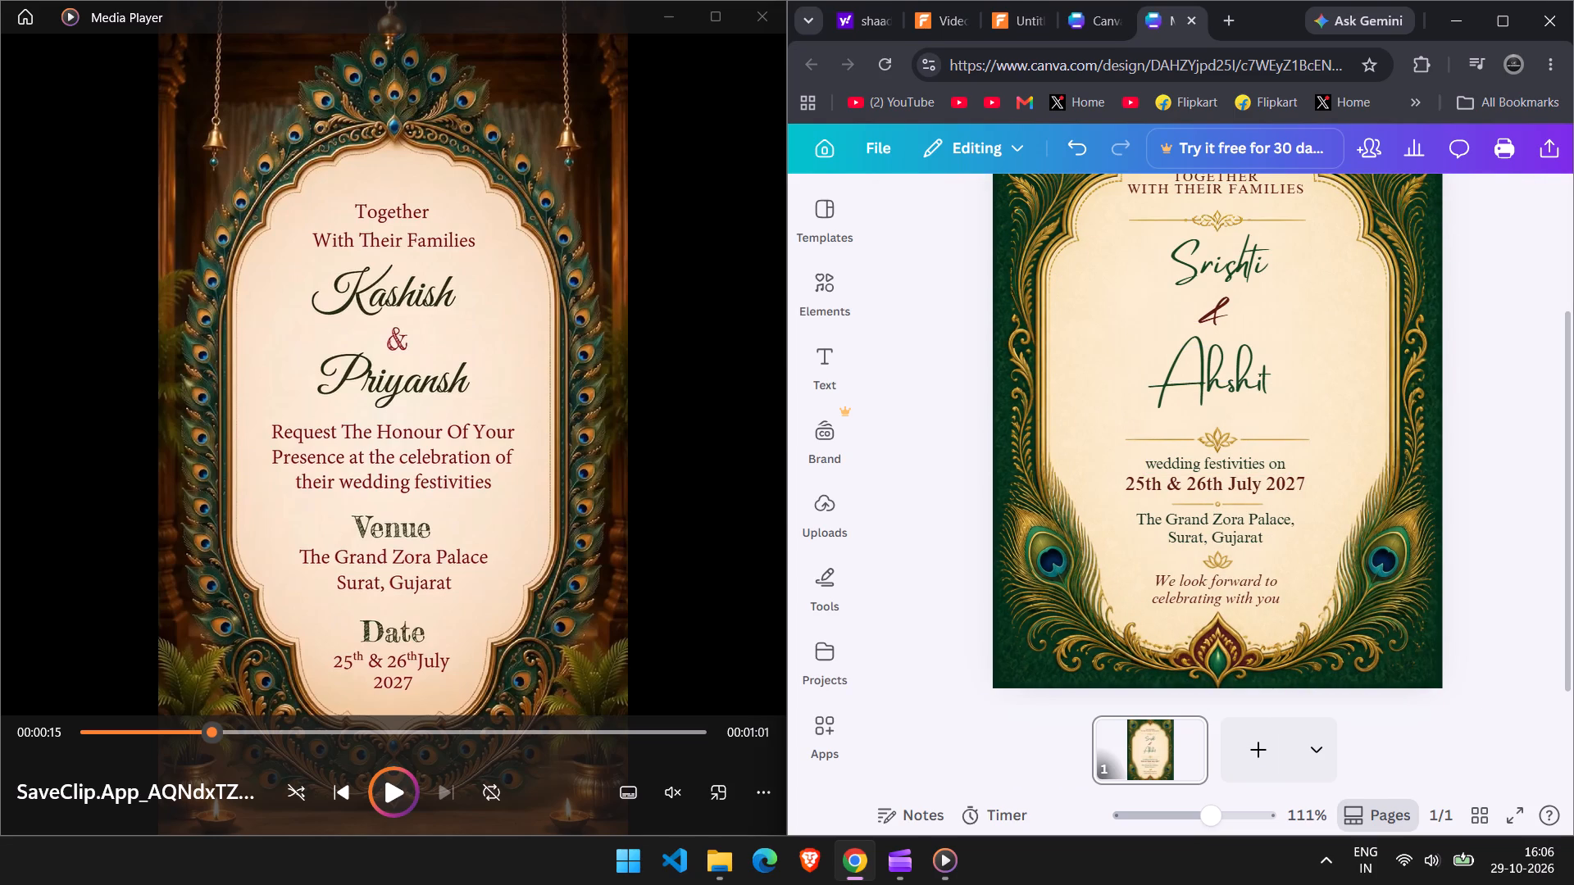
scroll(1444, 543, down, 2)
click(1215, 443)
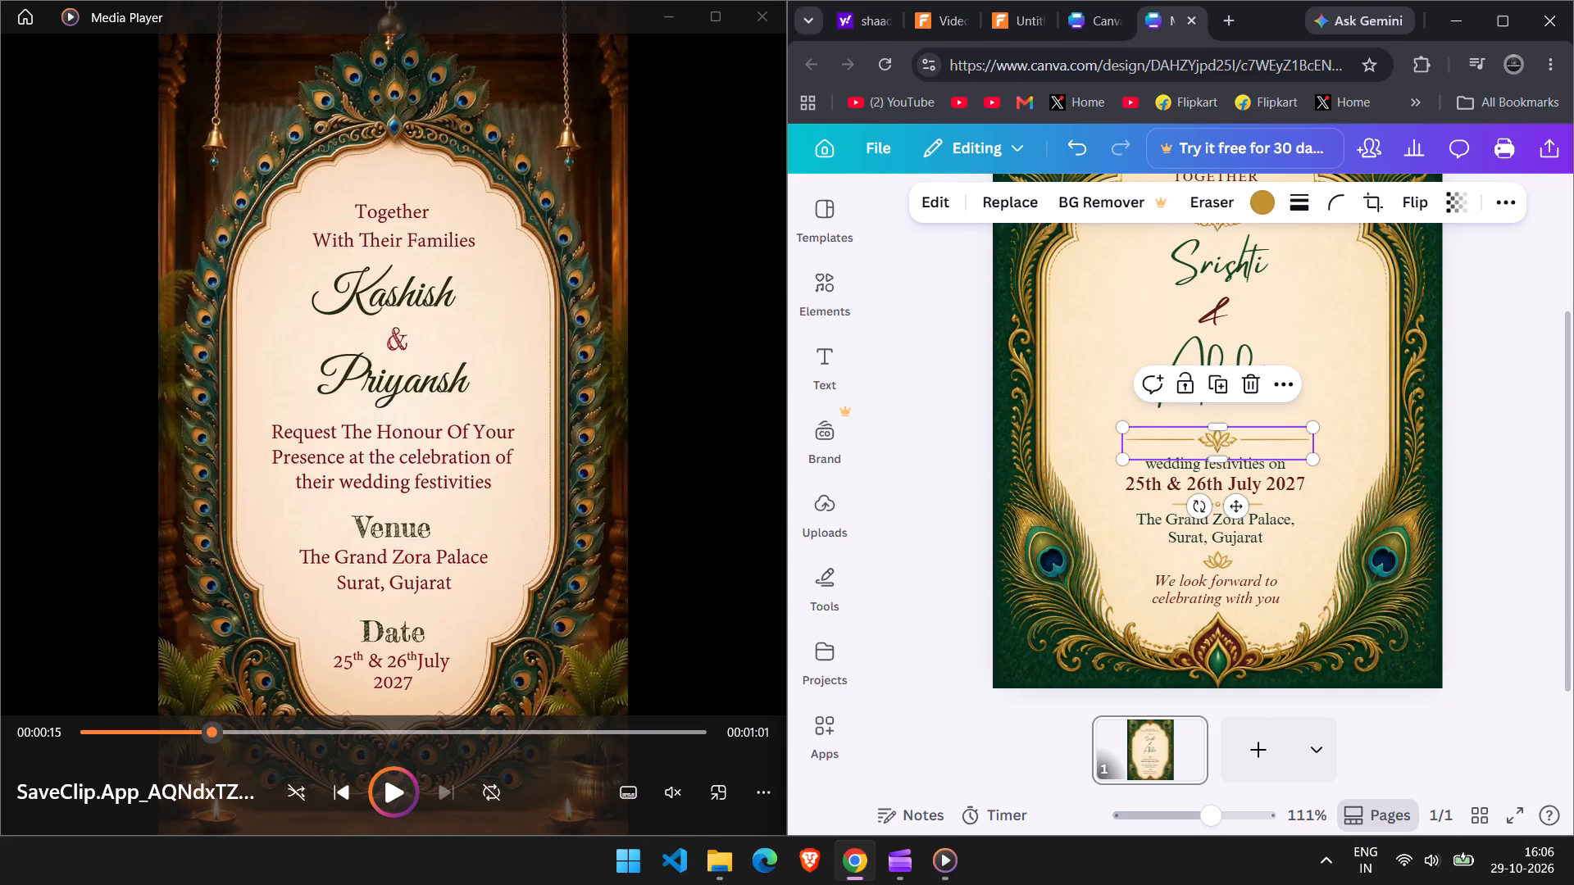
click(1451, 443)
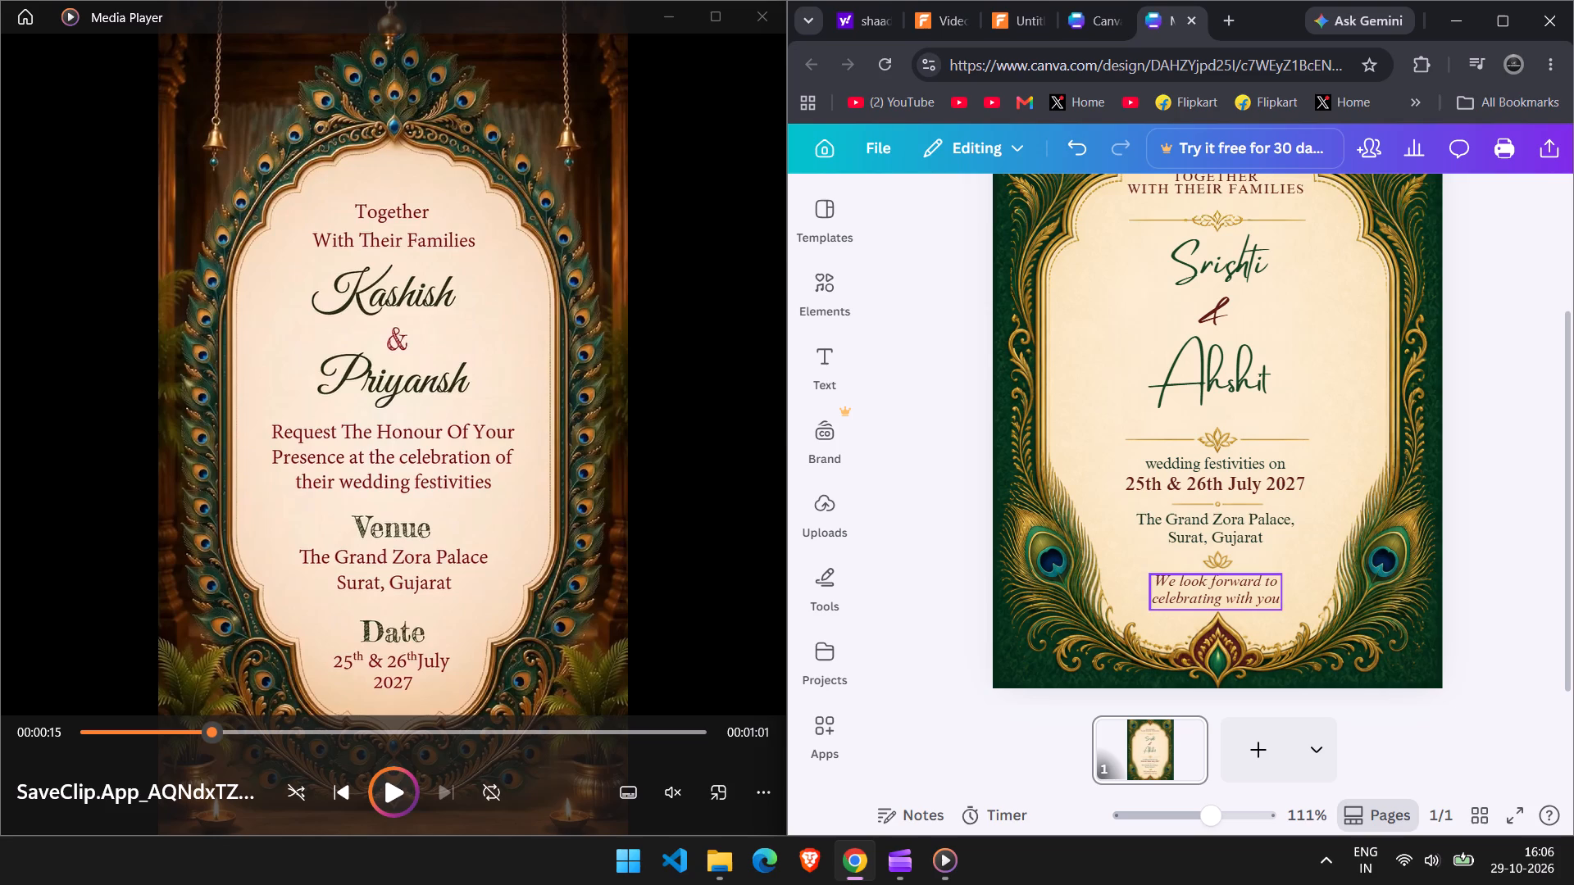
Delete the closing text "We look forward to celebrating with you" from the bottom of the card.
click(1227, 595)
key(Delete)
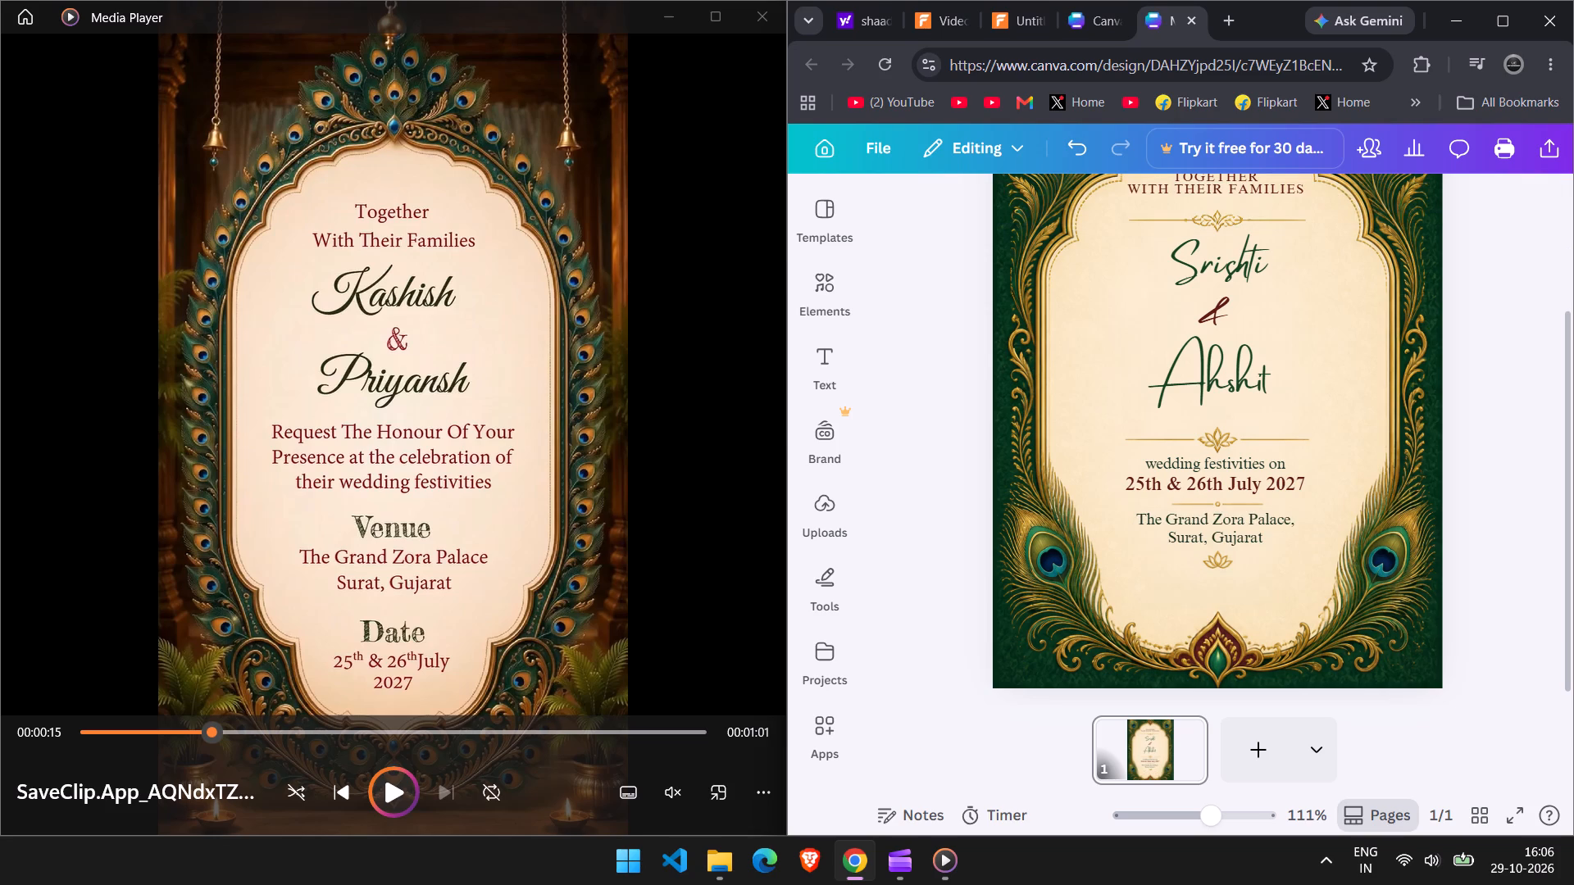
Move the small lotus ornament below the venue down towards the card's bottom ornament, keeping it centred.
click(1212, 553)
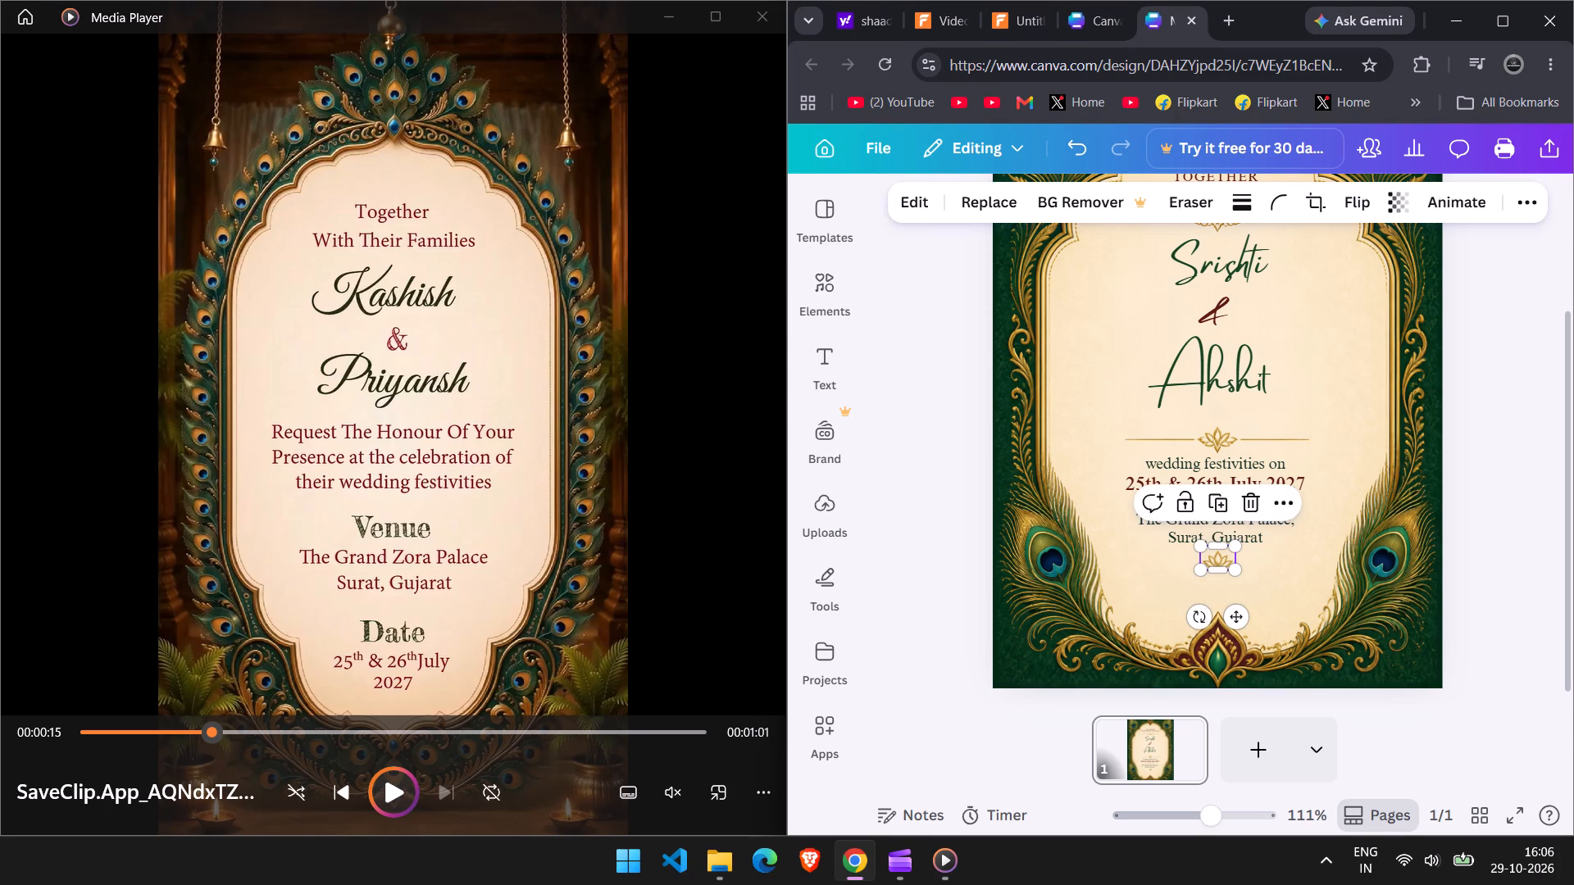
drag(1221, 558, 1217, 596)
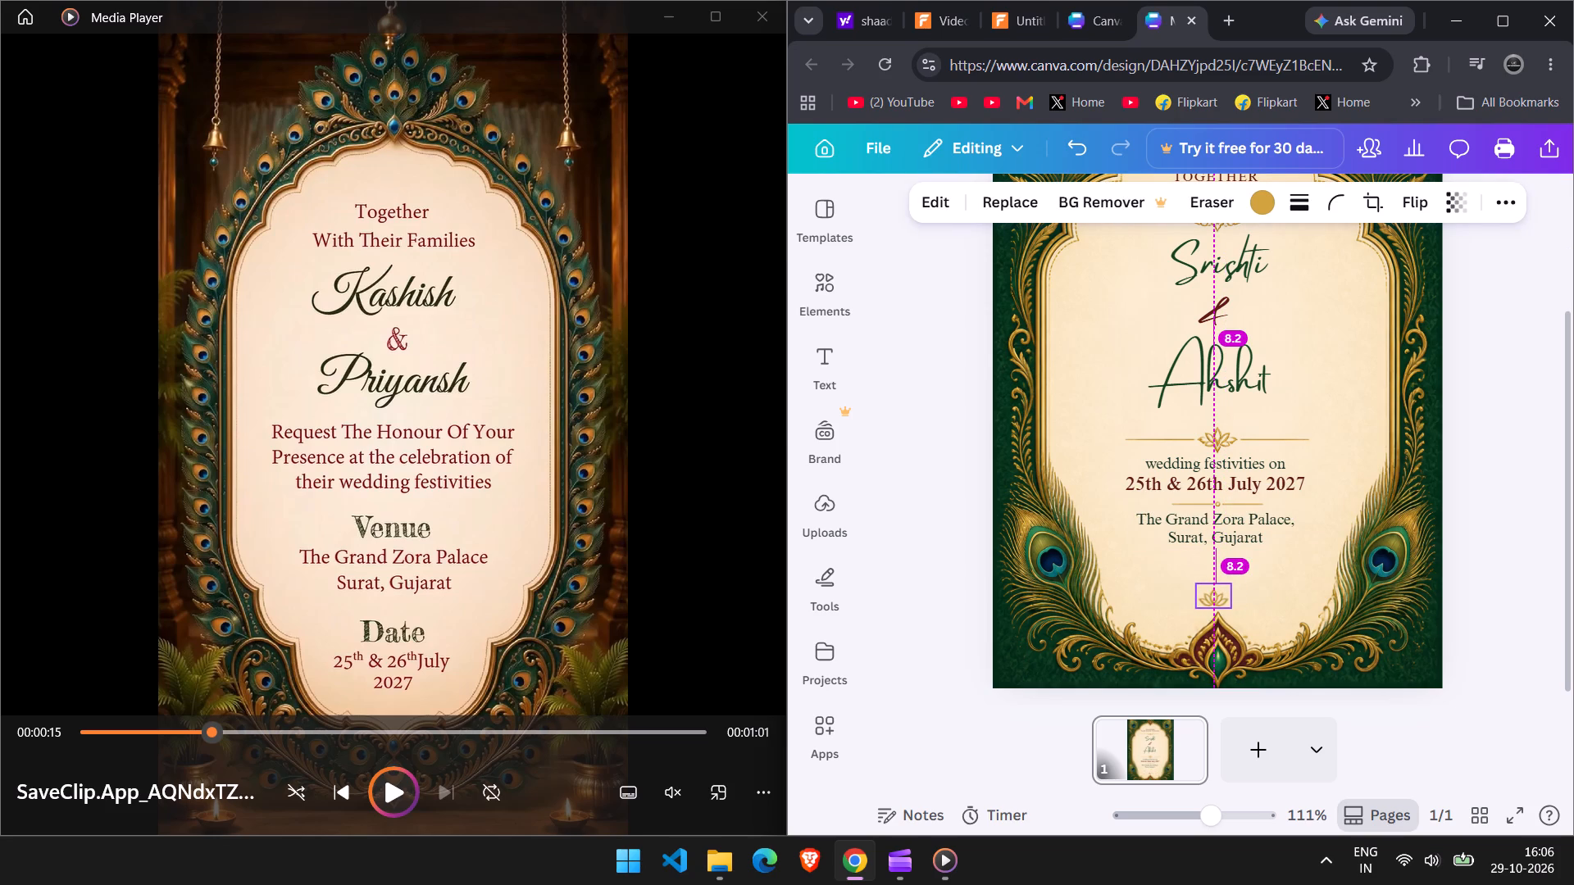
drag(1217, 596, 1222, 597)
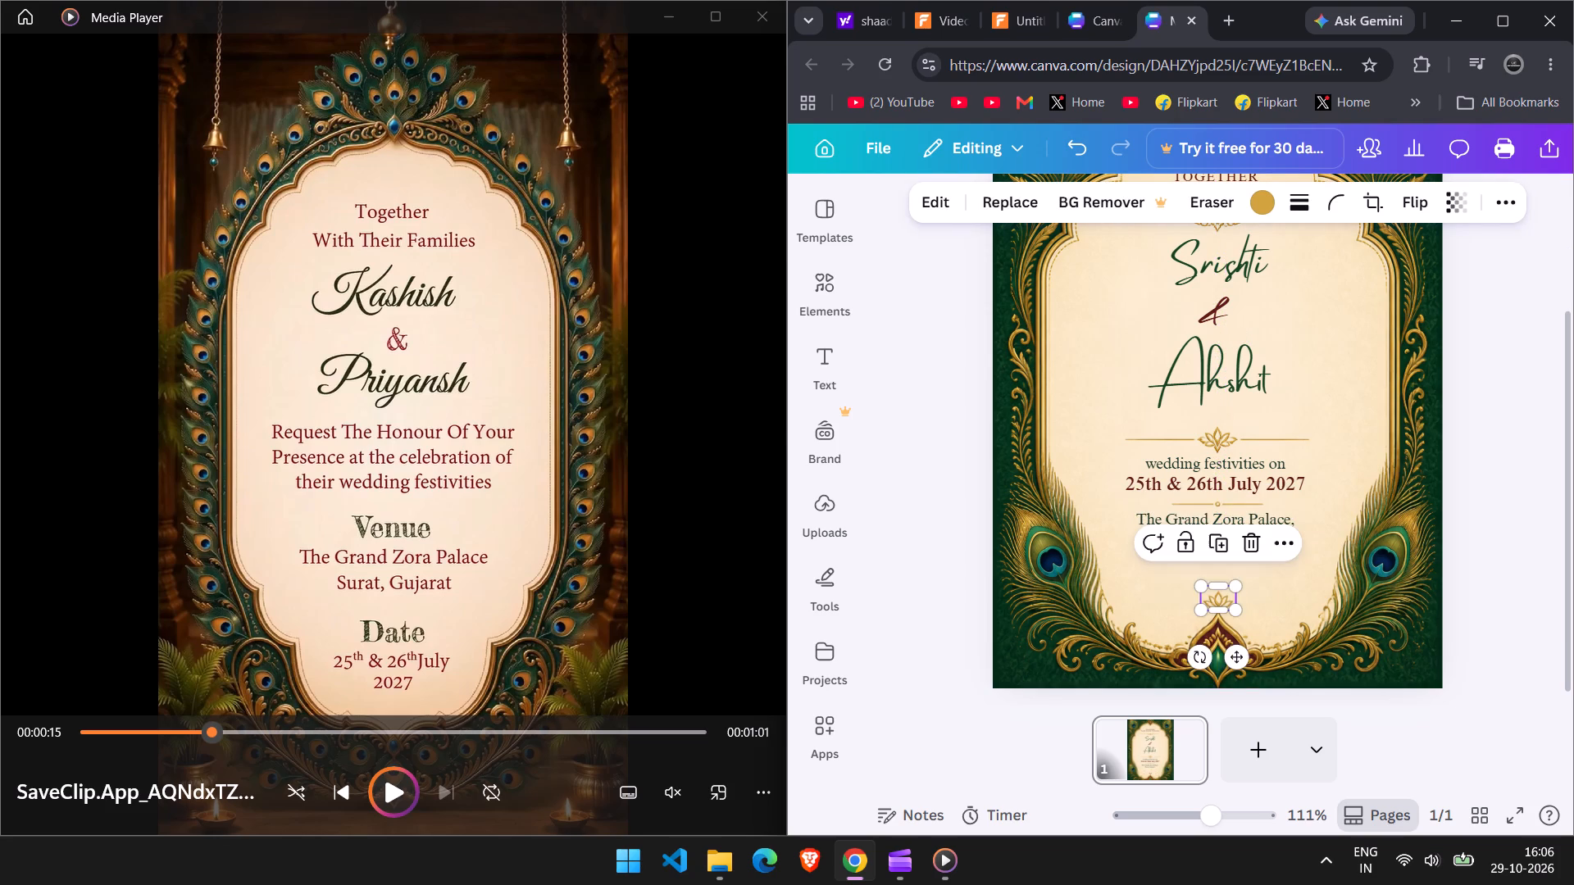
click(1284, 609)
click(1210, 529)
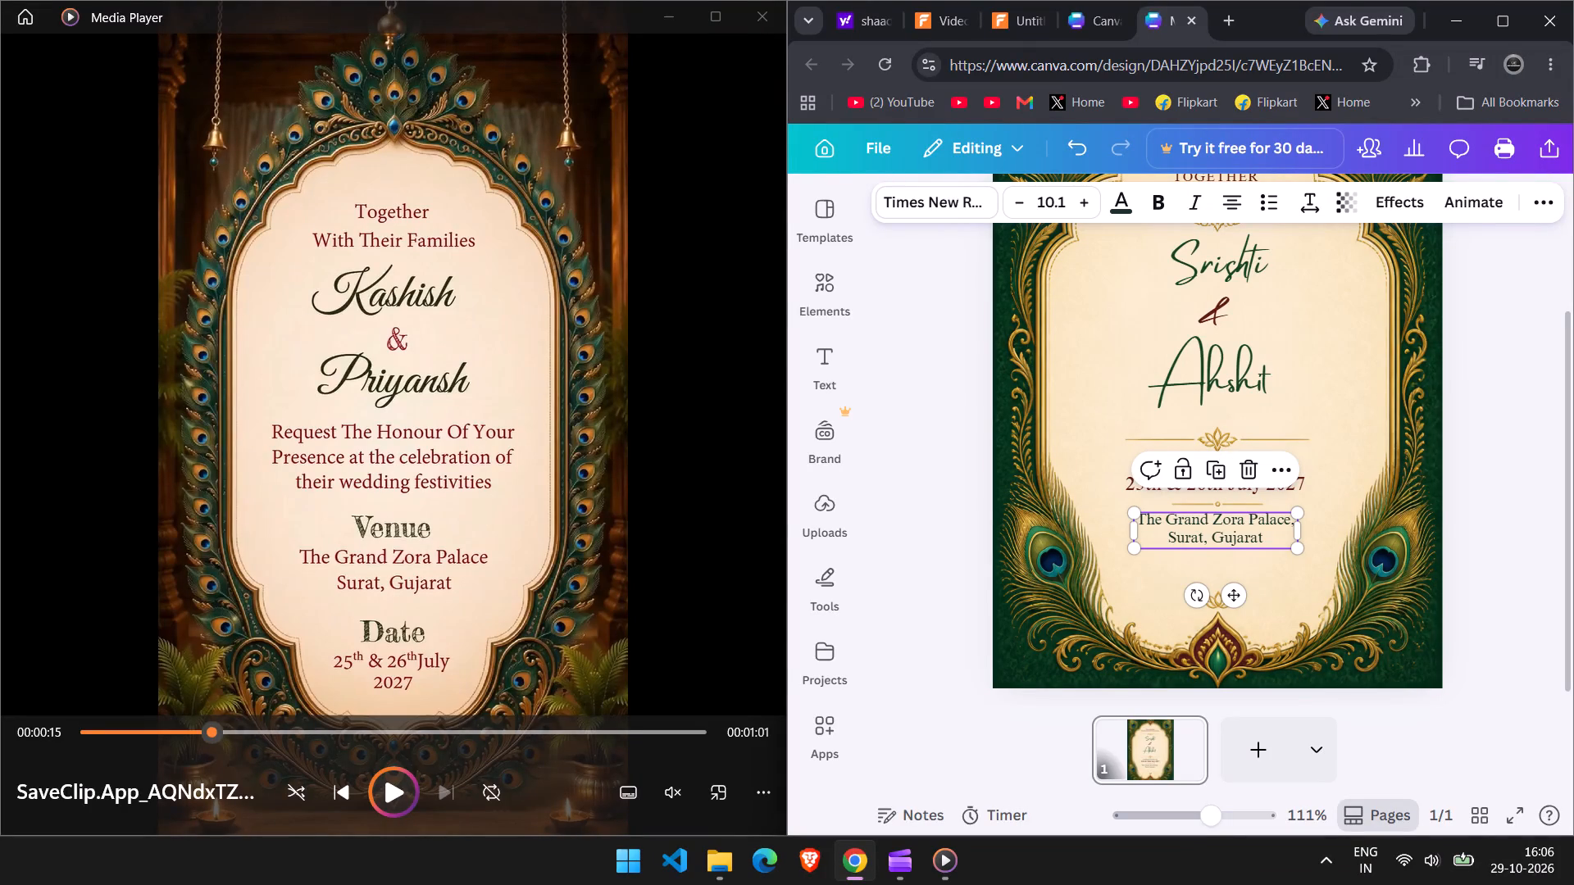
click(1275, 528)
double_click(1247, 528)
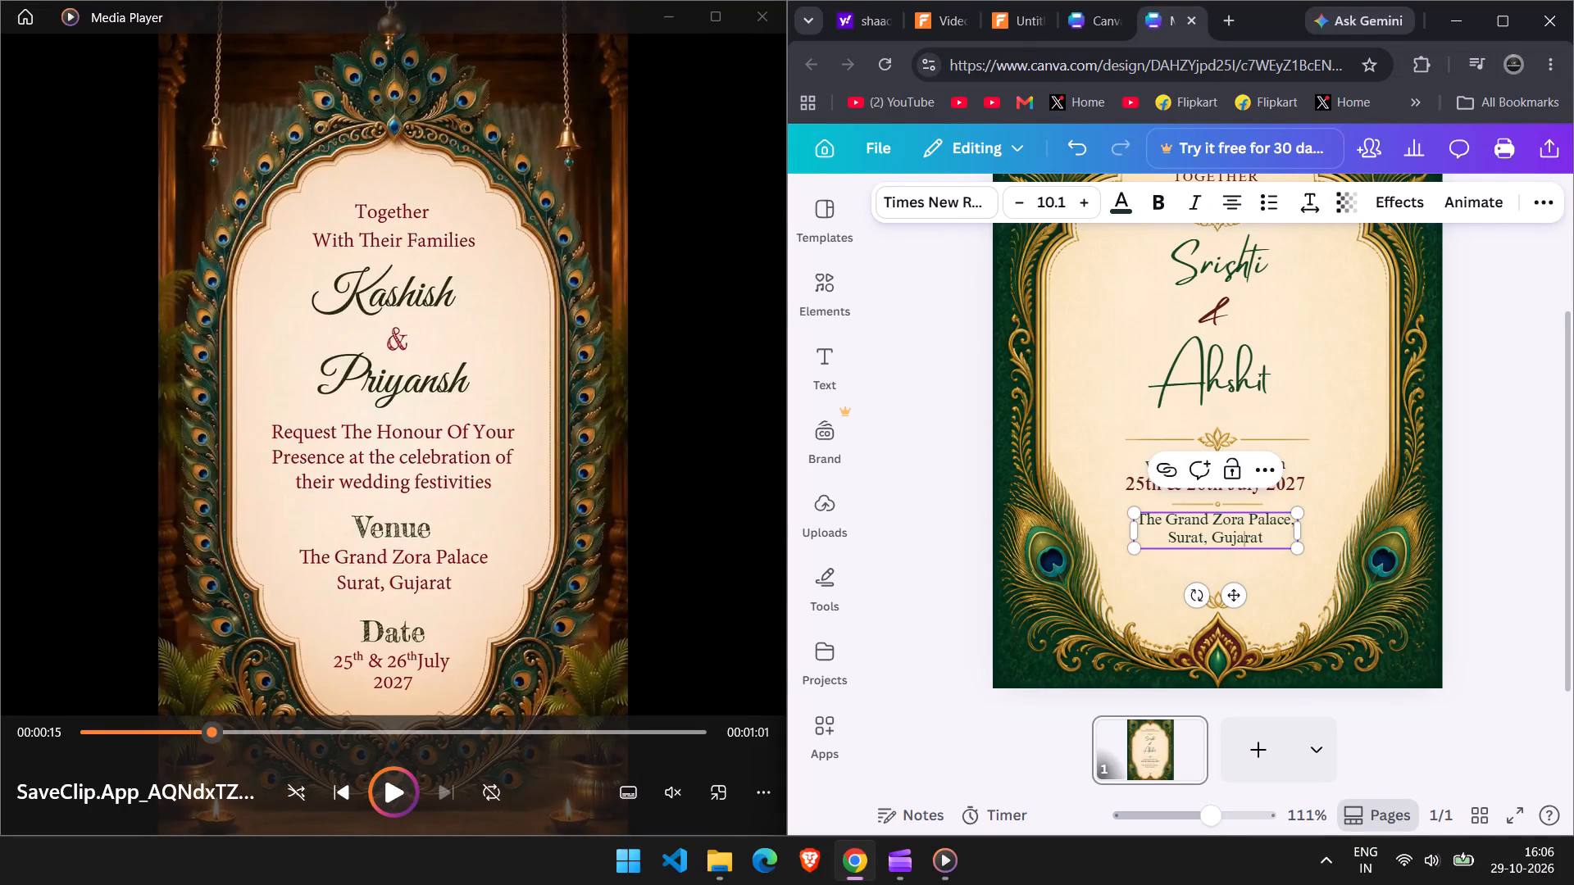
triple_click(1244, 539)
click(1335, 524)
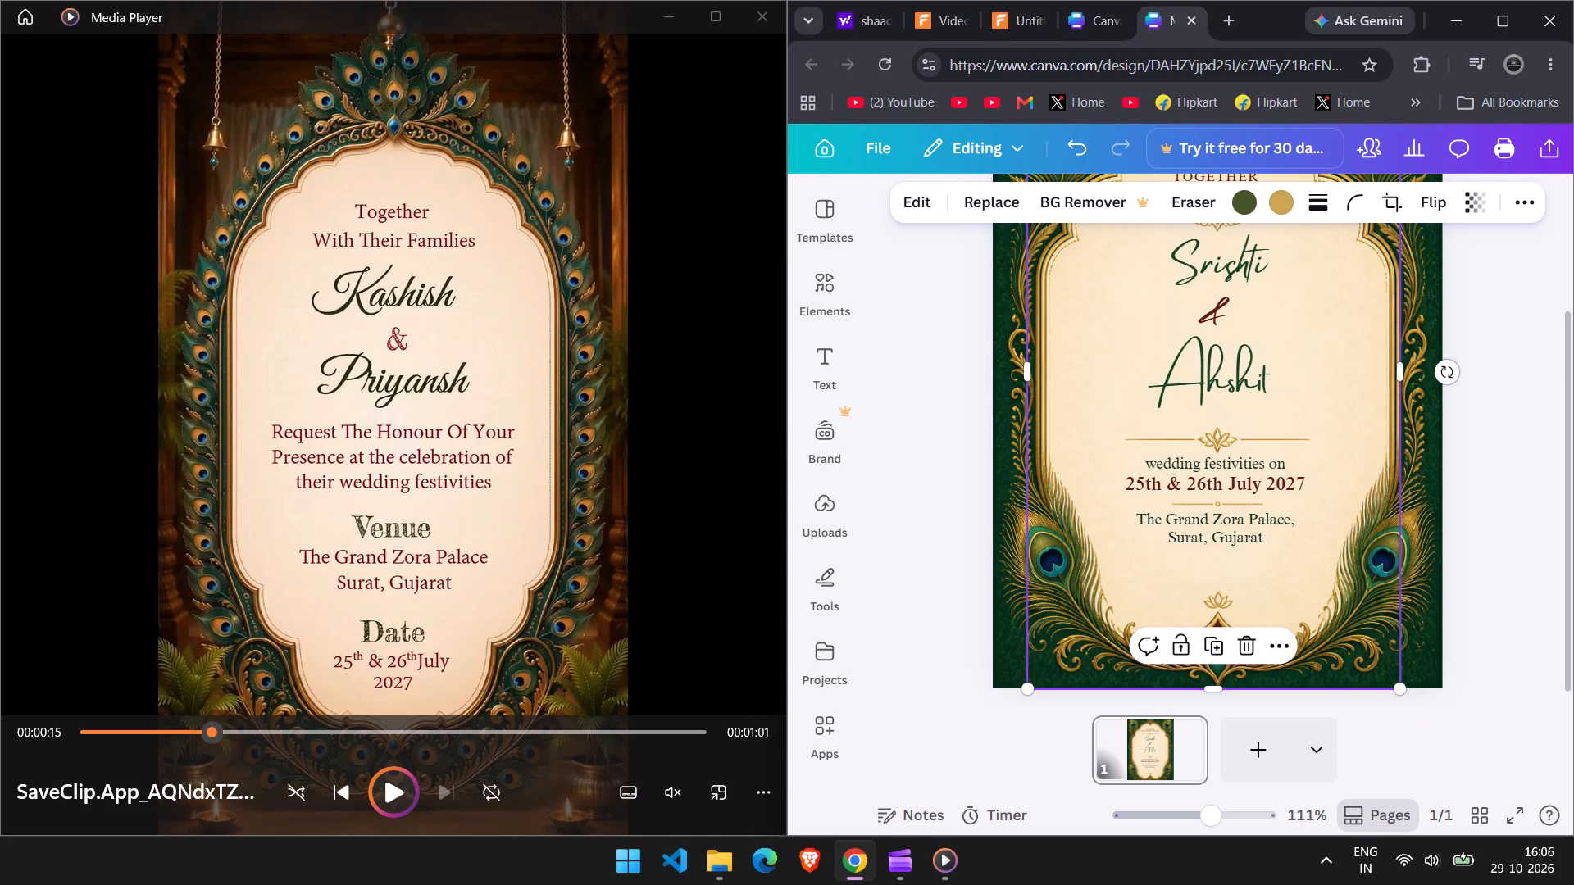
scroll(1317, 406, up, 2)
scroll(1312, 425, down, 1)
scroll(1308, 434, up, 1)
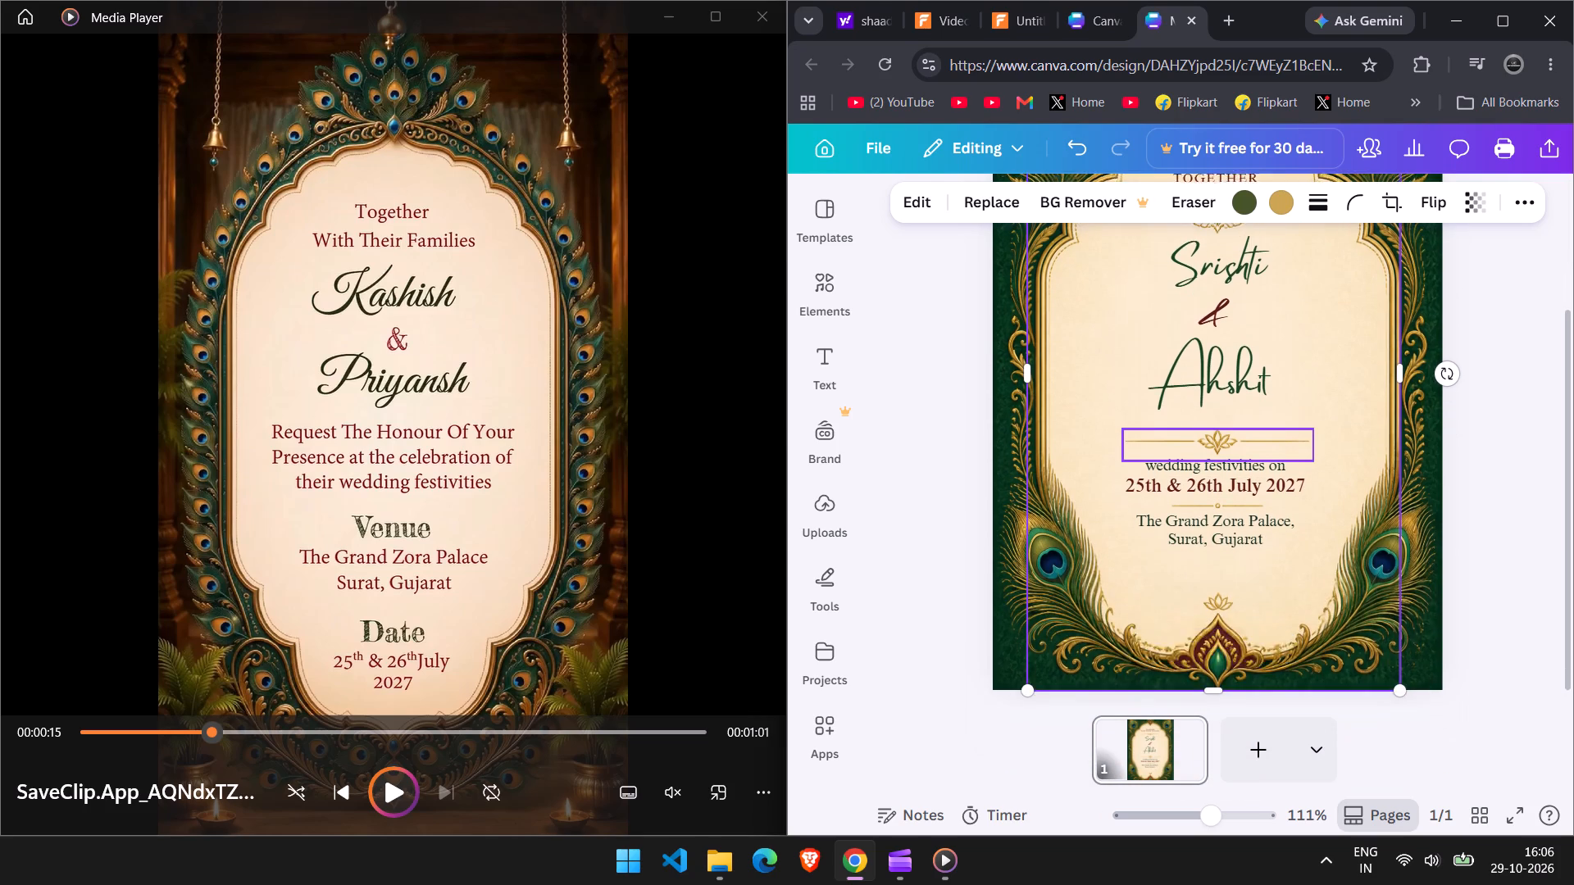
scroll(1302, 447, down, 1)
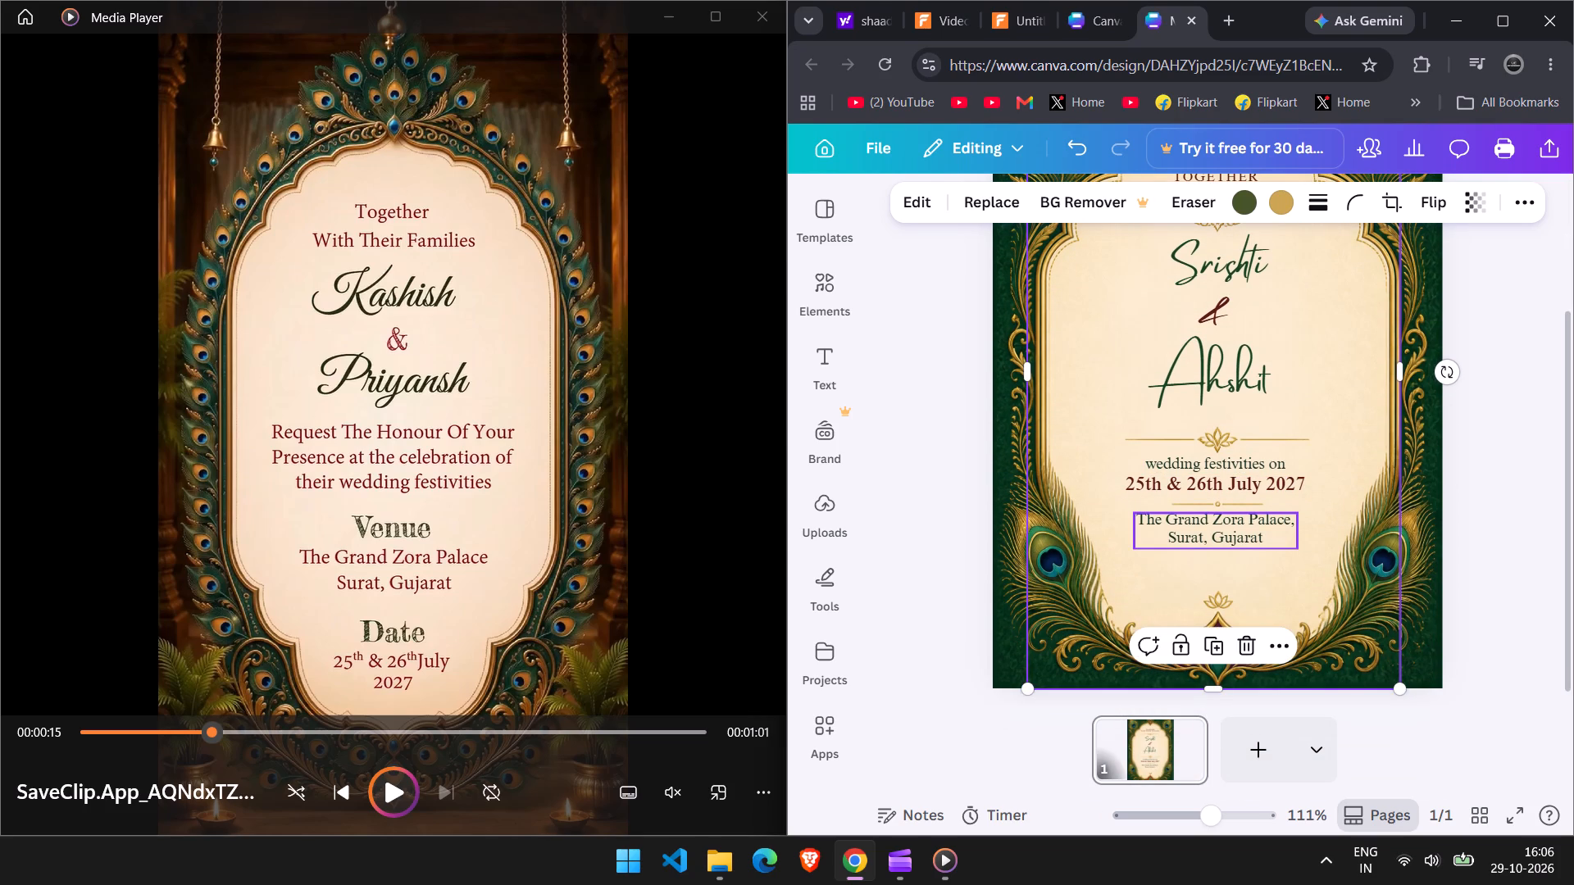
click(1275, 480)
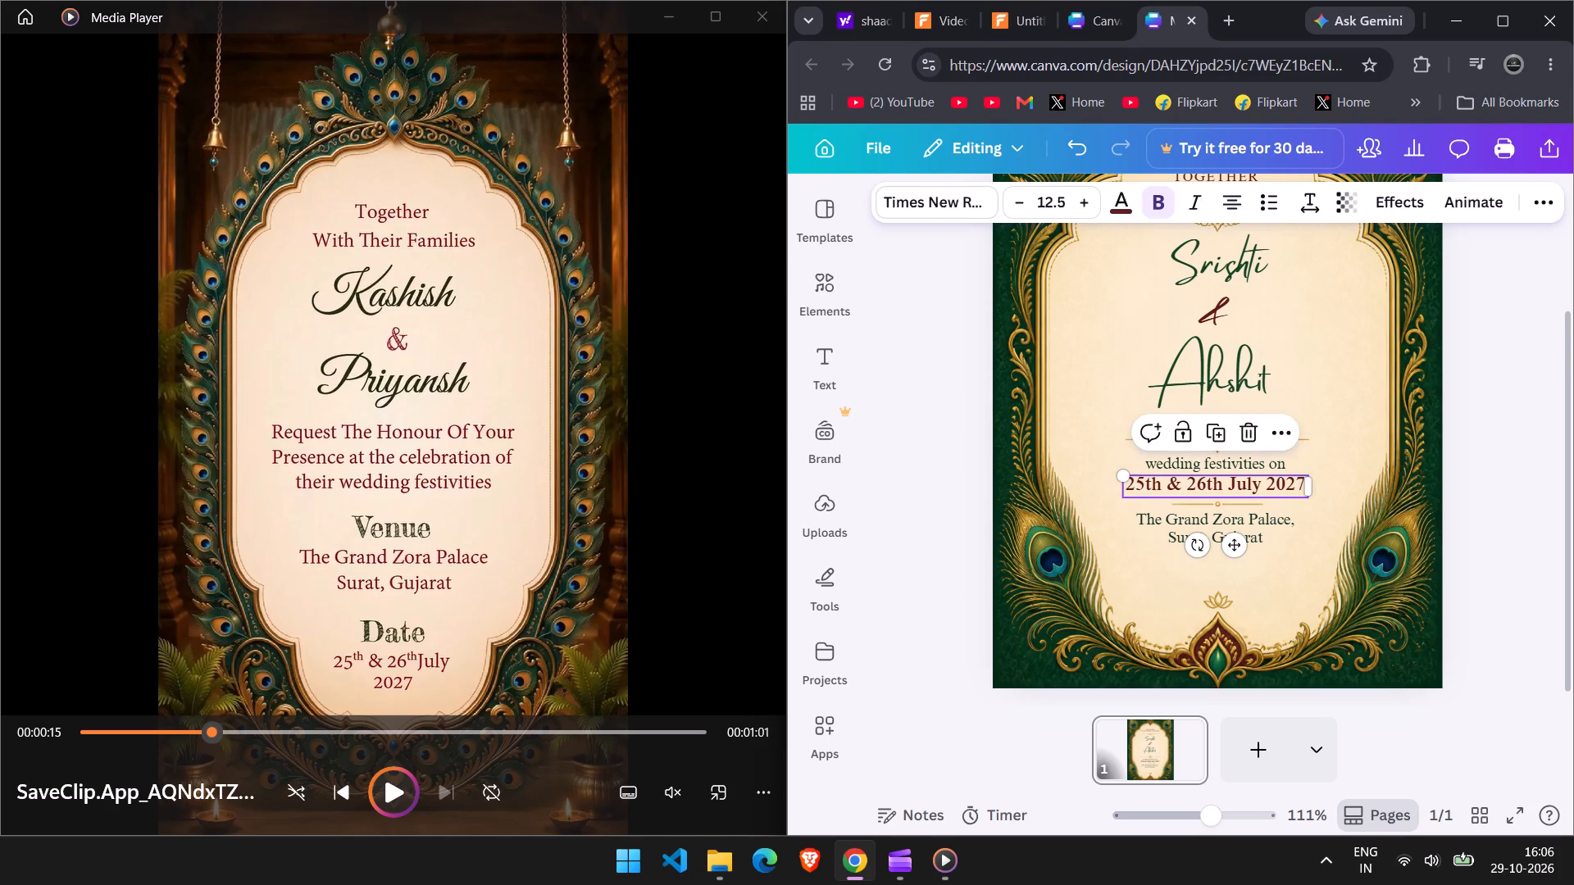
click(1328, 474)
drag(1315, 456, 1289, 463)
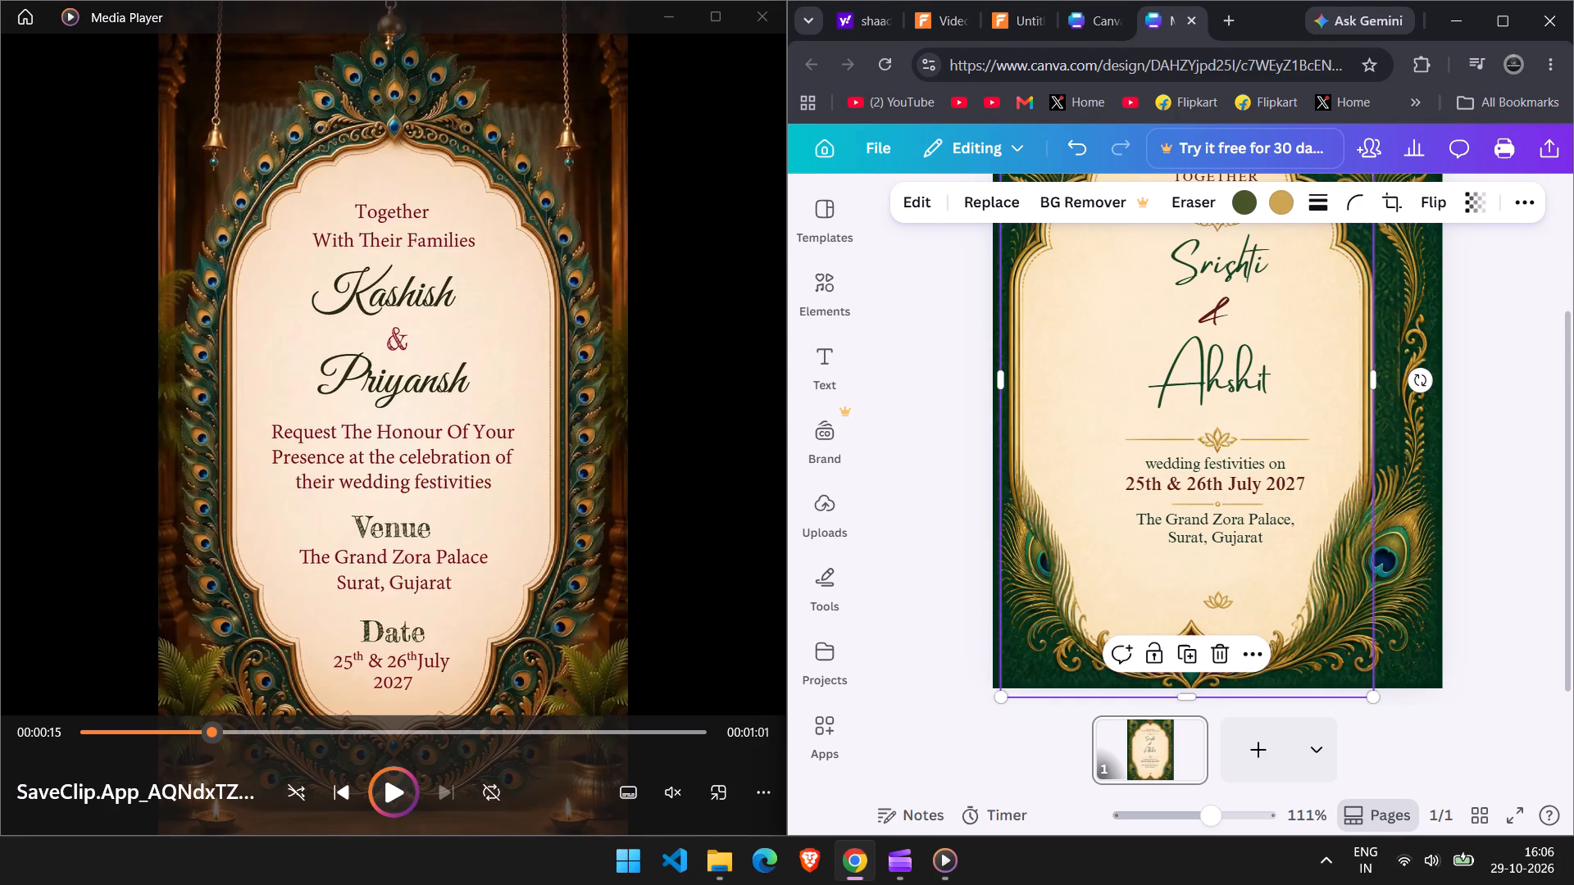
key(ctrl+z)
Replace the wedding date line with "20 November 2026".
click(1255, 493)
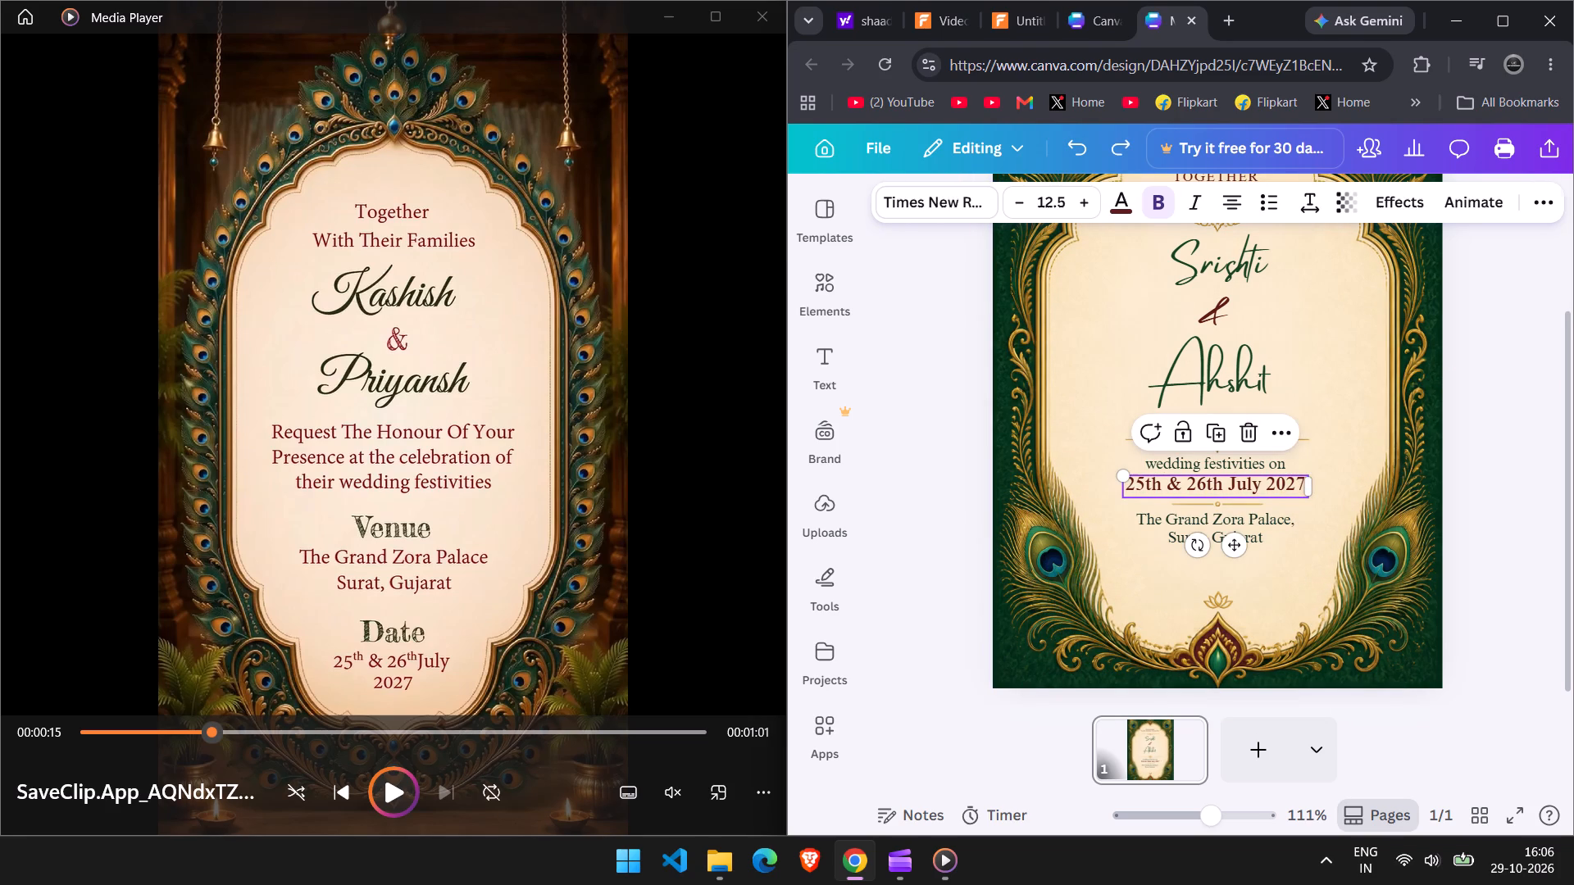
double_click(1254, 479)
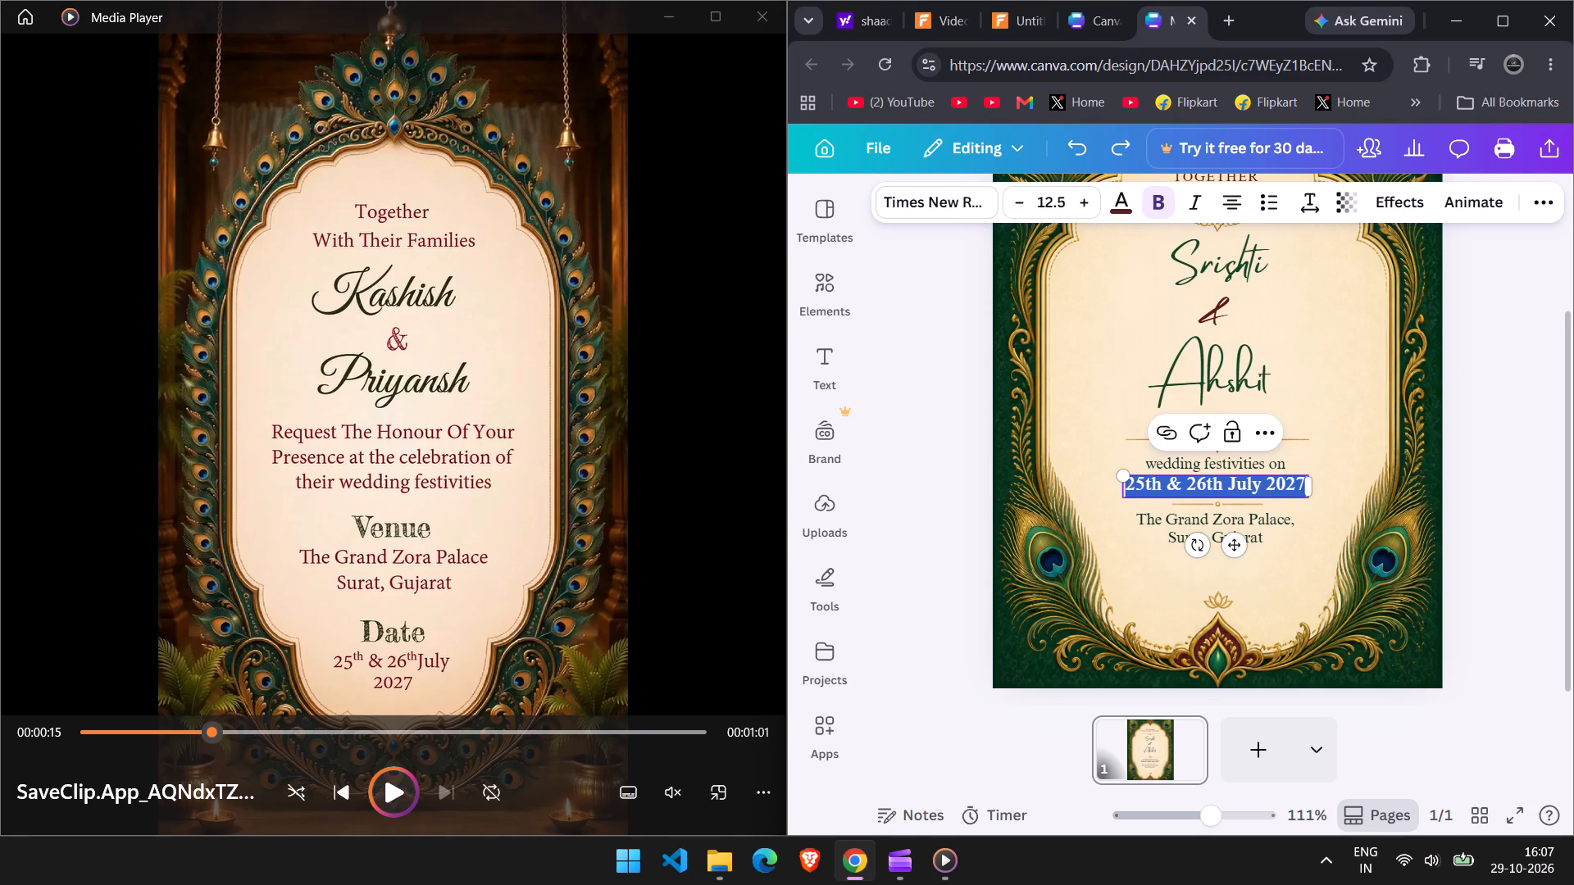
text(20)
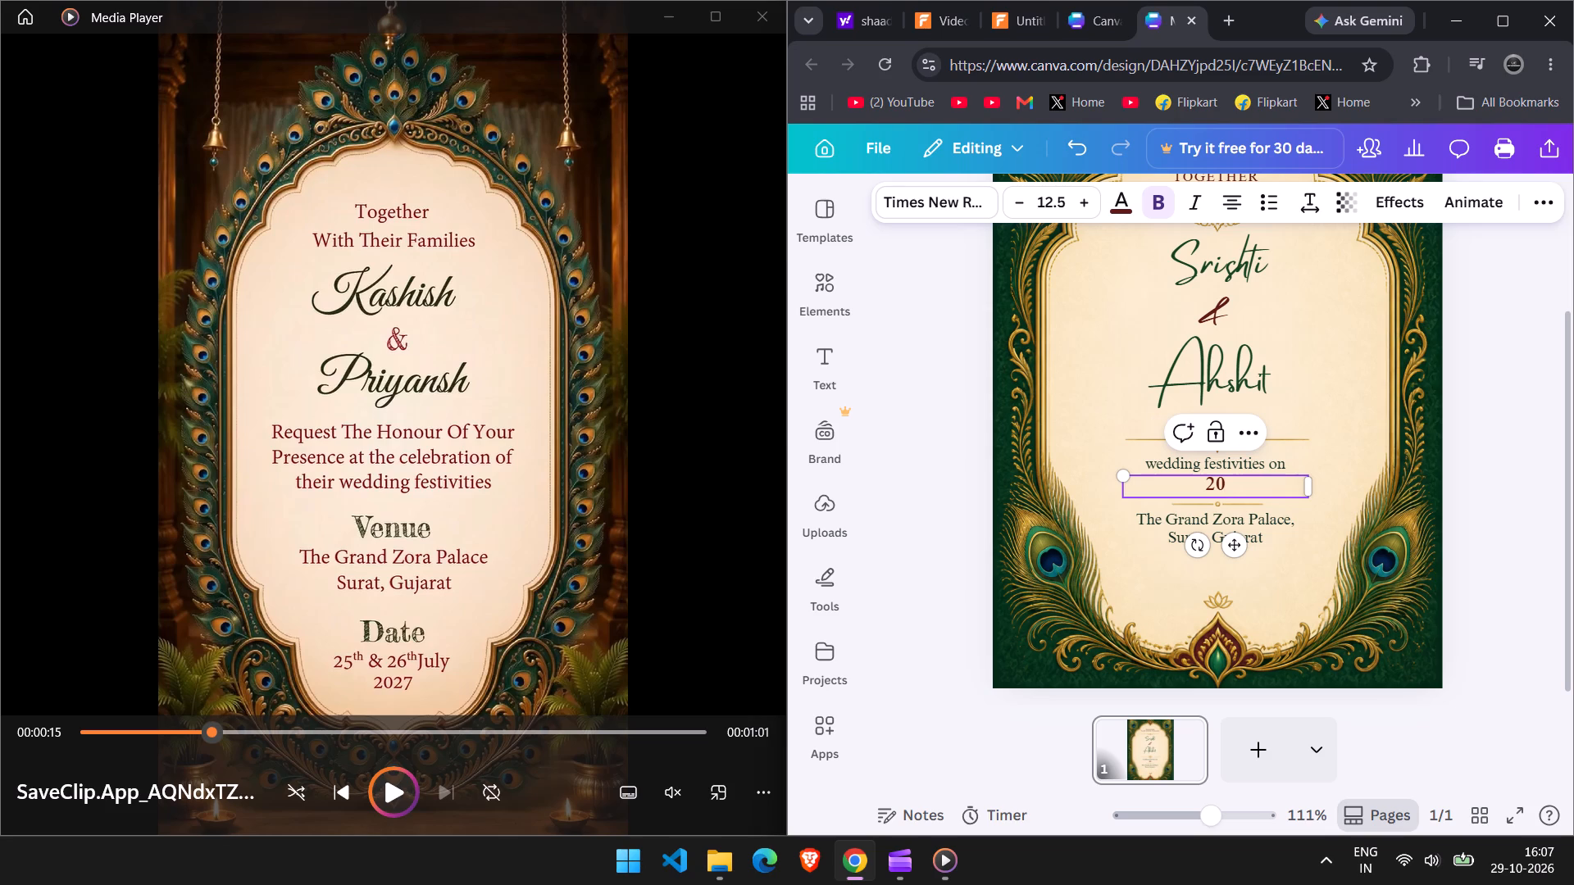
key(space)
text(novem)
key(BackSpace)
key(BackSpace)
key(BackSpace)
key(BackSpace)
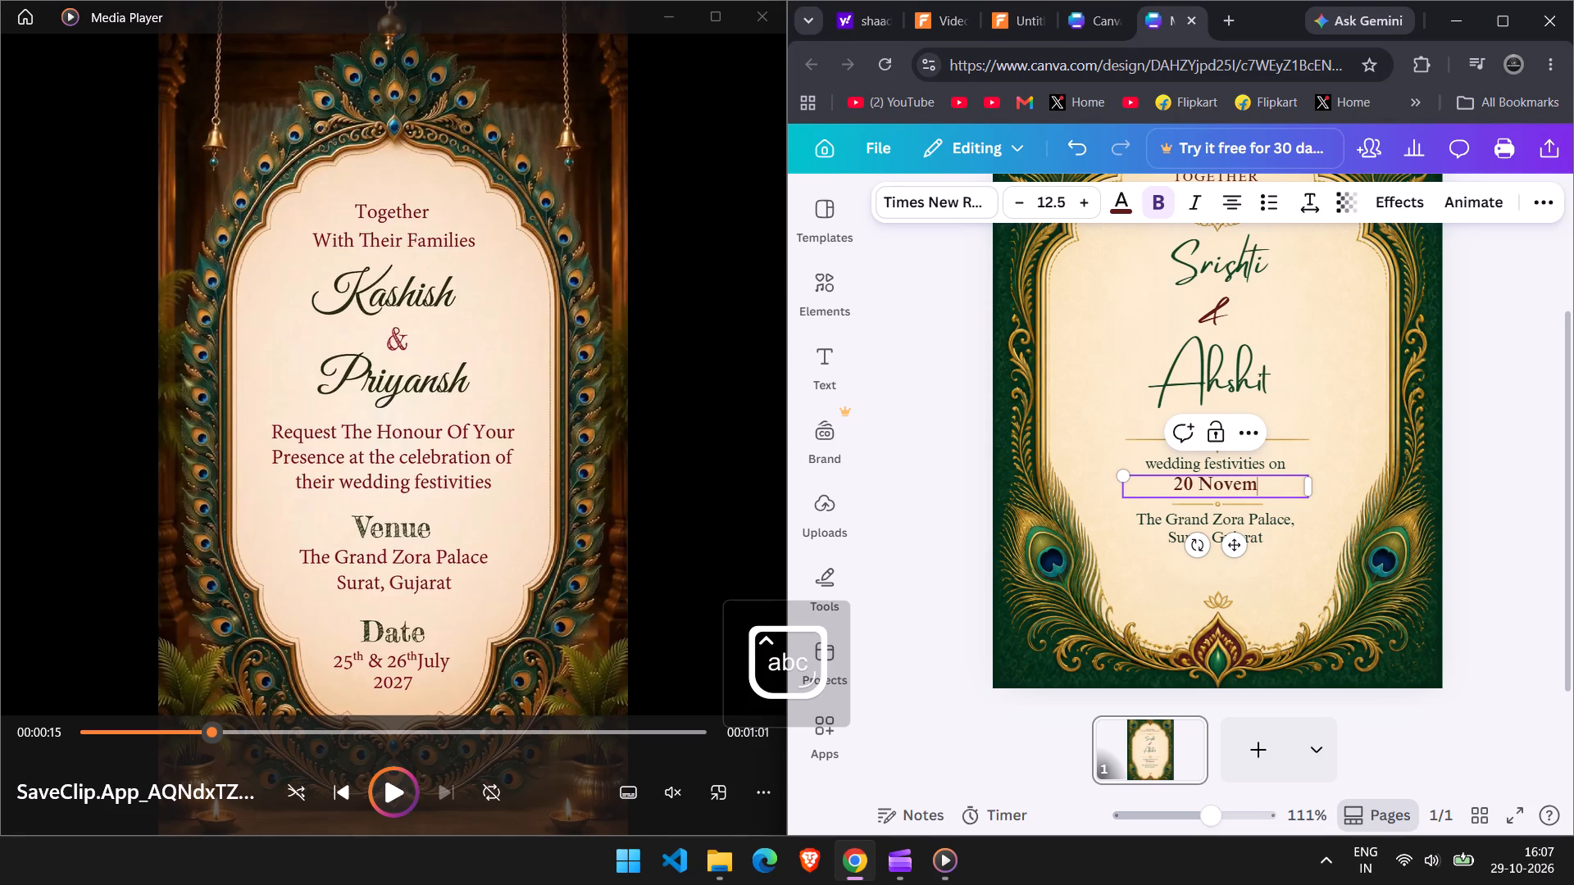
key(BackSpace)
key(BackSpace)
key(BackSpace)
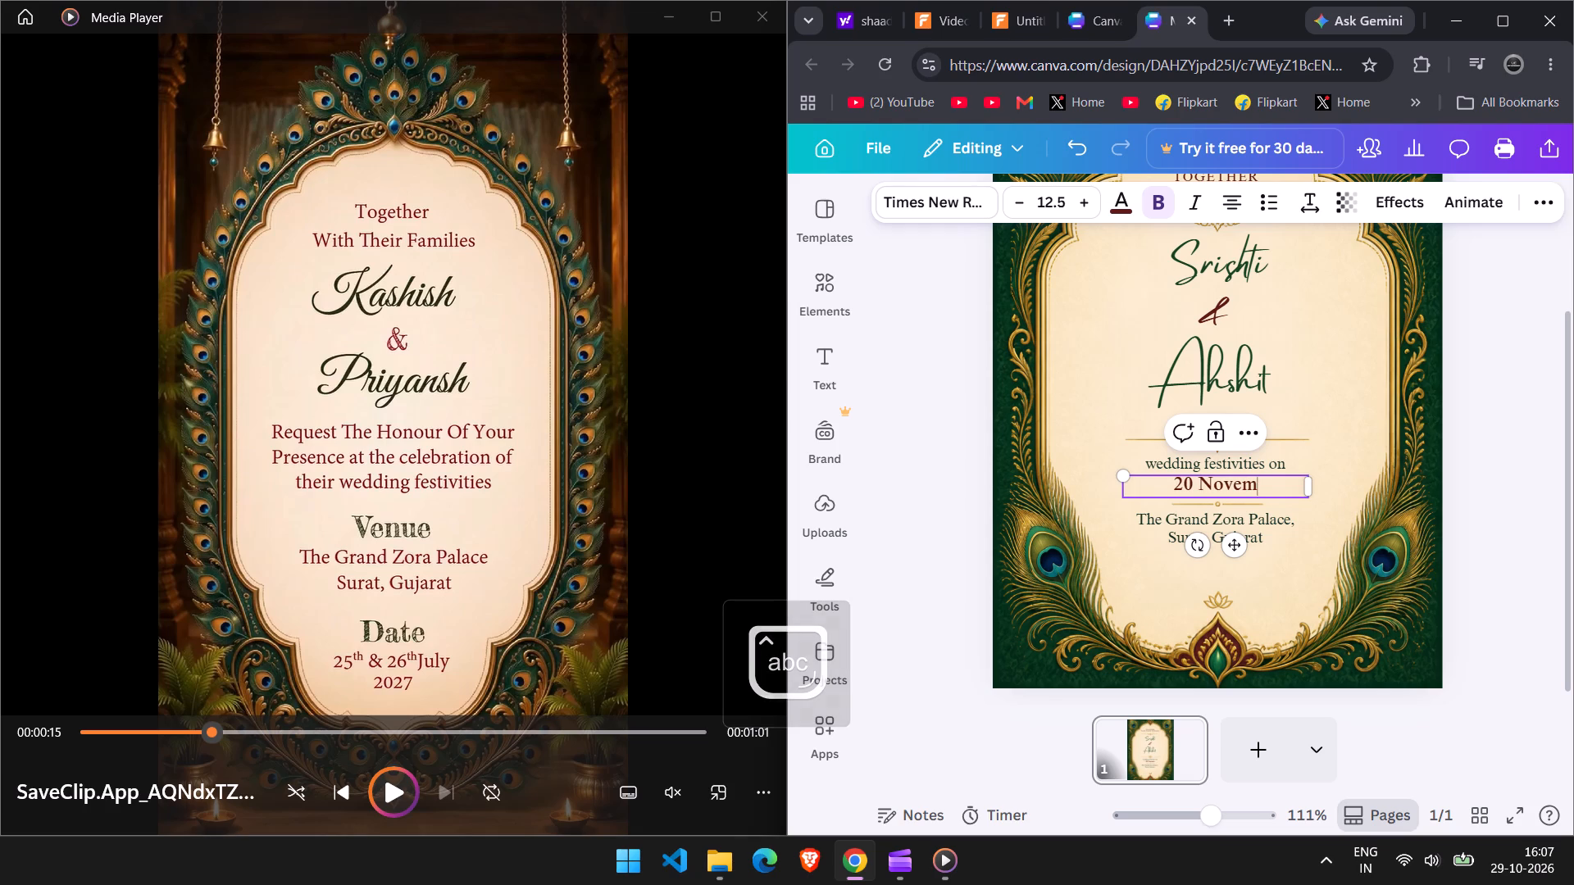
text(ber)
key(space)
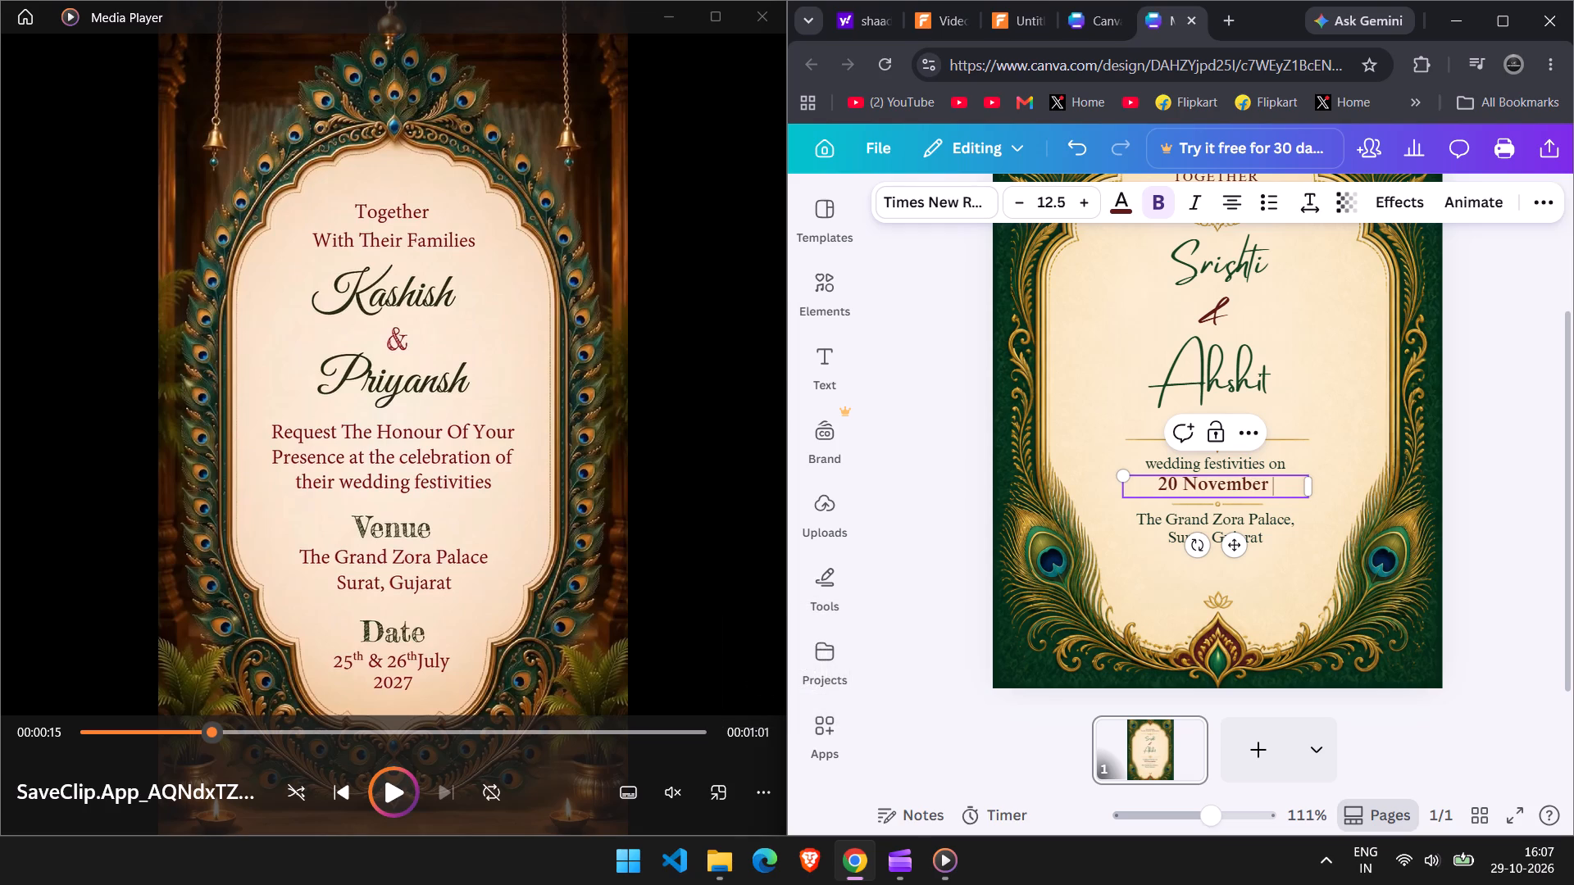
key(BackSpace)
key(space)
text(2026)
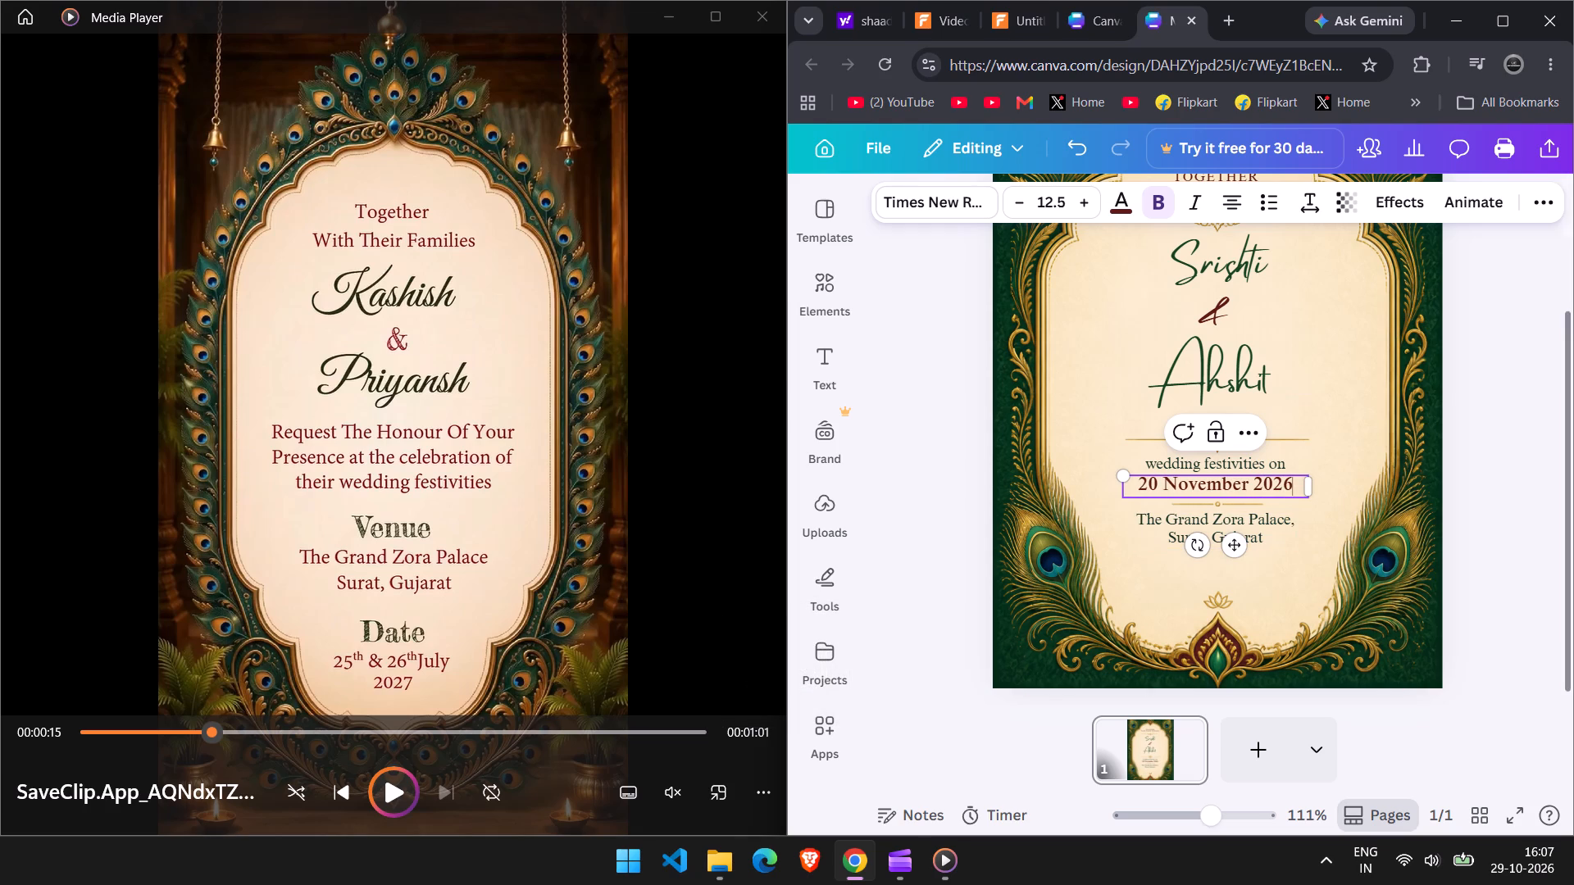
click(1540, 494)
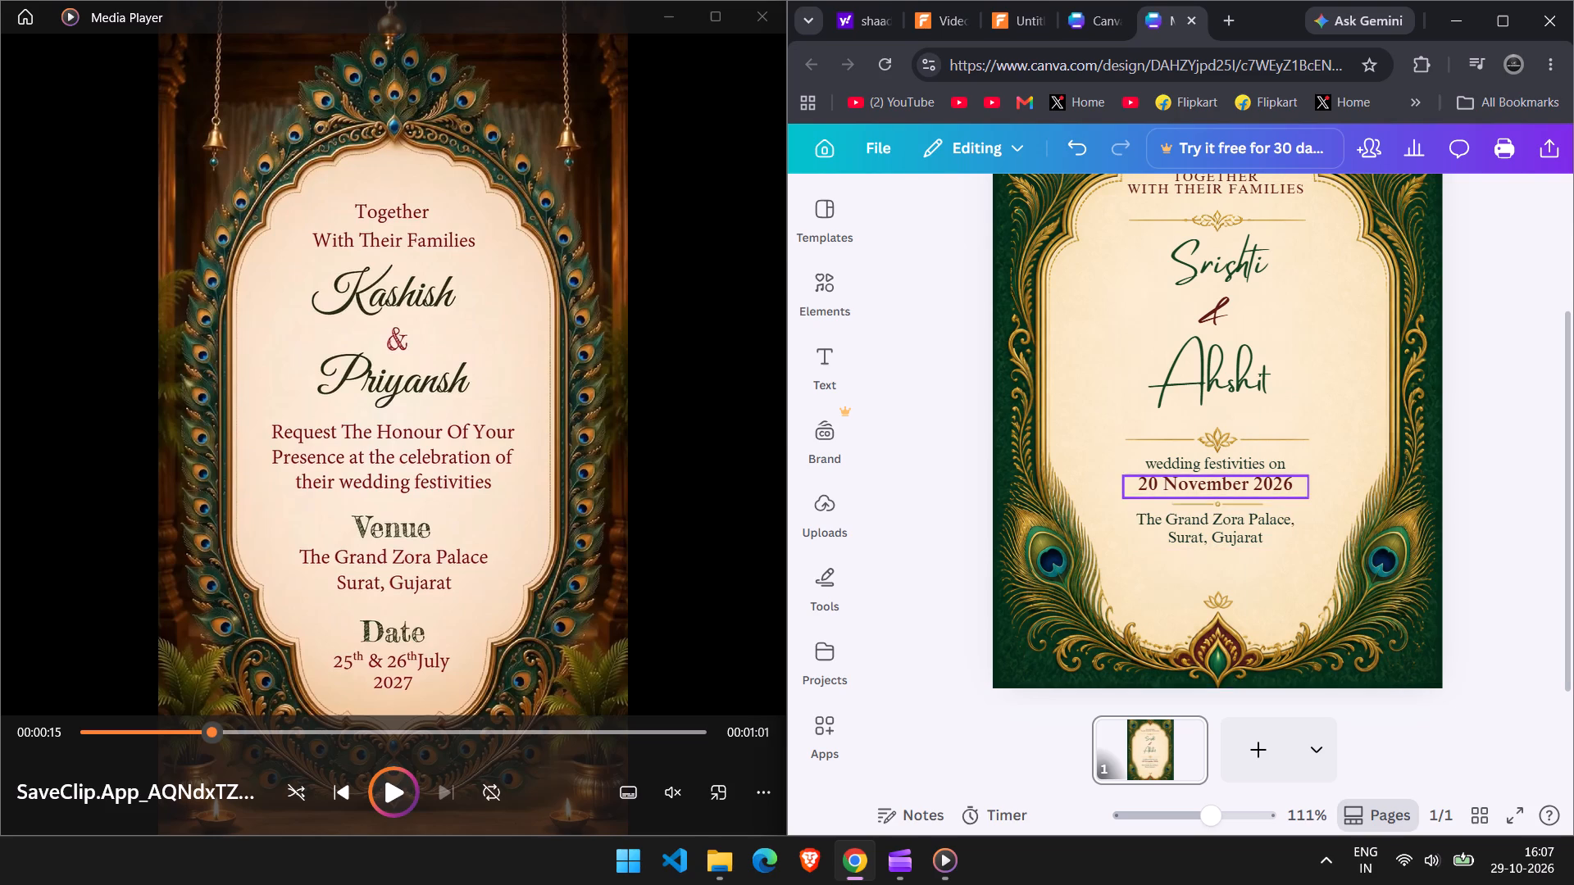
Replace the line "wedding festivities on" above the date with "Date:".
double_click(1249, 464)
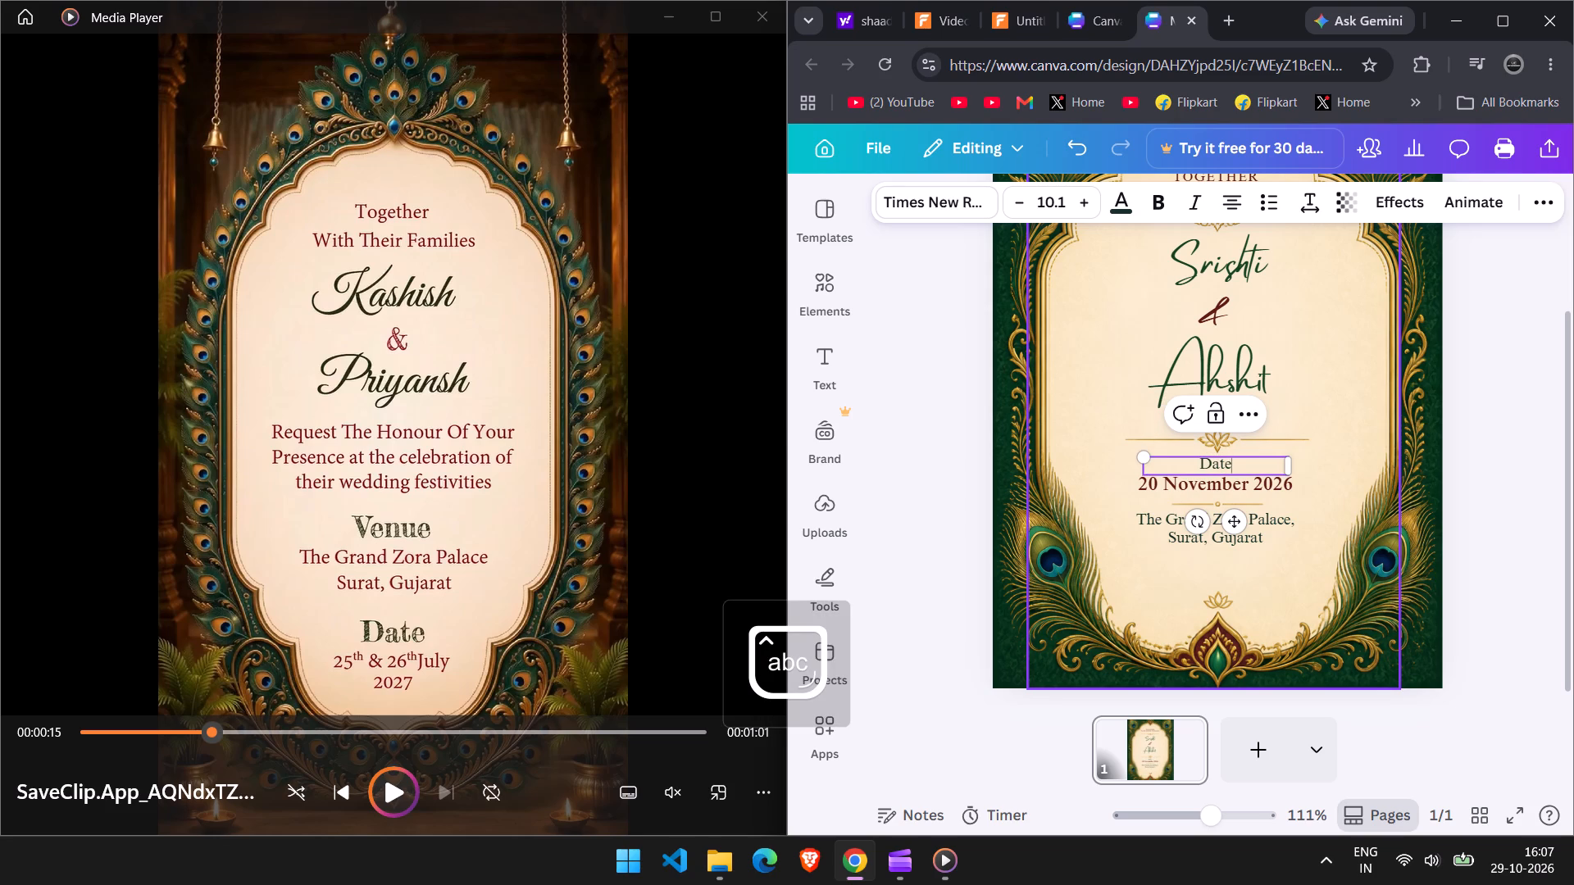
text(:)
key(space)
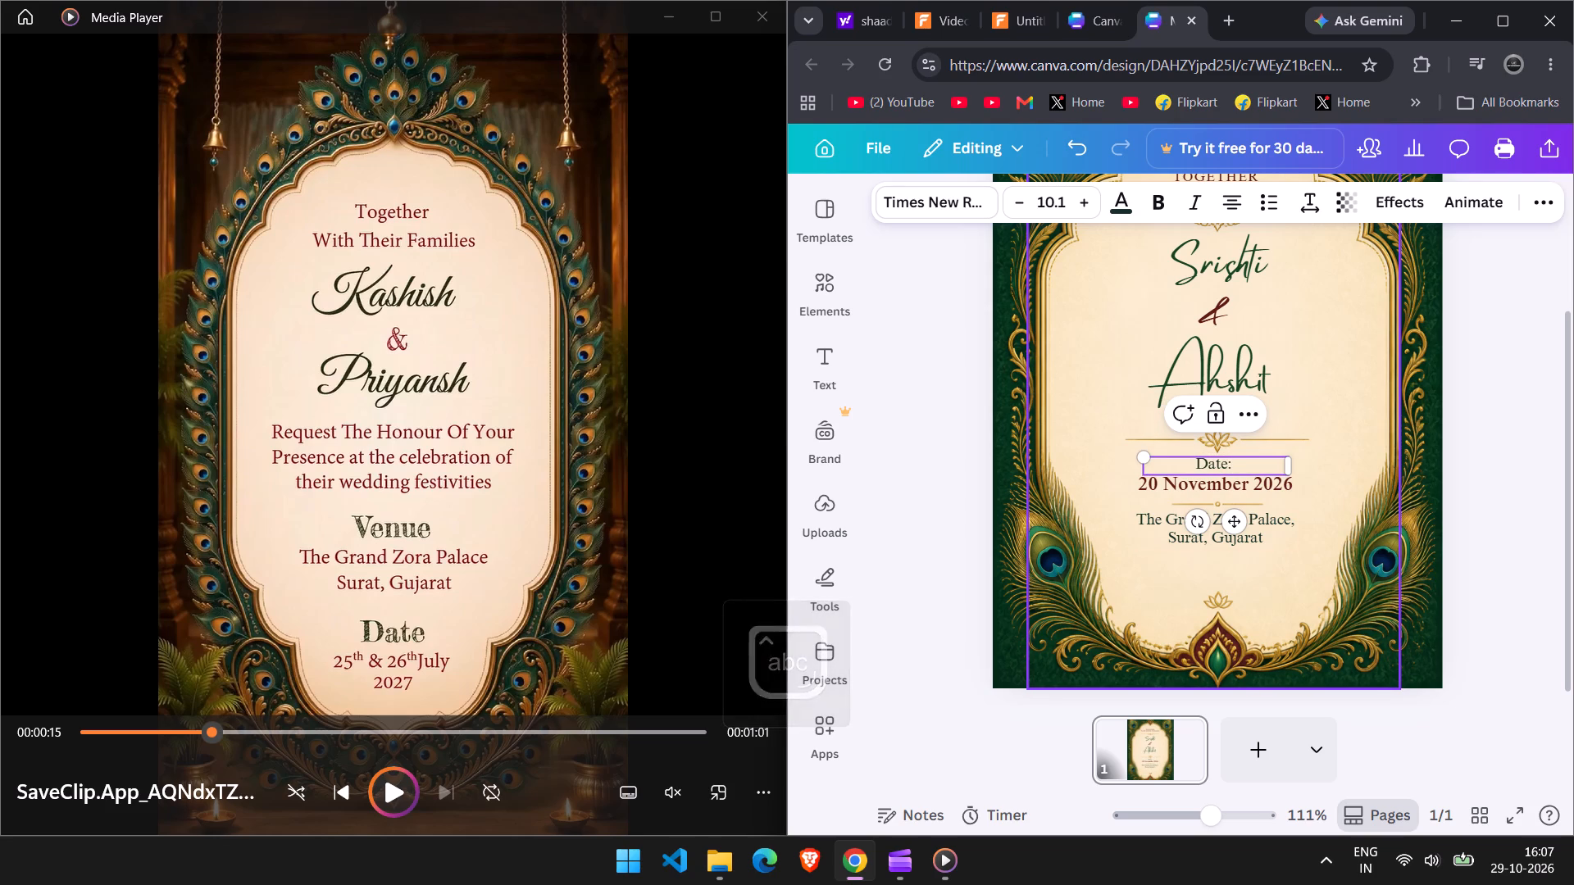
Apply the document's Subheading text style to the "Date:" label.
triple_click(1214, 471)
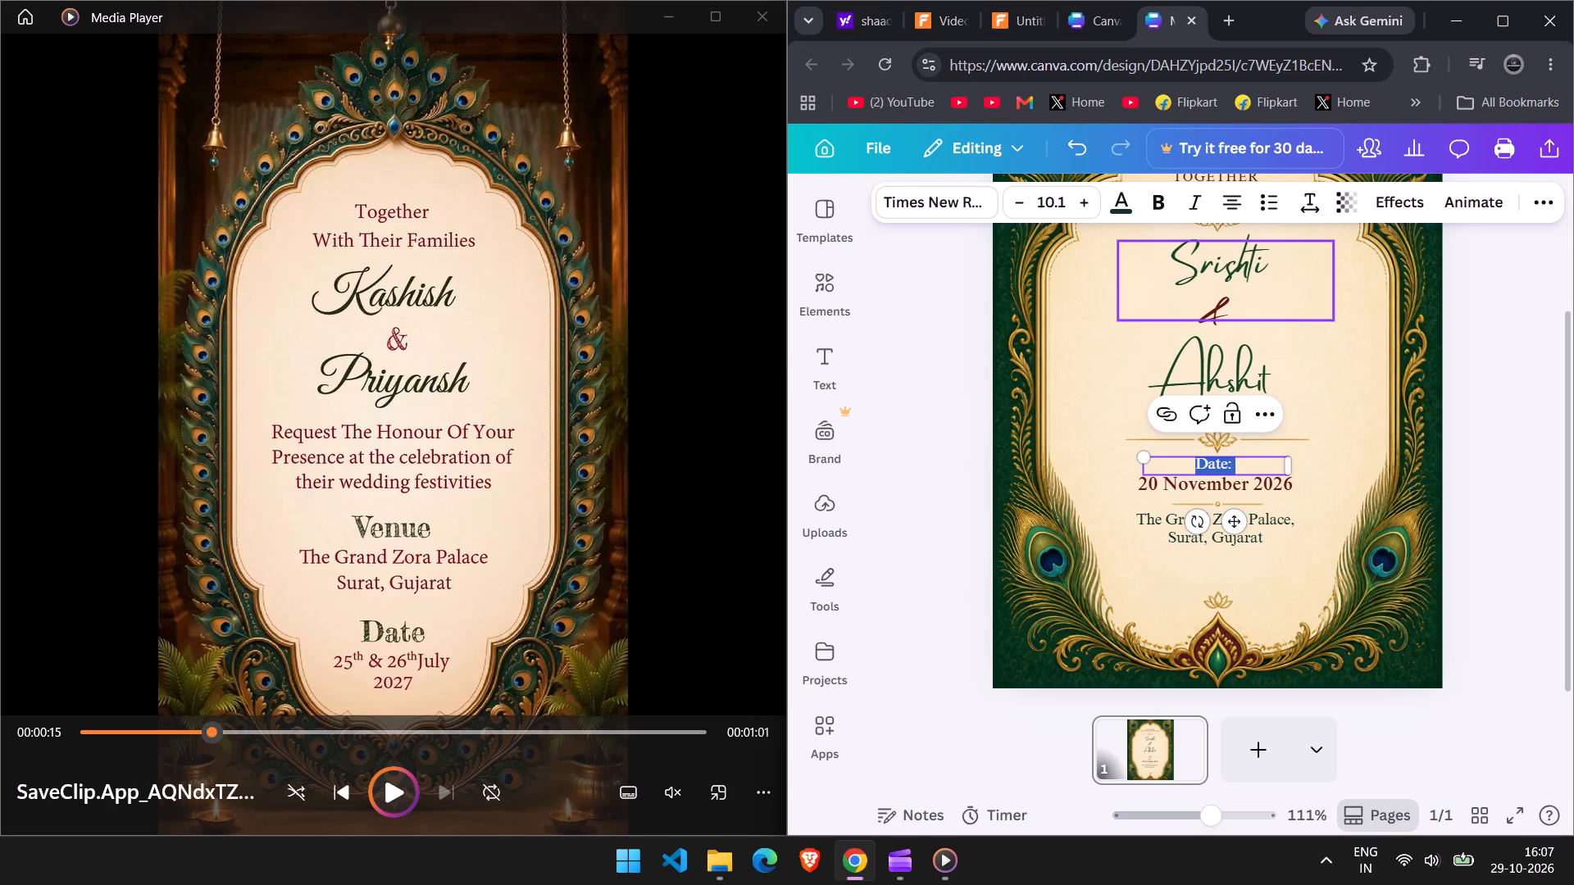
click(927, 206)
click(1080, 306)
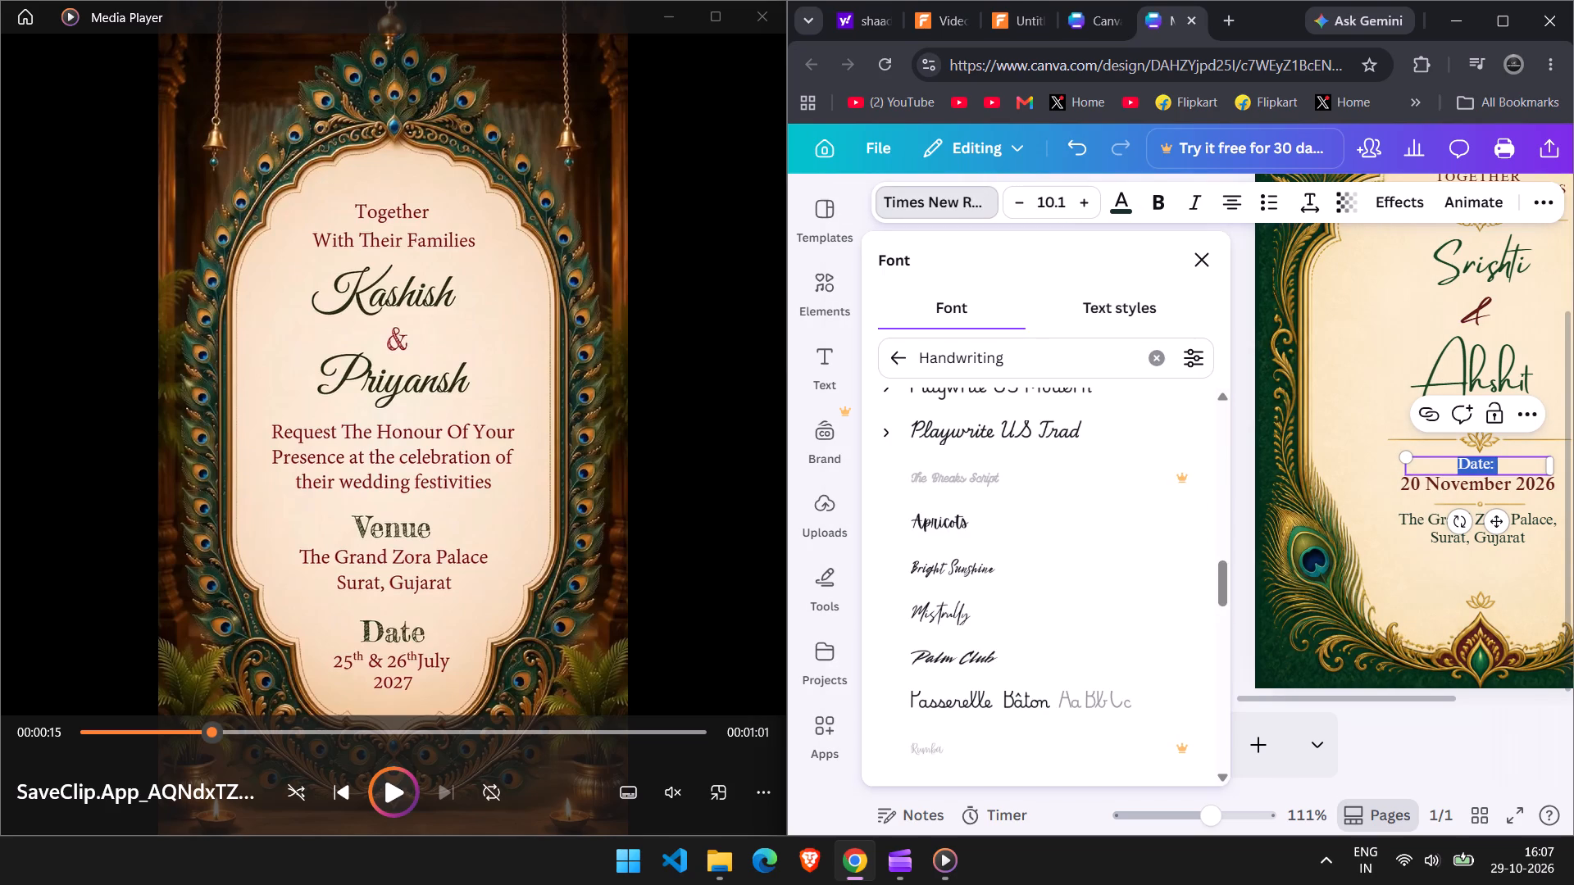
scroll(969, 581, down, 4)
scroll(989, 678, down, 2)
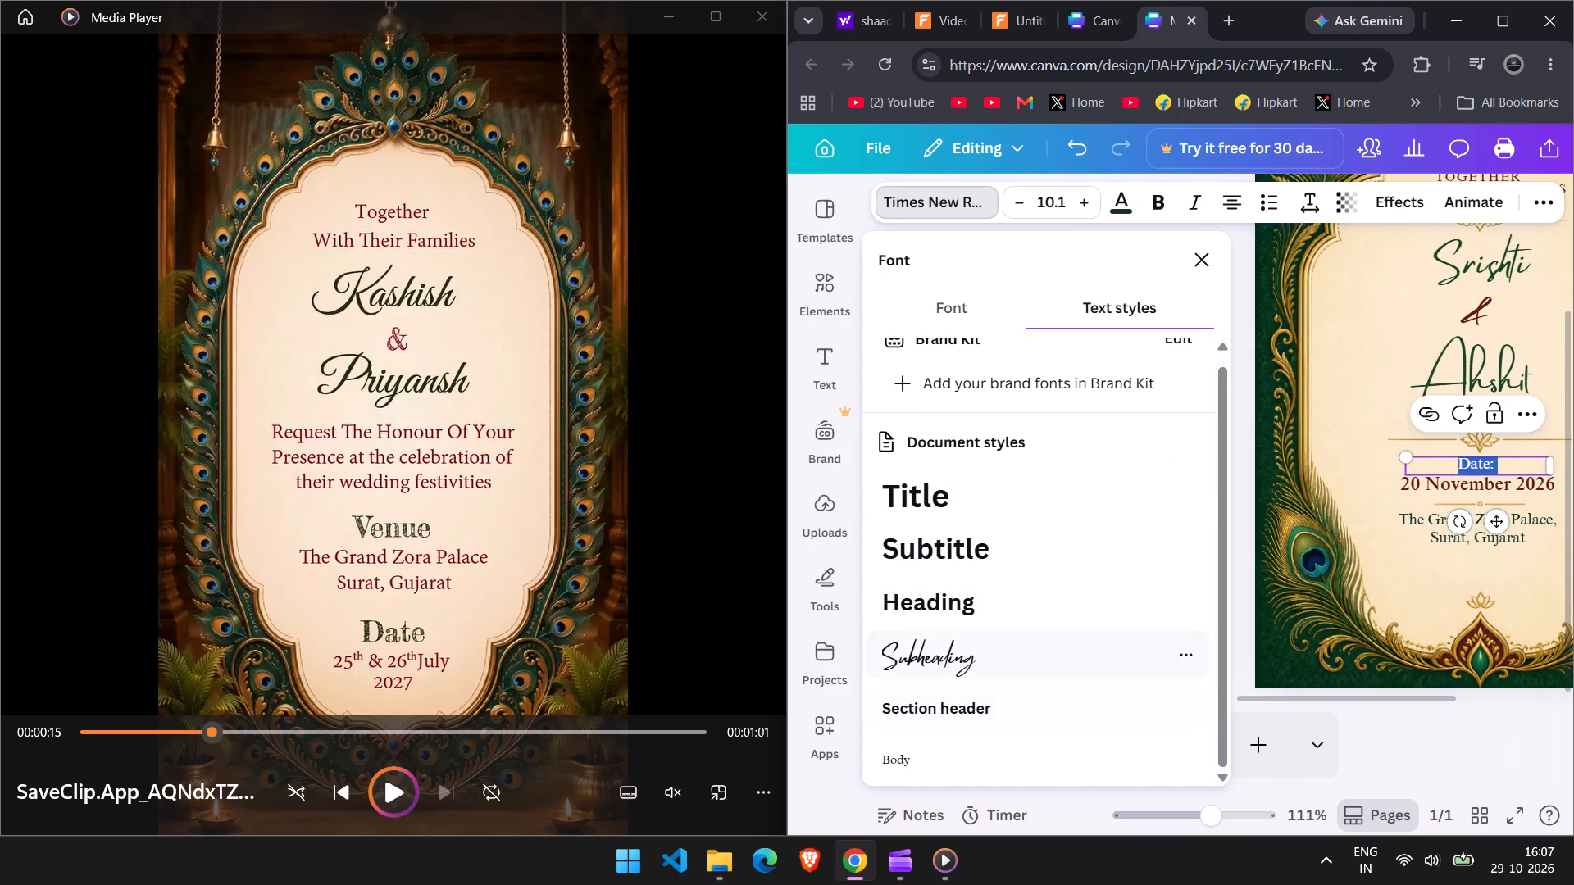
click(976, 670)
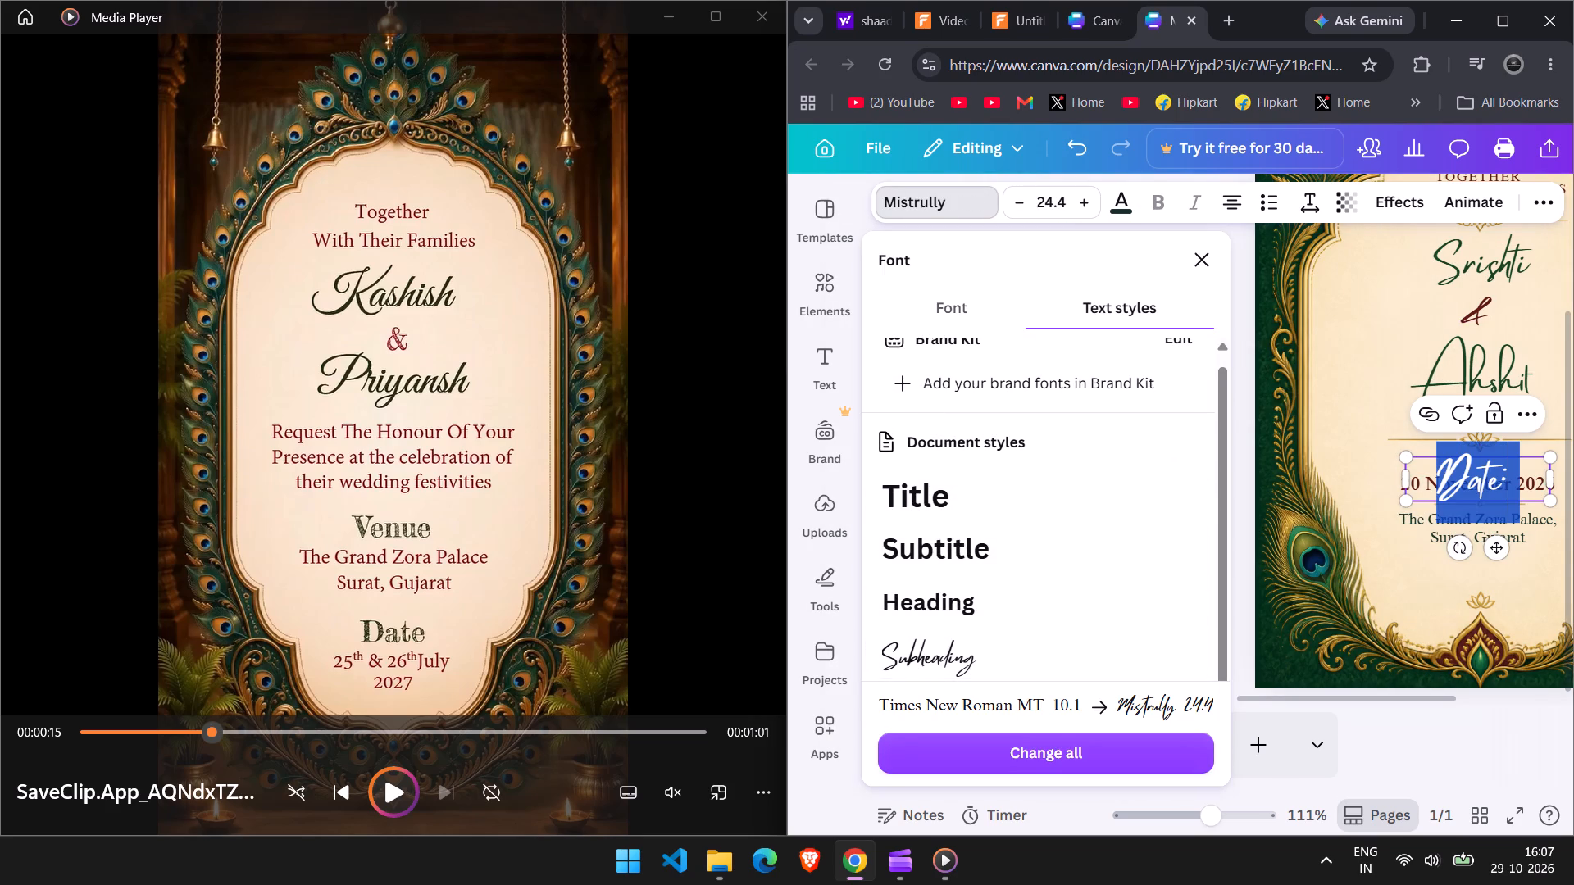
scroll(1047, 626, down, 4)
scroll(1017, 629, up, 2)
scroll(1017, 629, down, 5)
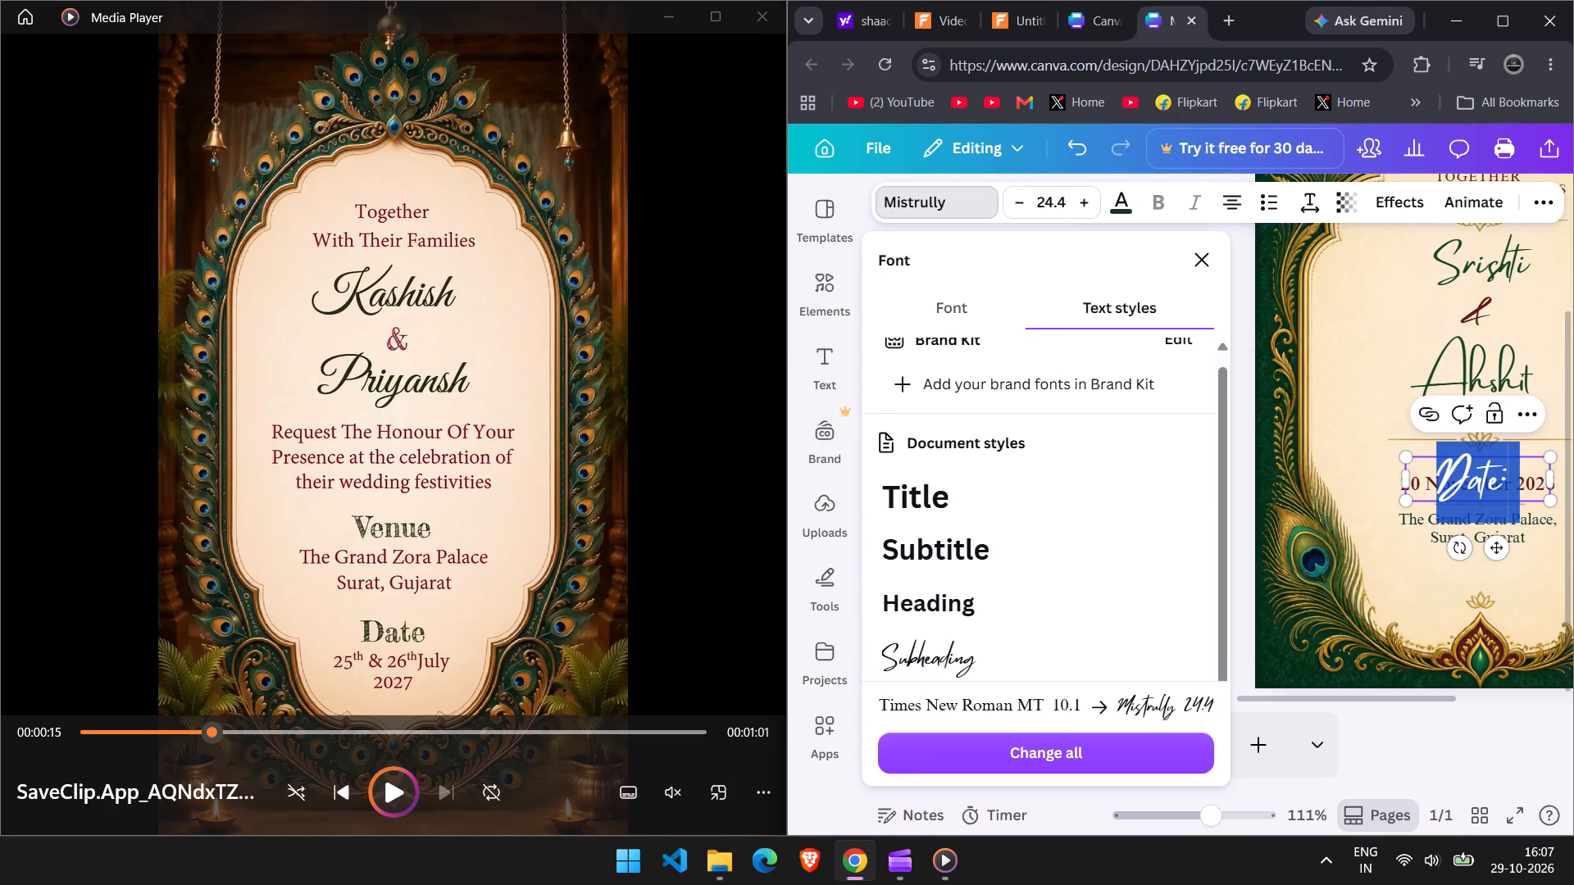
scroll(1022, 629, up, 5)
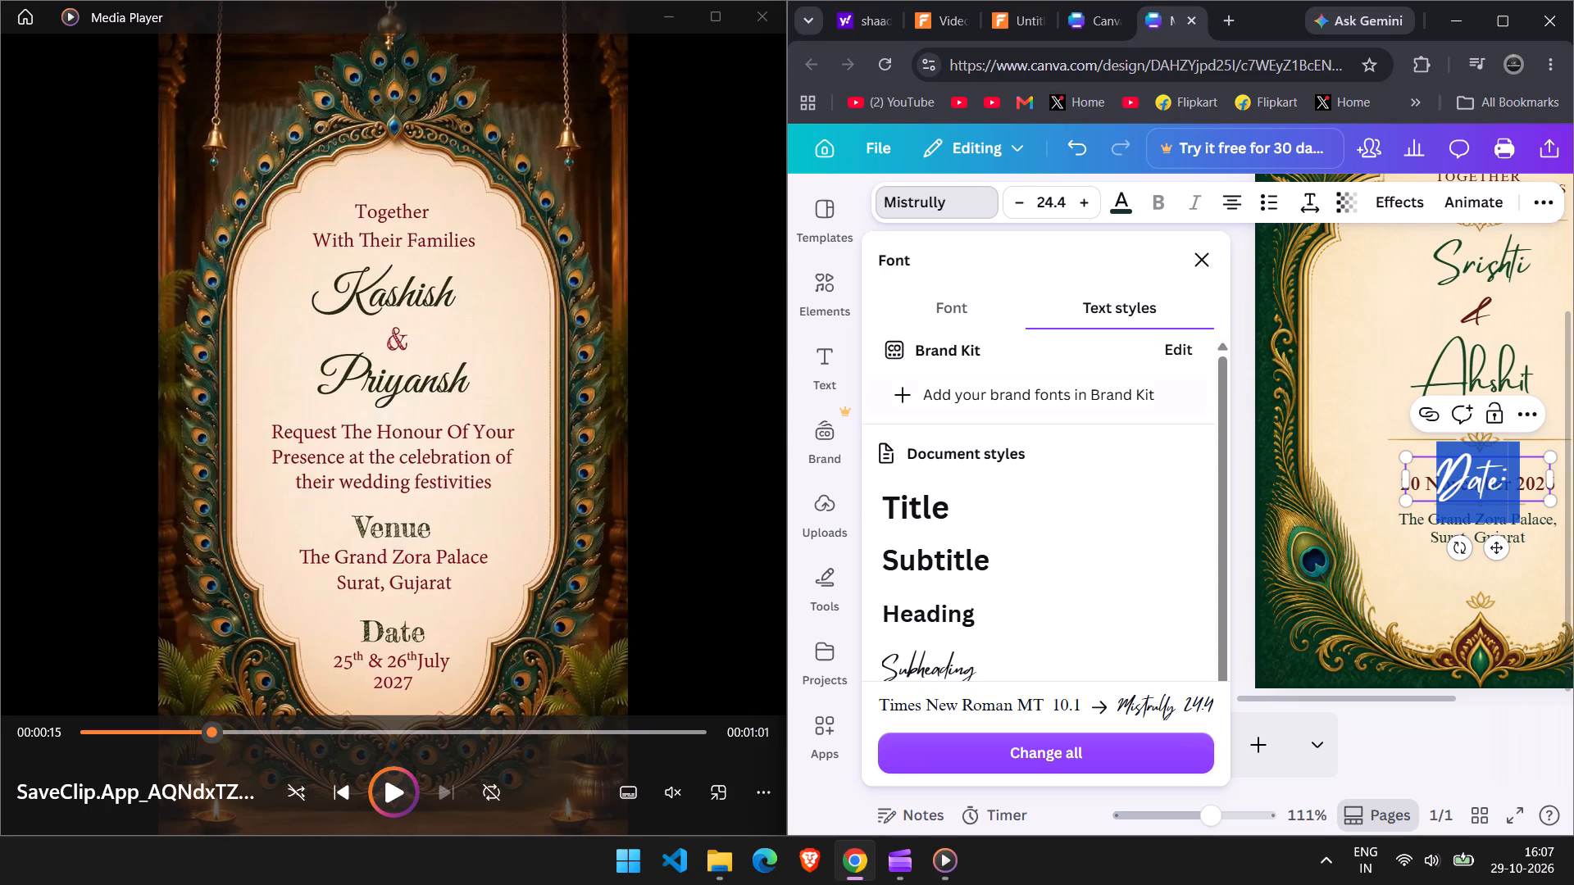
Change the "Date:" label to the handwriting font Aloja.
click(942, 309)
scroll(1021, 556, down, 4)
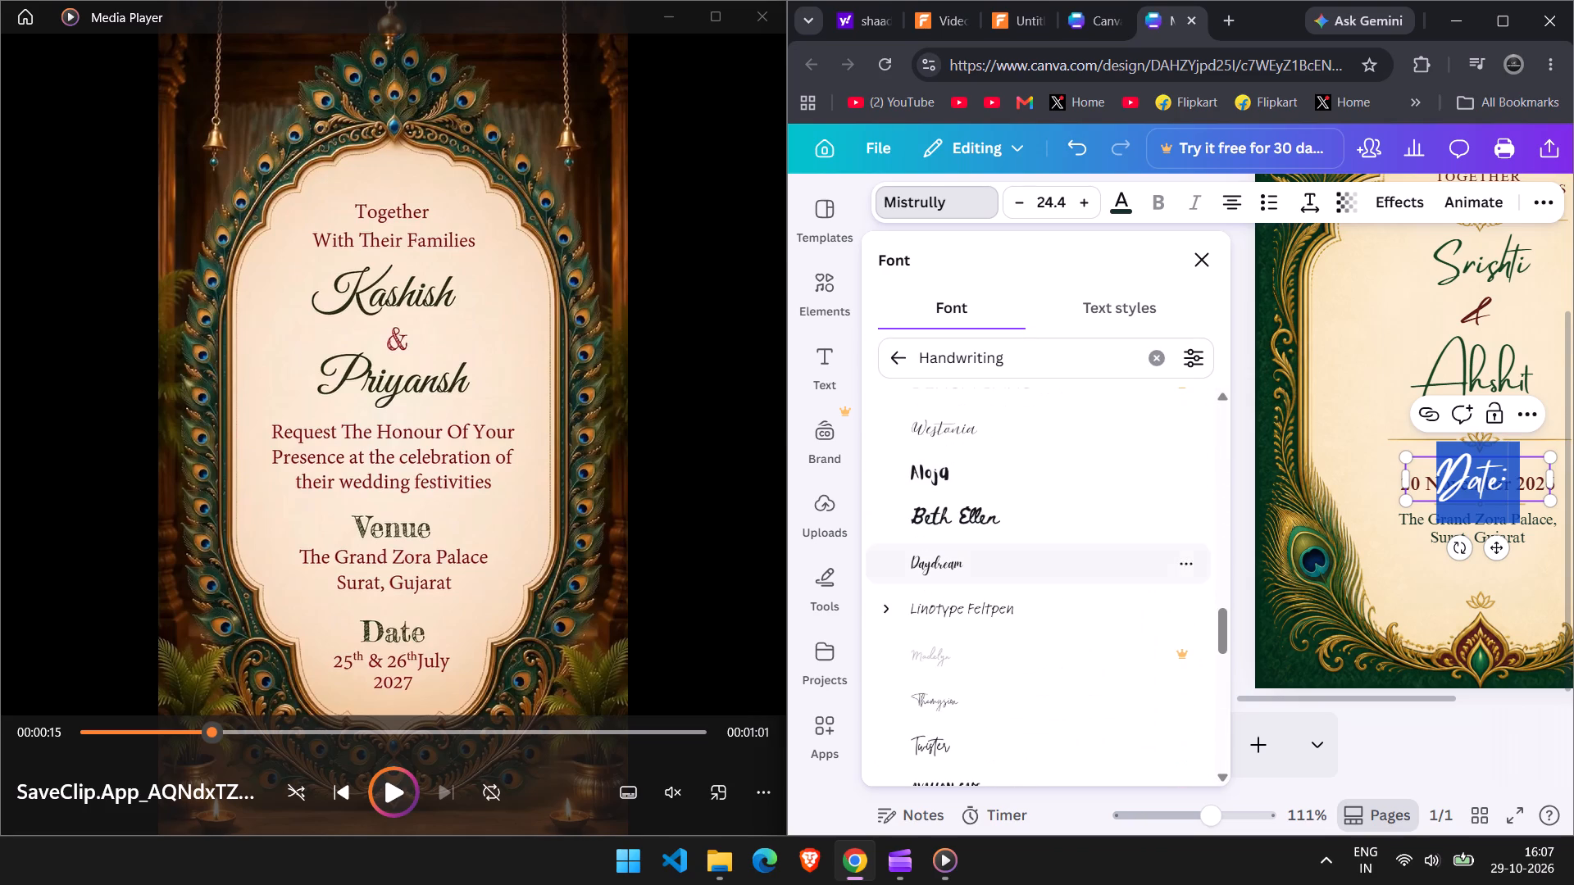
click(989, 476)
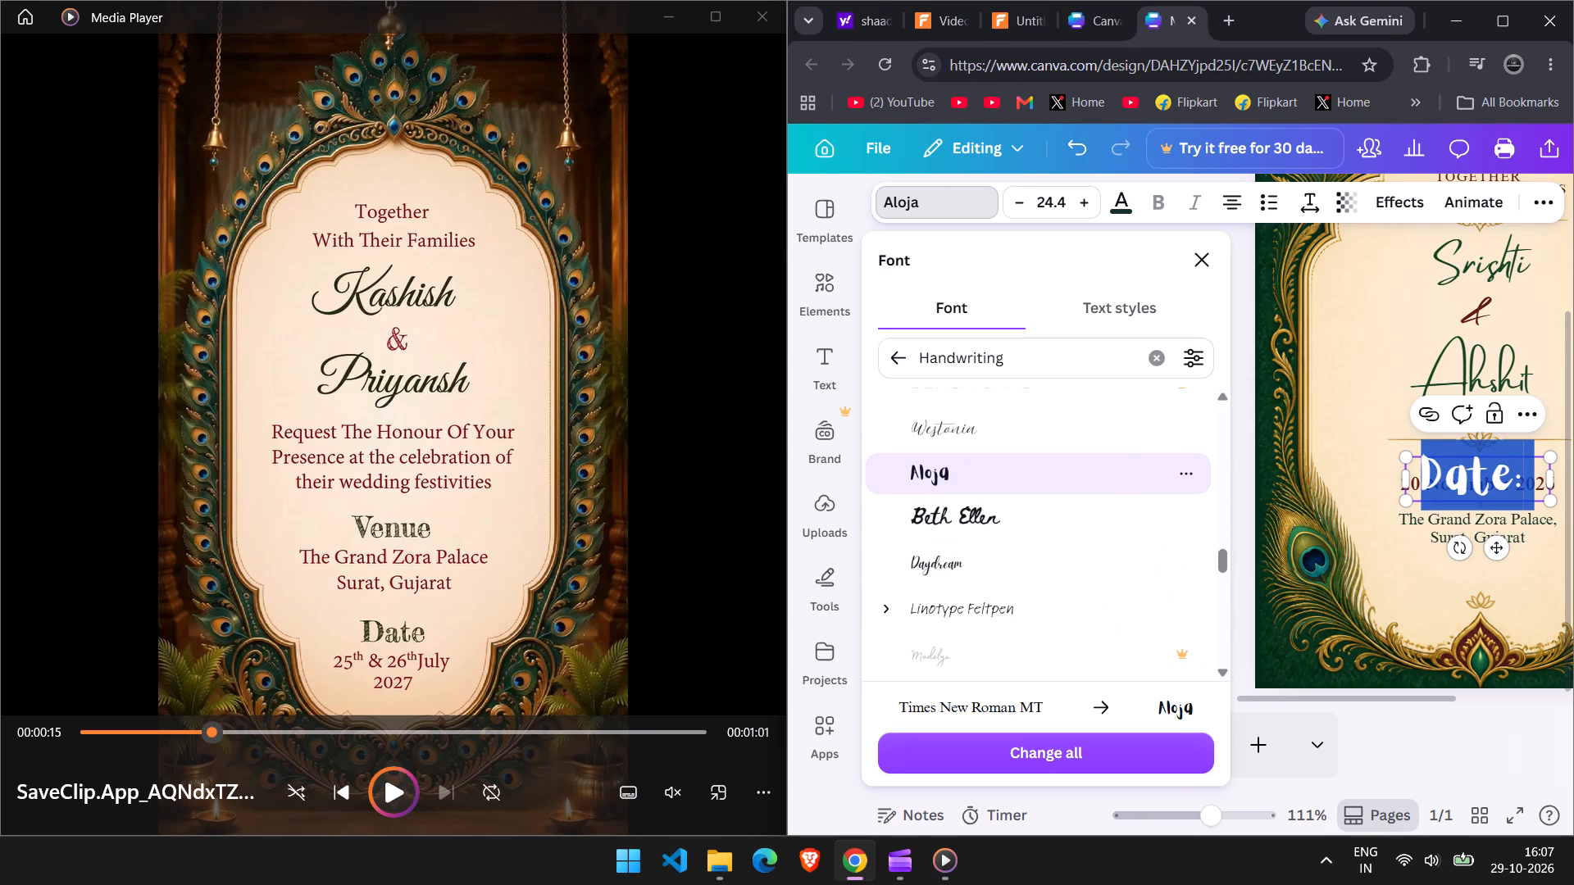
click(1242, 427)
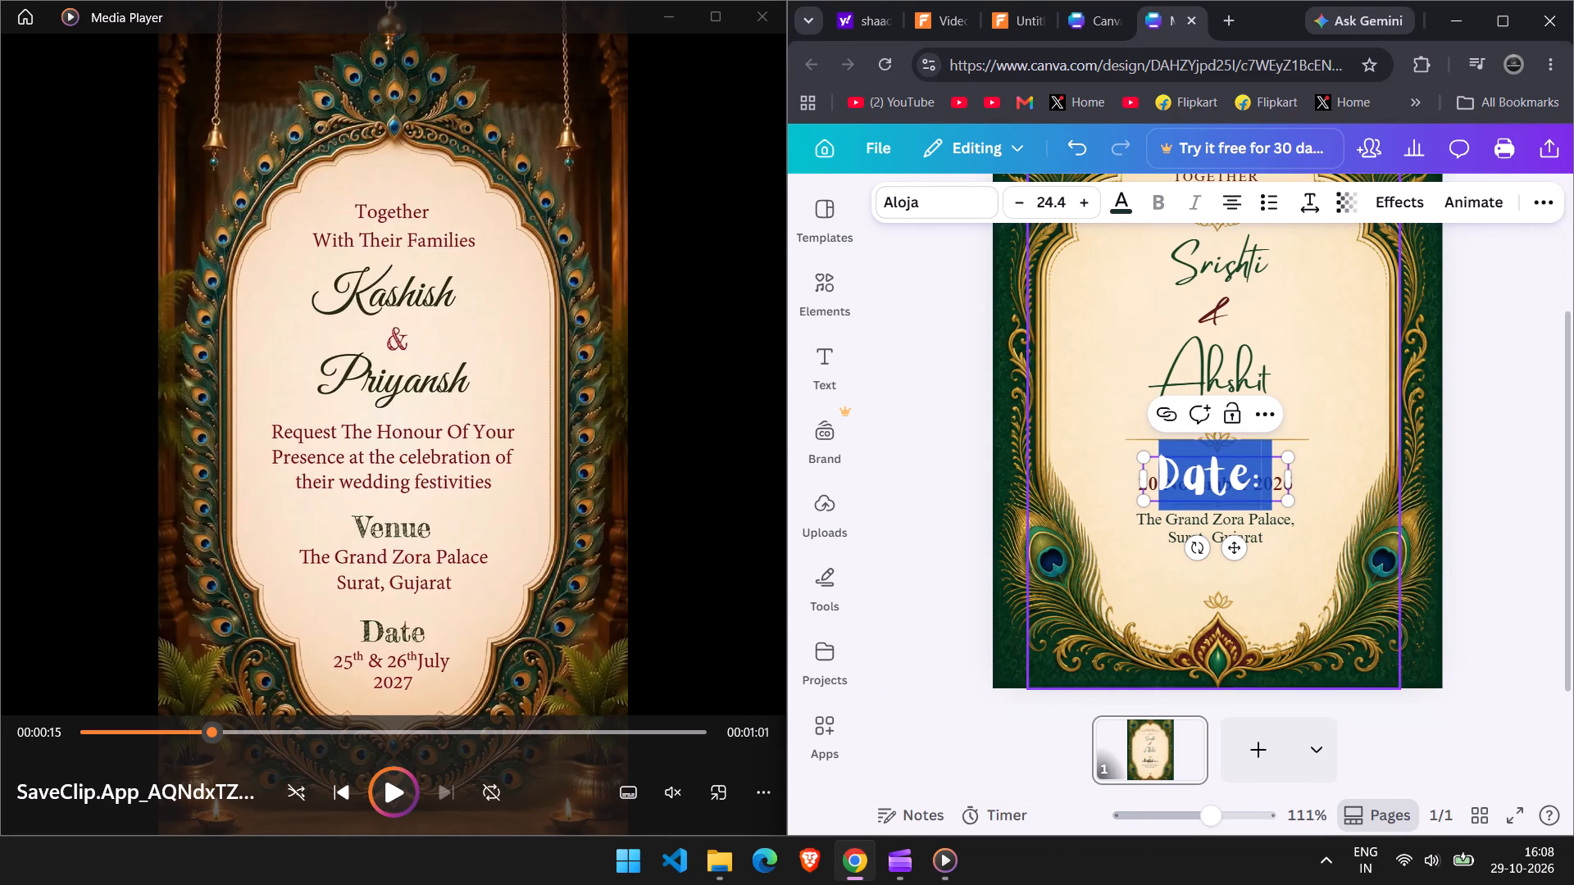
Reduce the "Date:" label's font size to 10.4.
triple_click(1021, 204)
triple_click(1021, 204)
triple_click(1021, 204)
triple_click(1021, 204)
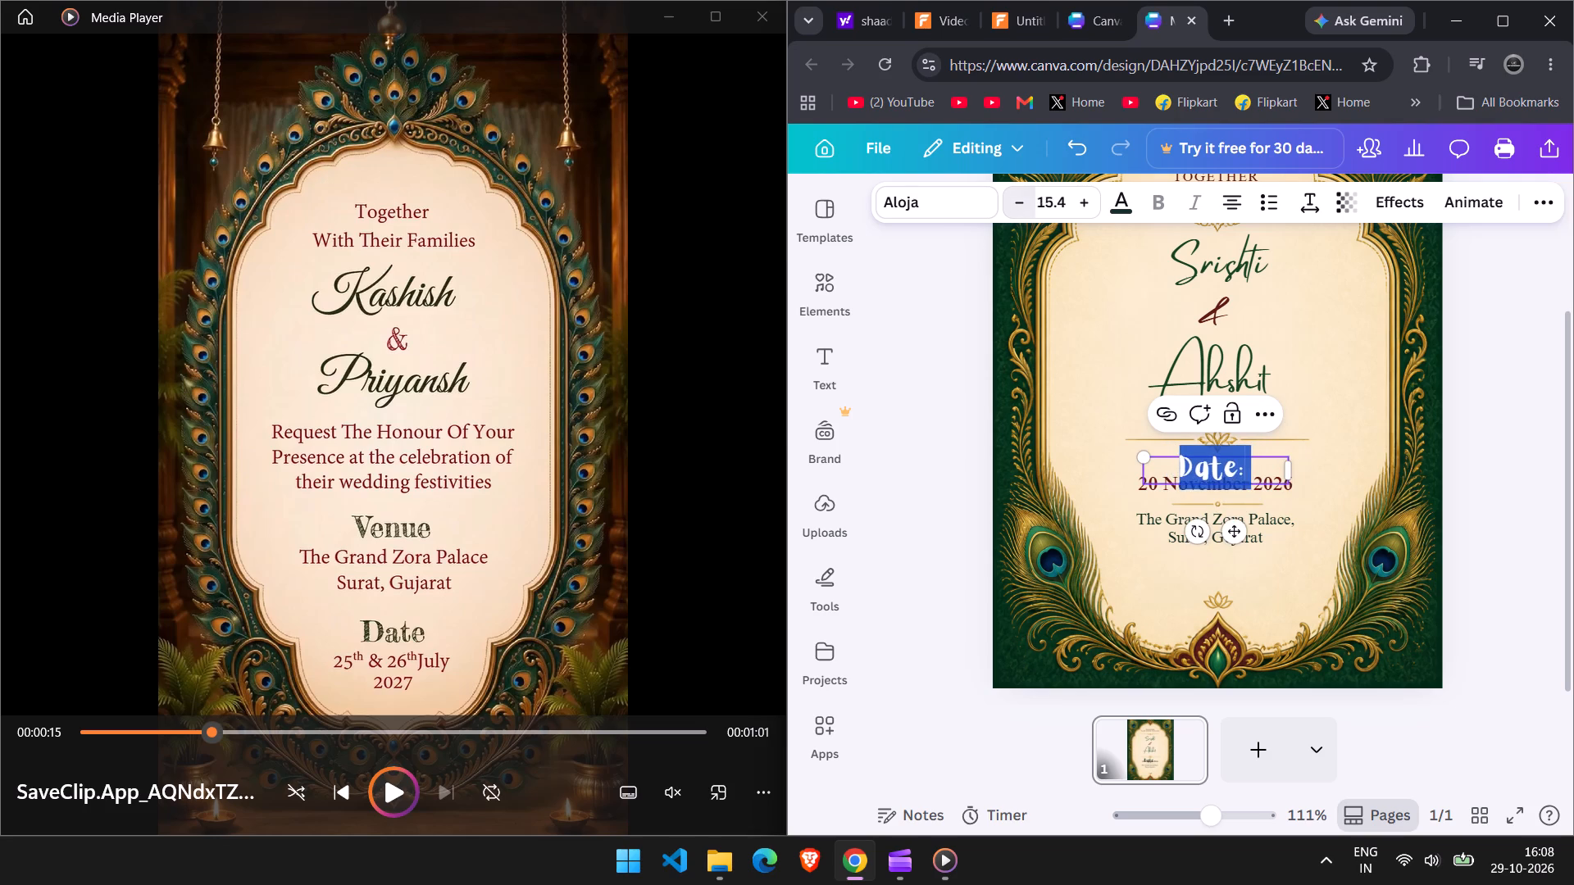
double_click(1021, 204)
click(1503, 318)
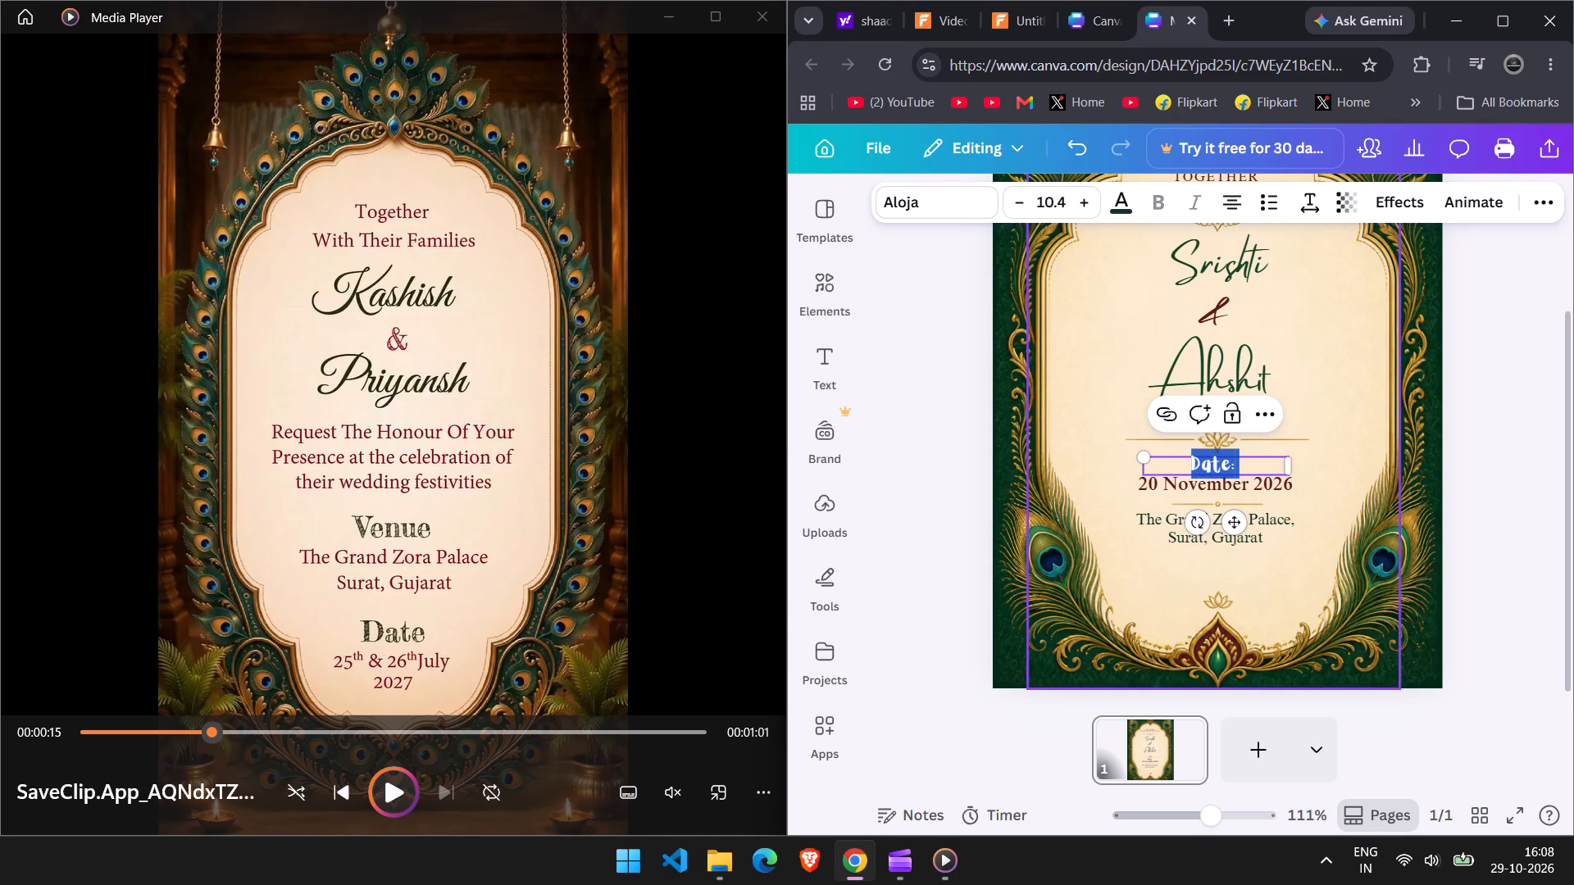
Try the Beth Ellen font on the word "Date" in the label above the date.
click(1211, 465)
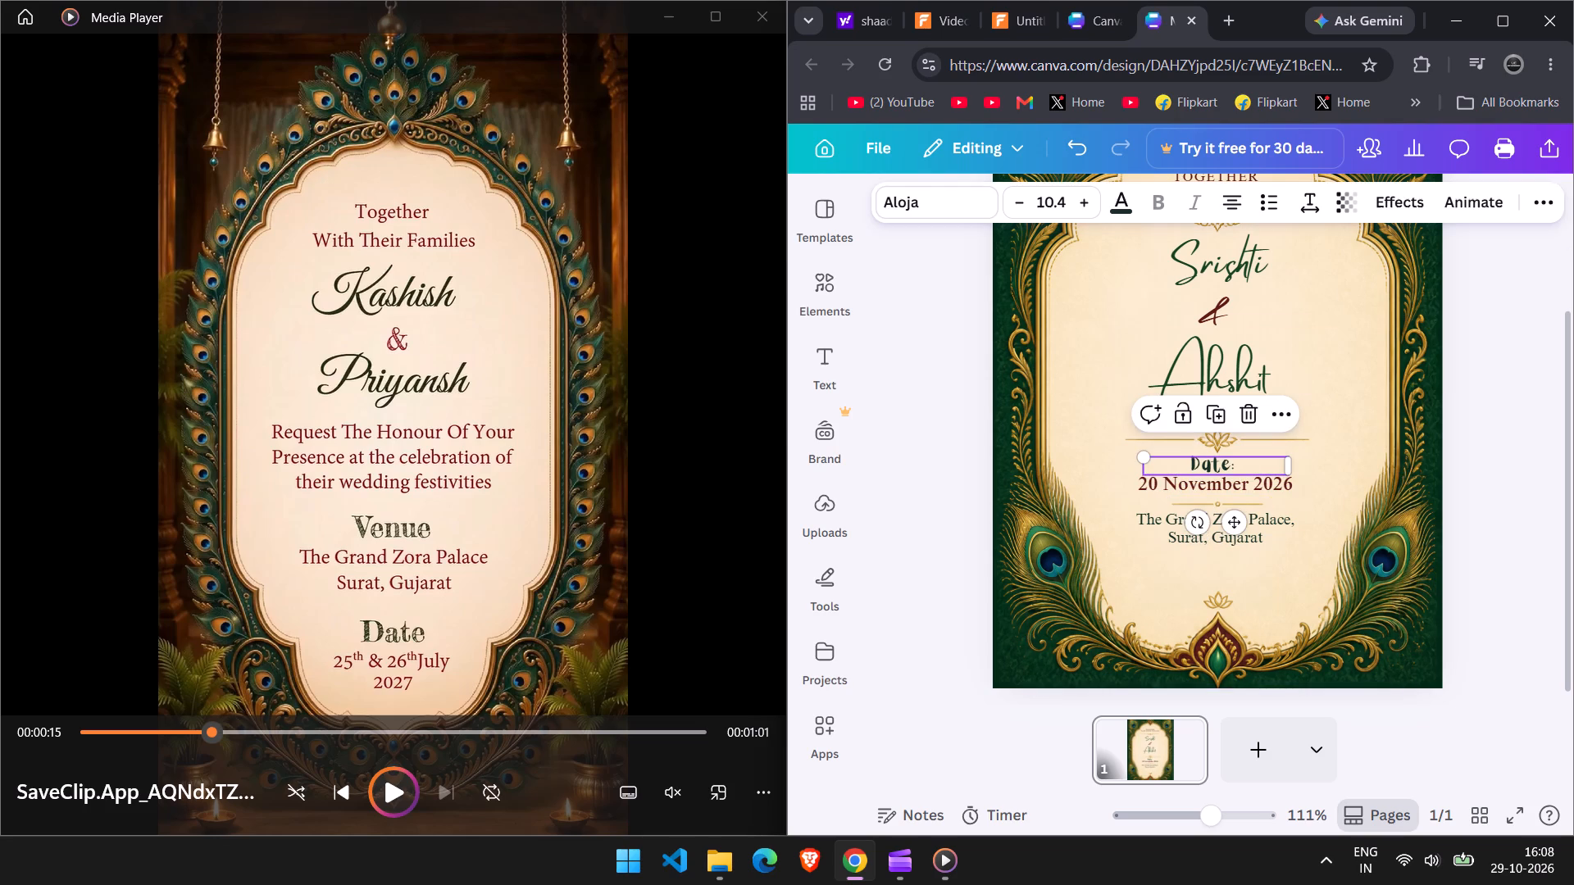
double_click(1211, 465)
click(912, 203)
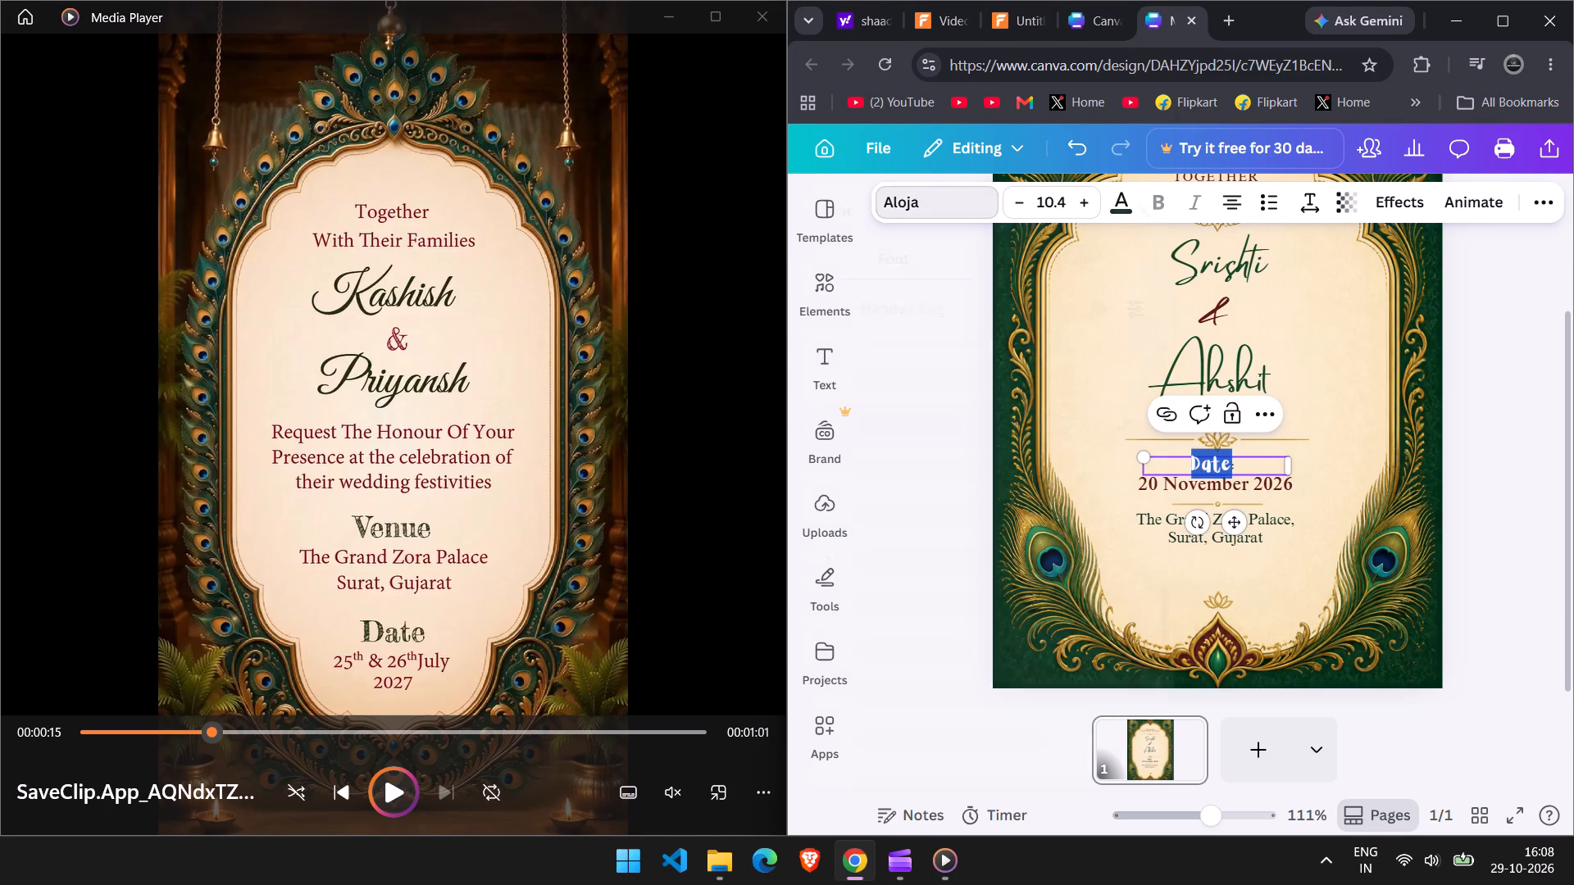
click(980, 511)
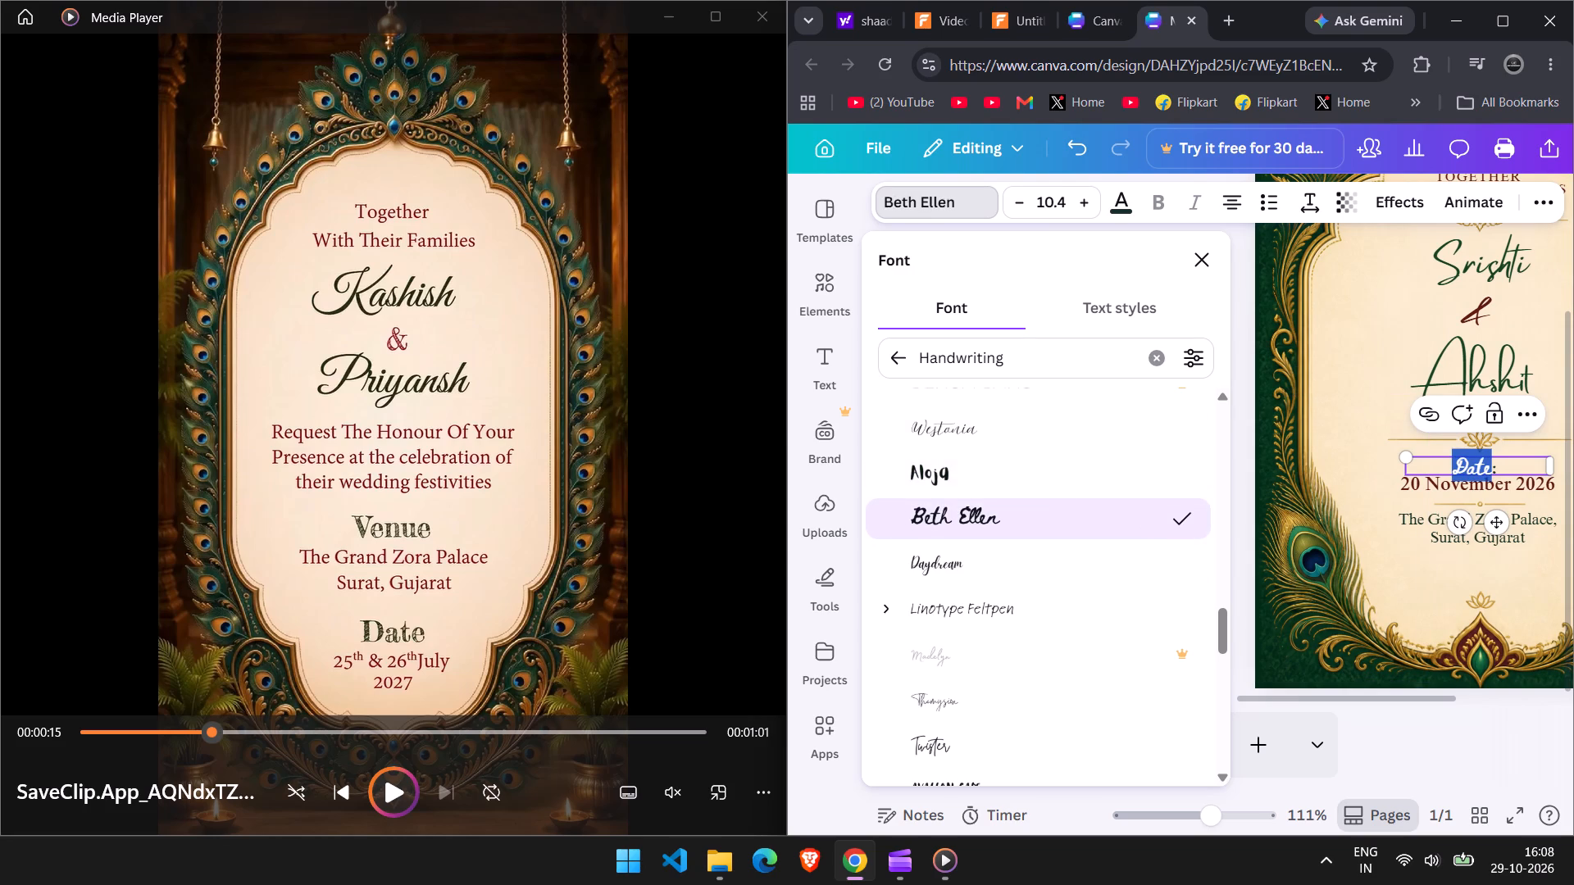
Set the word "Date" in the label above the date in the Better Faster font.
scroll(1001, 532, down, 3)
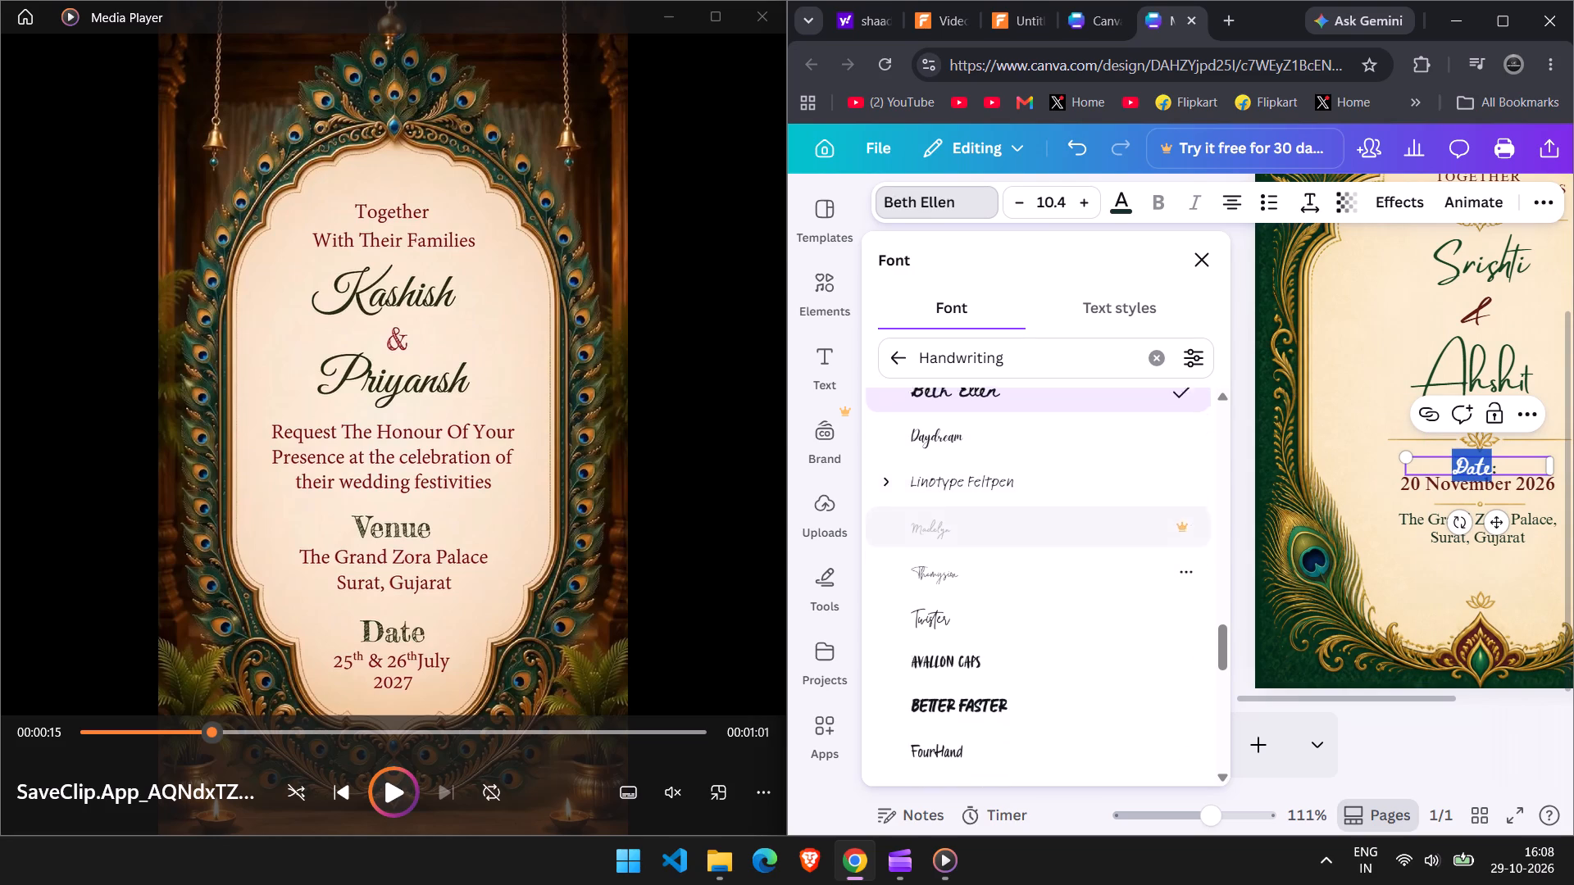
click(970, 518)
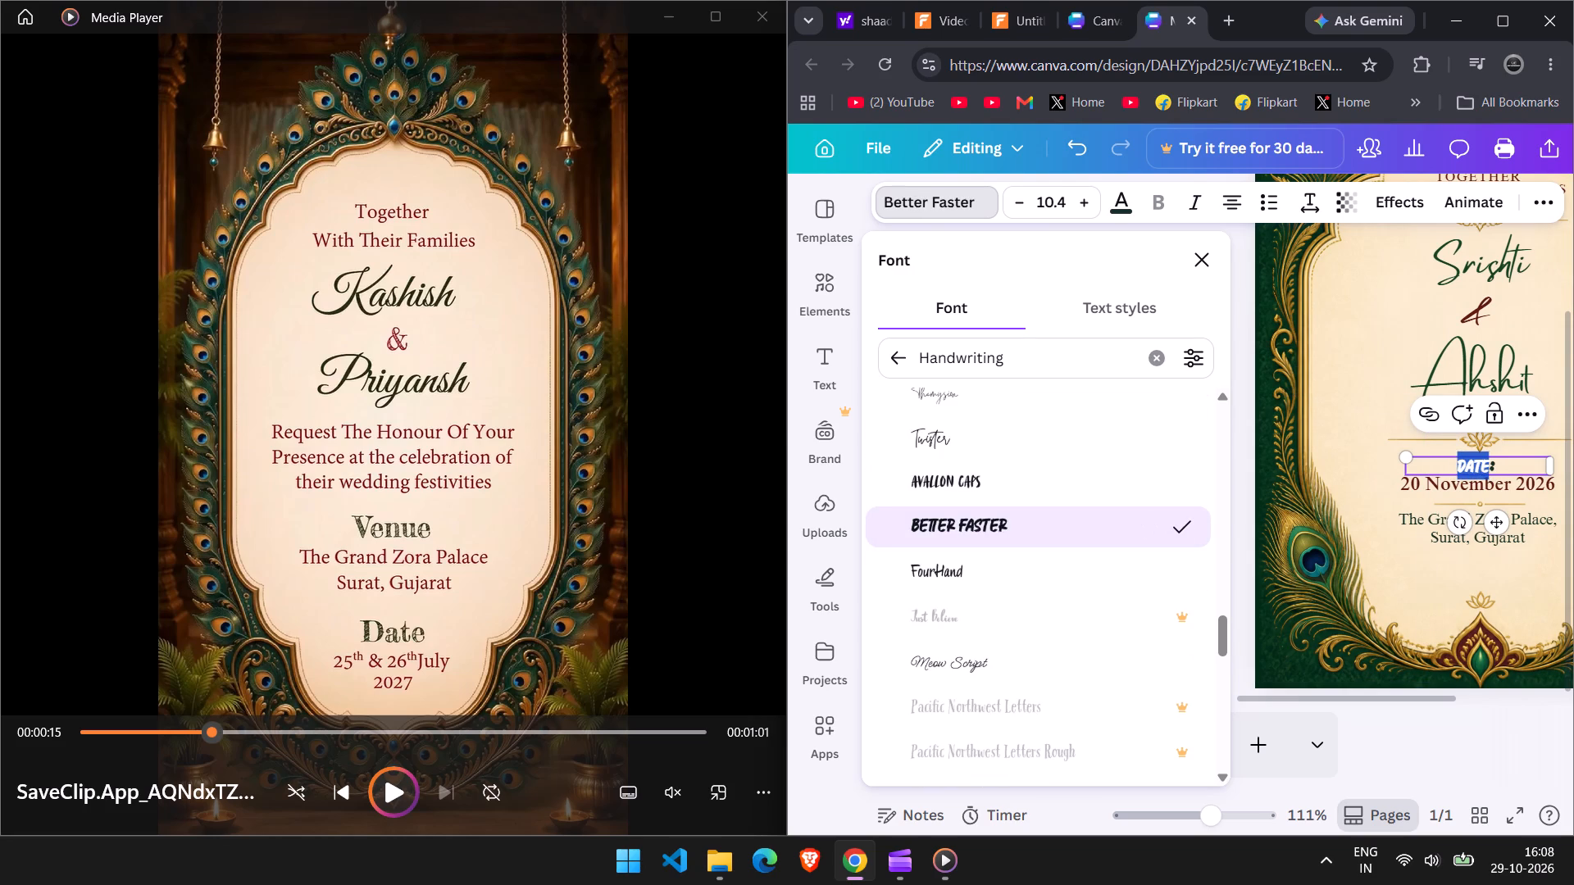
click(1240, 438)
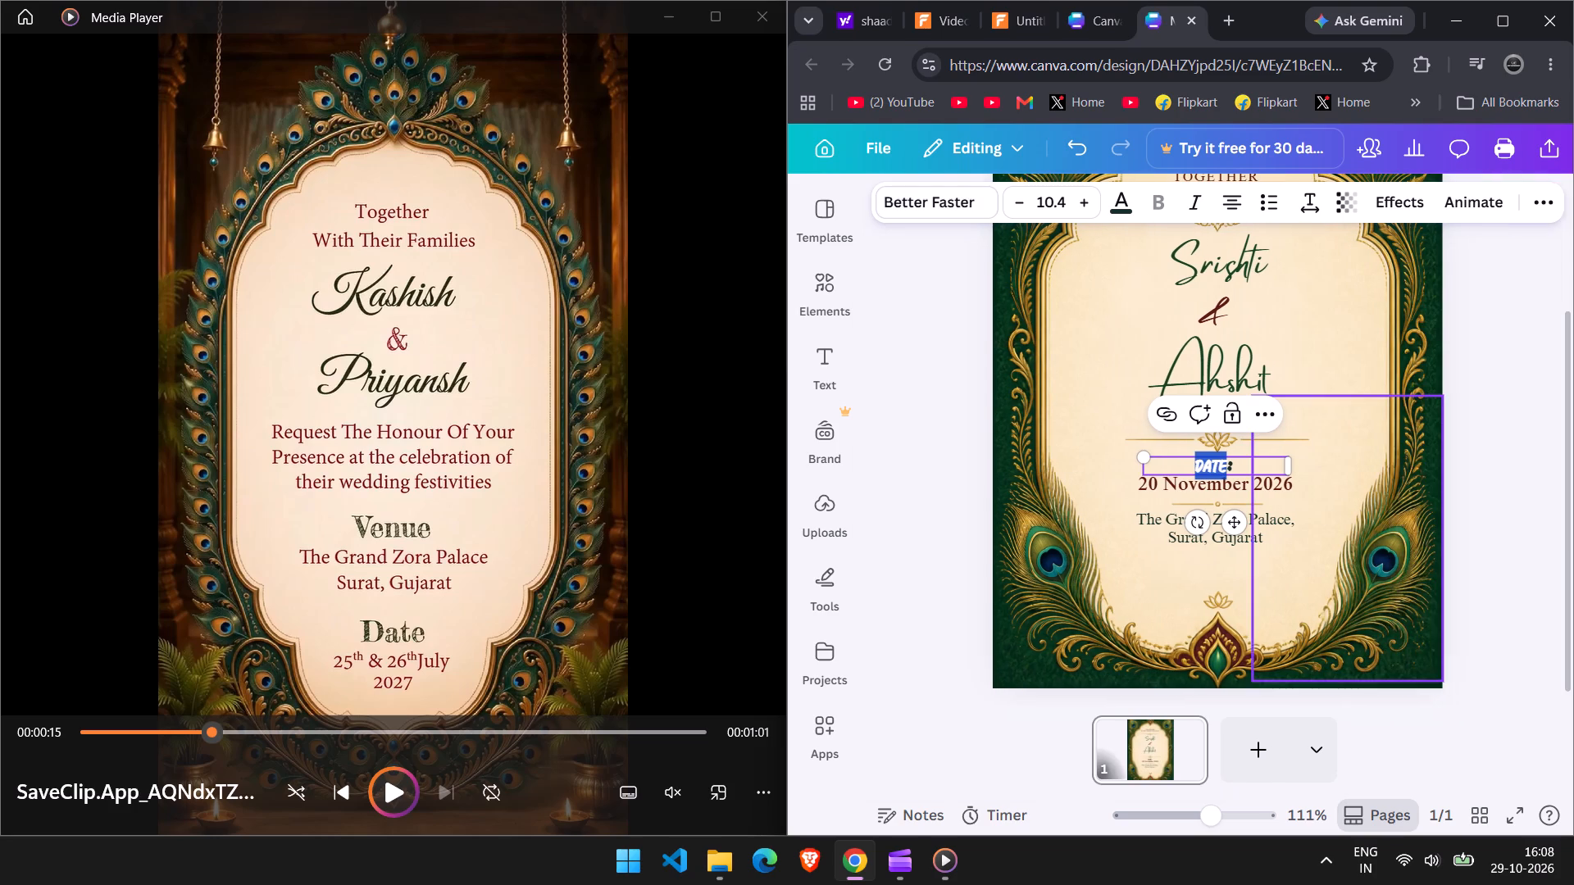
click(1525, 473)
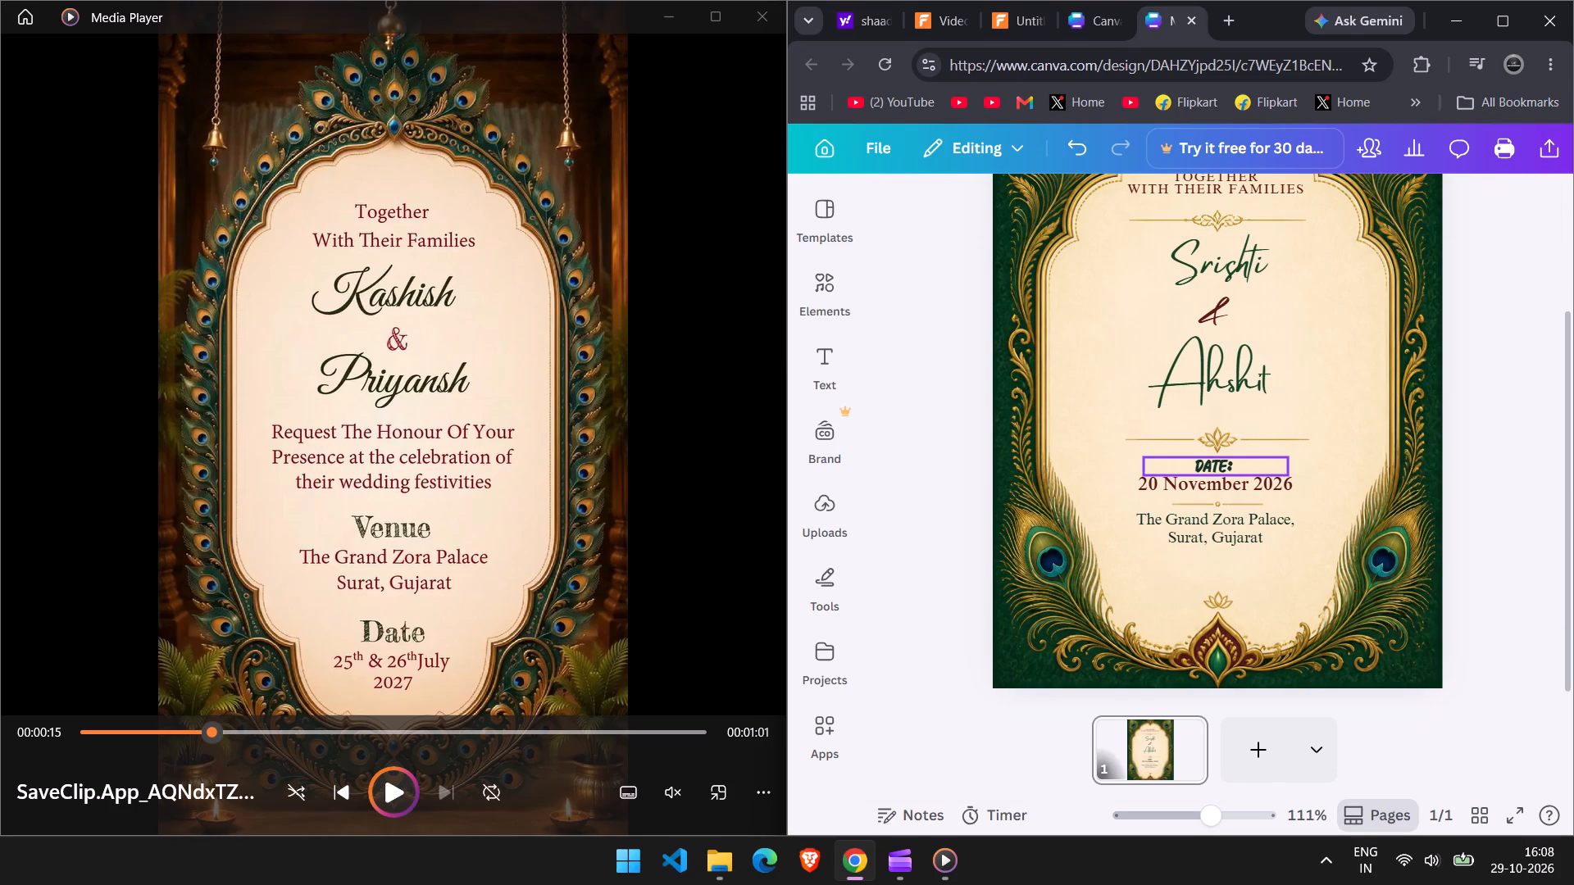
click(1220, 465)
double_click(1220, 465)
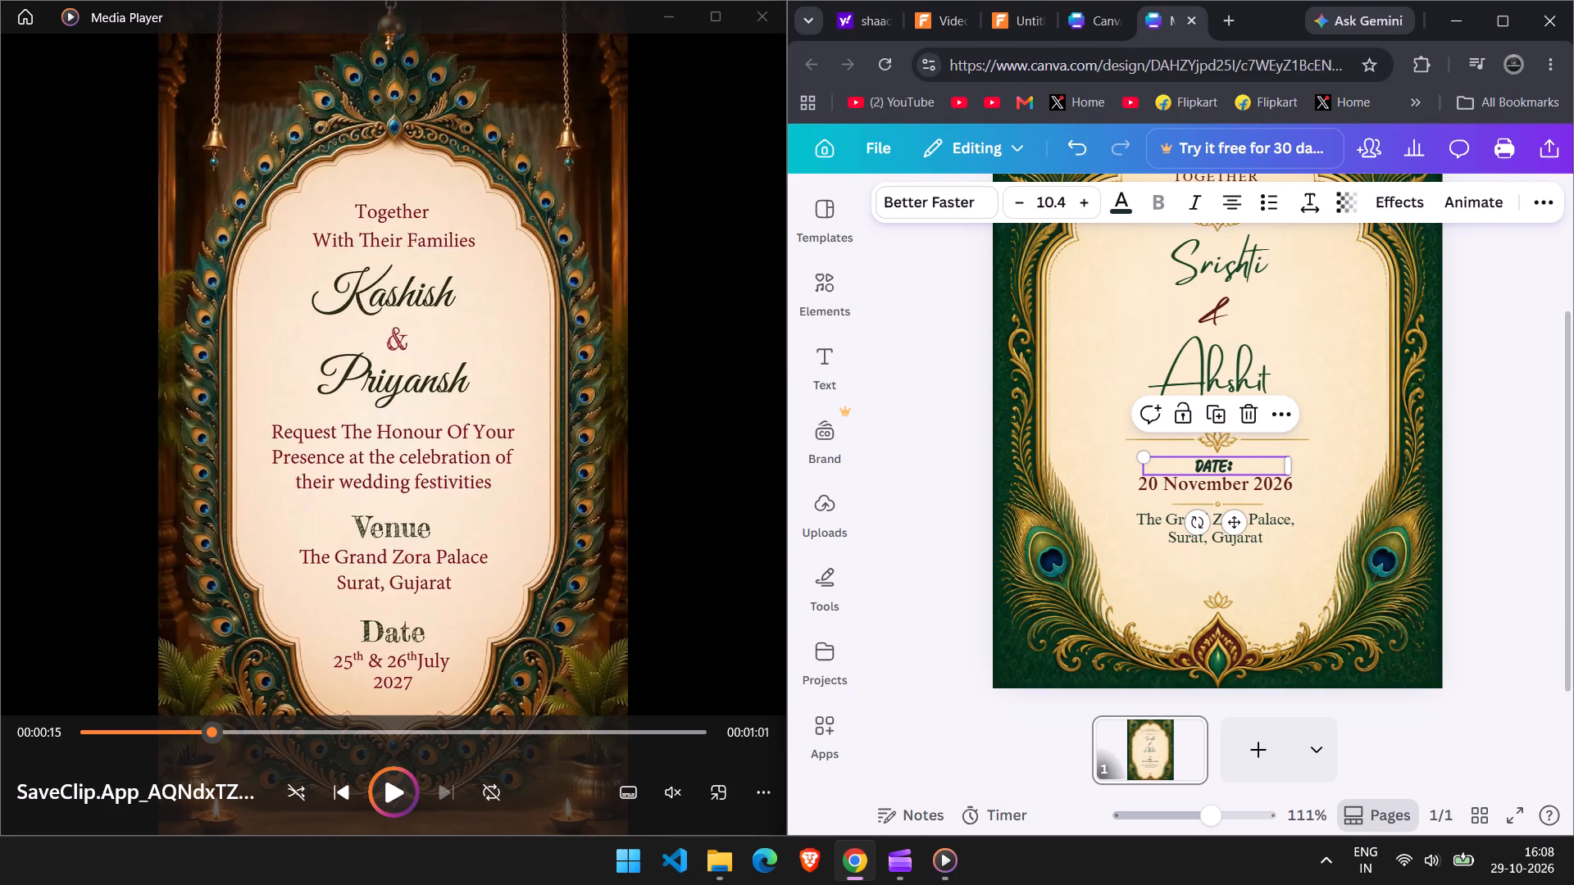
click(1490, 503)
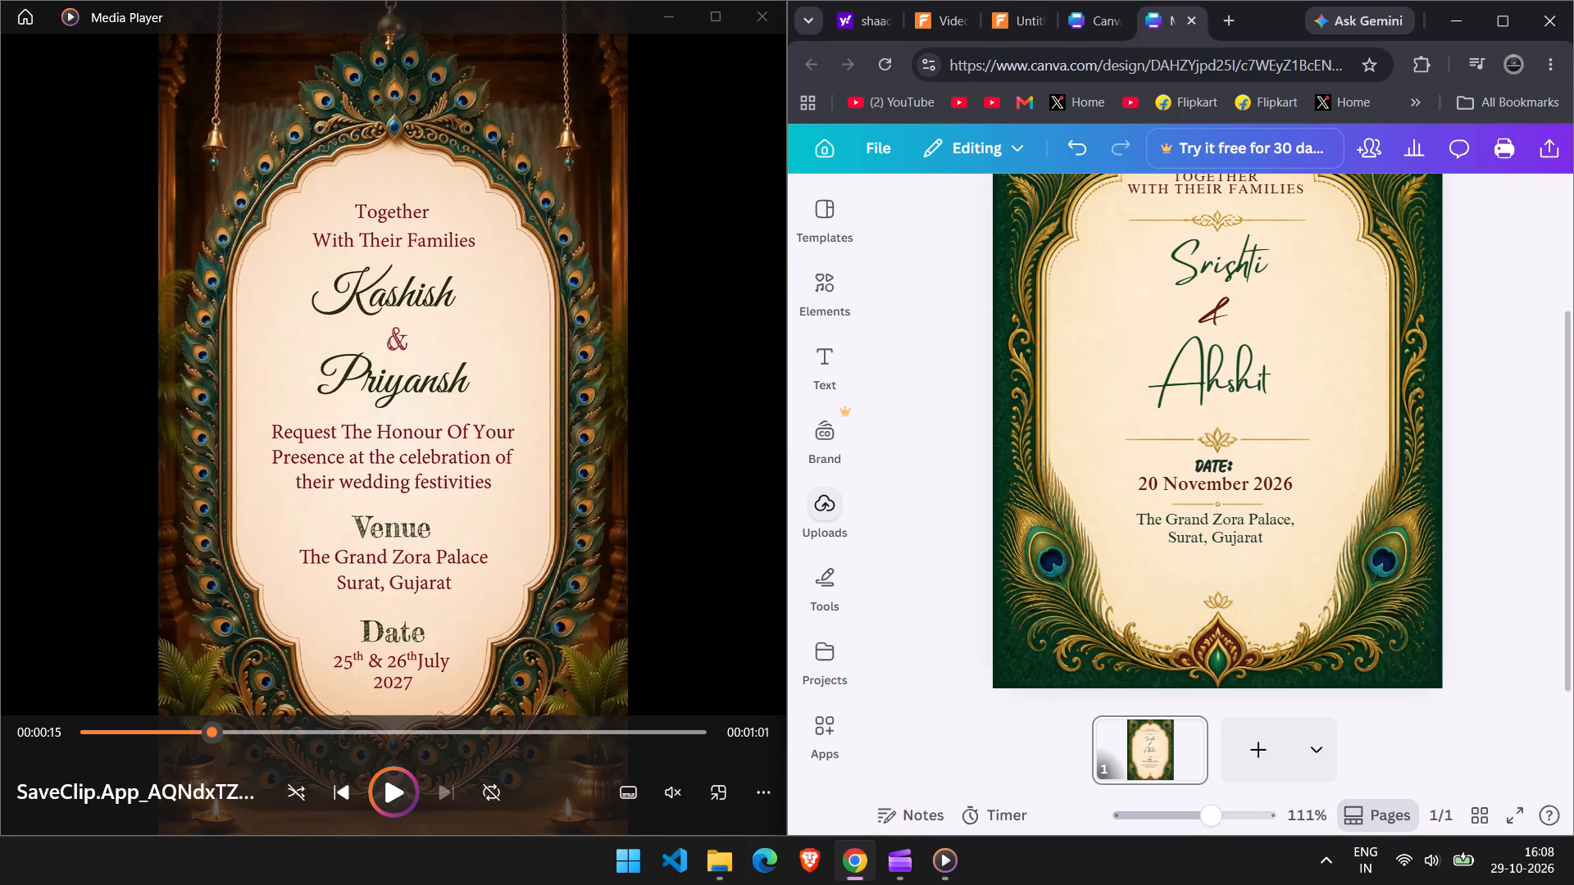
Move the venue text "The Grand Zora Palace, Surat, Gujarat" up, directly beneath the name Ahshit.
click(1239, 534)
drag(1272, 534, 1295, 519)
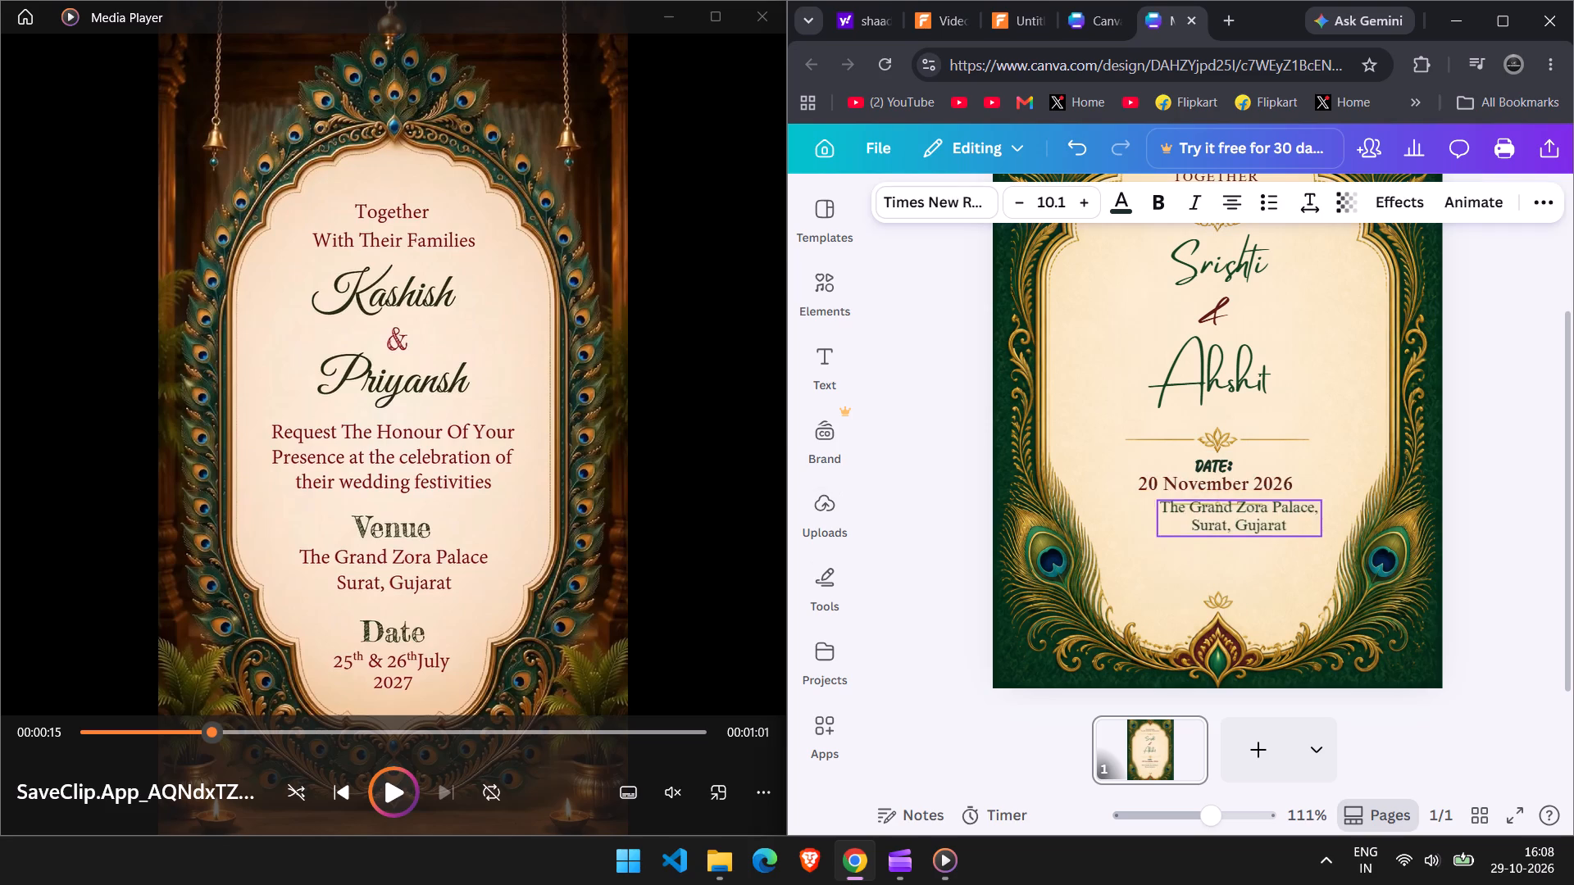
drag(1295, 519, 1267, 437)
Move the date text "20 November 2026" down, centred just above the small lotus ornament at the card's bottom.
click(1271, 479)
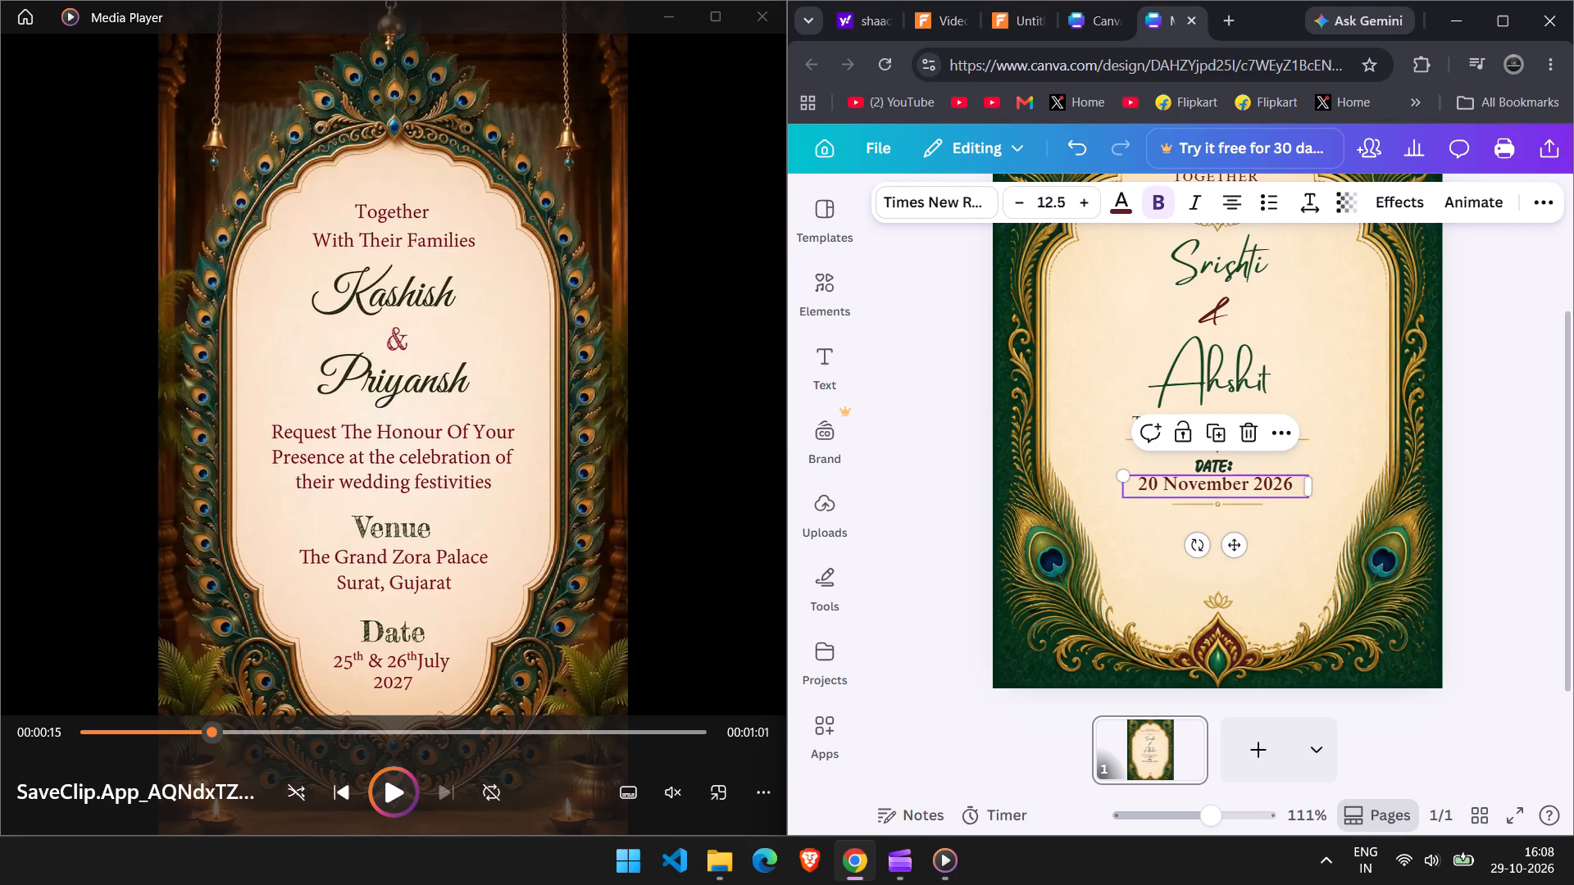
drag(1271, 479, 1266, 577)
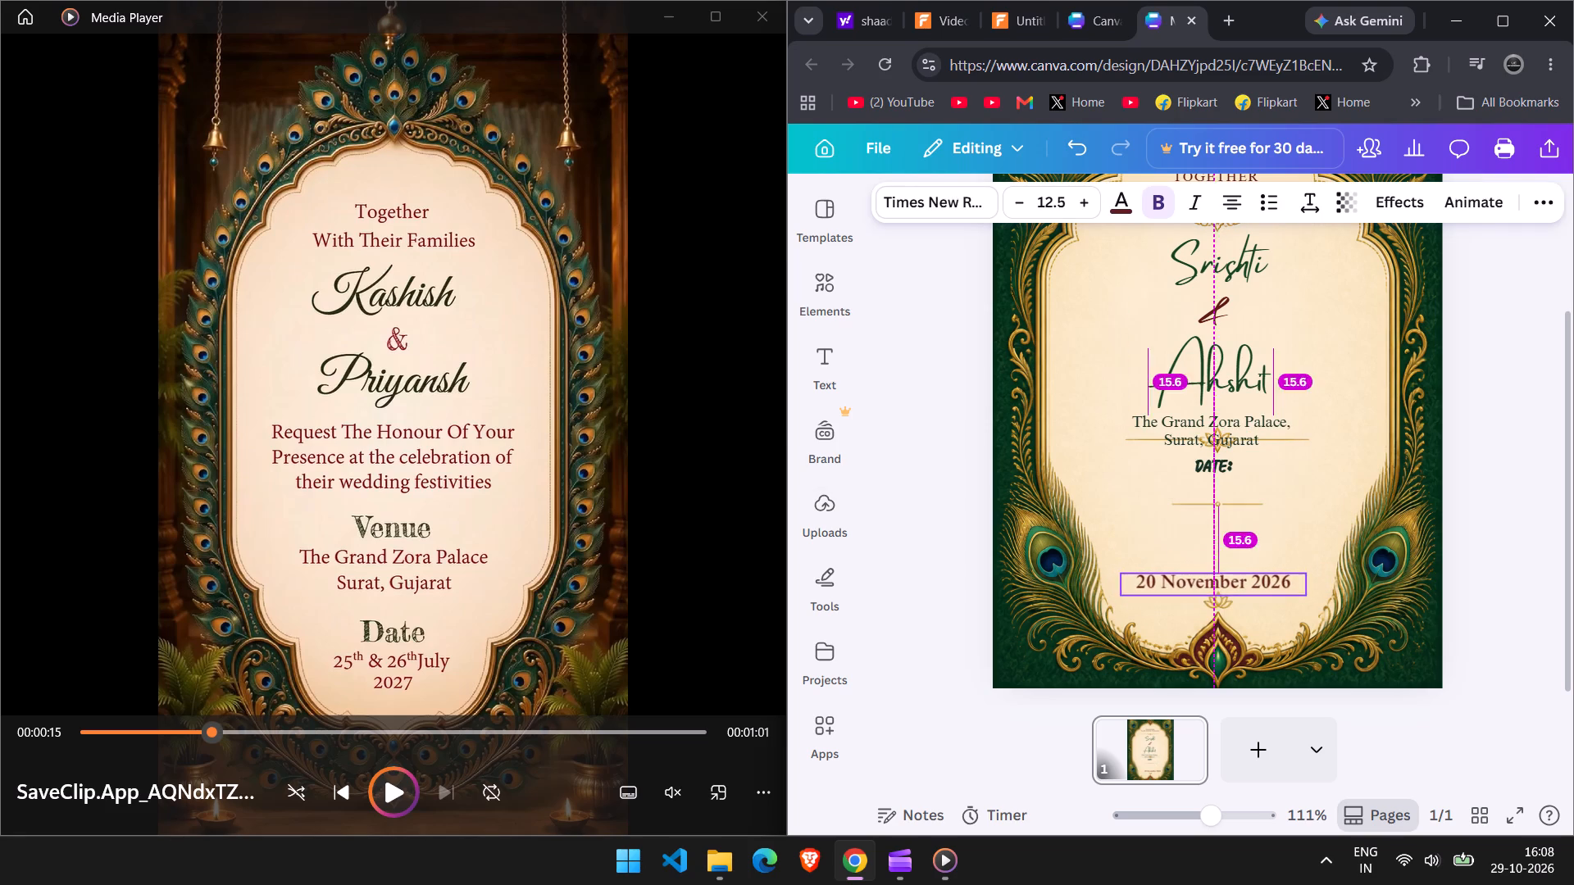
drag(1266, 577, 1267, 572)
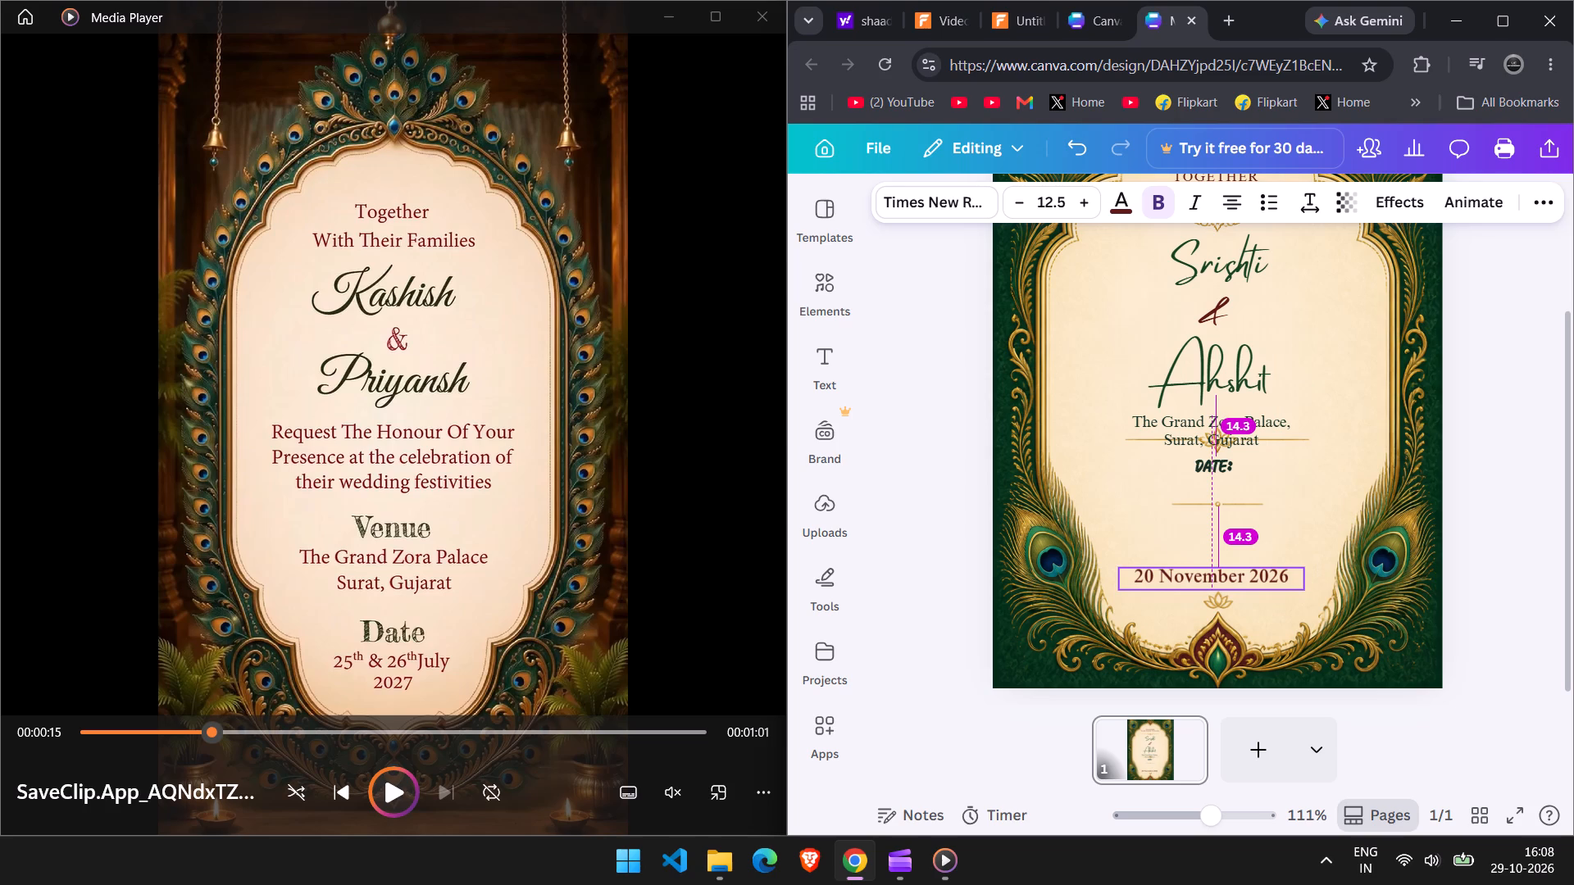
drag(1267, 572, 1271, 575)
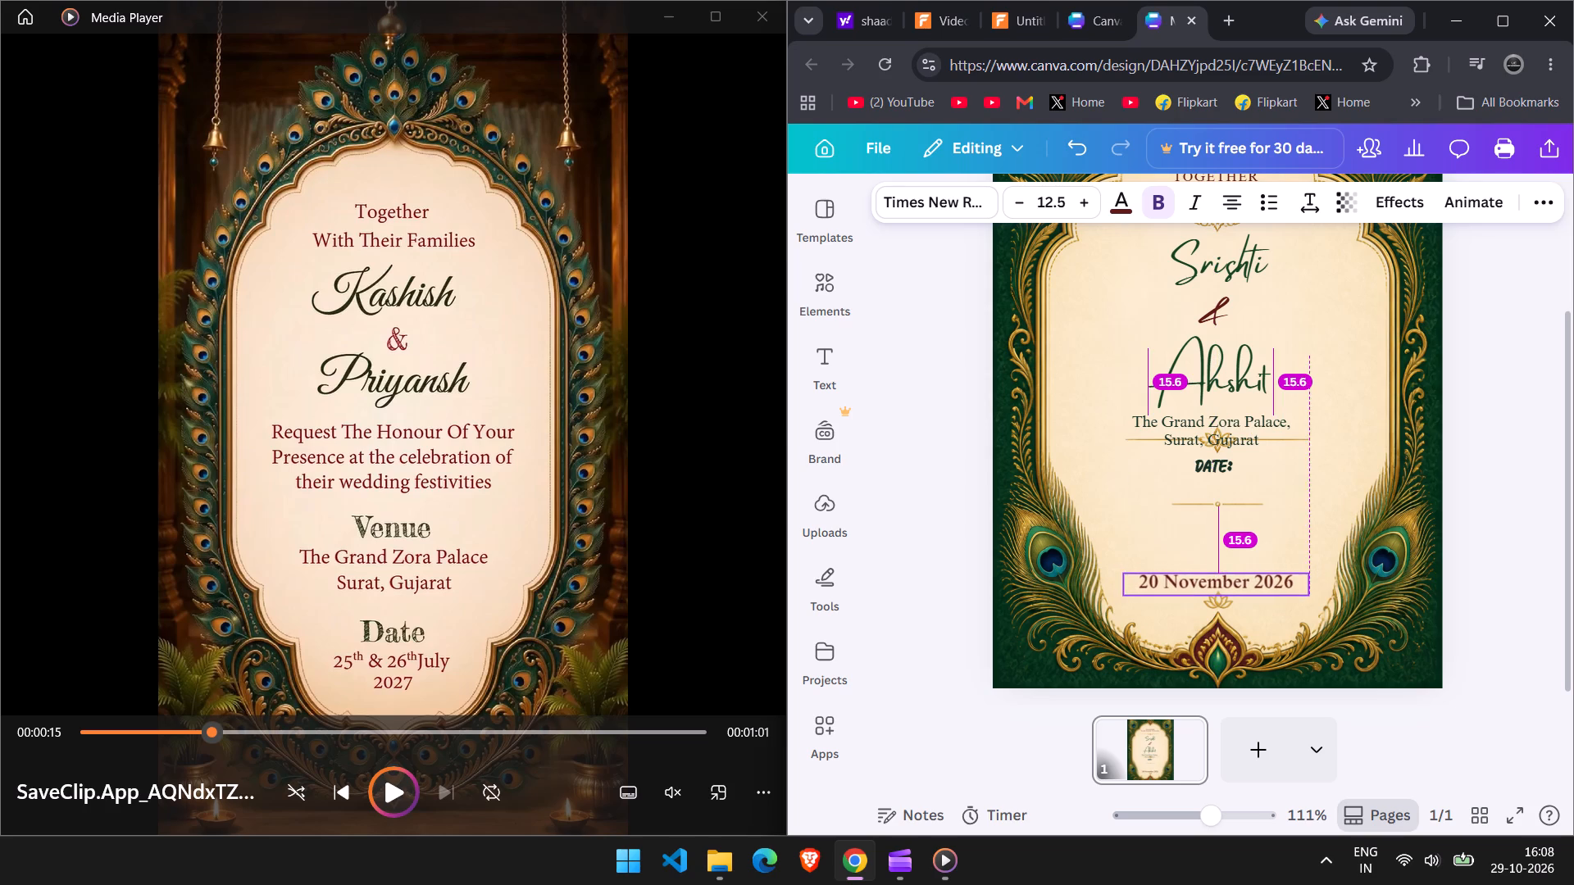
drag(1271, 575, 1269, 575)
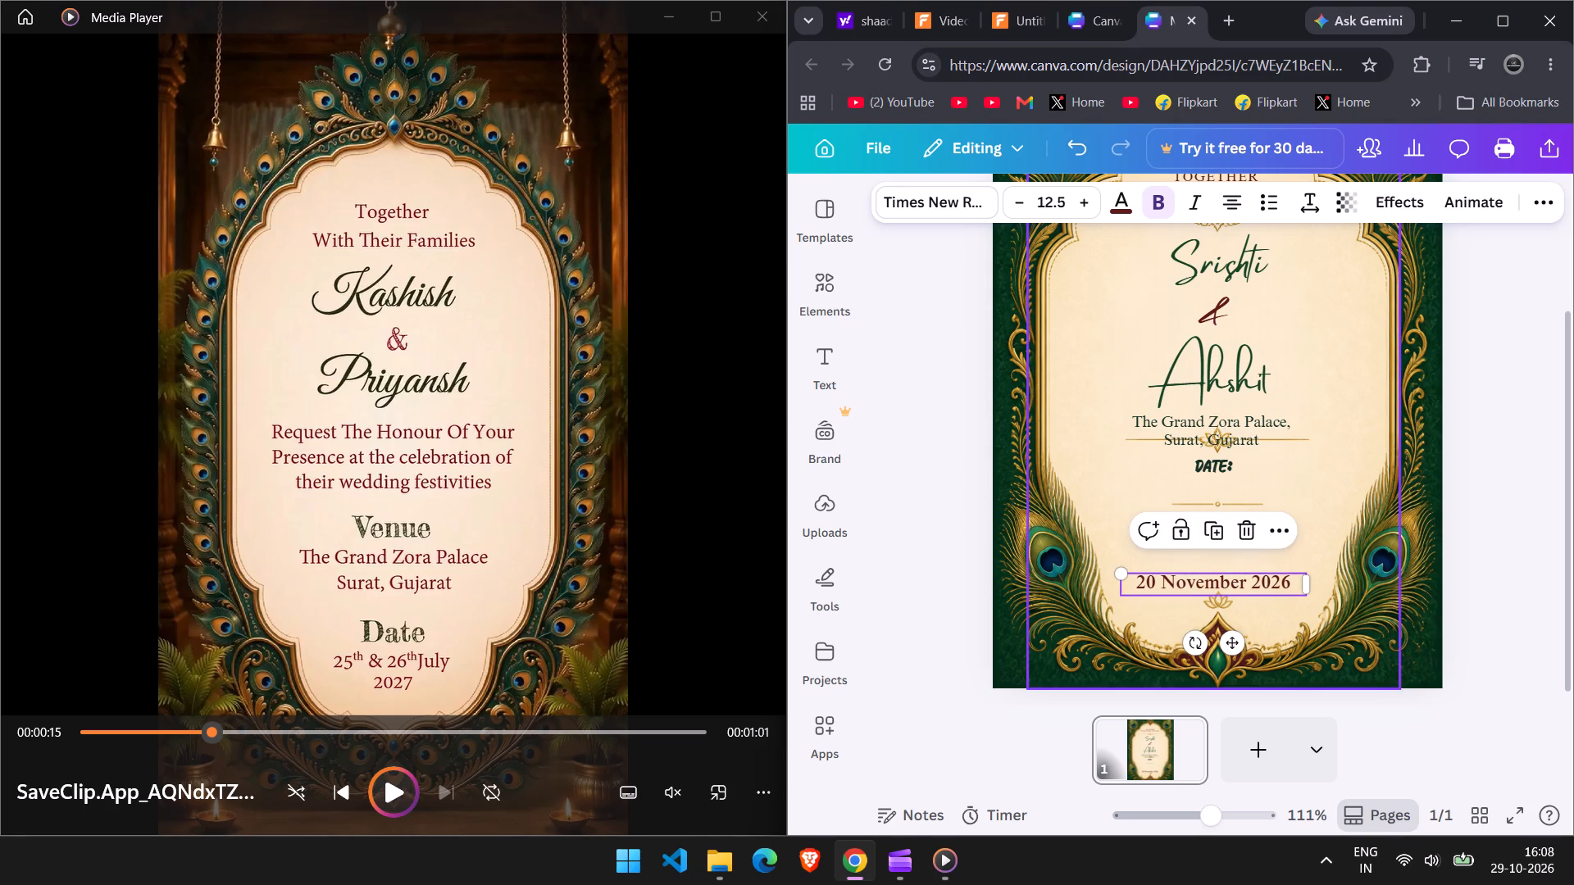
drag(1271, 577, 1268, 574)
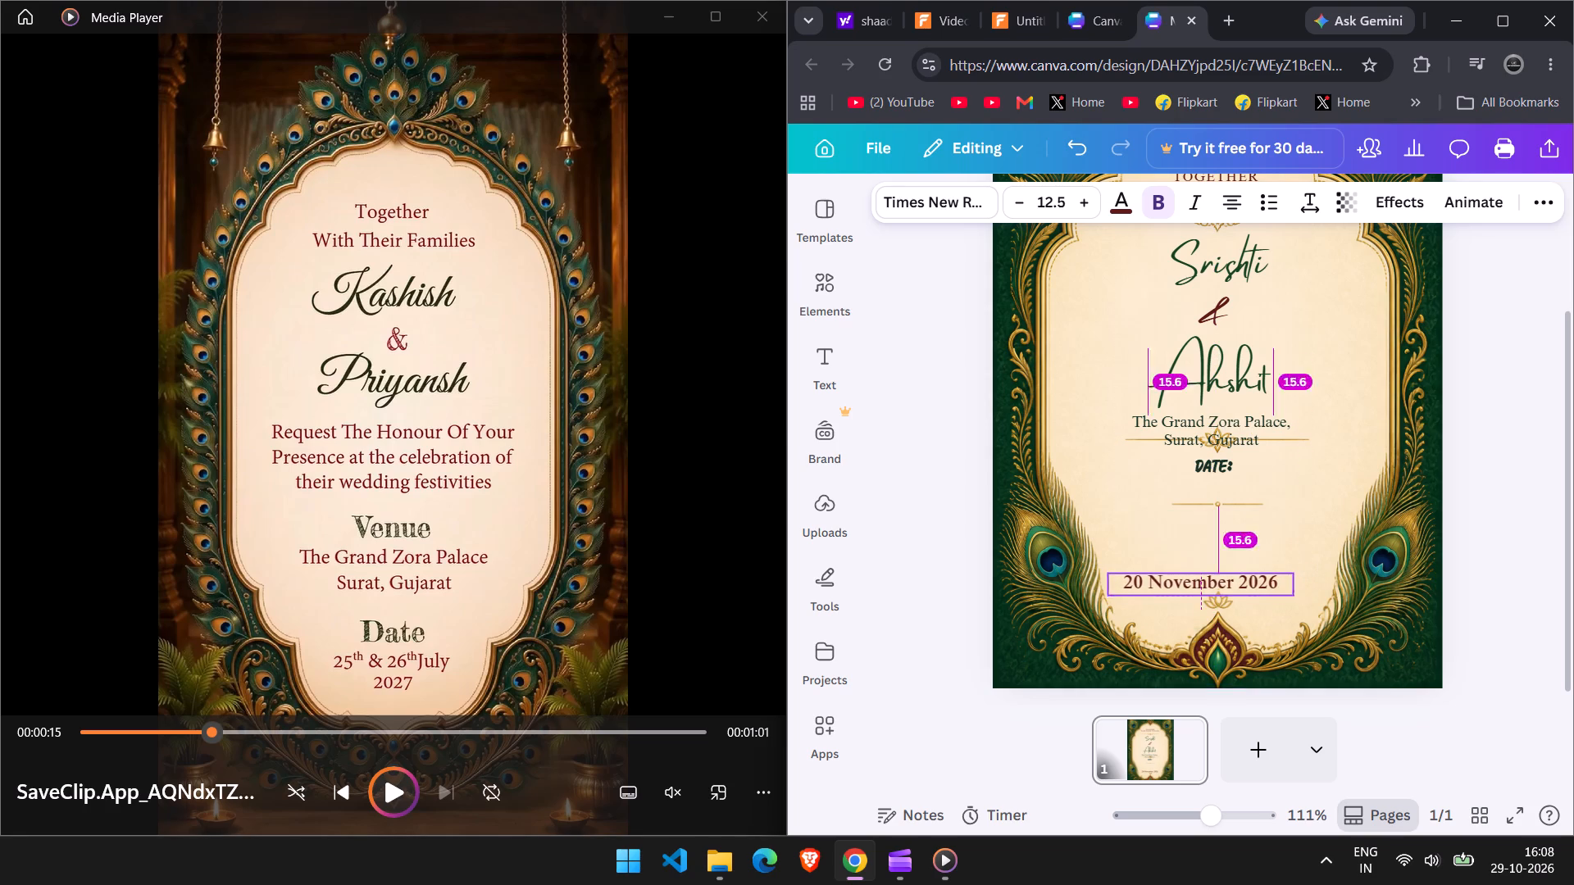
drag(1268, 574, 1279, 575)
click(1327, 511)
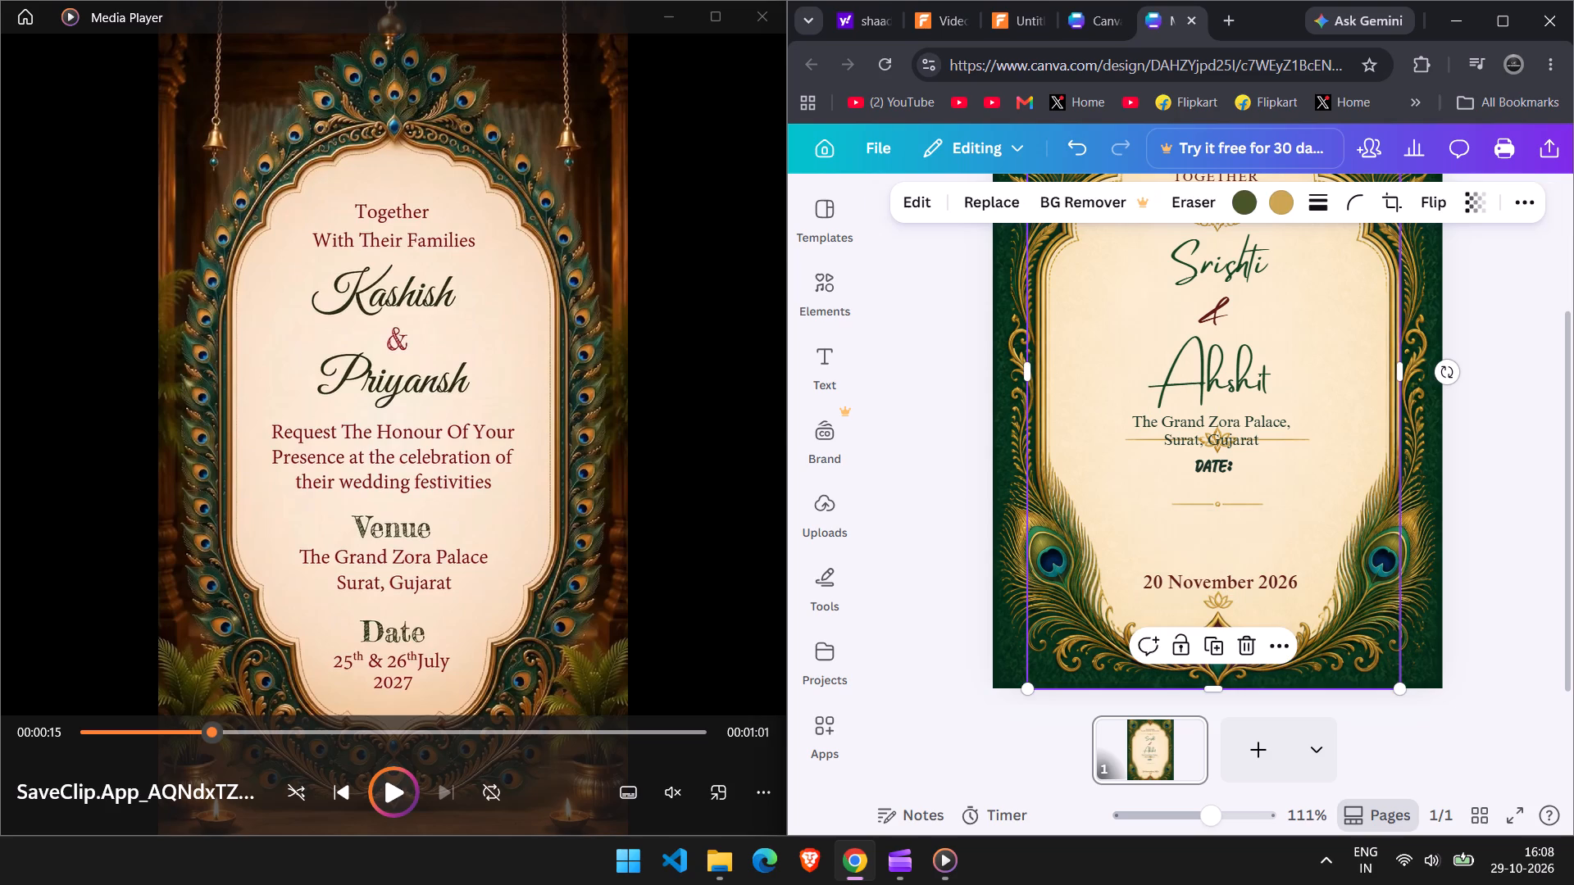
Move the "Date:" label down, centred directly above "20 November 2026".
drag(1212, 465, 1209, 520)
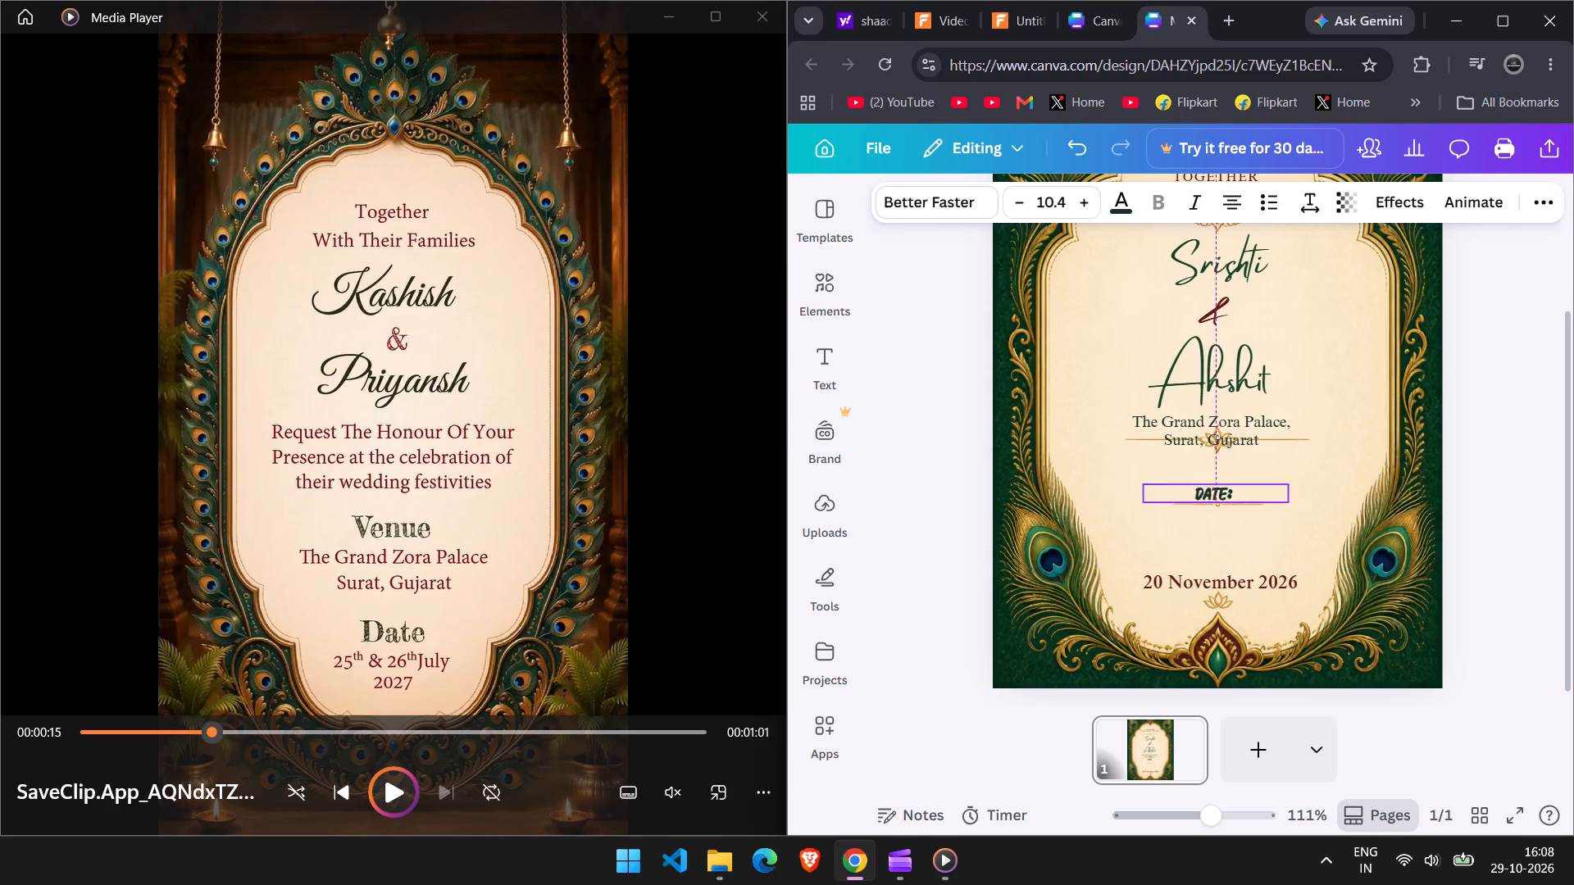
drag(1209, 520, 1210, 558)
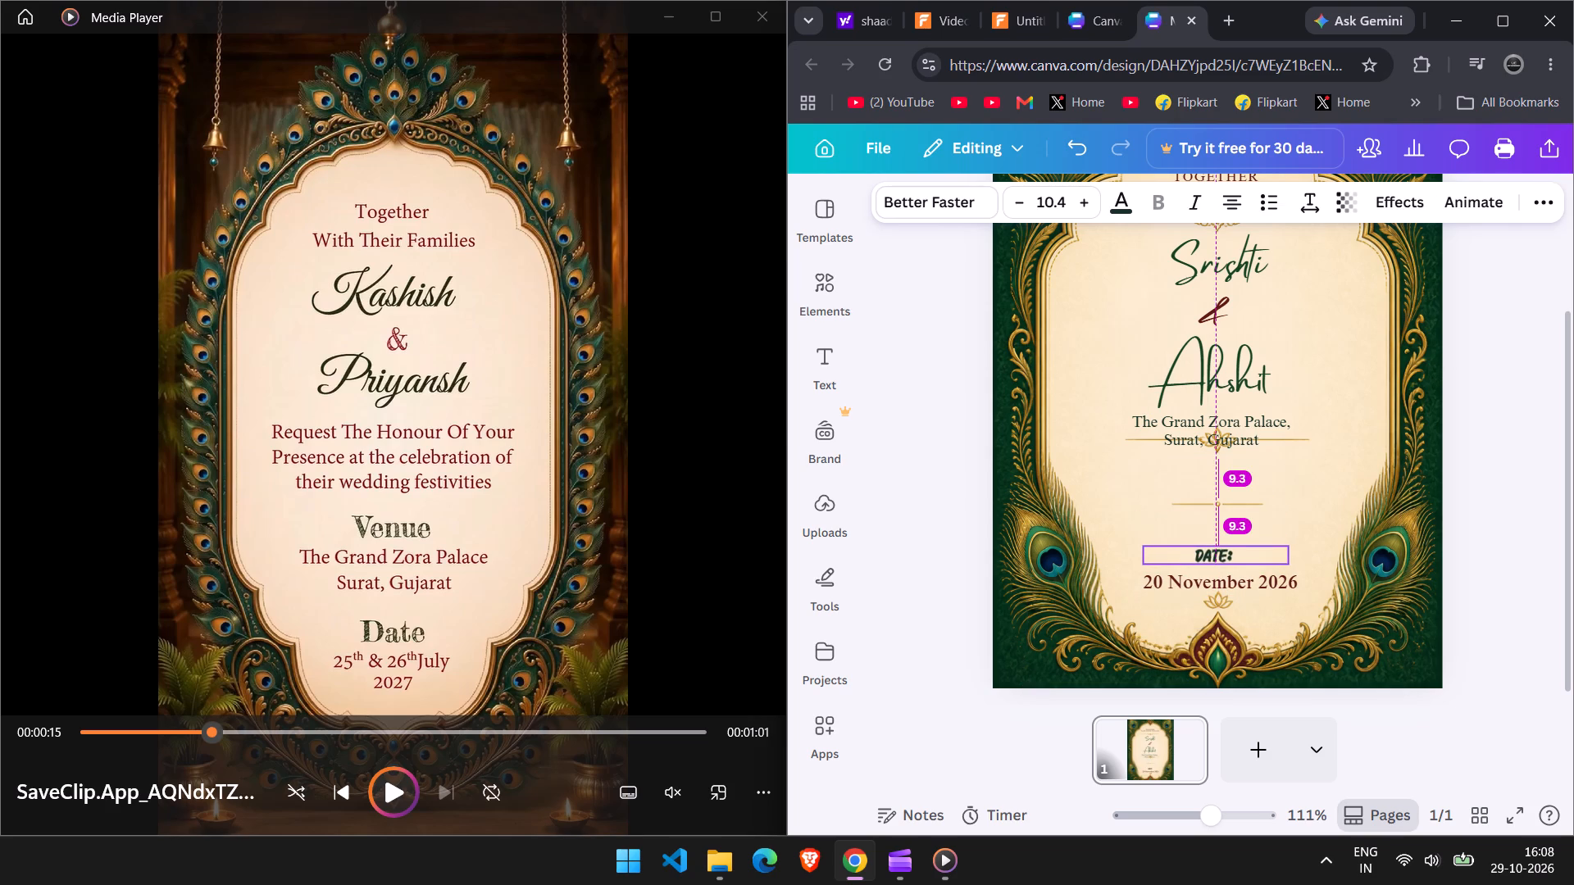
drag(1210, 558, 1212, 559)
click(1304, 508)
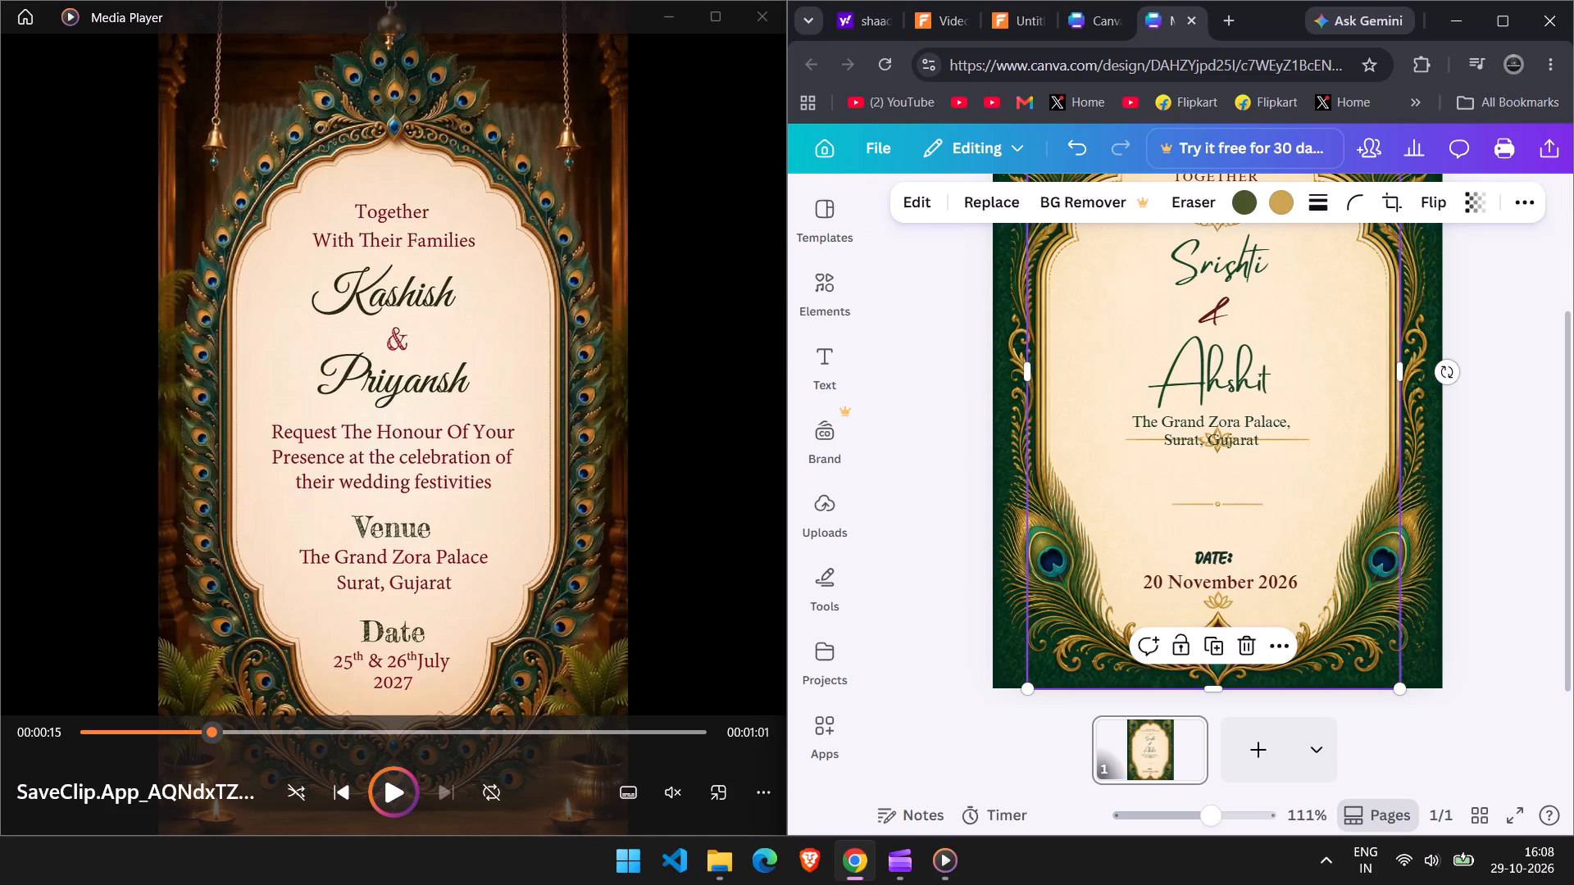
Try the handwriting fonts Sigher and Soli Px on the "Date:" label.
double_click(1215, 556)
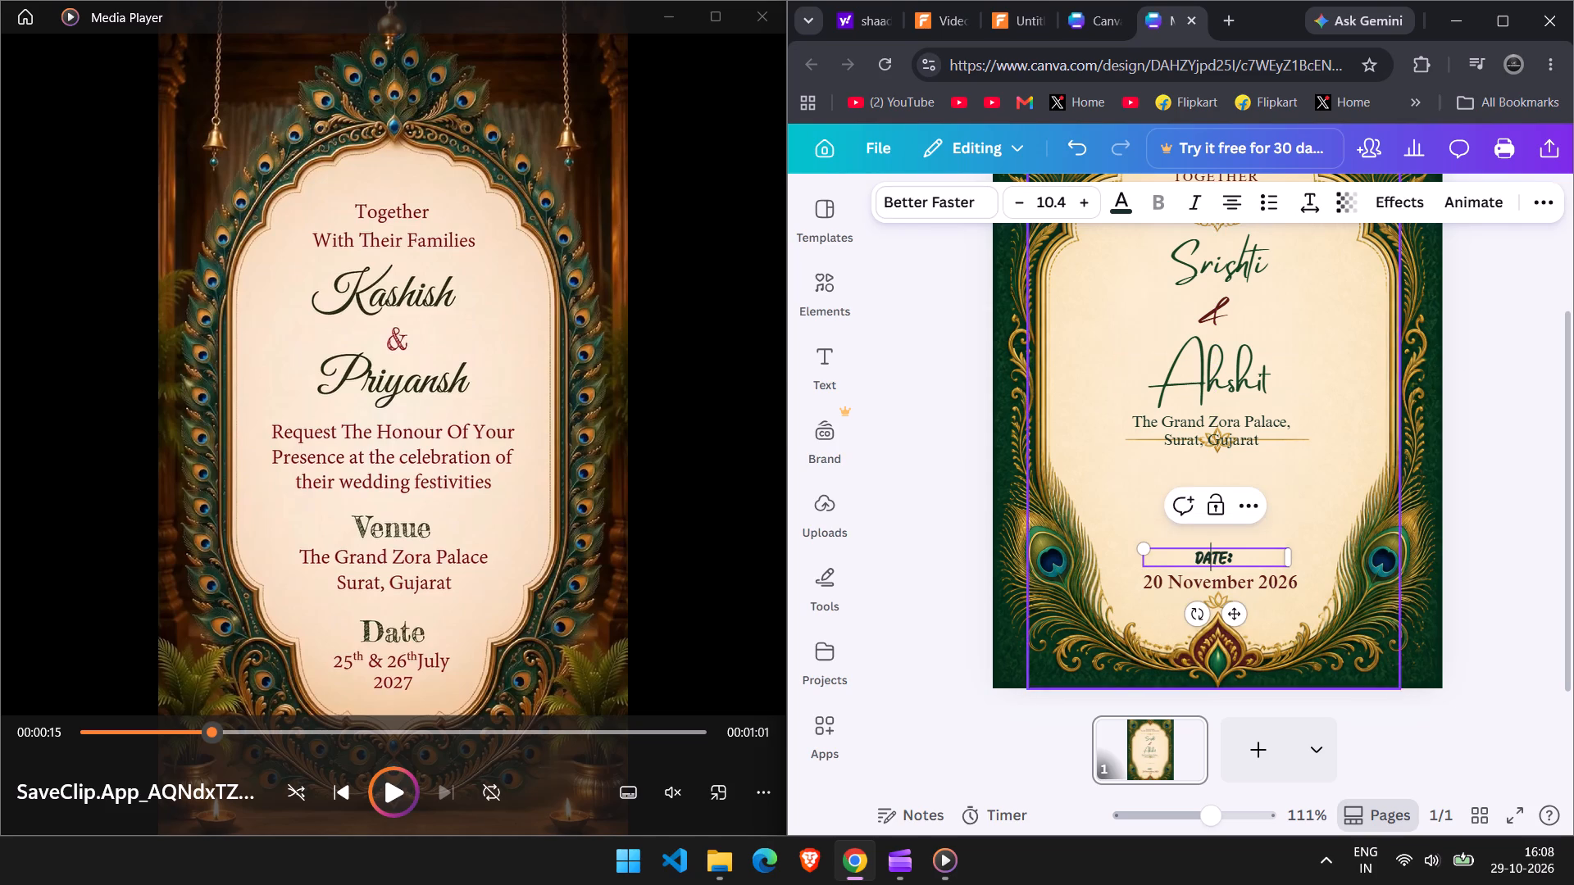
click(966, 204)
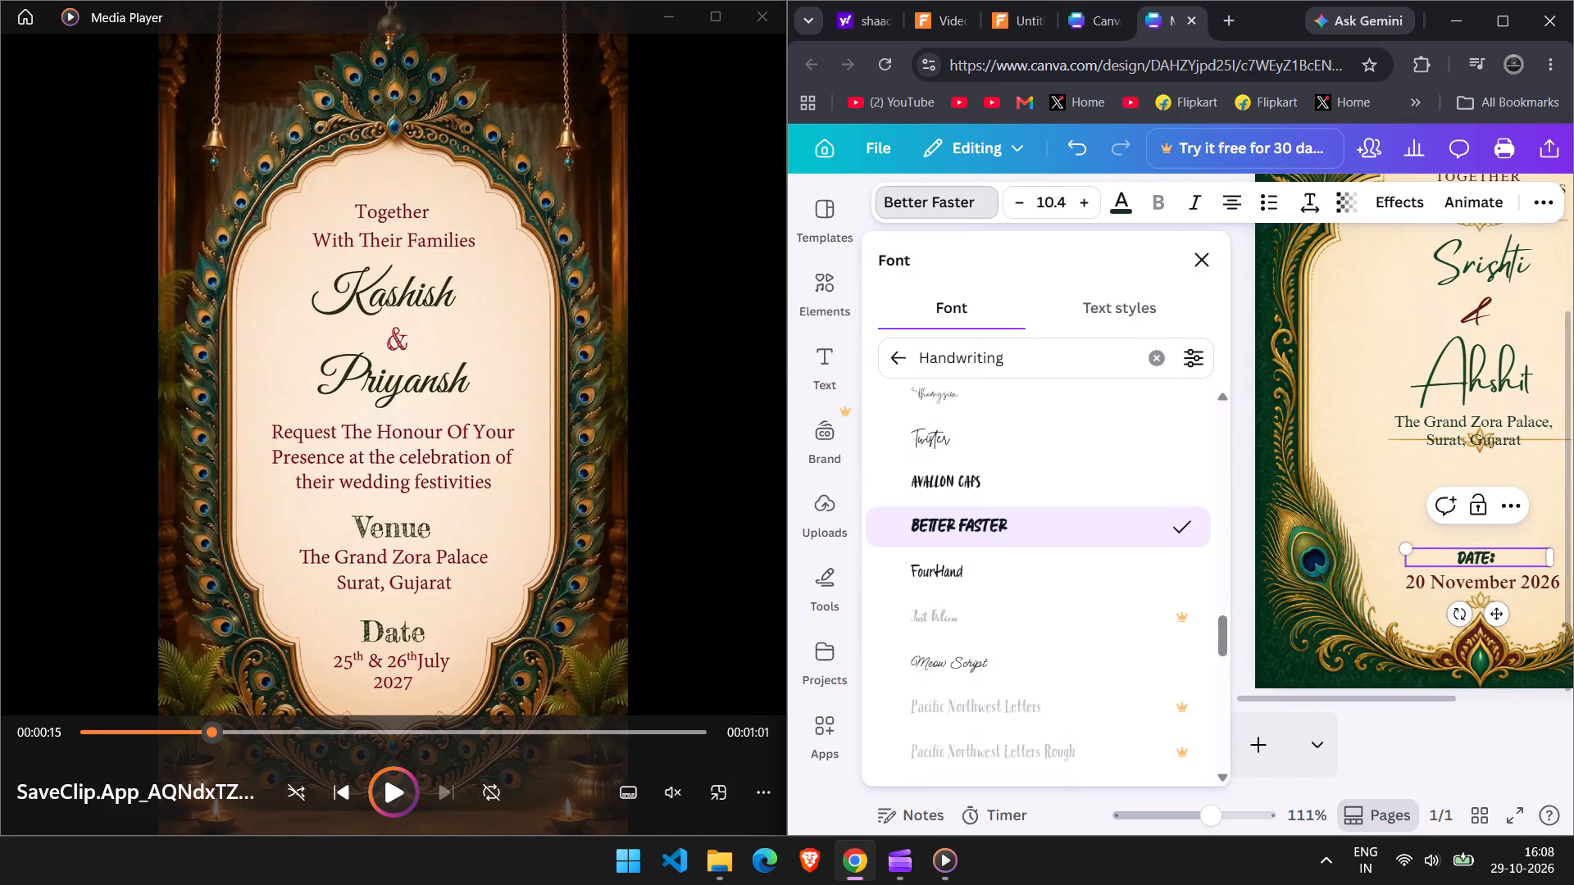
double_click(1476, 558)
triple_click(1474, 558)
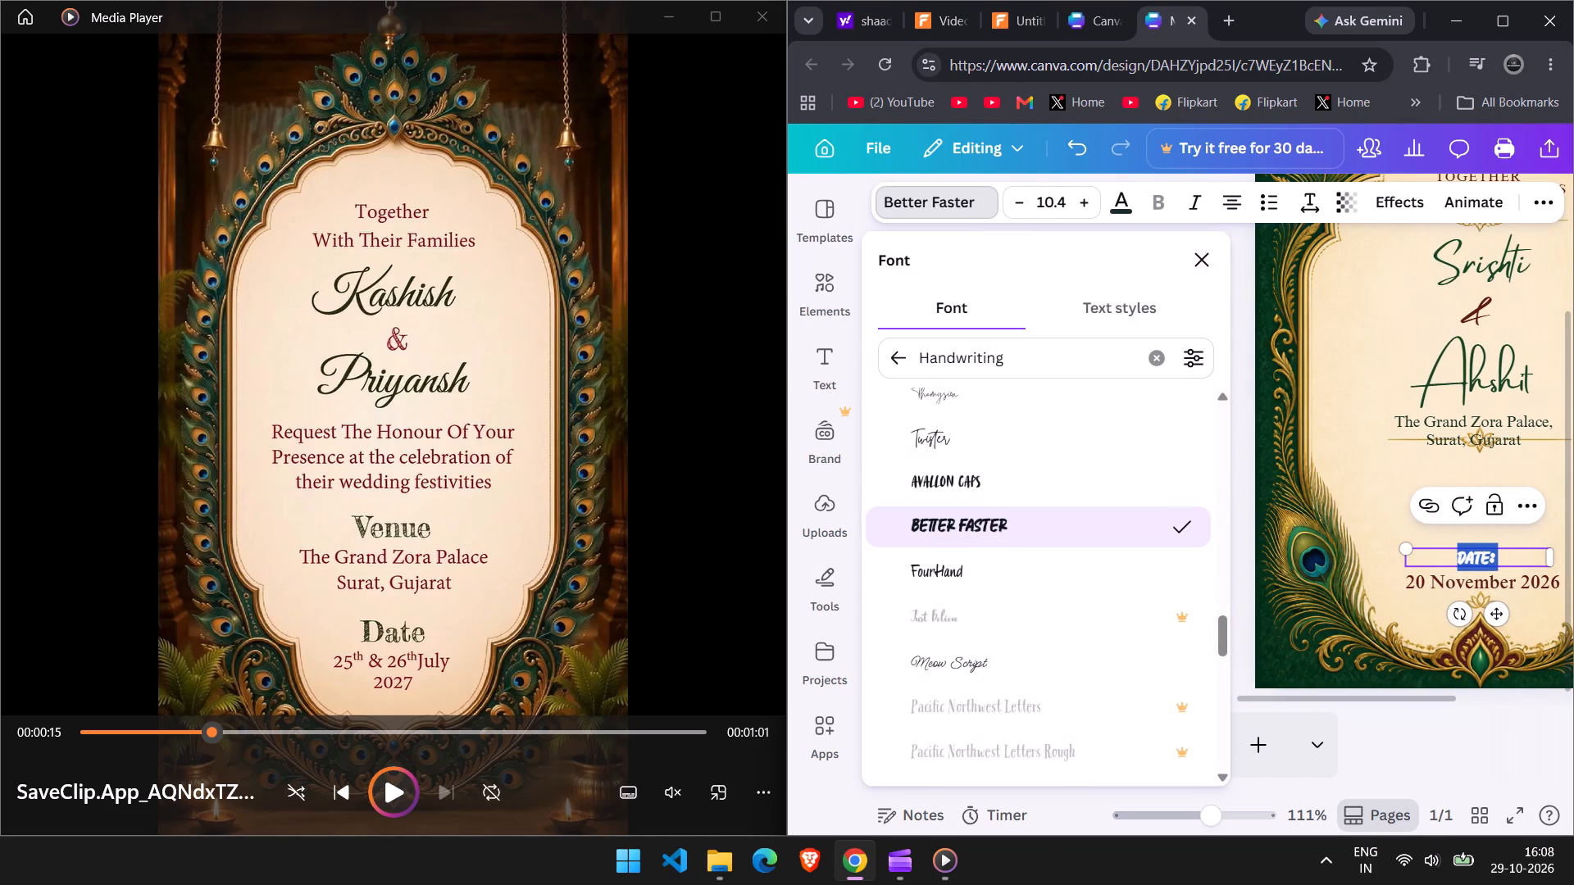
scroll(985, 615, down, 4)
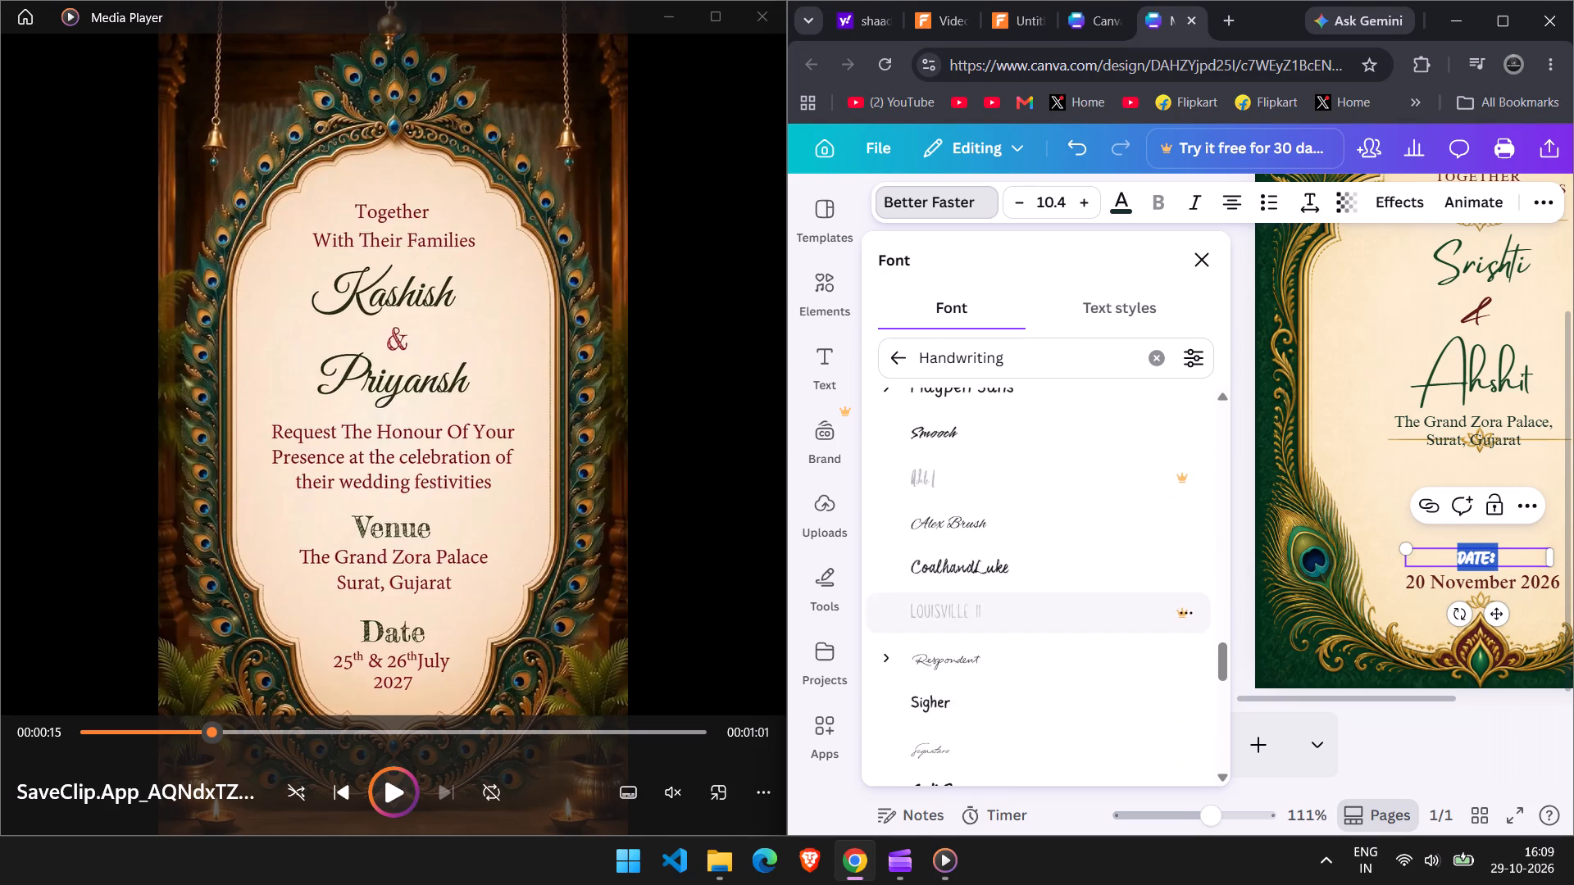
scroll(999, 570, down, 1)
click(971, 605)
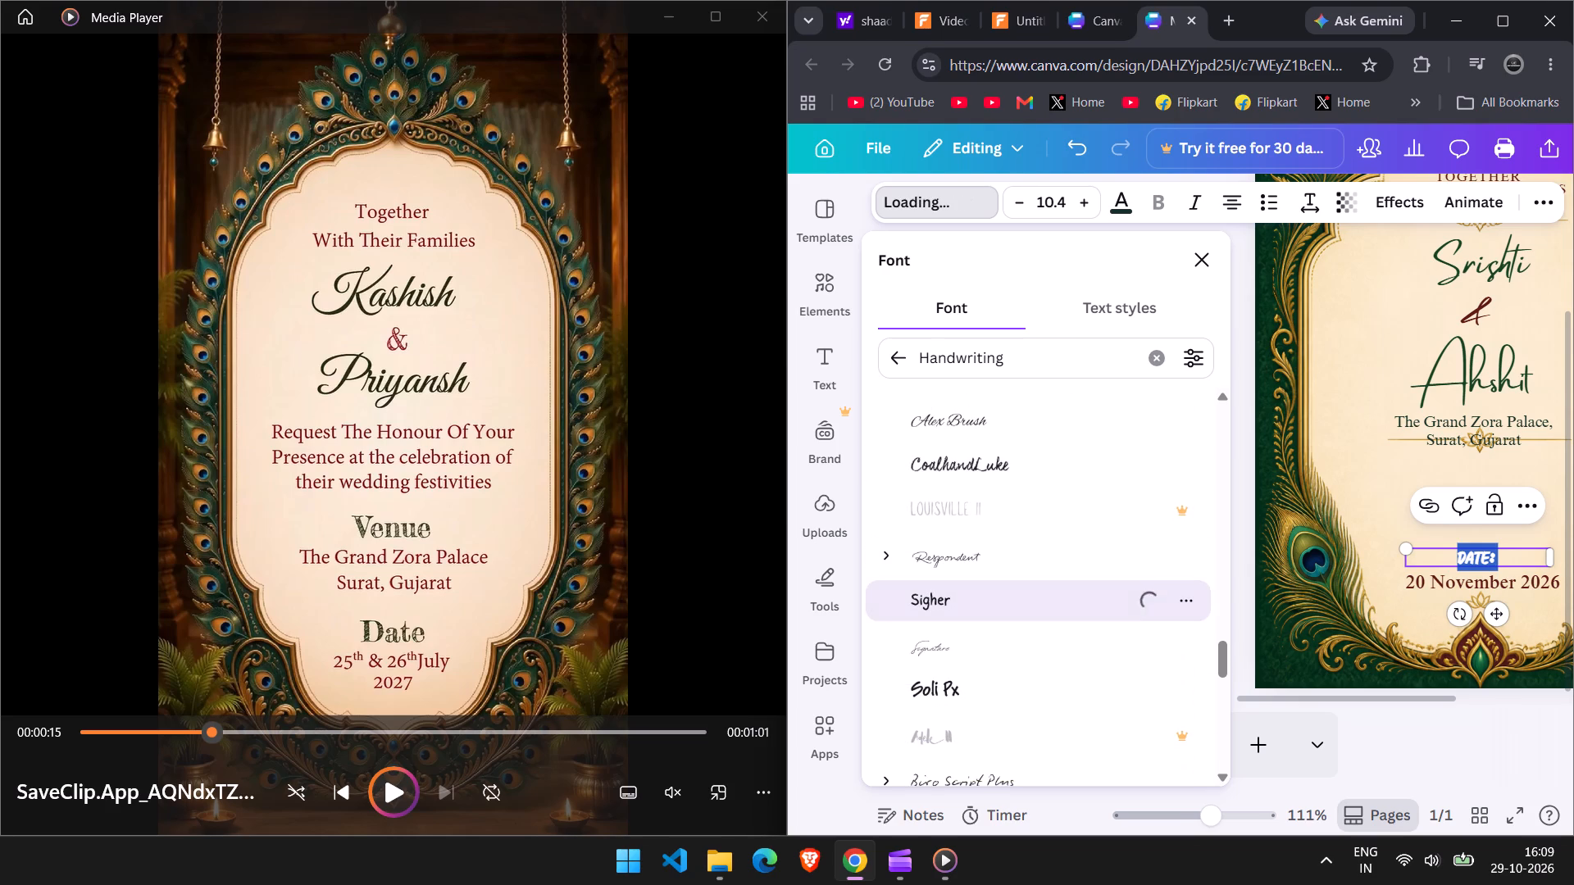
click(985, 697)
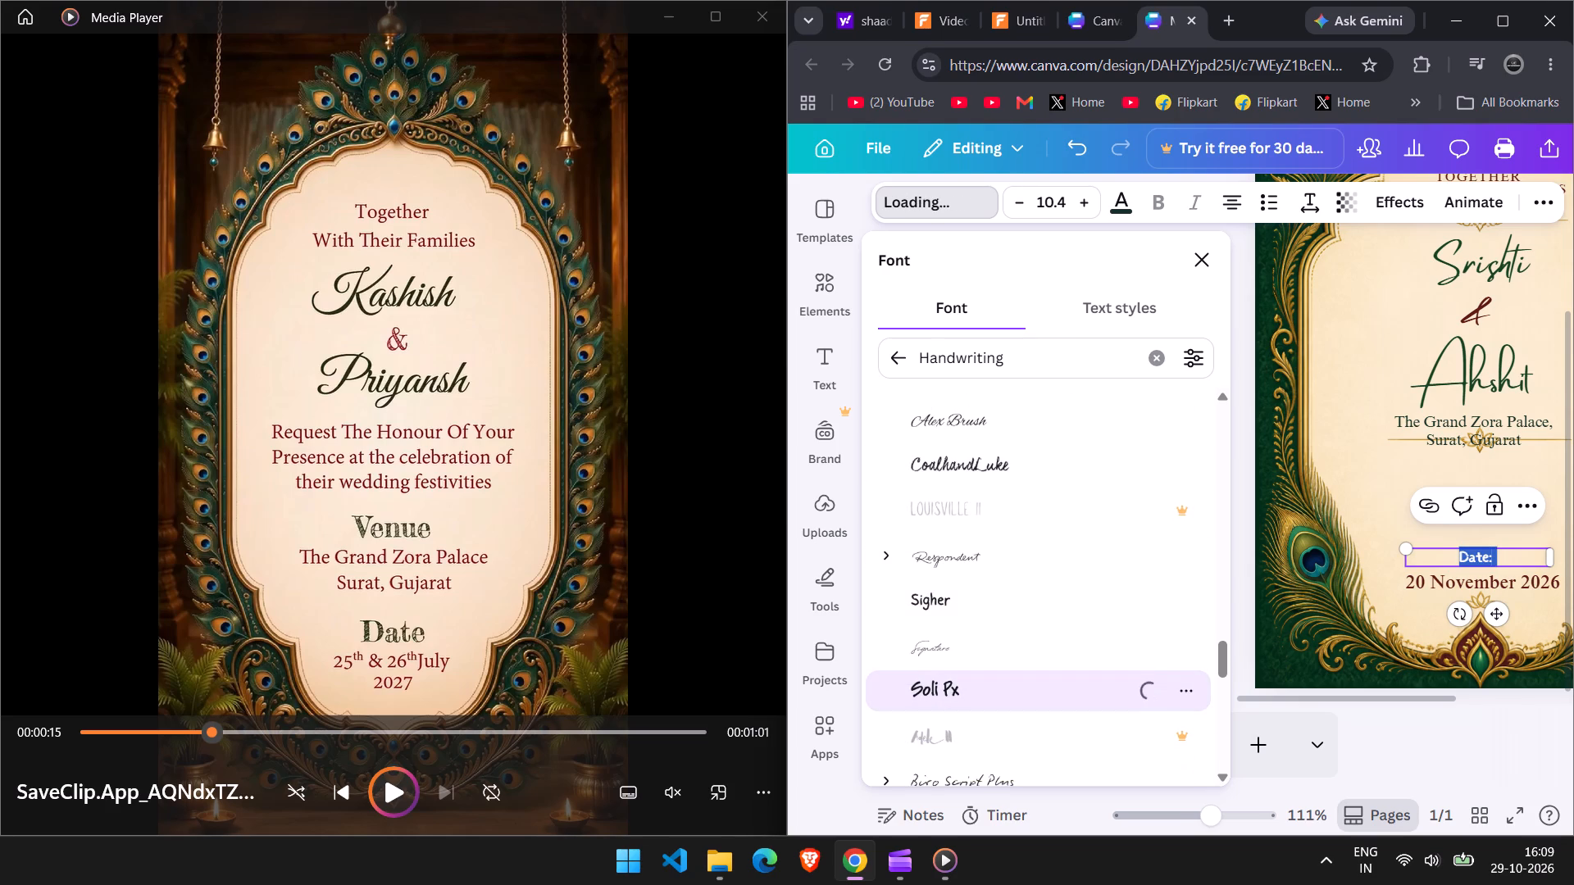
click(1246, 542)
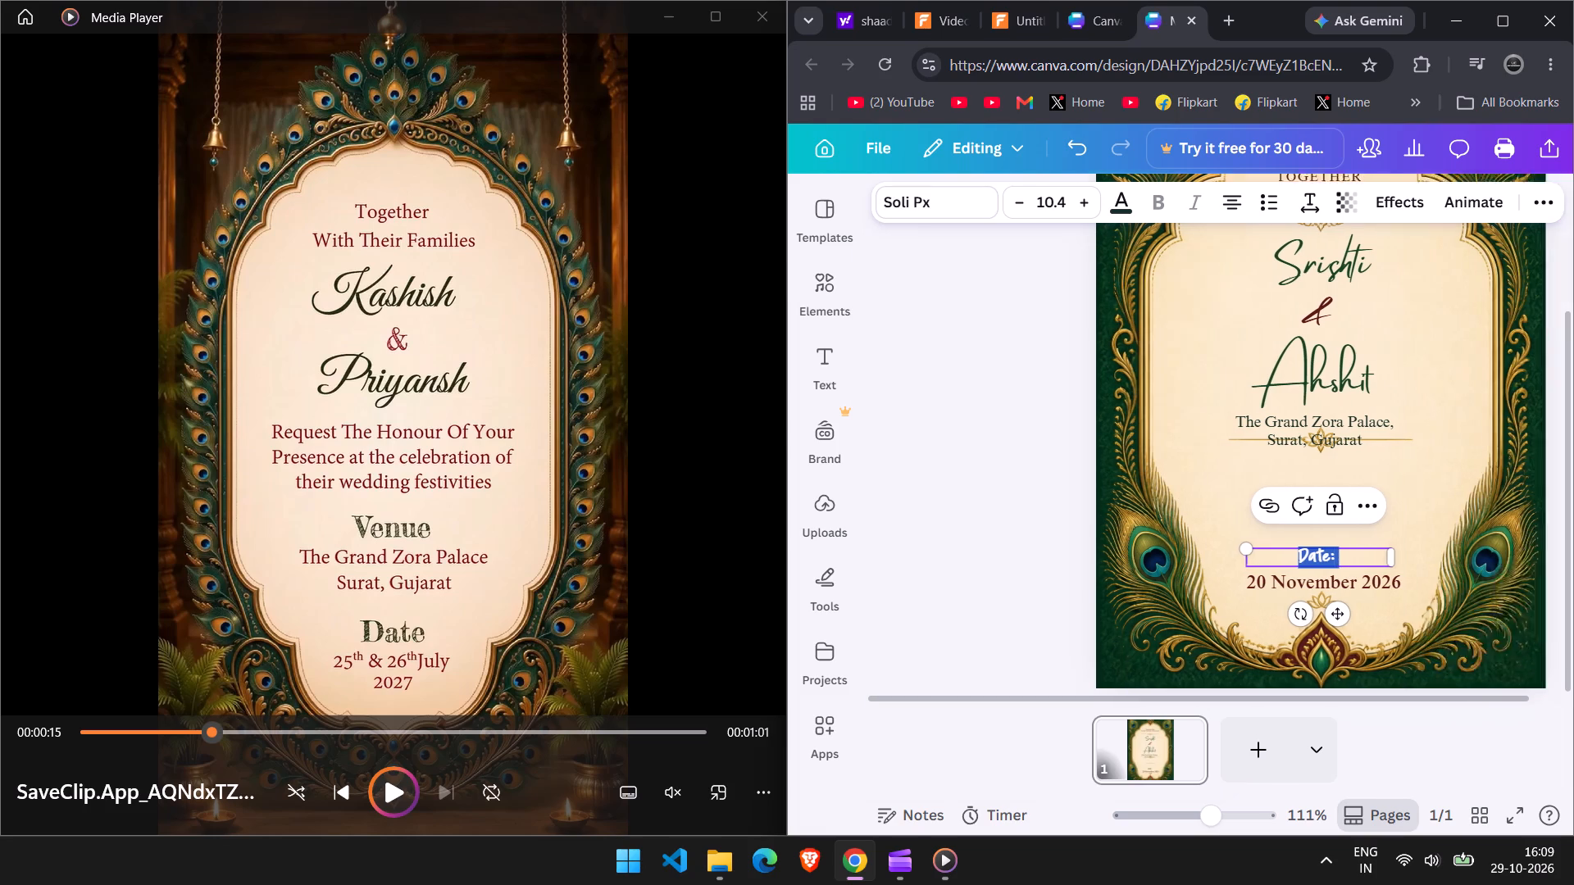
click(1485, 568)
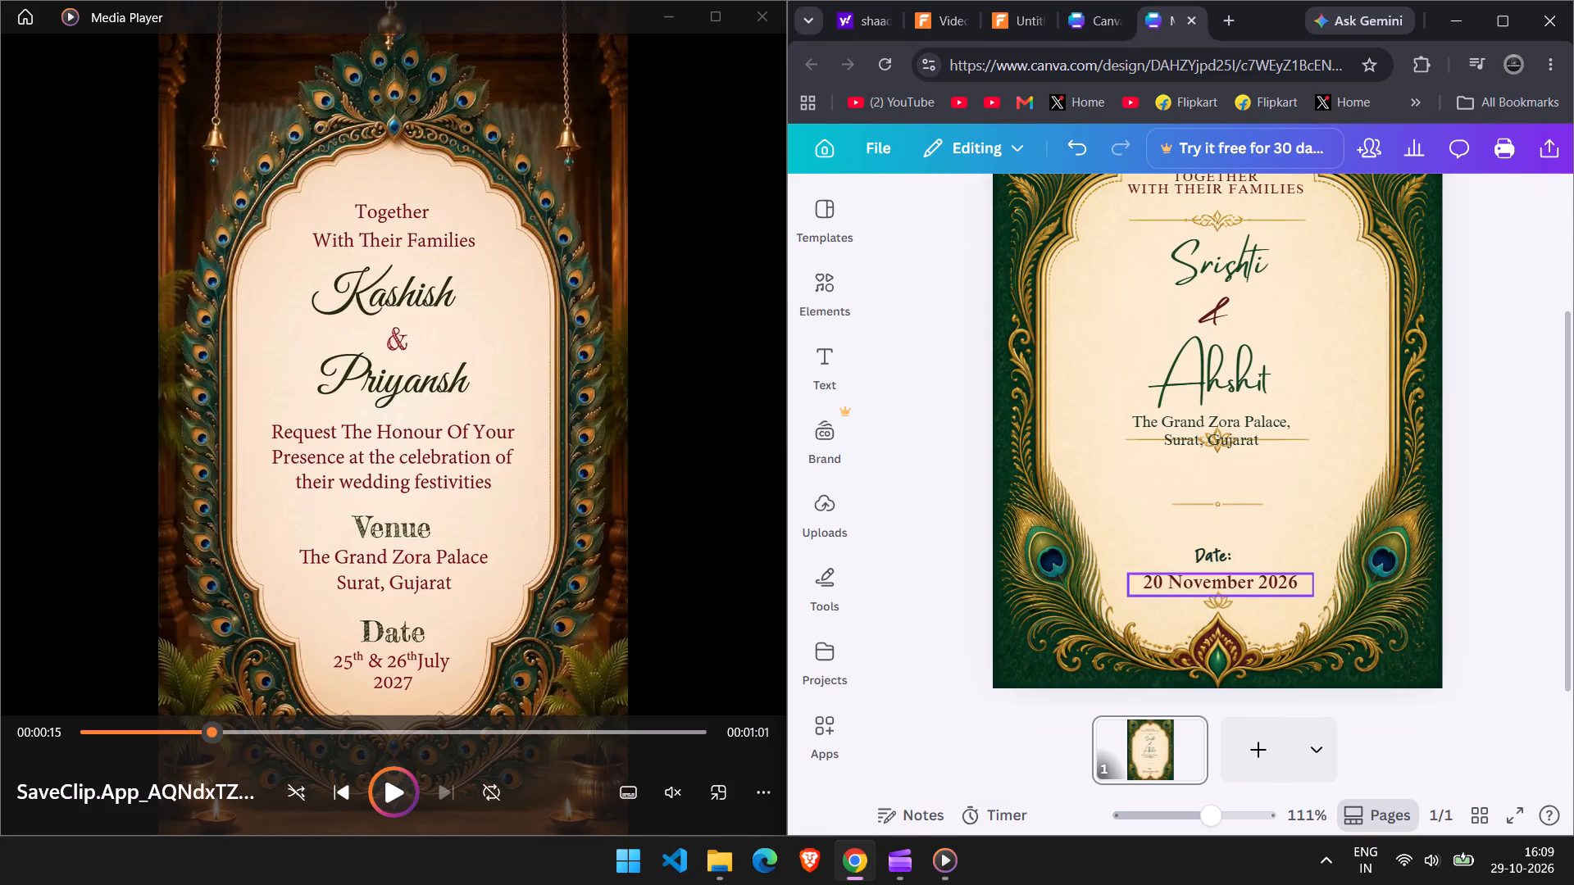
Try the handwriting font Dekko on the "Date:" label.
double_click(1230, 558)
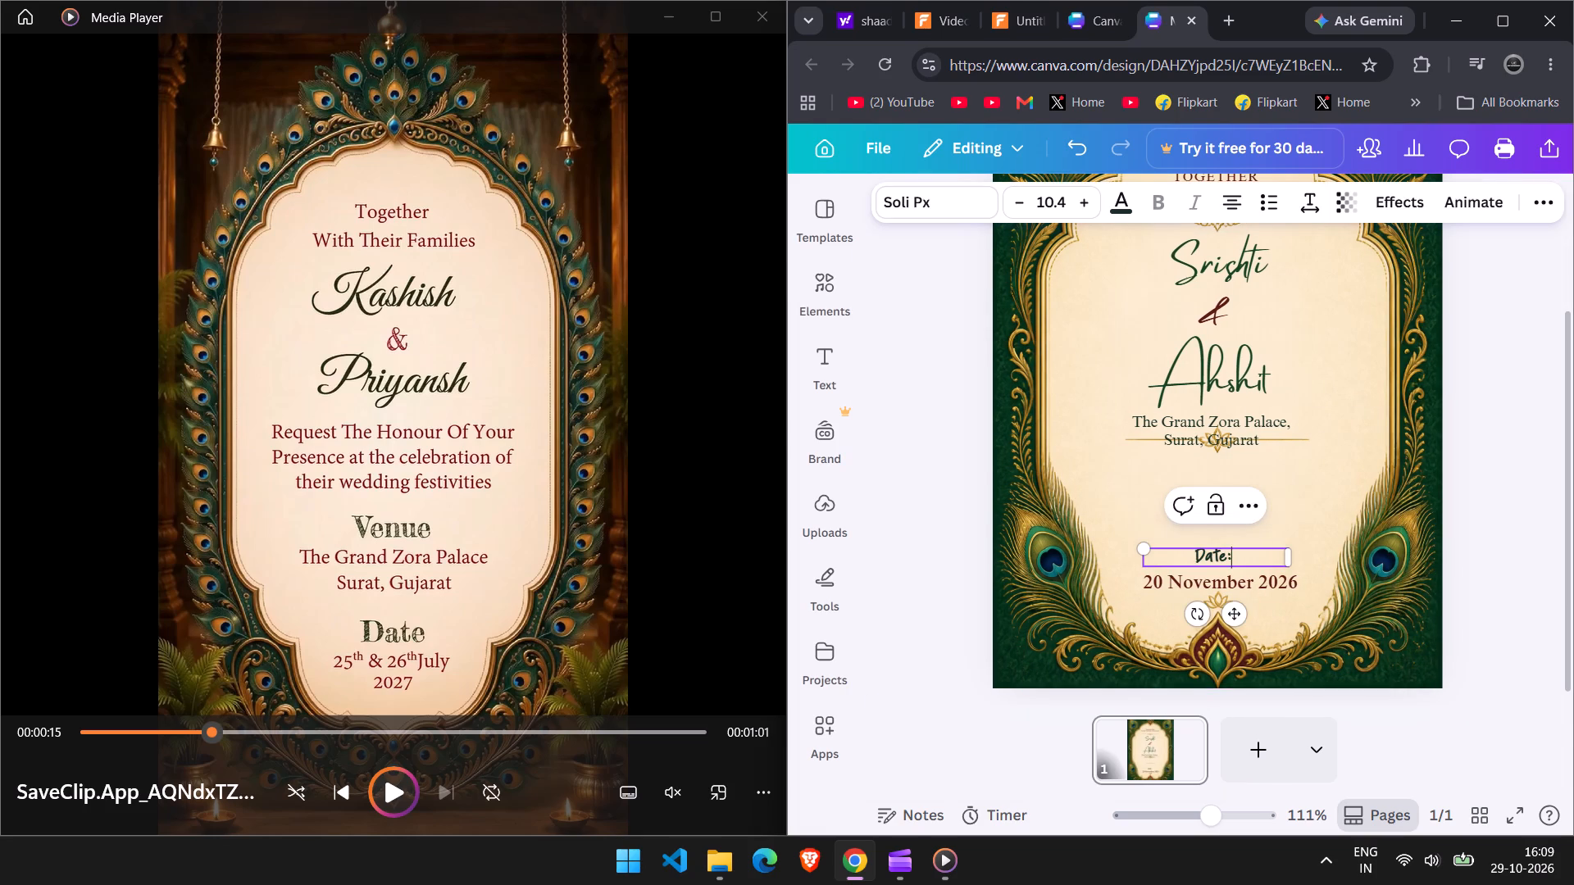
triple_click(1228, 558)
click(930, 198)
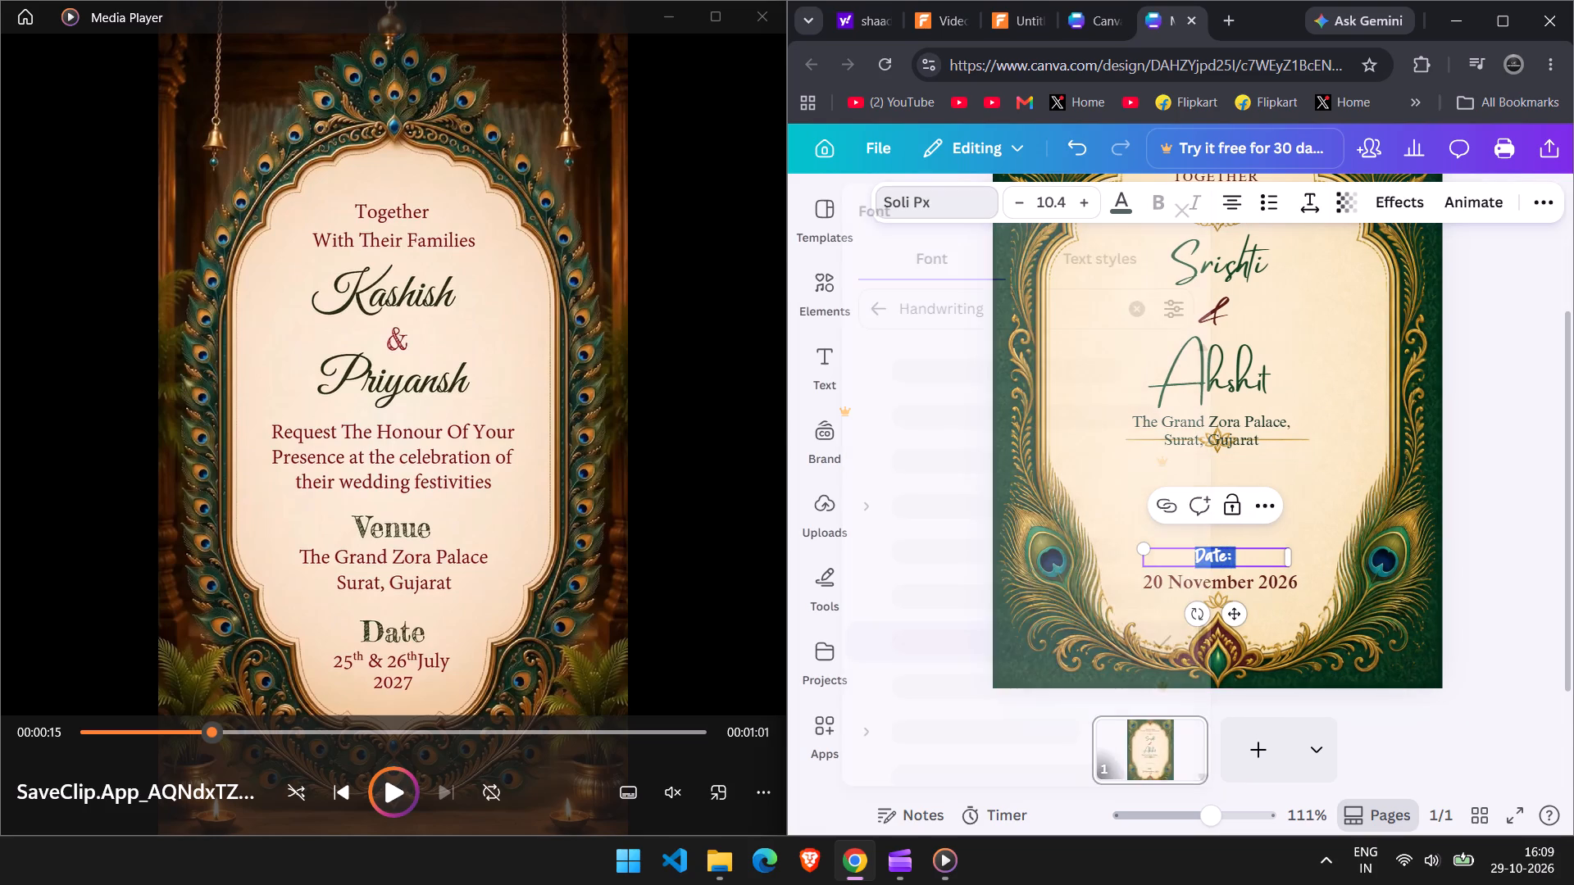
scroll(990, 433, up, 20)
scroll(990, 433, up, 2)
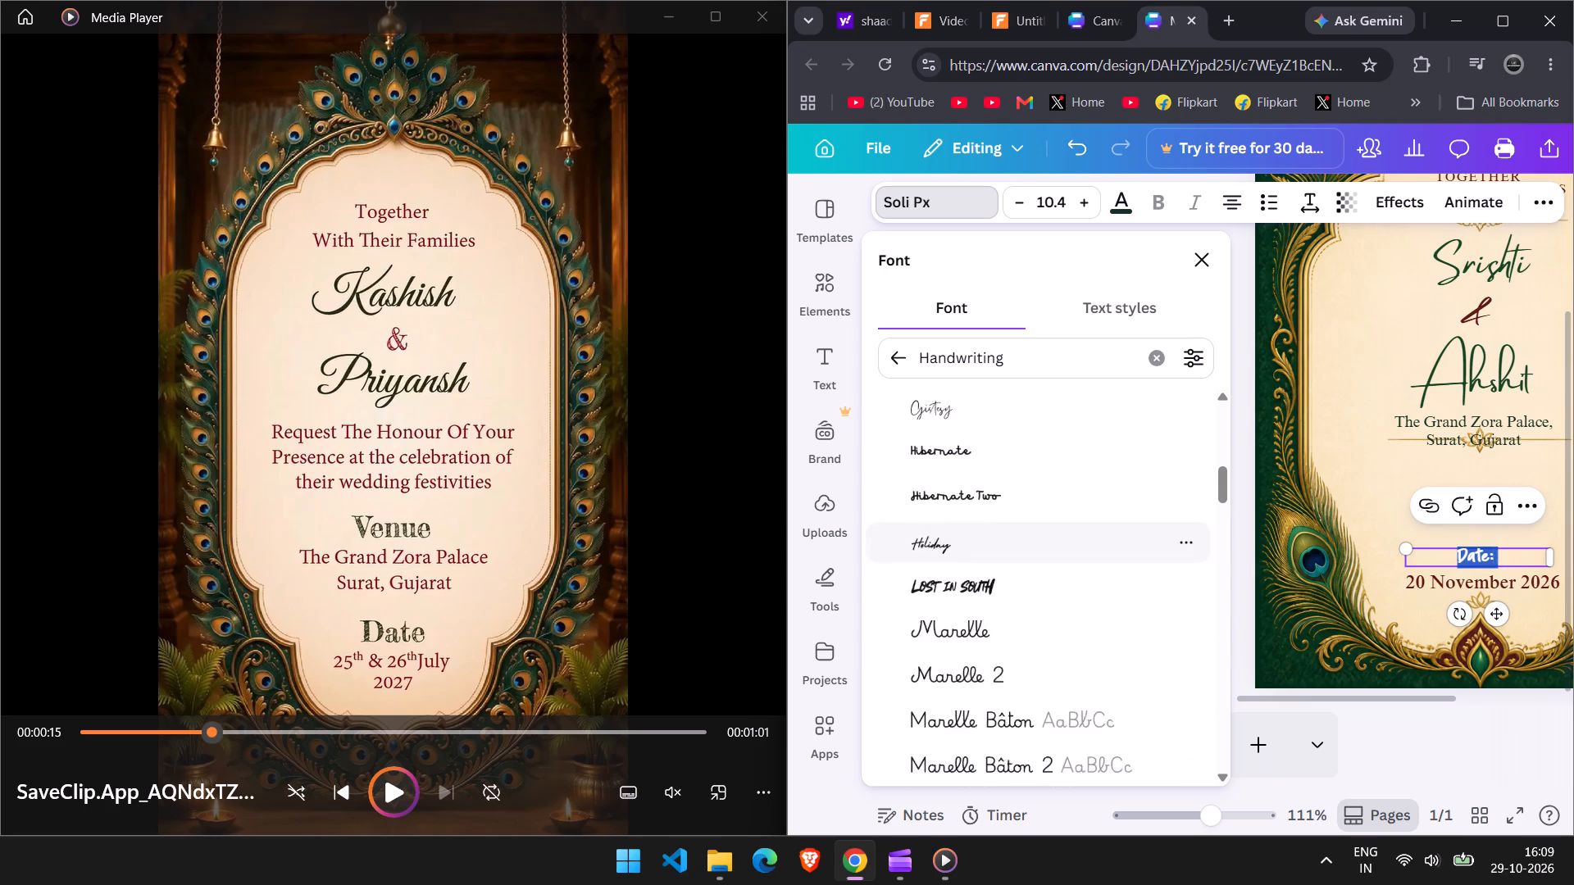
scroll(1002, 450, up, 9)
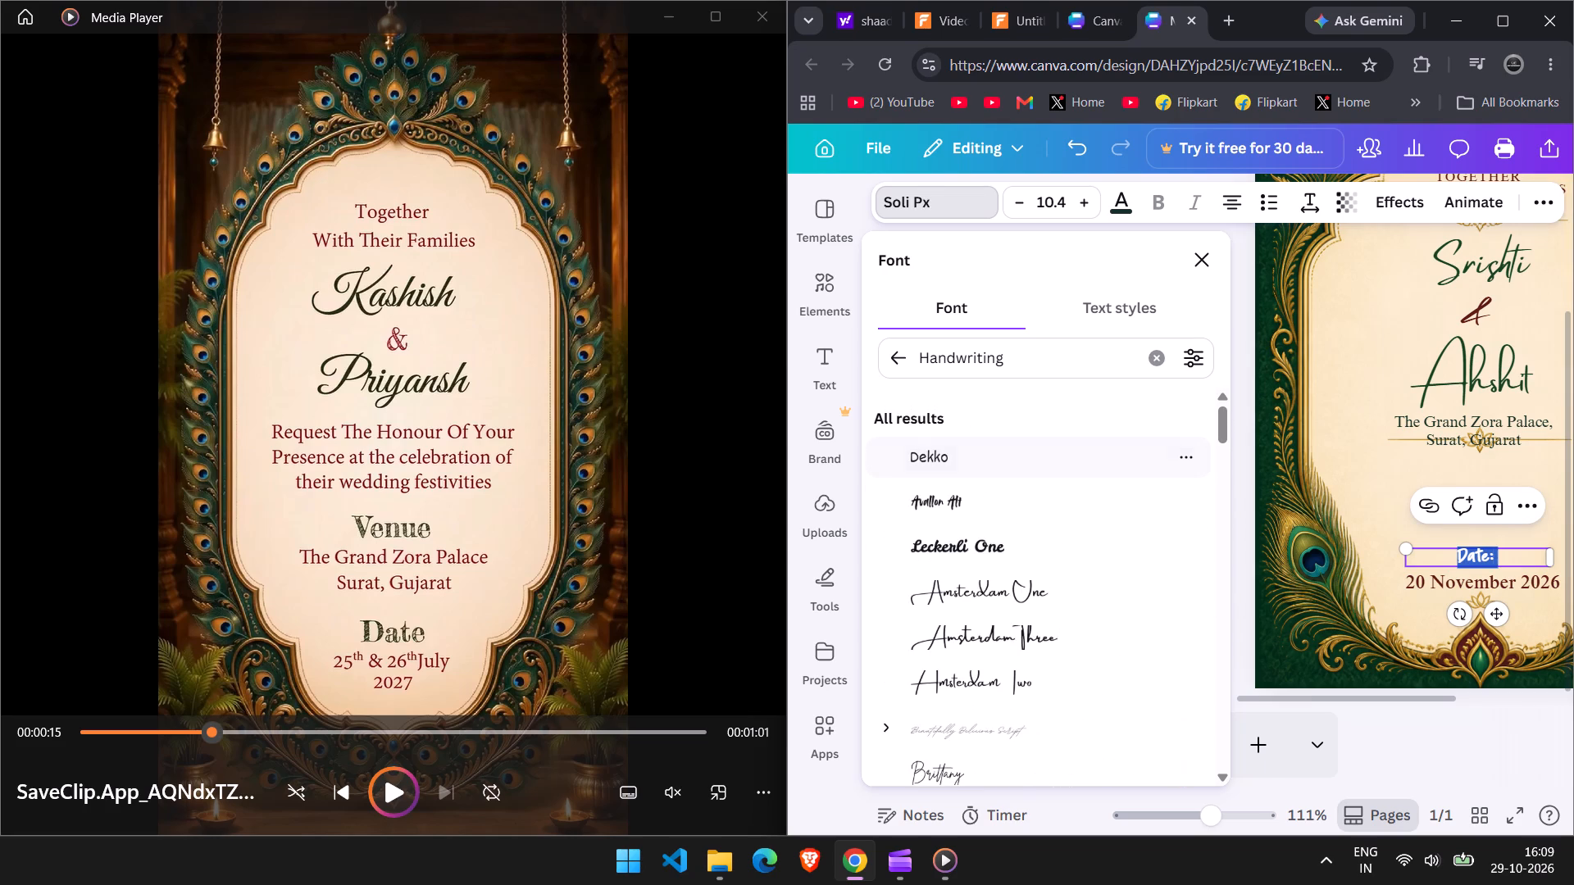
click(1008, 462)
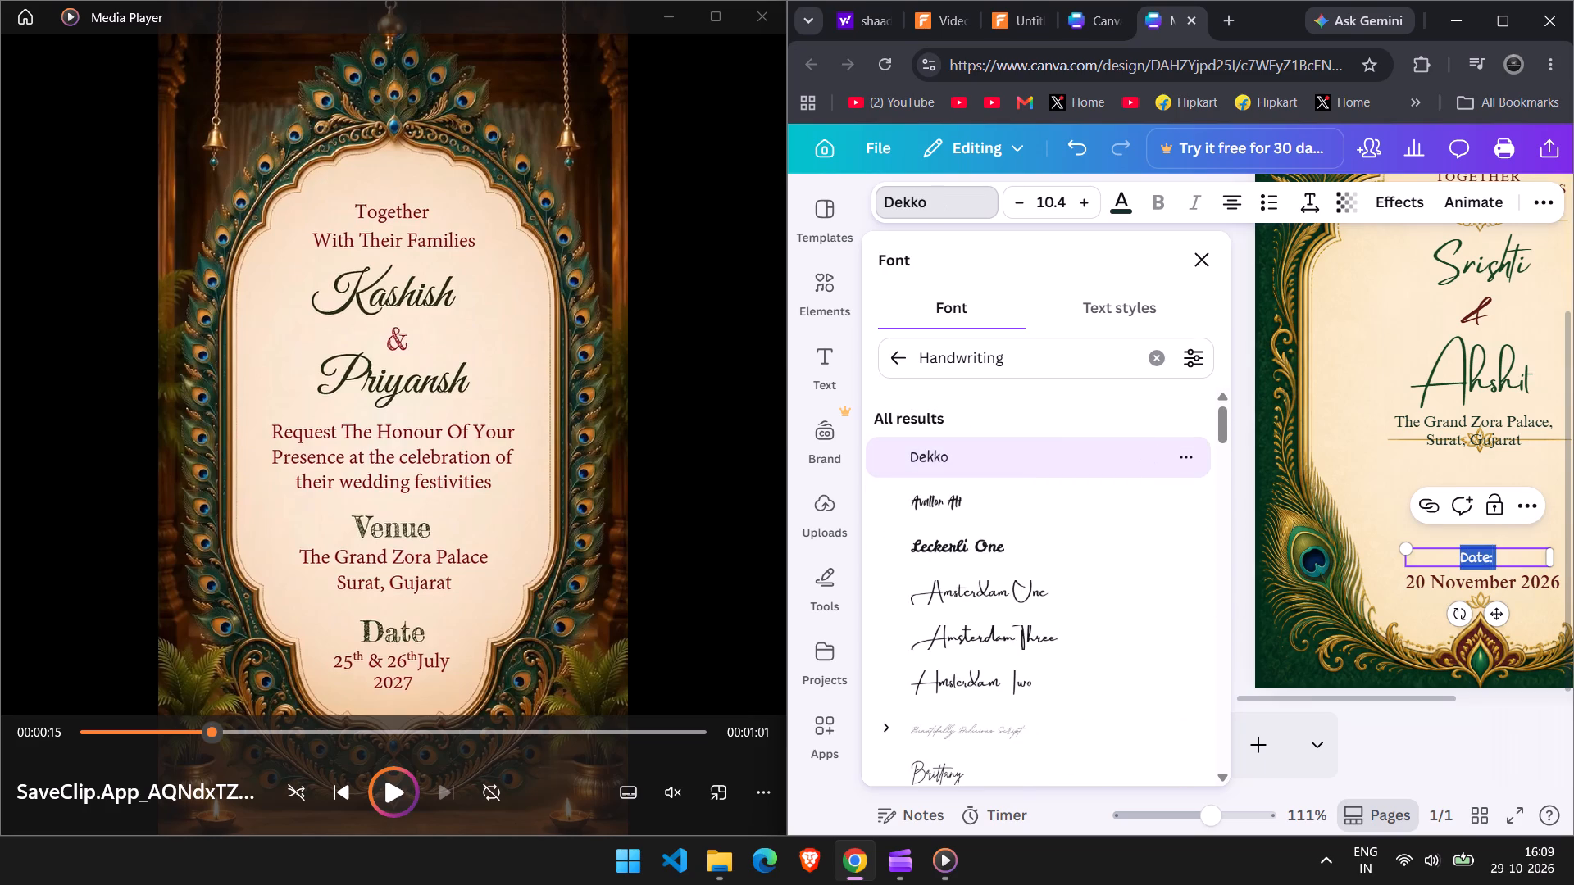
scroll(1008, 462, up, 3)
Change the "Date:" label to the Armies Display font from the Display font category.
click(889, 365)
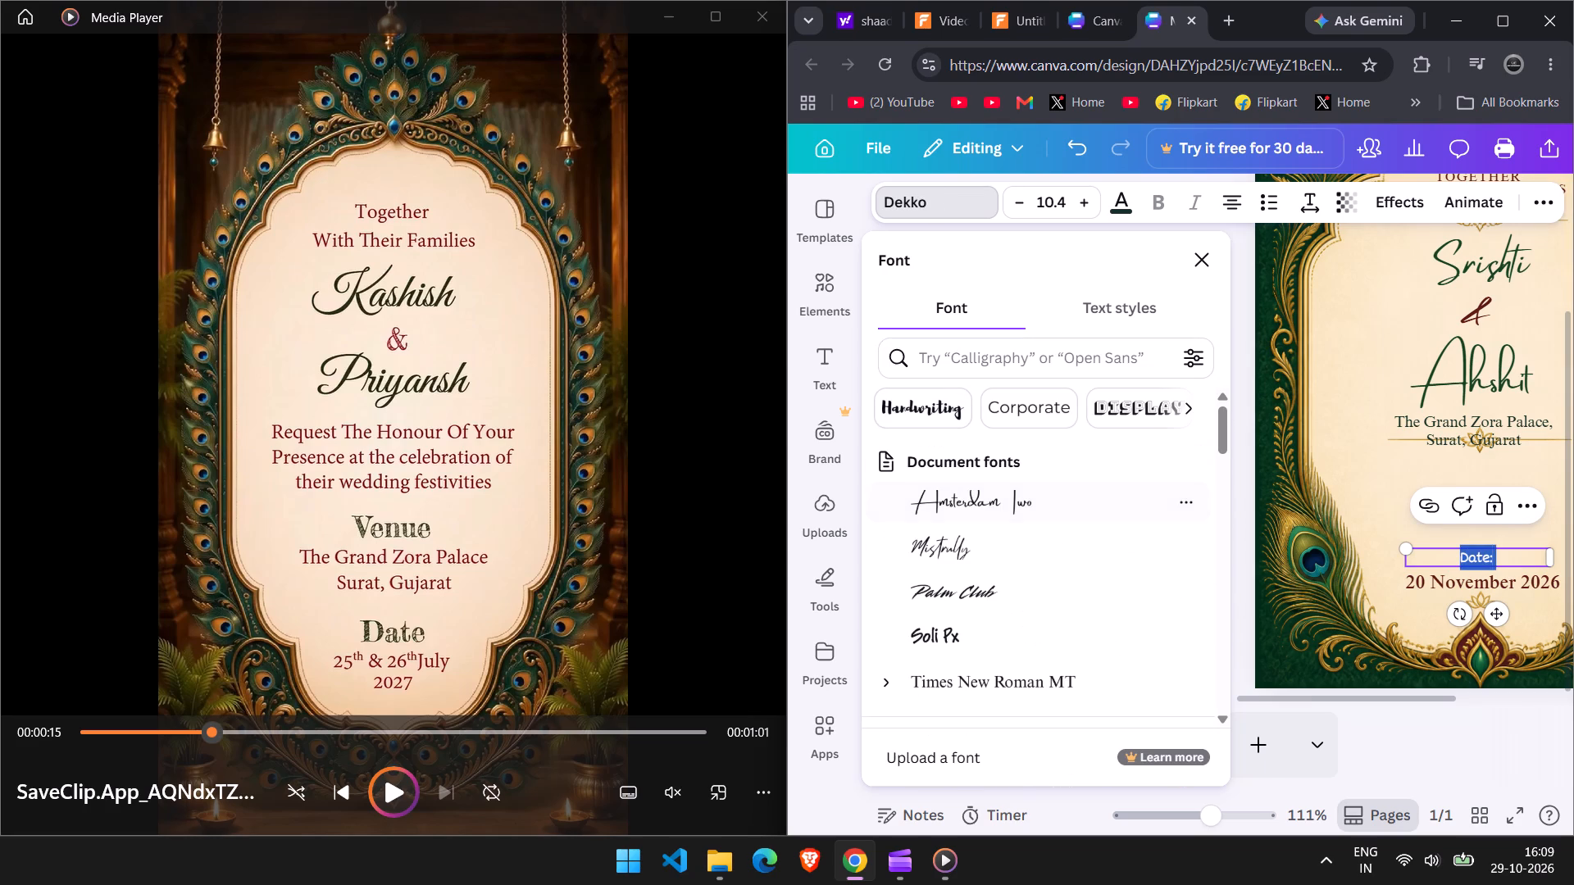
scroll(985, 590, down, 4)
scroll(972, 580, up, 2)
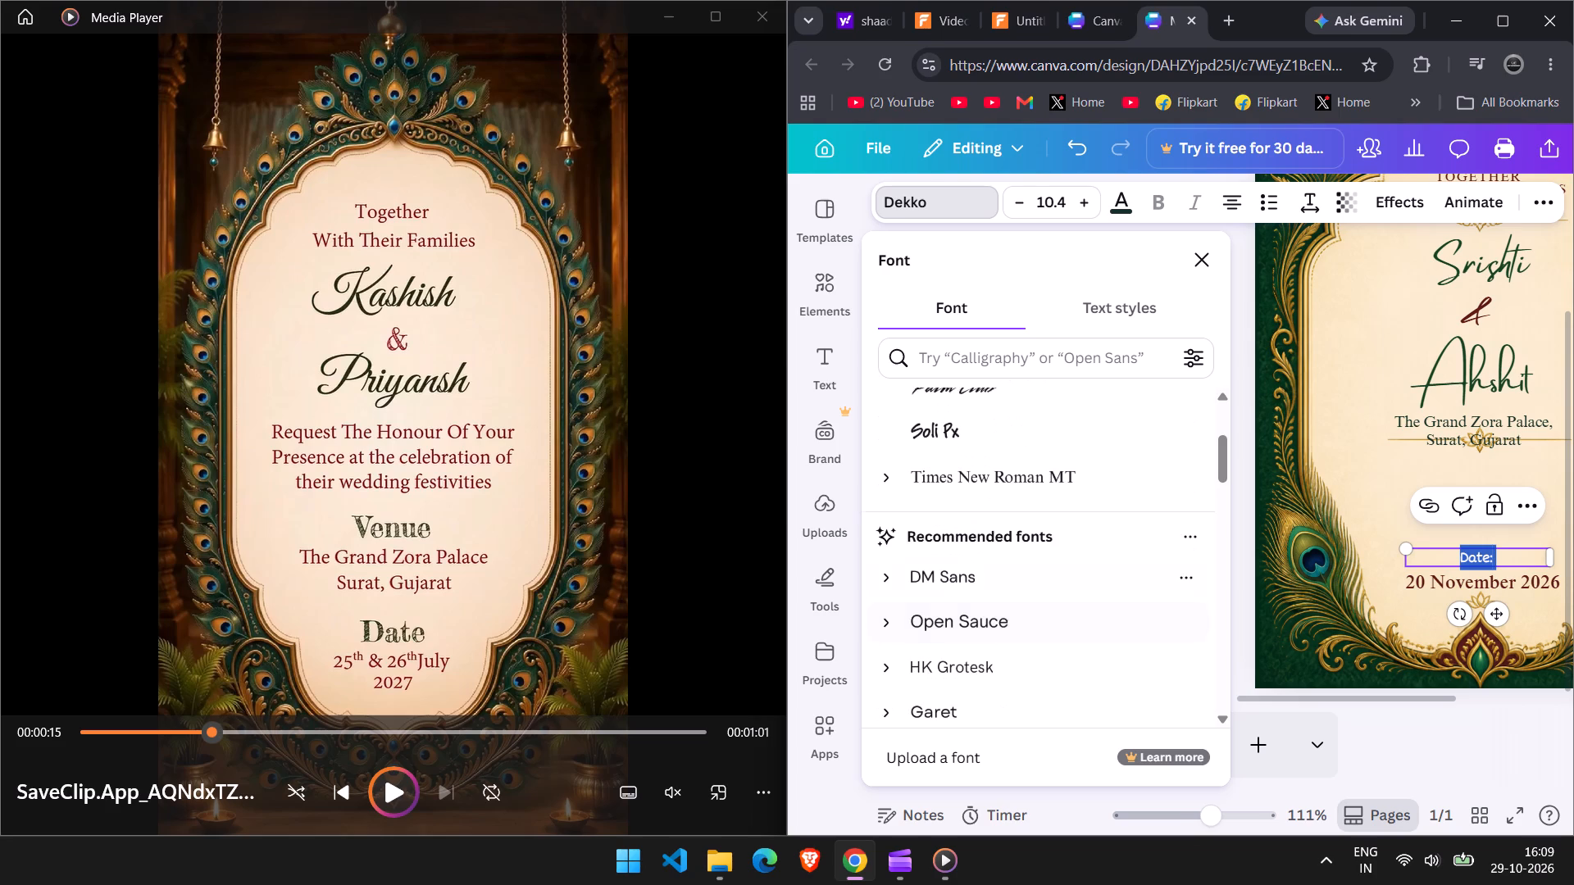
scroll(972, 580, up, 3)
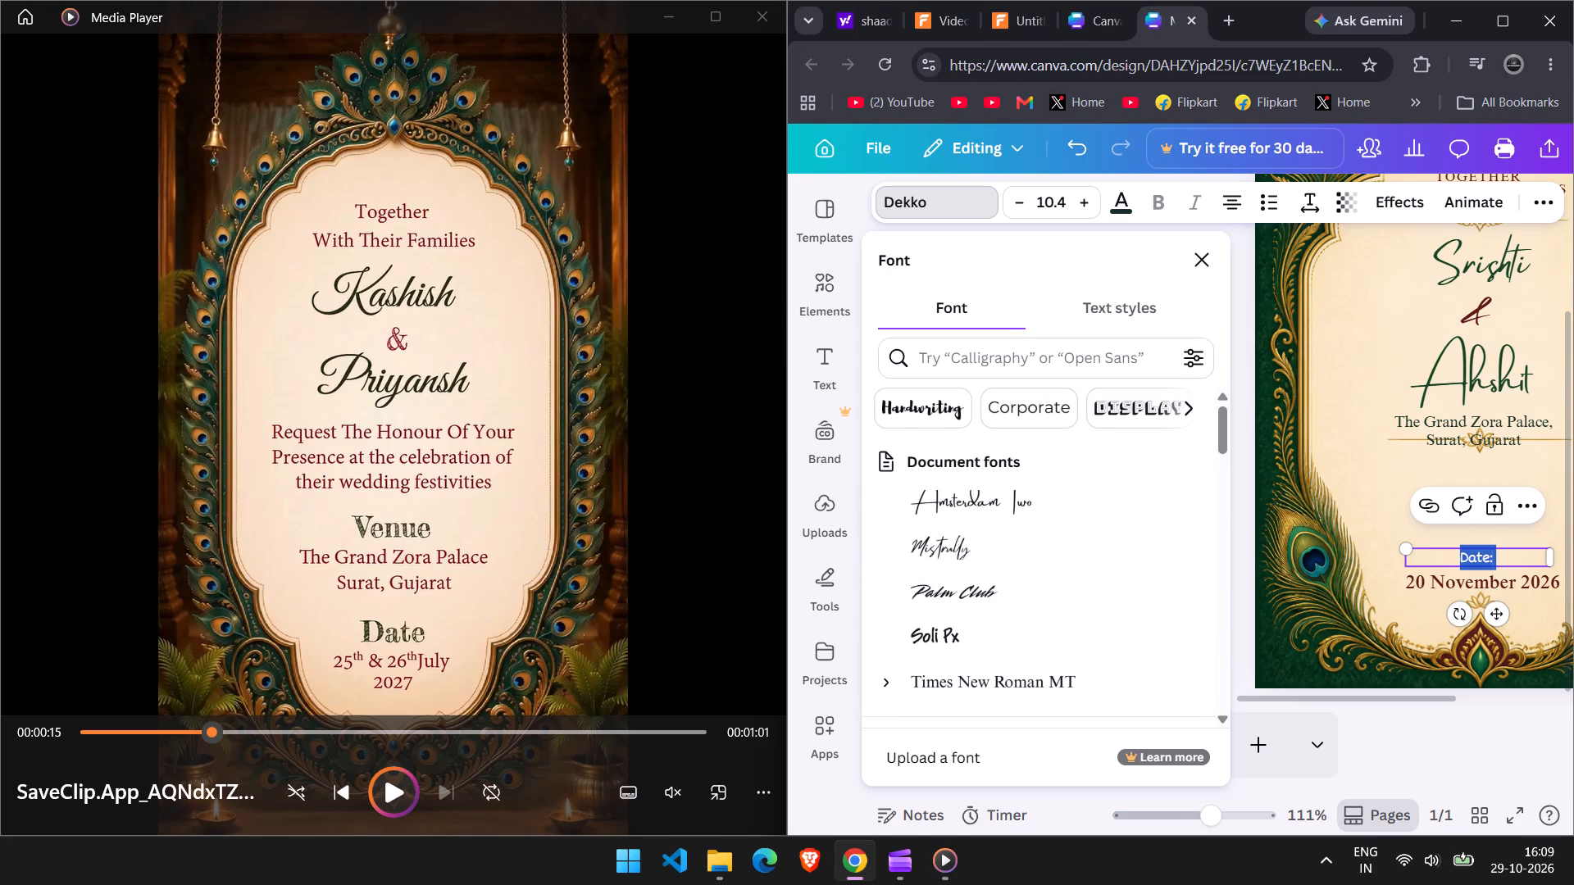
click(1126, 413)
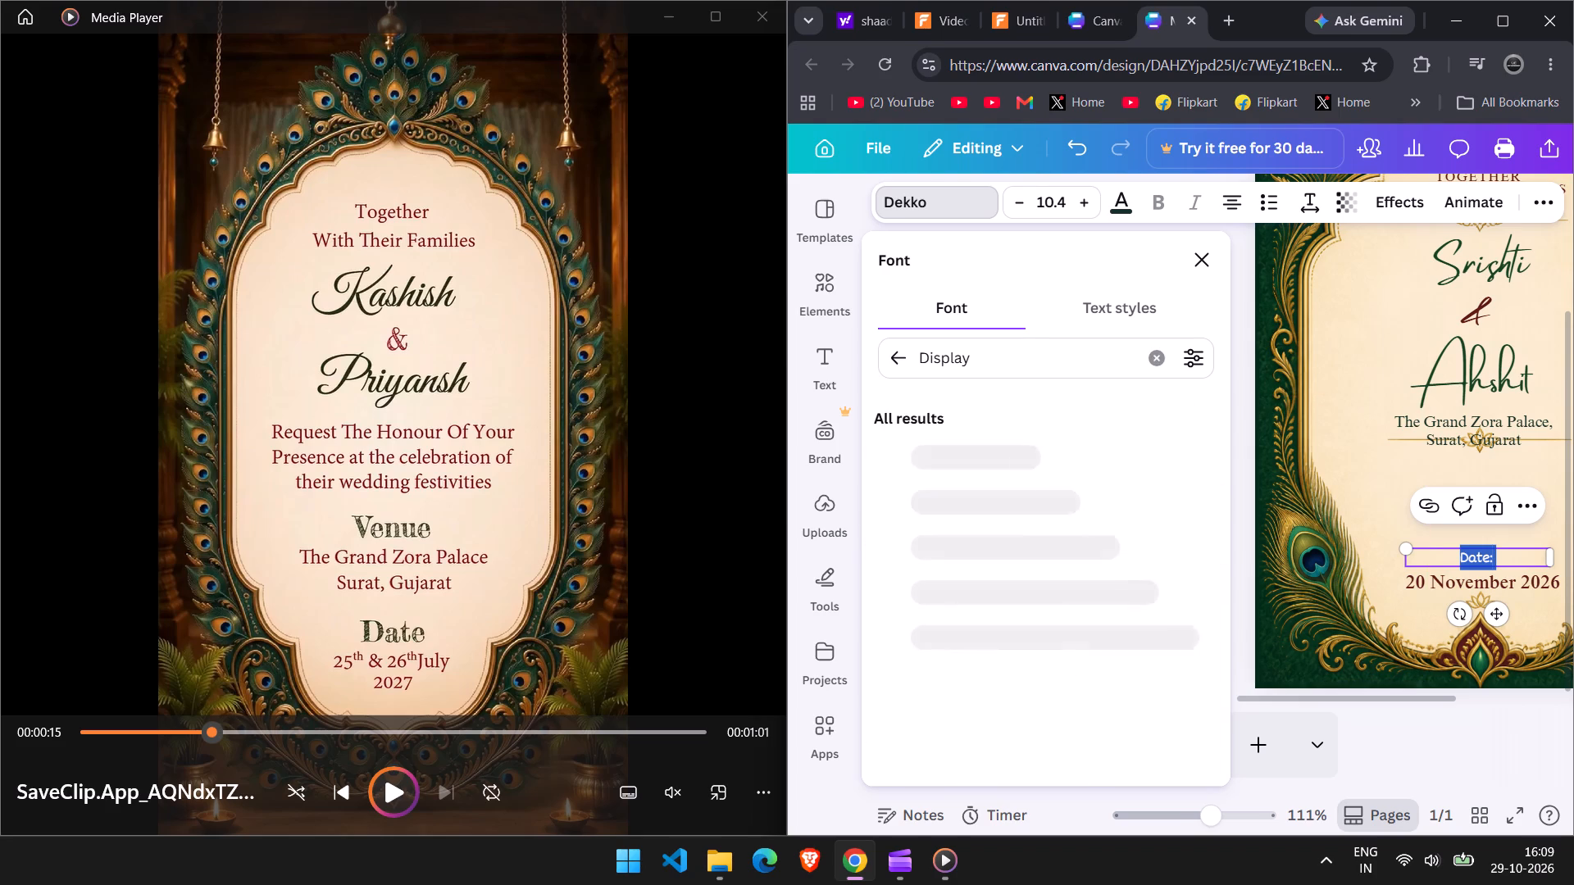
click(976, 457)
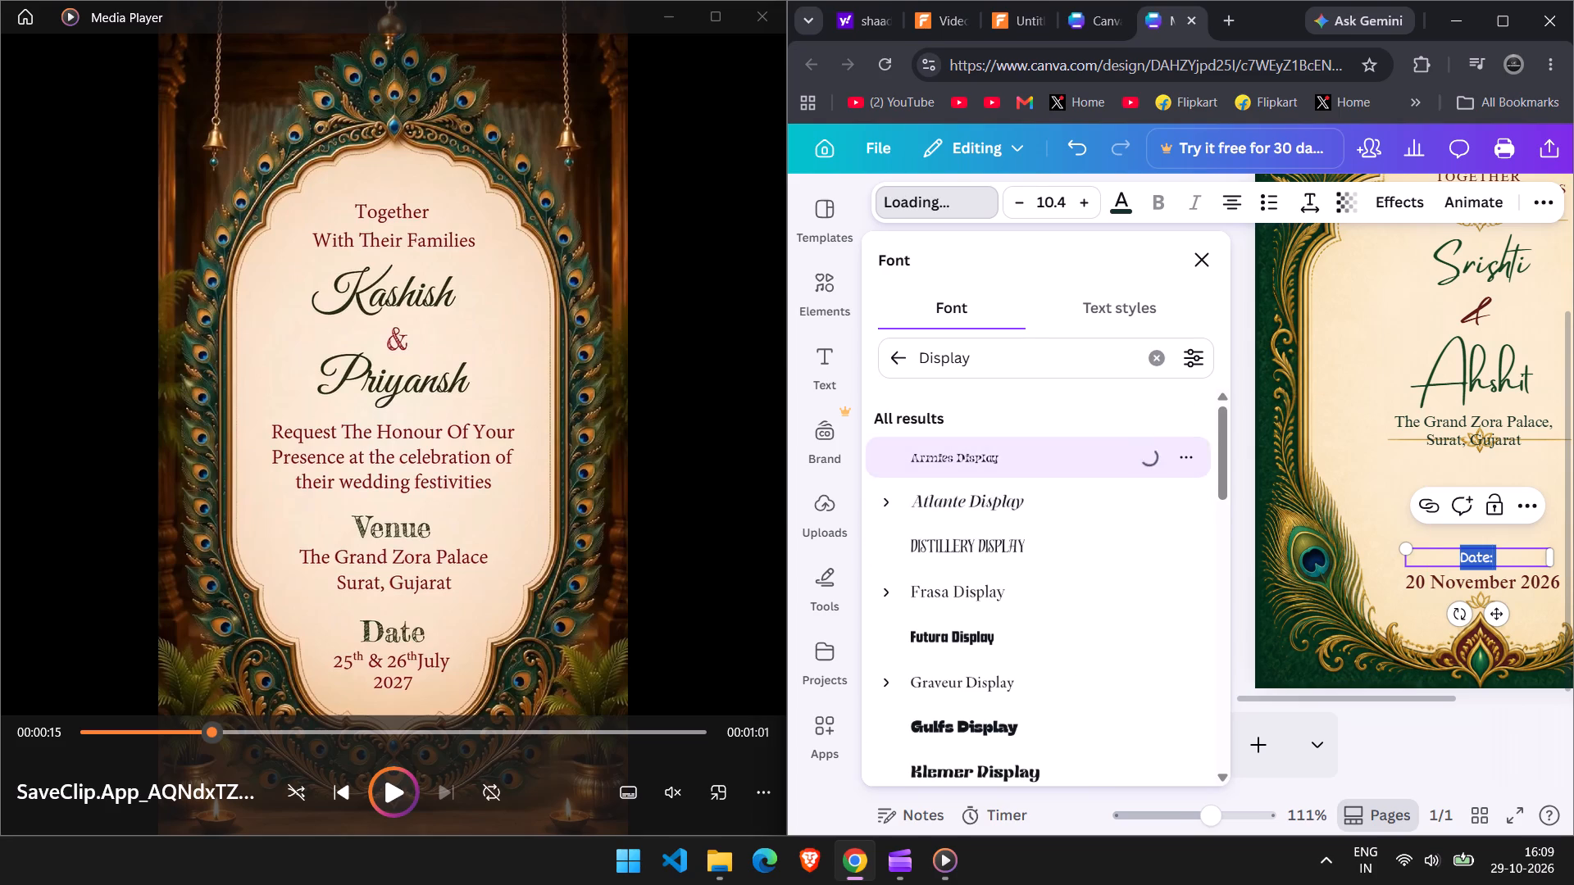
click(1245, 558)
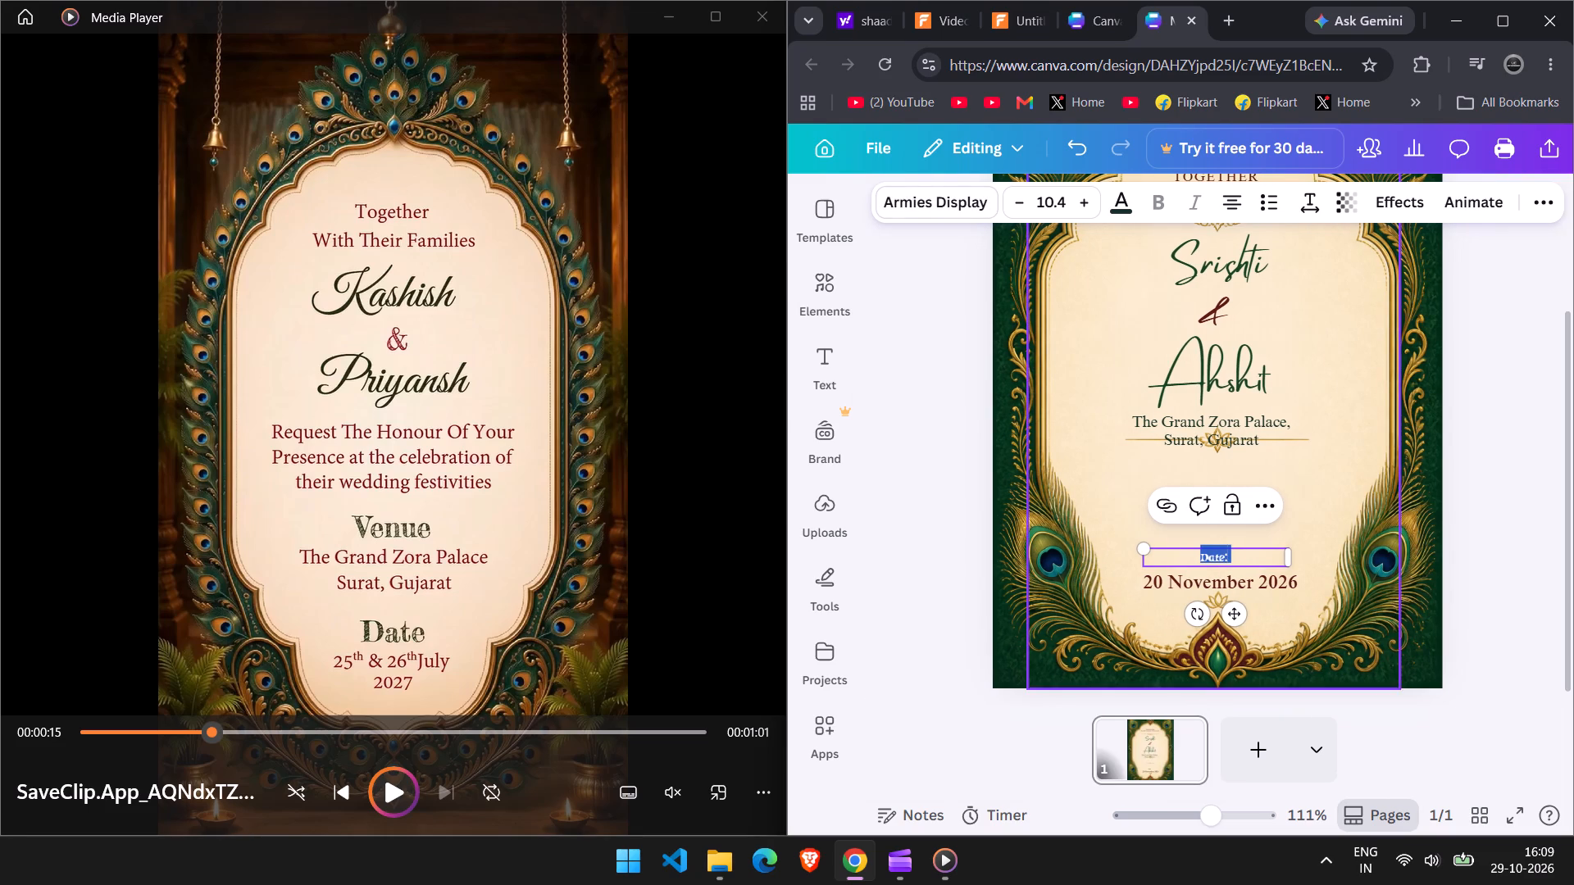
click(1504, 562)
Narrow the "Date:" label's text box so it fits closely around the word on one line.
click(1206, 547)
click(1223, 549)
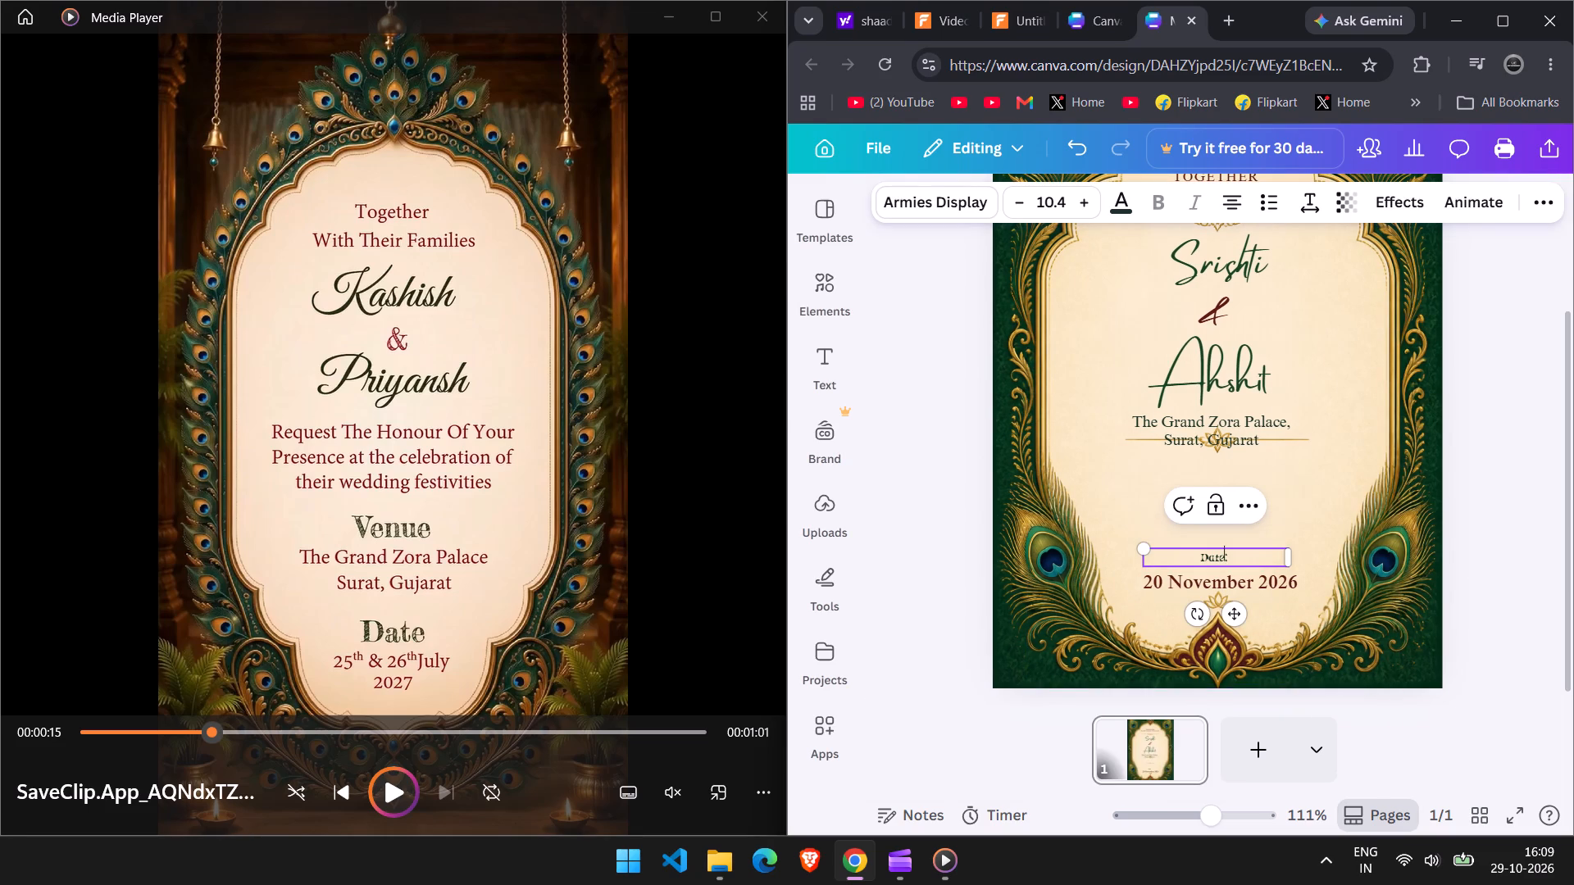
double_click(1209, 558)
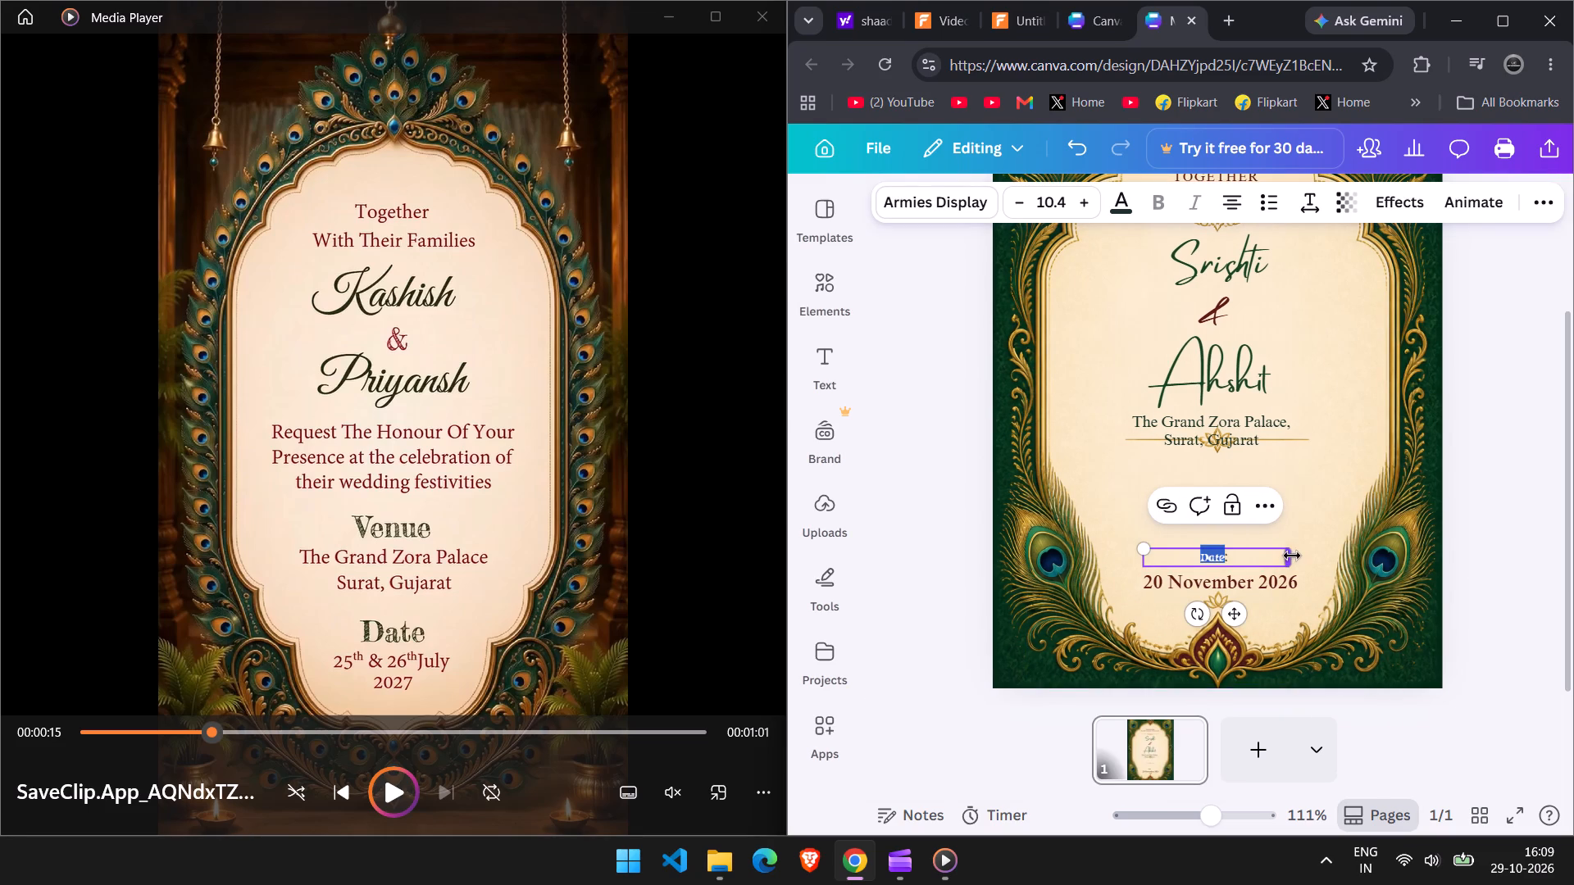
drag(1292, 556, 1173, 550)
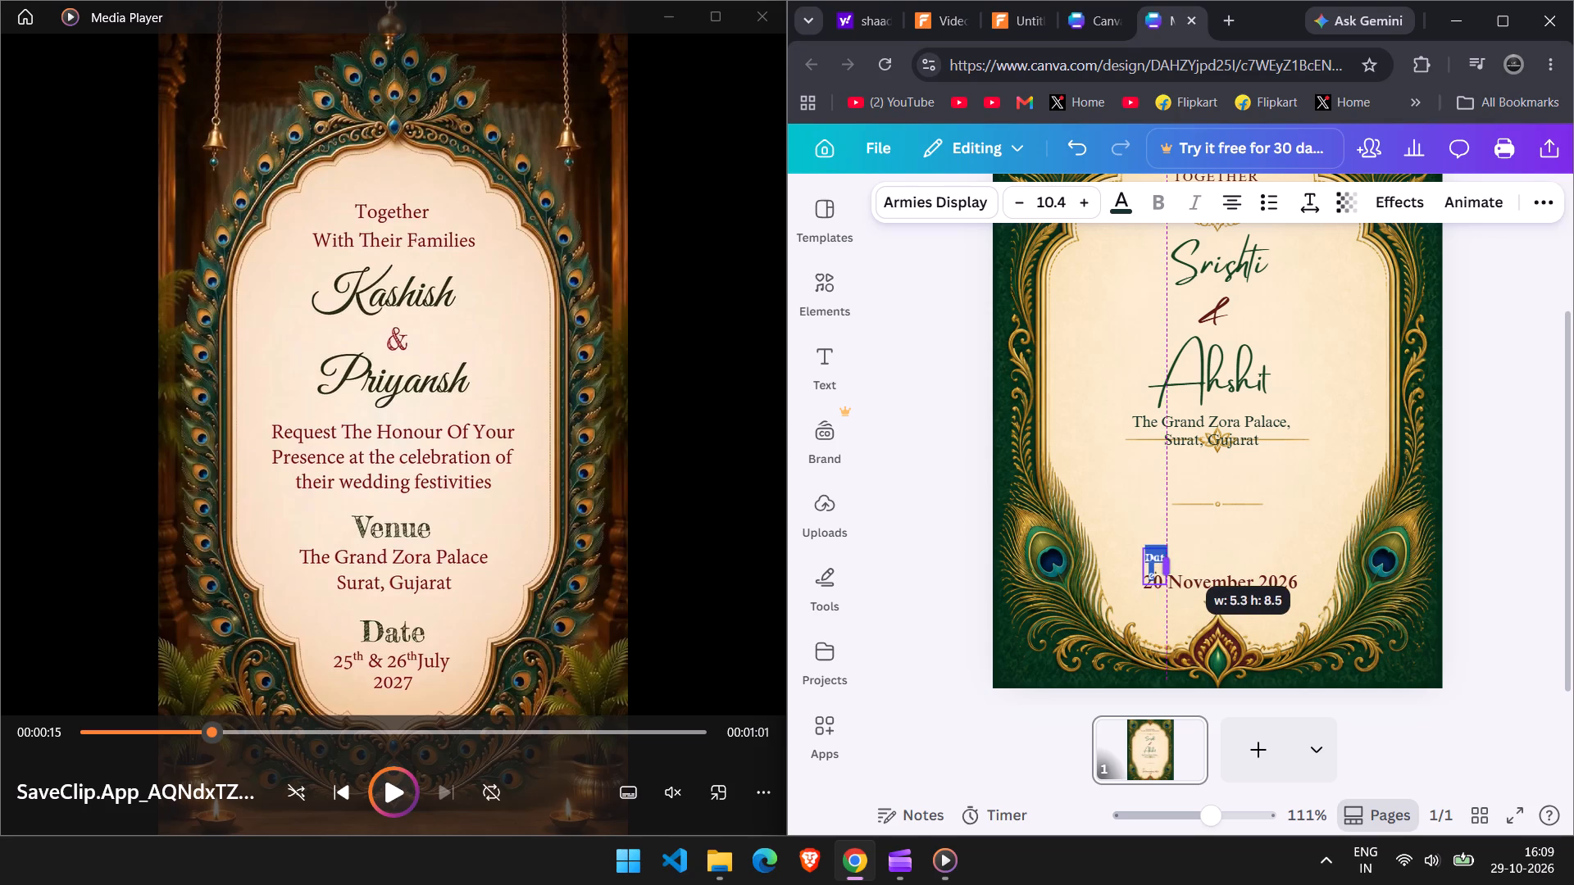
drag(1173, 550, 1179, 552)
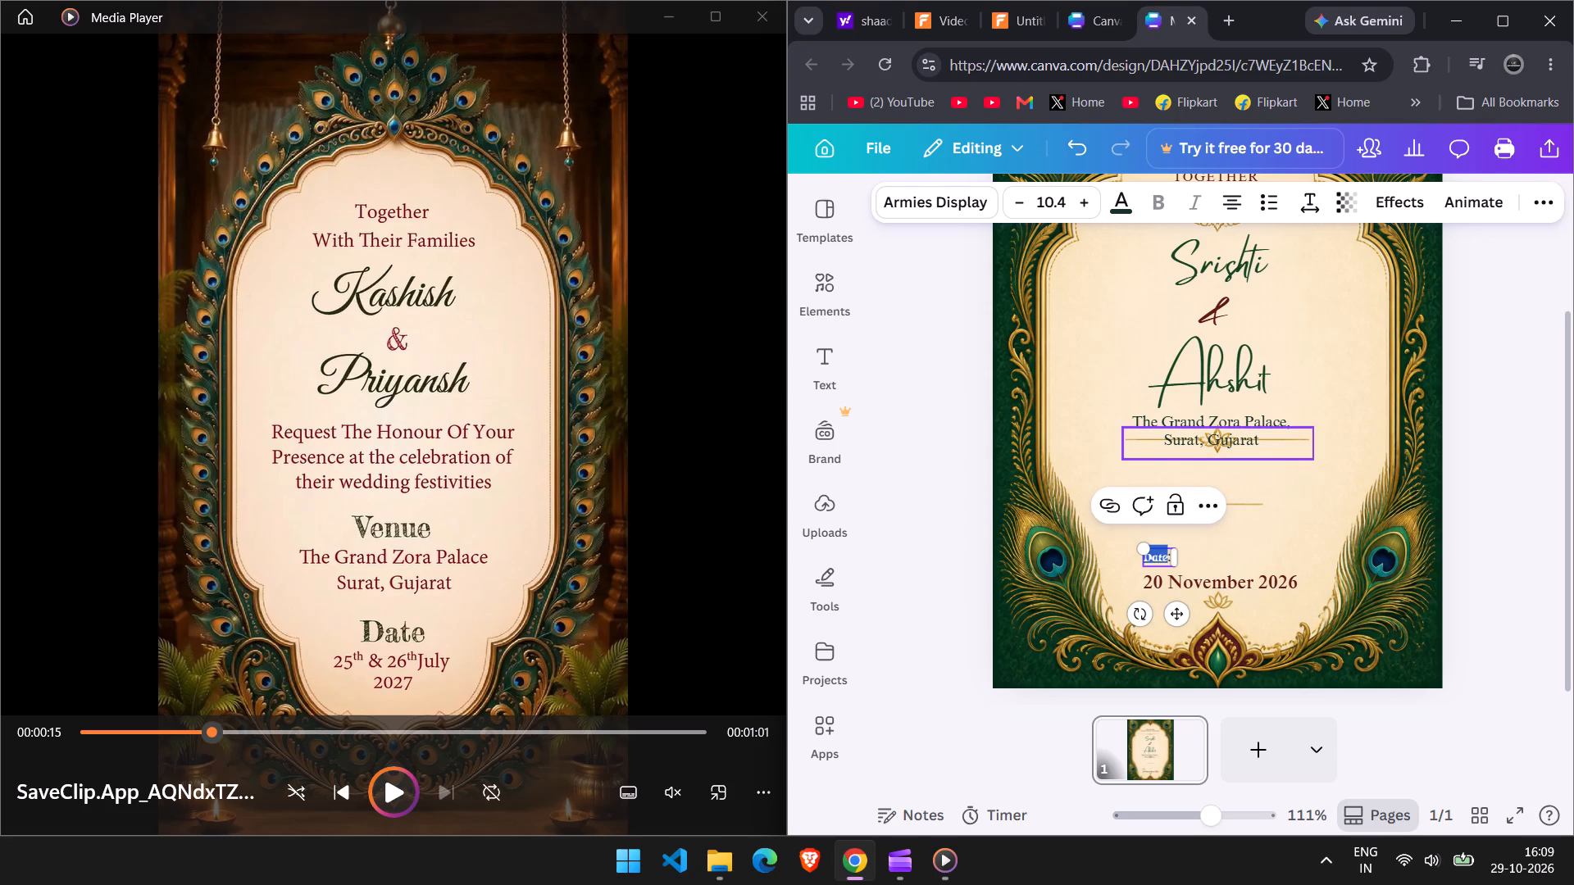
Increase the "Date:" label's font size to 15.4.
triple_click(1096, 197)
triple_click(1096, 197)
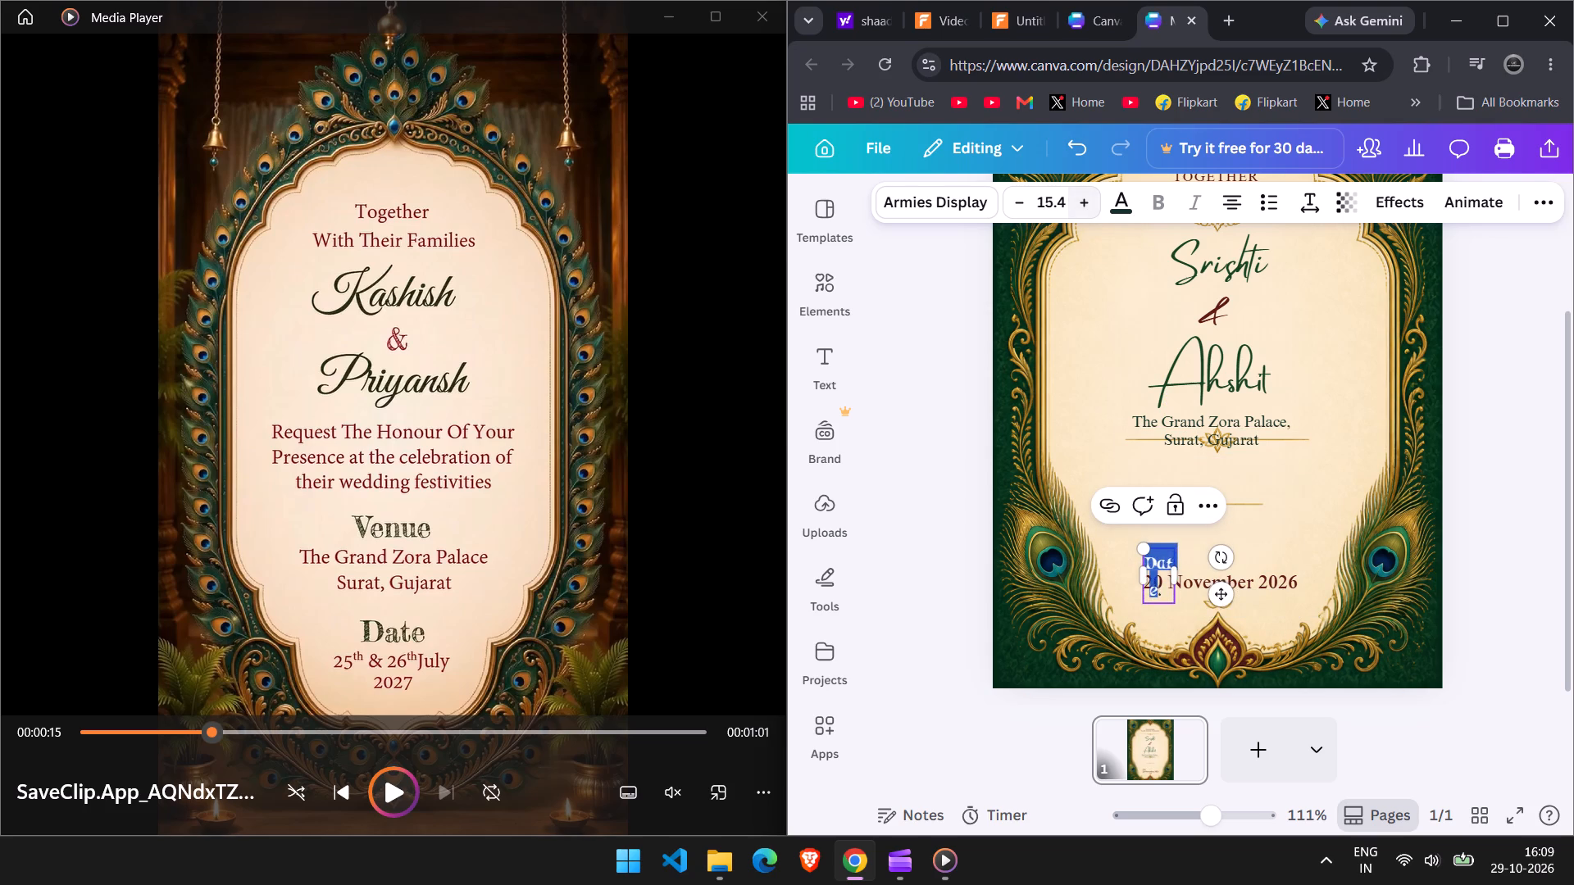
Increase the "Date:" label's font size to 19.4 and widen its text box so the word fits on one line.
triple_click(1096, 197)
drag(1180, 583, 1203, 587)
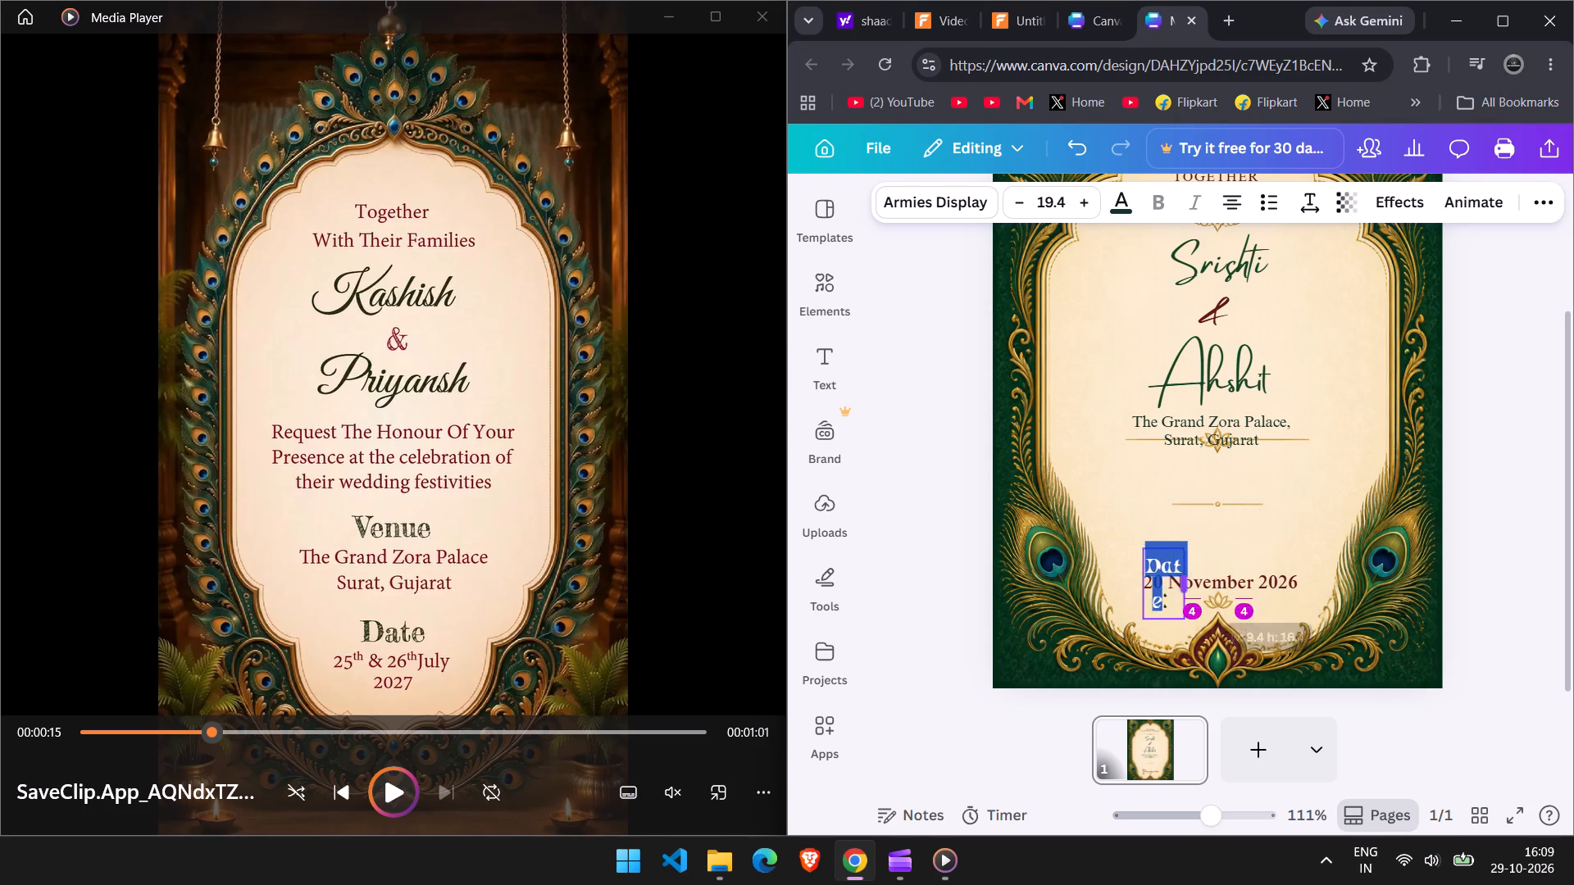
drag(1203, 587, 1231, 577)
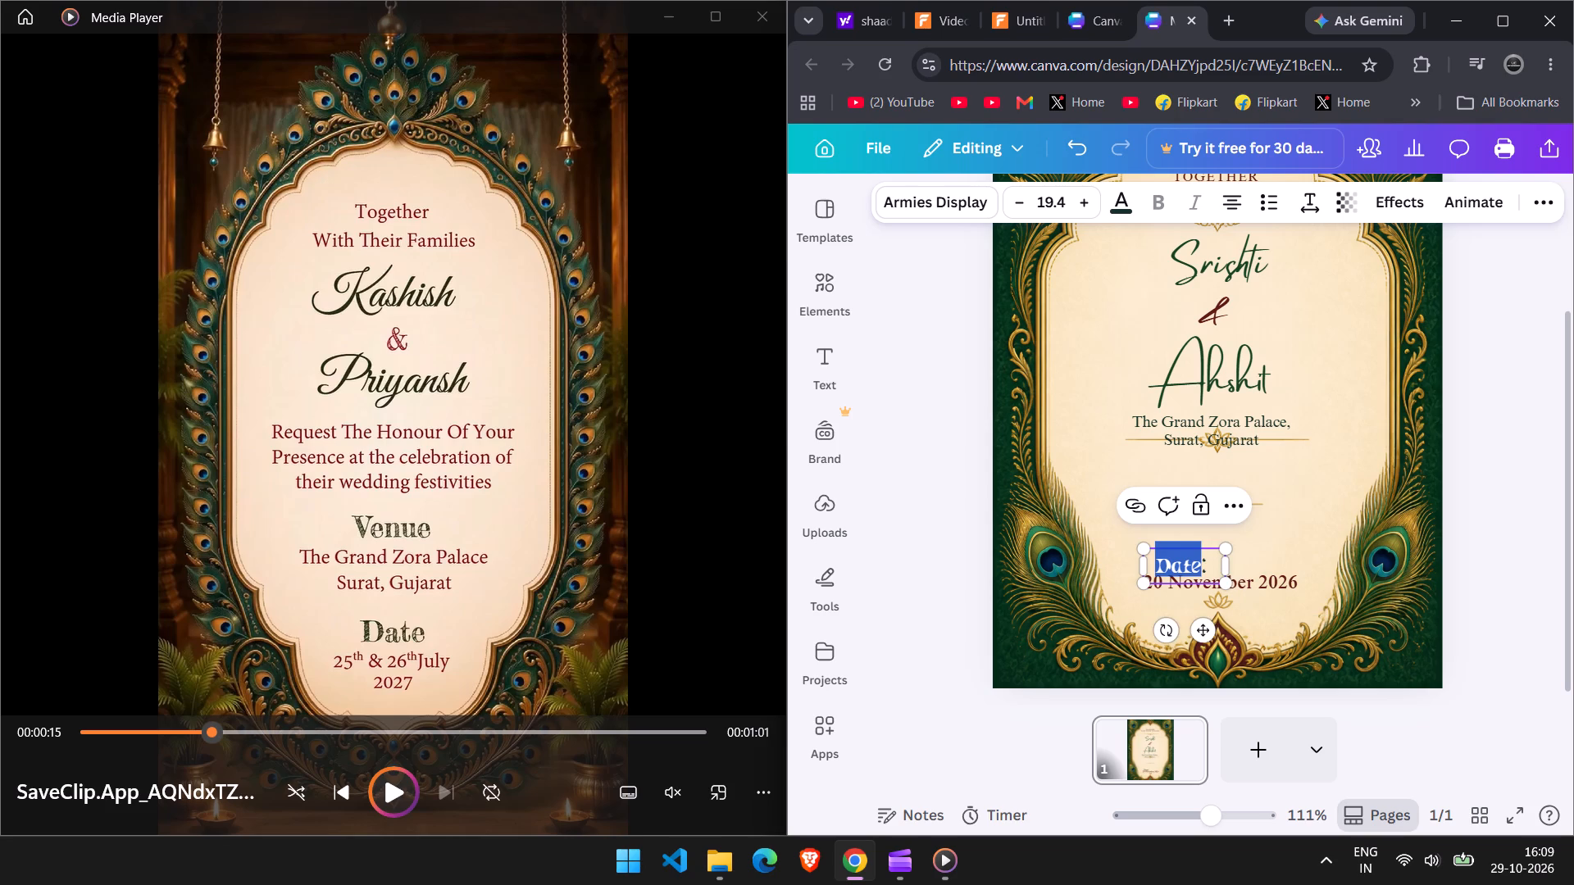
Move the "Date:" label so it sits centred just above "20 November 2026".
click(1256, 552)
drag(1212, 562, 1244, 548)
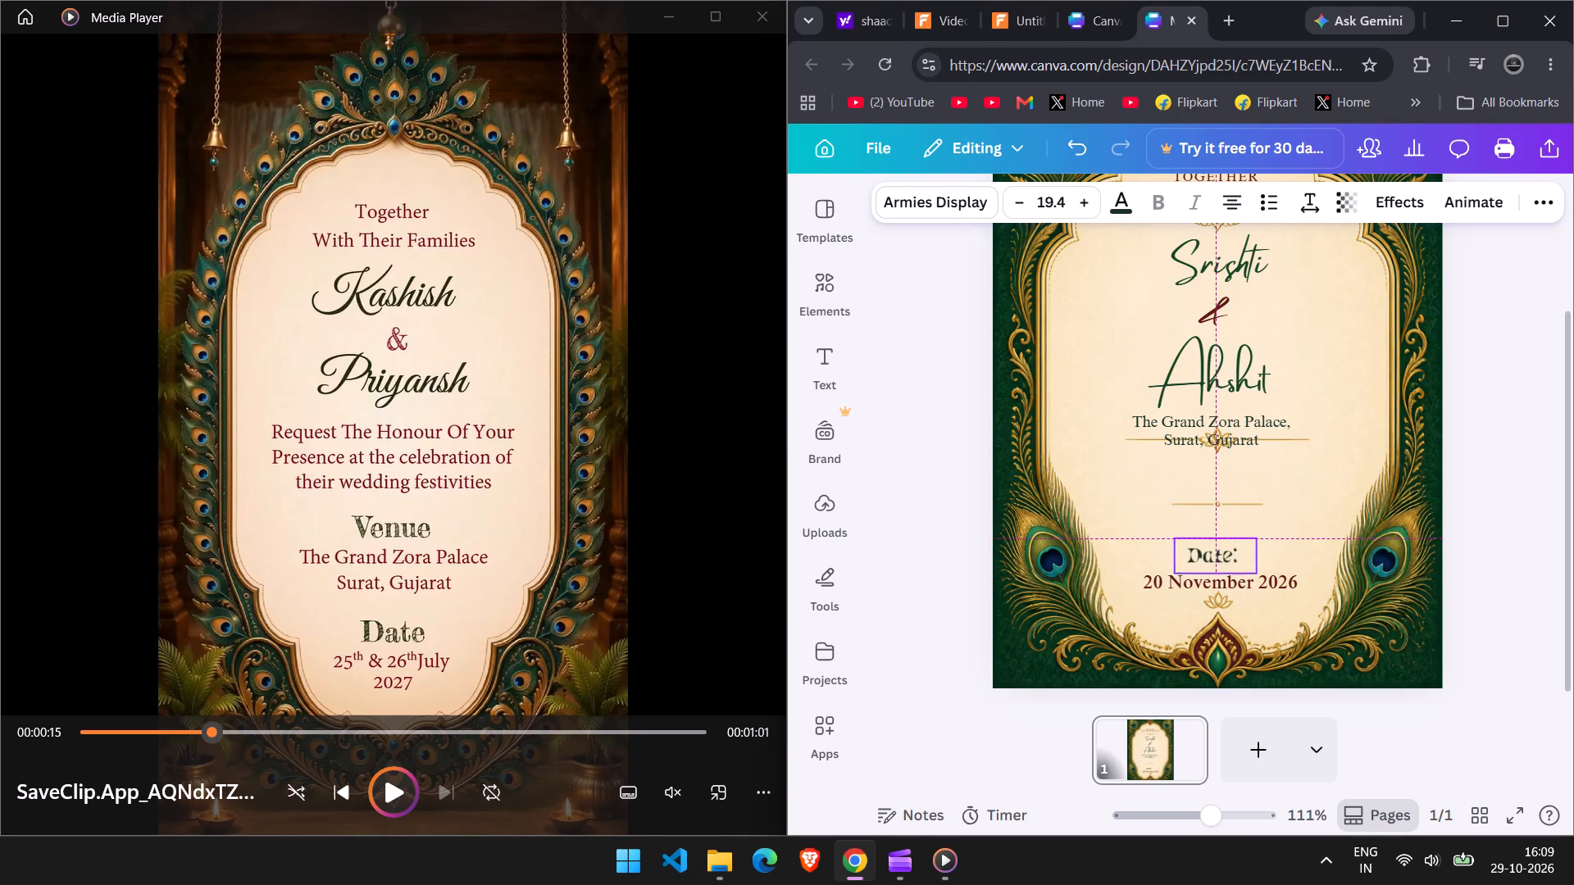
drag(1244, 548, 1246, 548)
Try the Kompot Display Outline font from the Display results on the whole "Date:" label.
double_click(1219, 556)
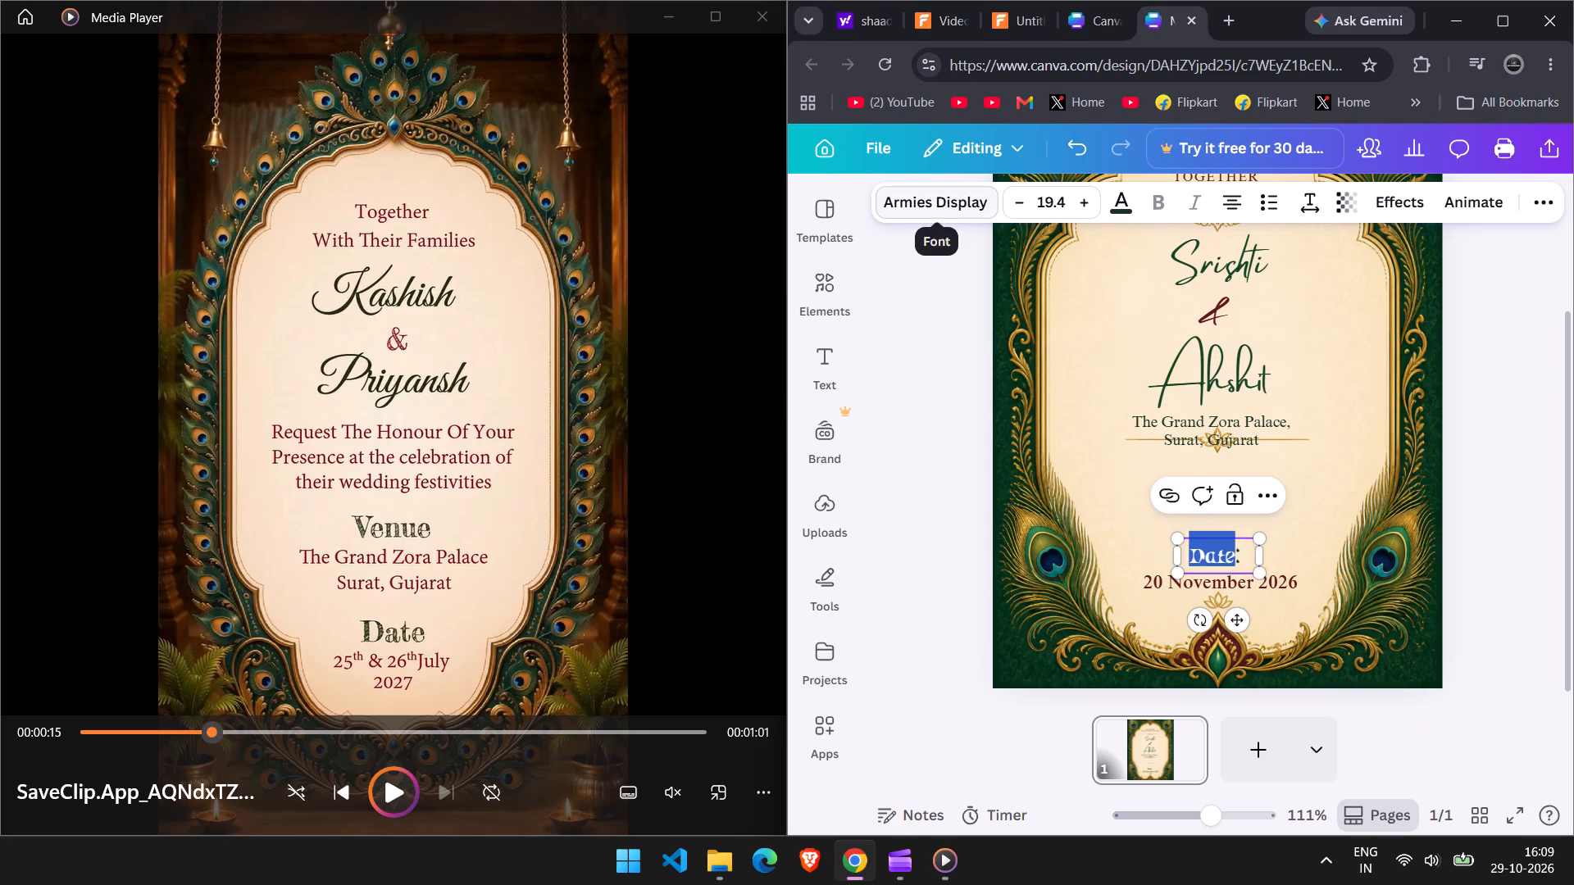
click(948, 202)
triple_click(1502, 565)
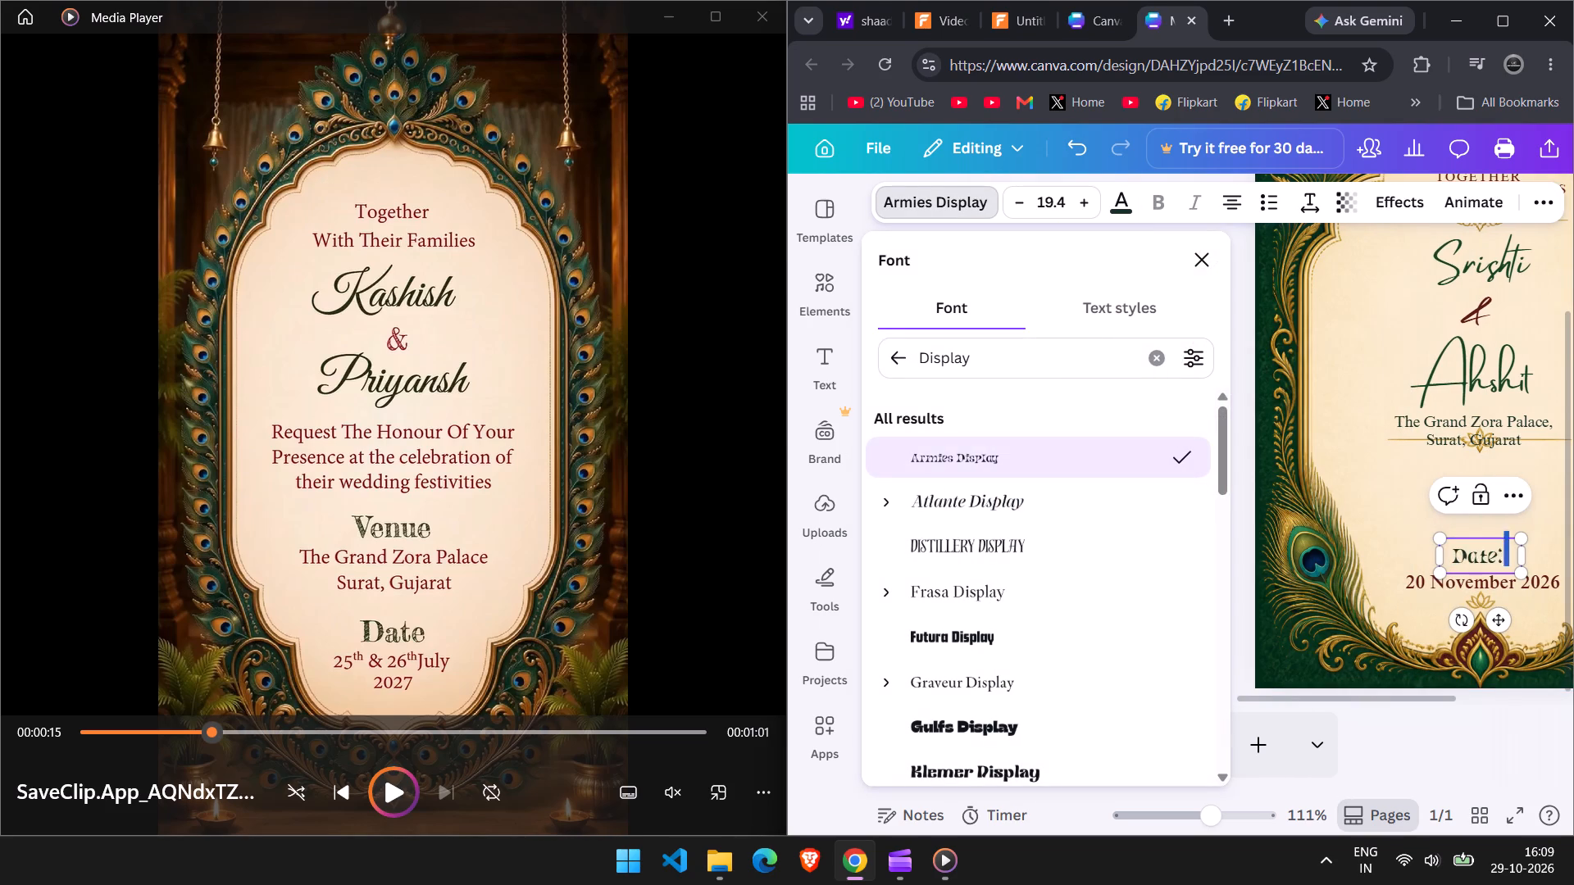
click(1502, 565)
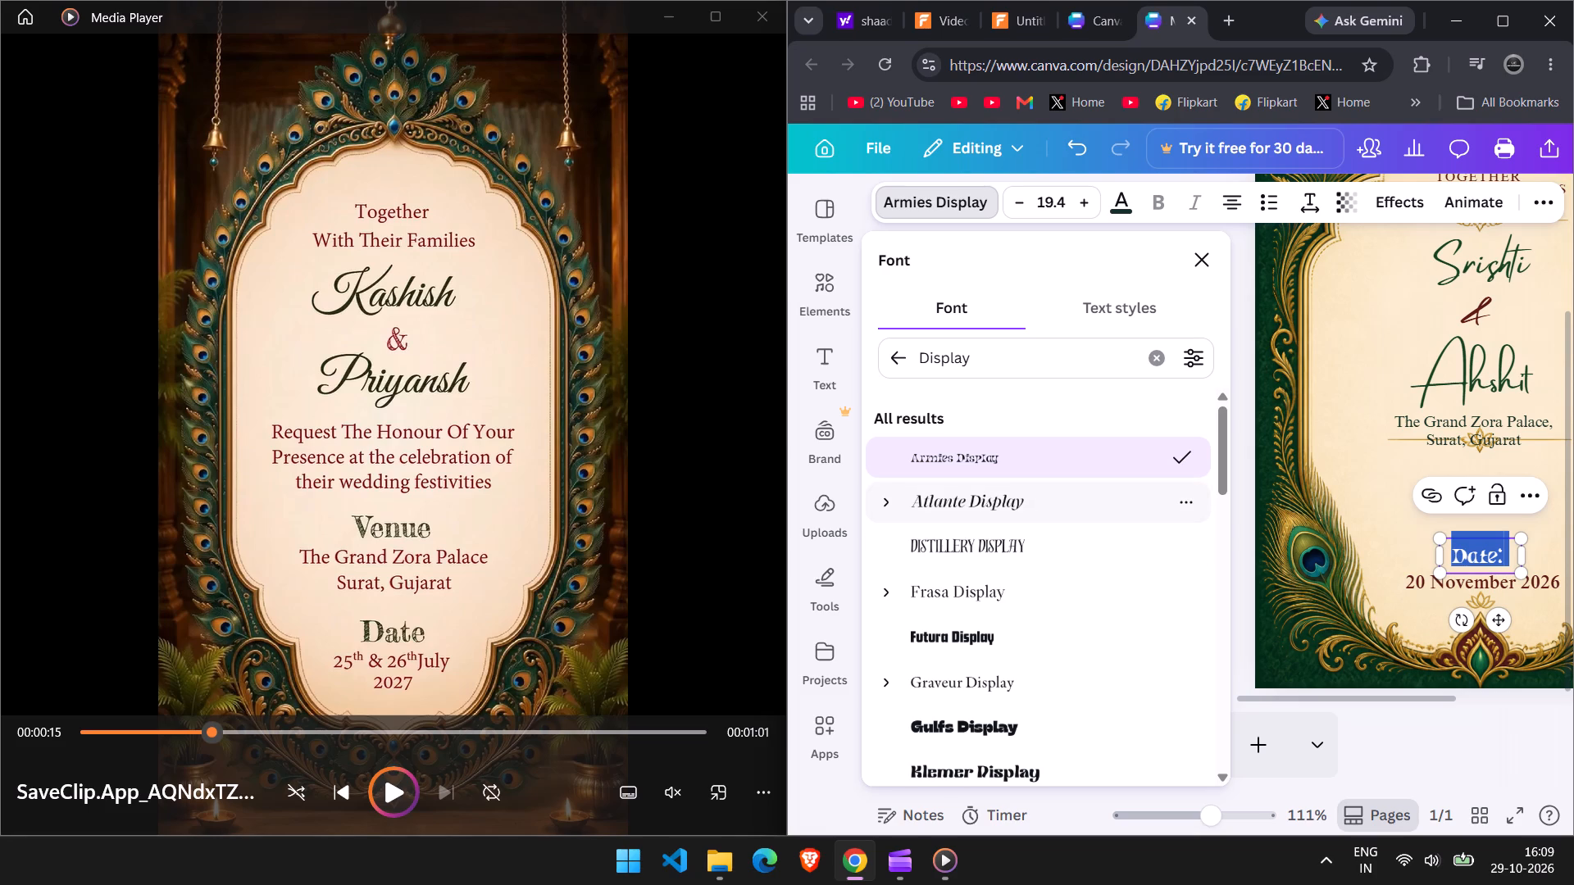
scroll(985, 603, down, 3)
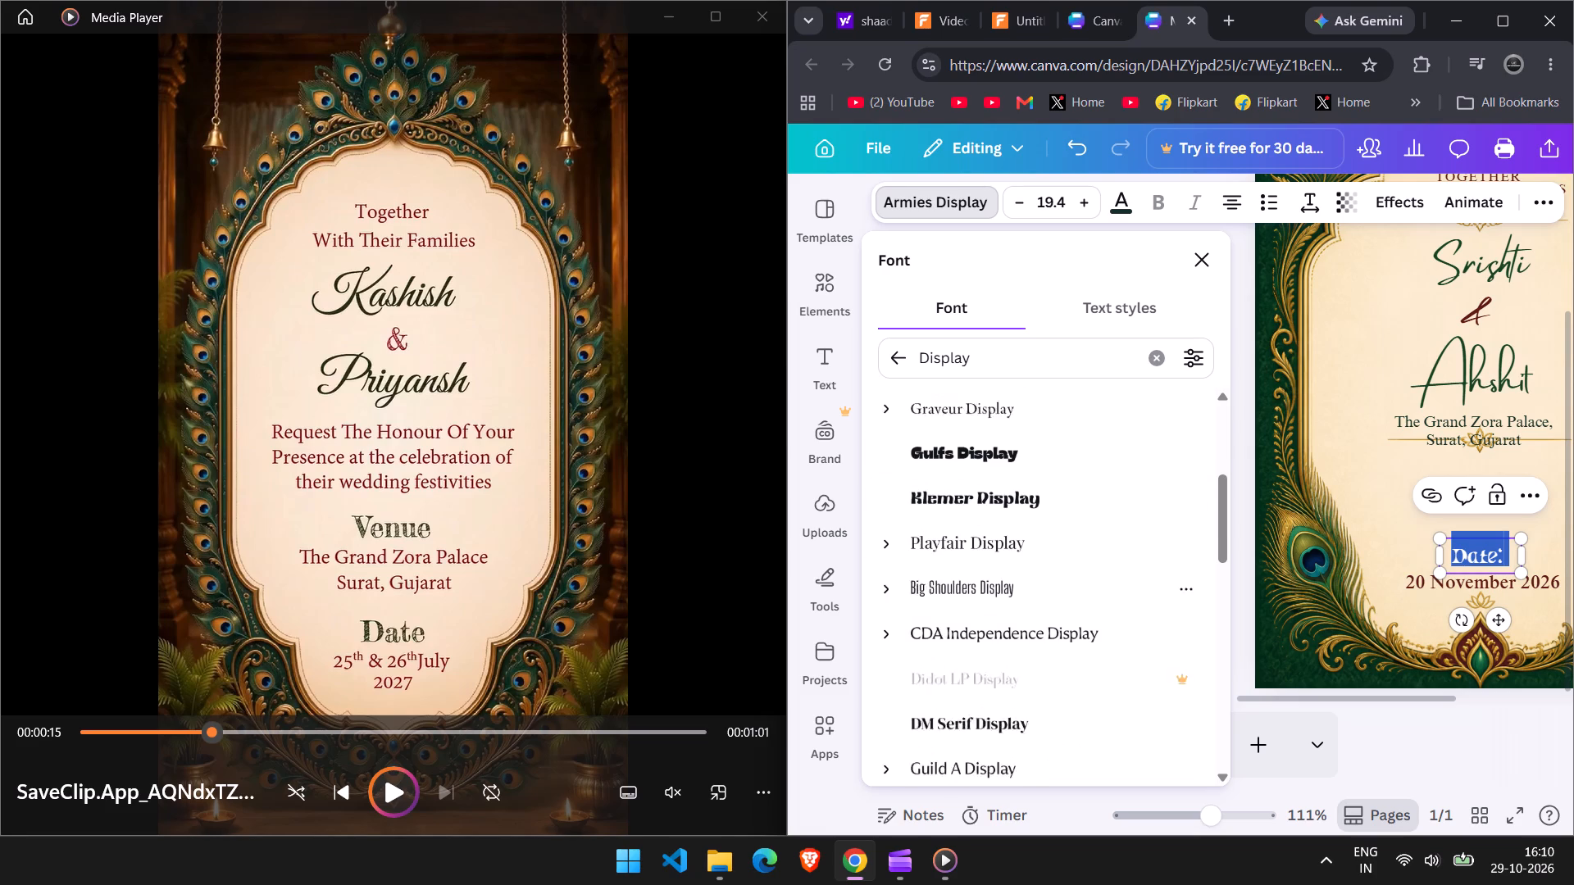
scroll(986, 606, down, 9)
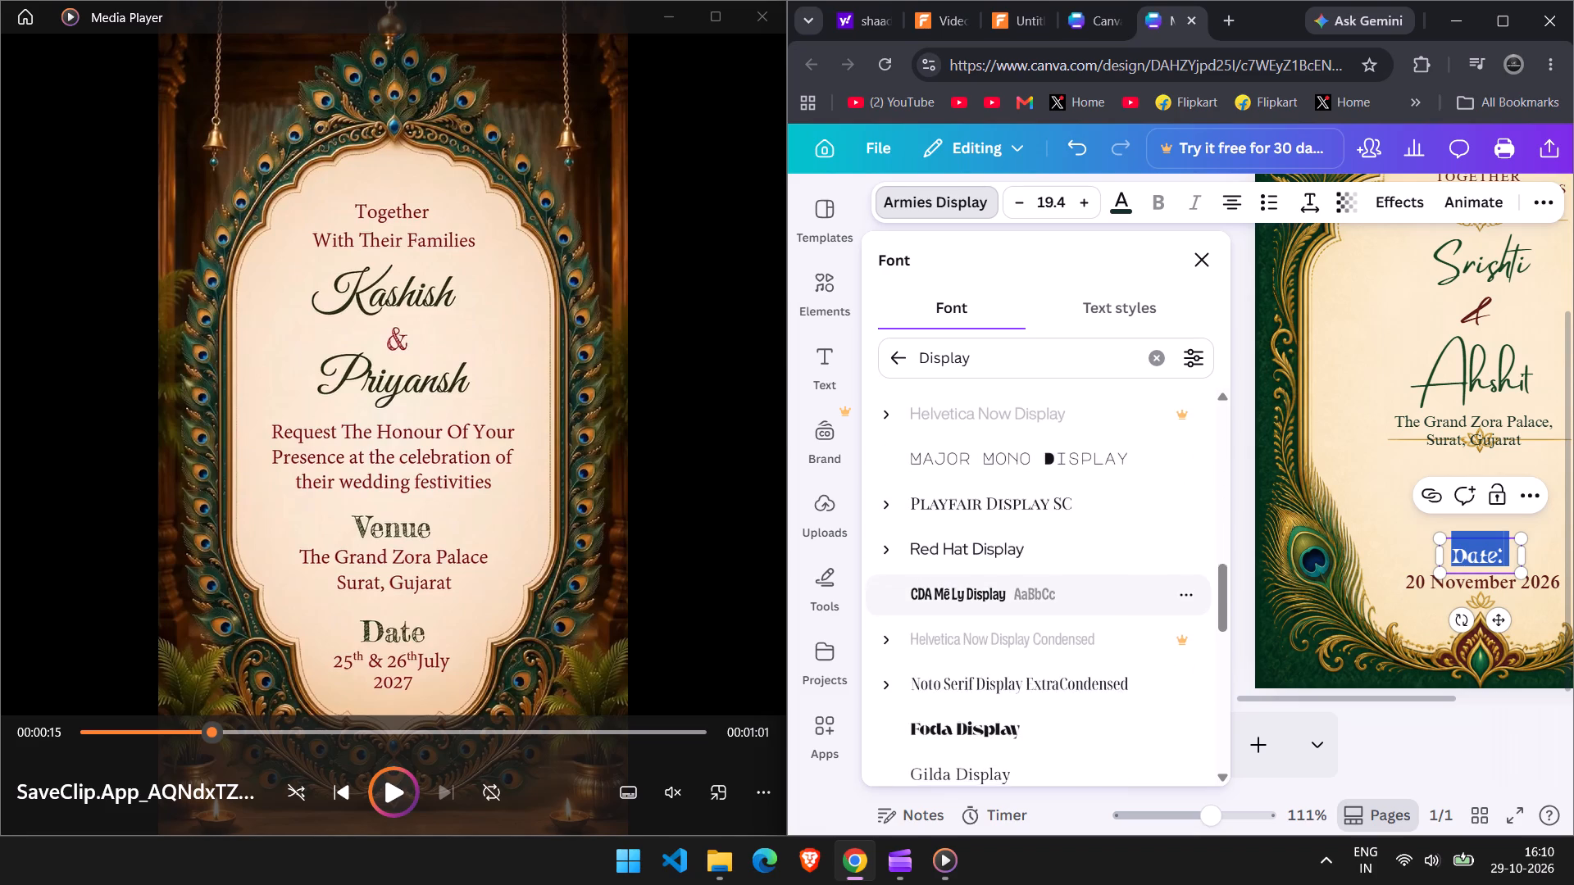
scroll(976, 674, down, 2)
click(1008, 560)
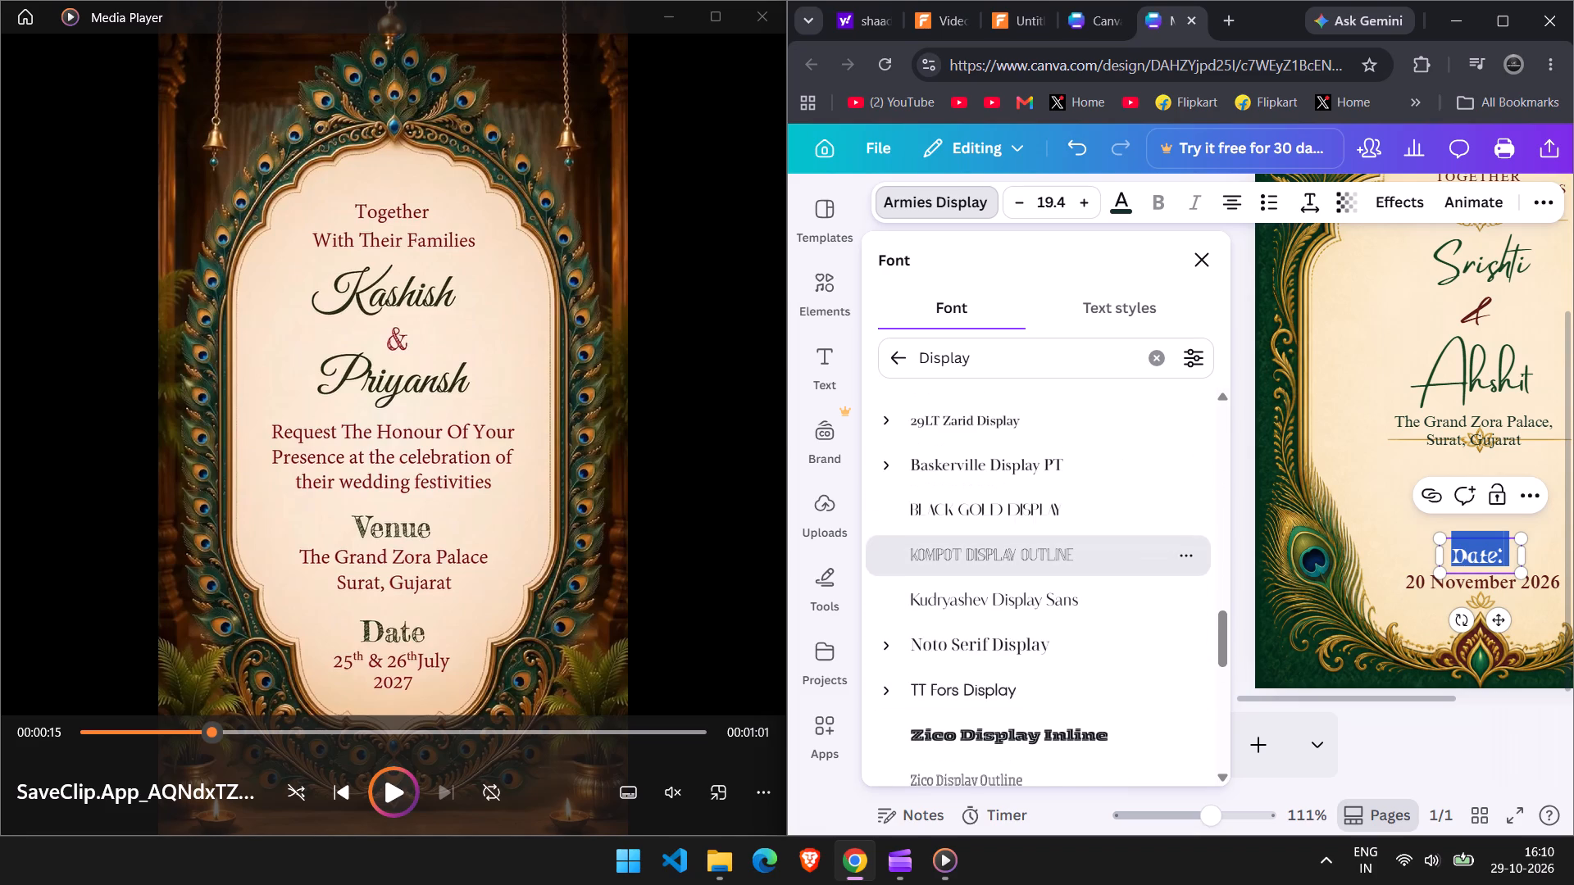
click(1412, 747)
Delete the colon from the end of the "Date:" label.
click(1206, 557)
double_click(1205, 557)
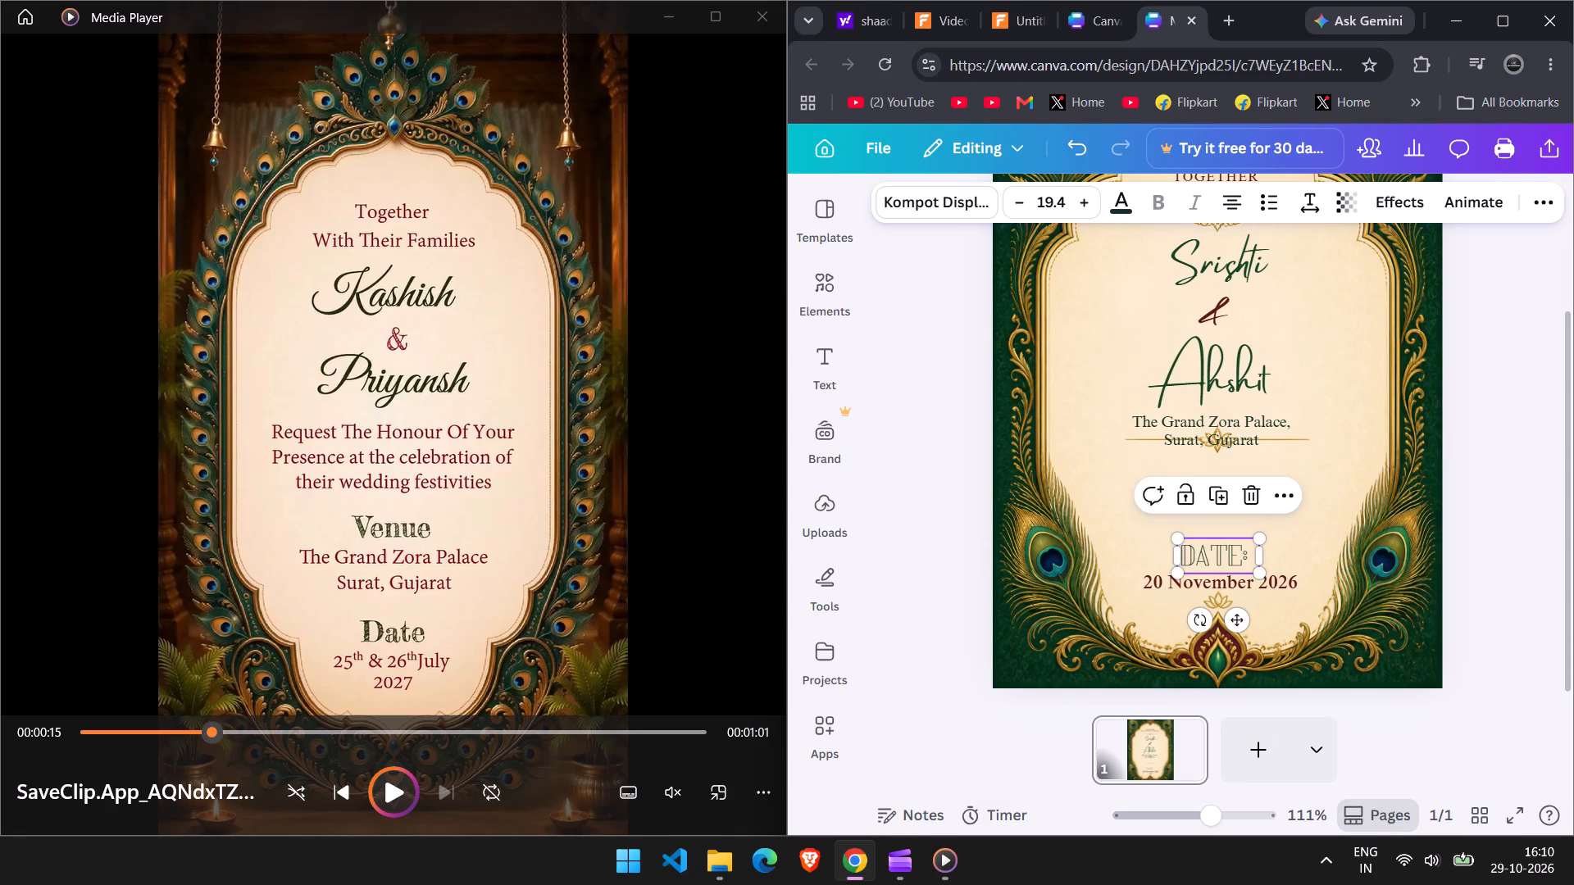
click(1535, 613)
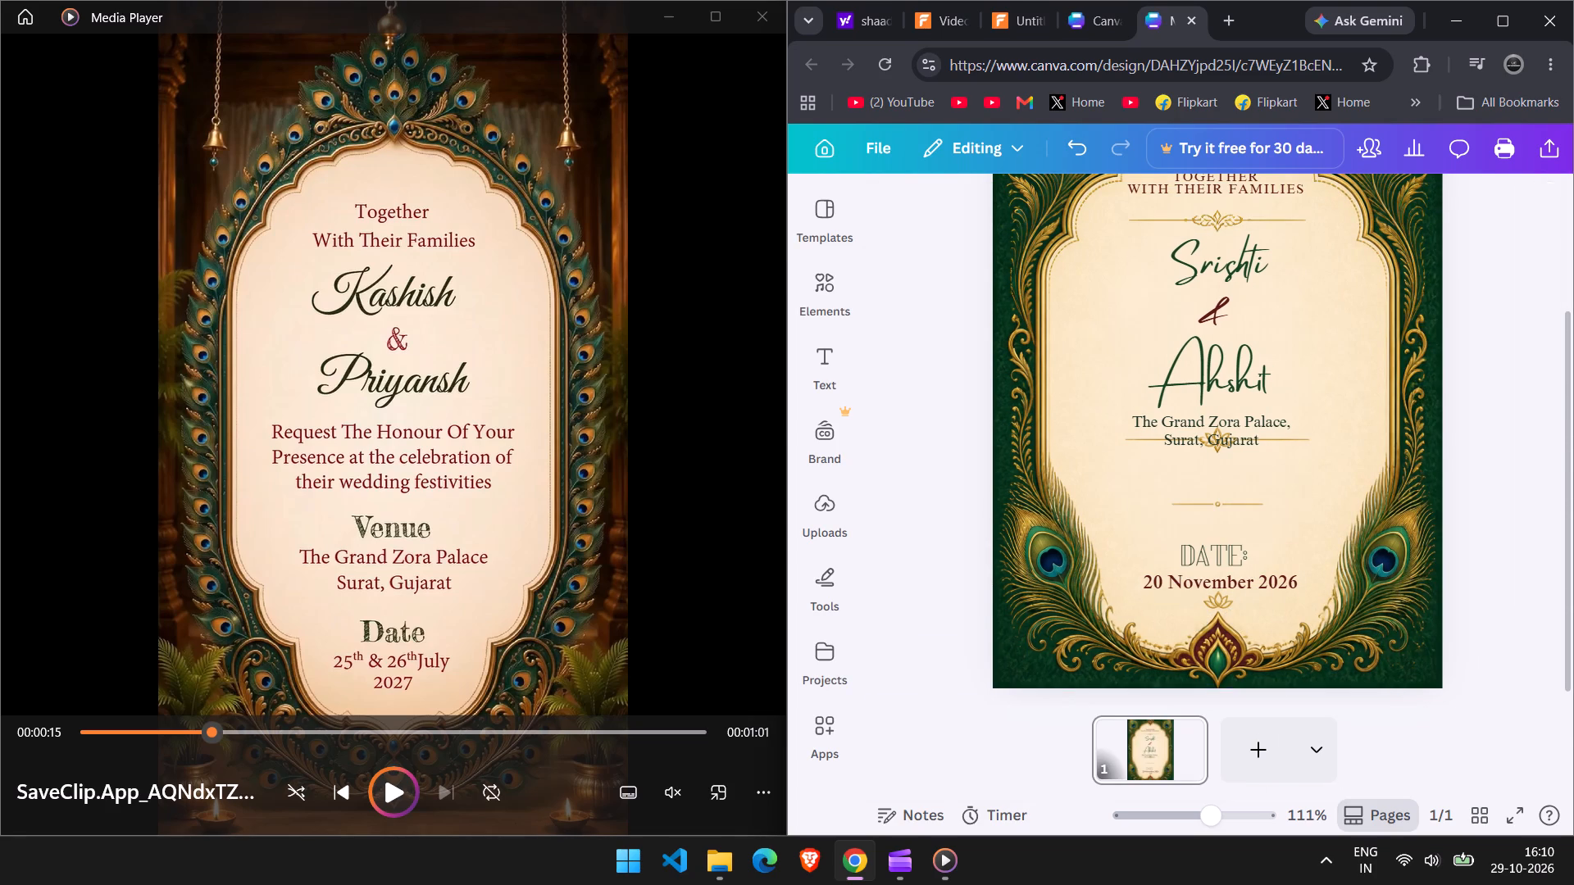
click(1262, 558)
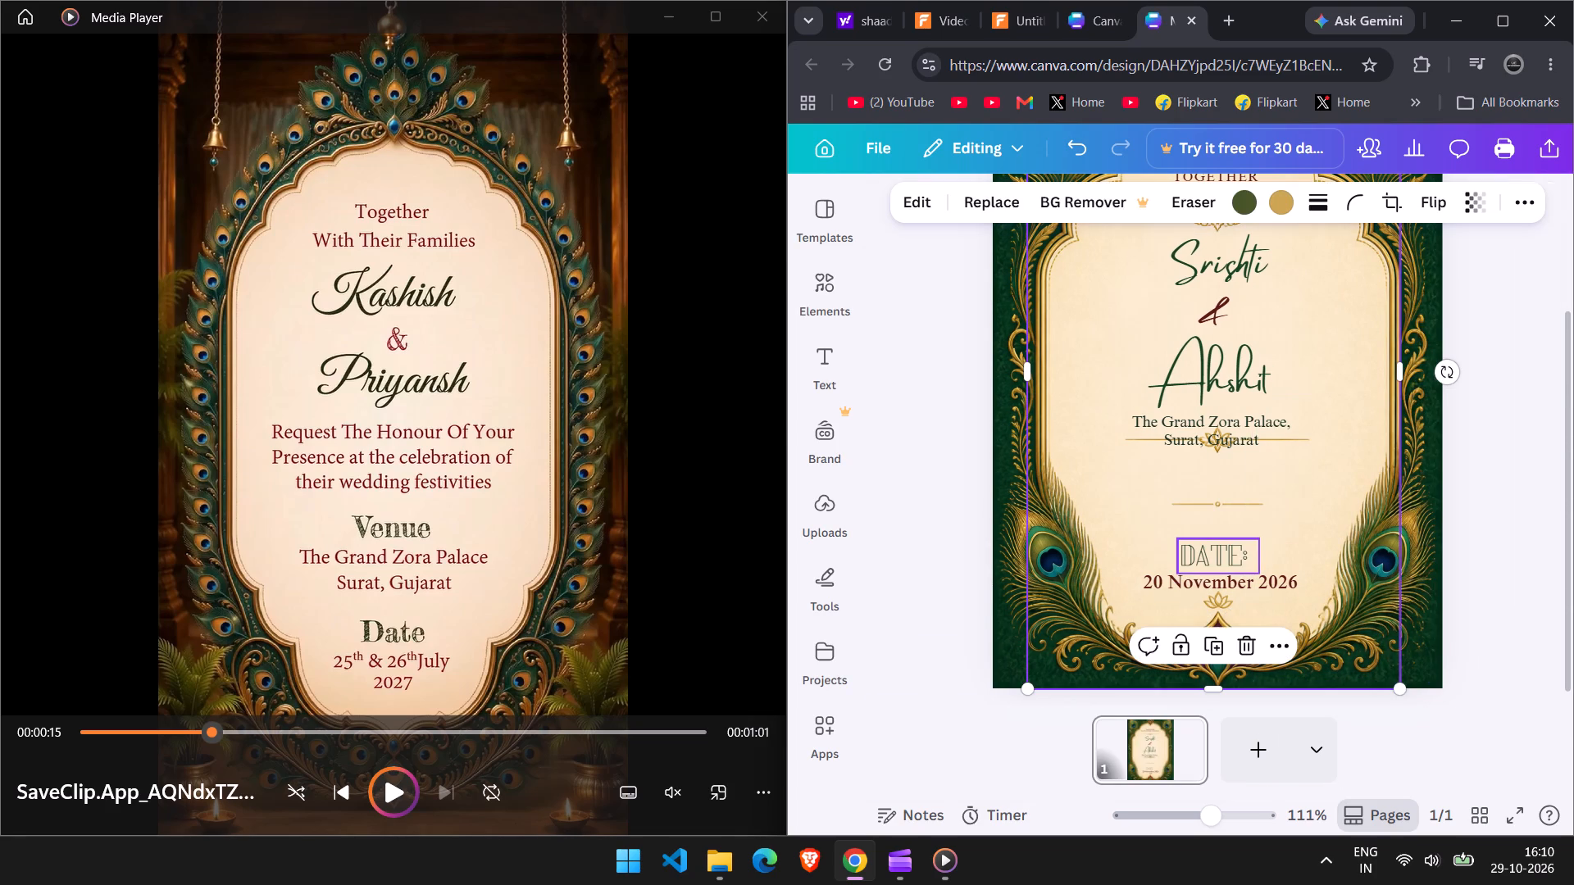
click(1252, 553)
click(1245, 556)
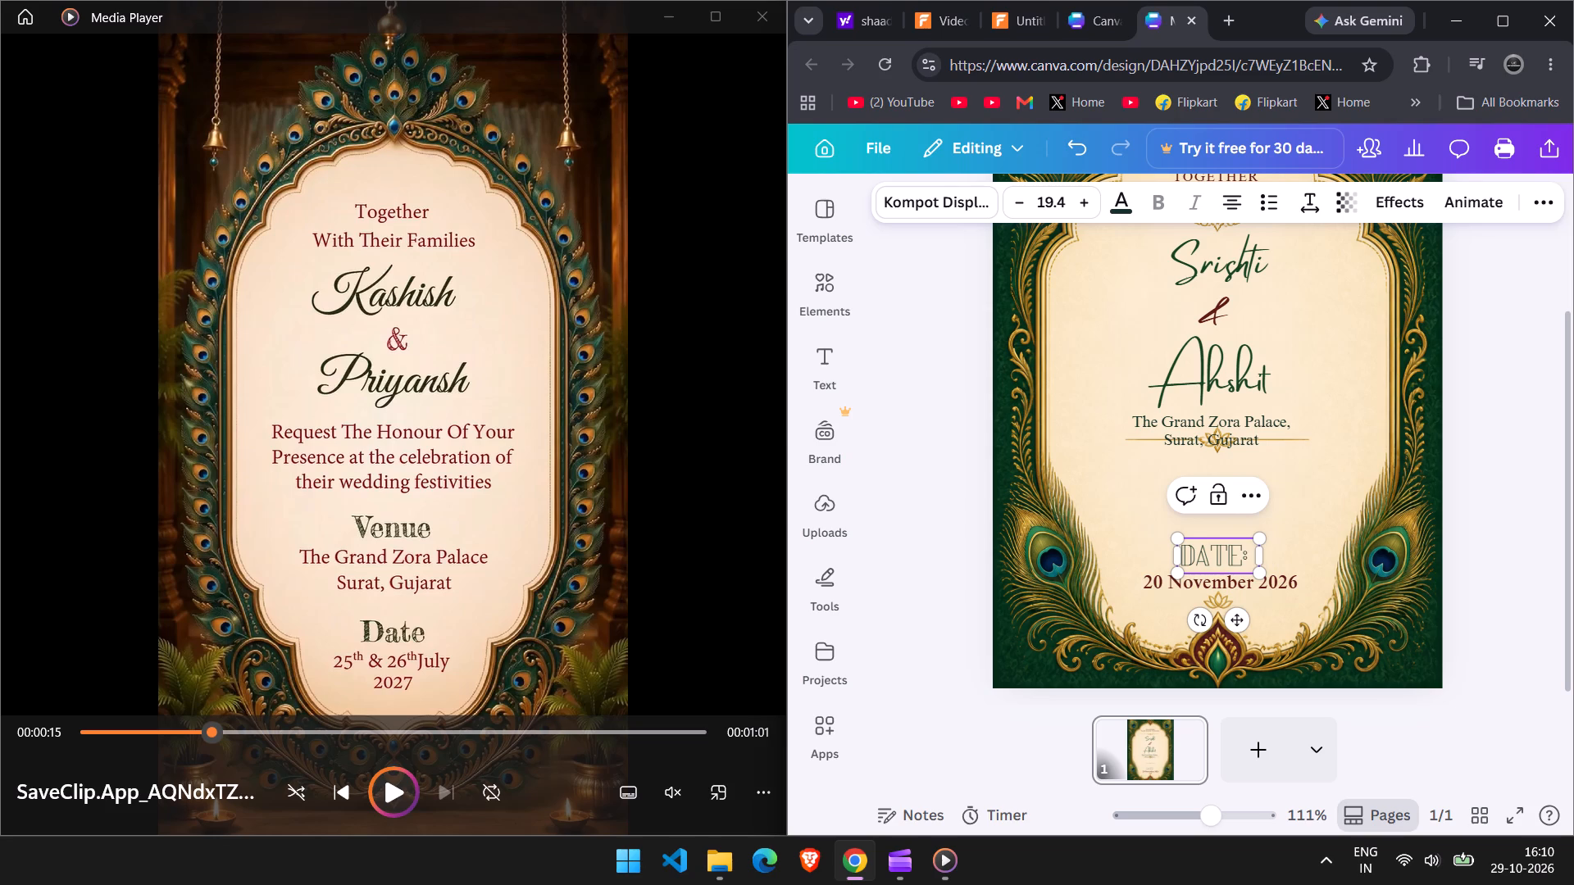
key(Right)
key(BackSpace)
click(1516, 526)
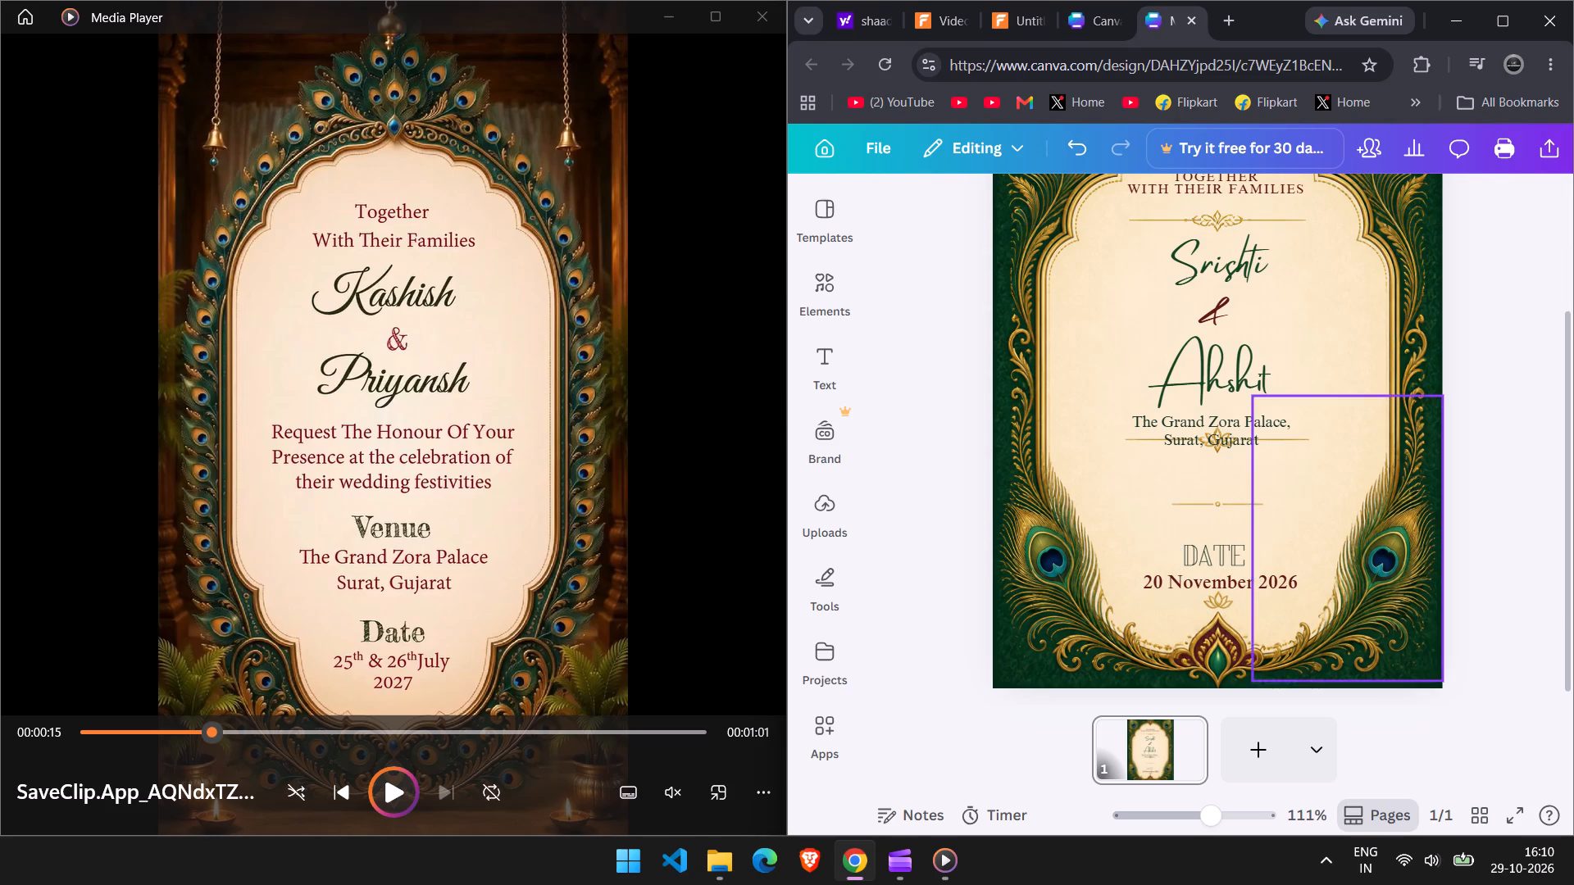
Re-centre the "Date" label on the card's vertical centre line, just above "20 November 2026".
click(1216, 556)
drag(1225, 556, 1212, 552)
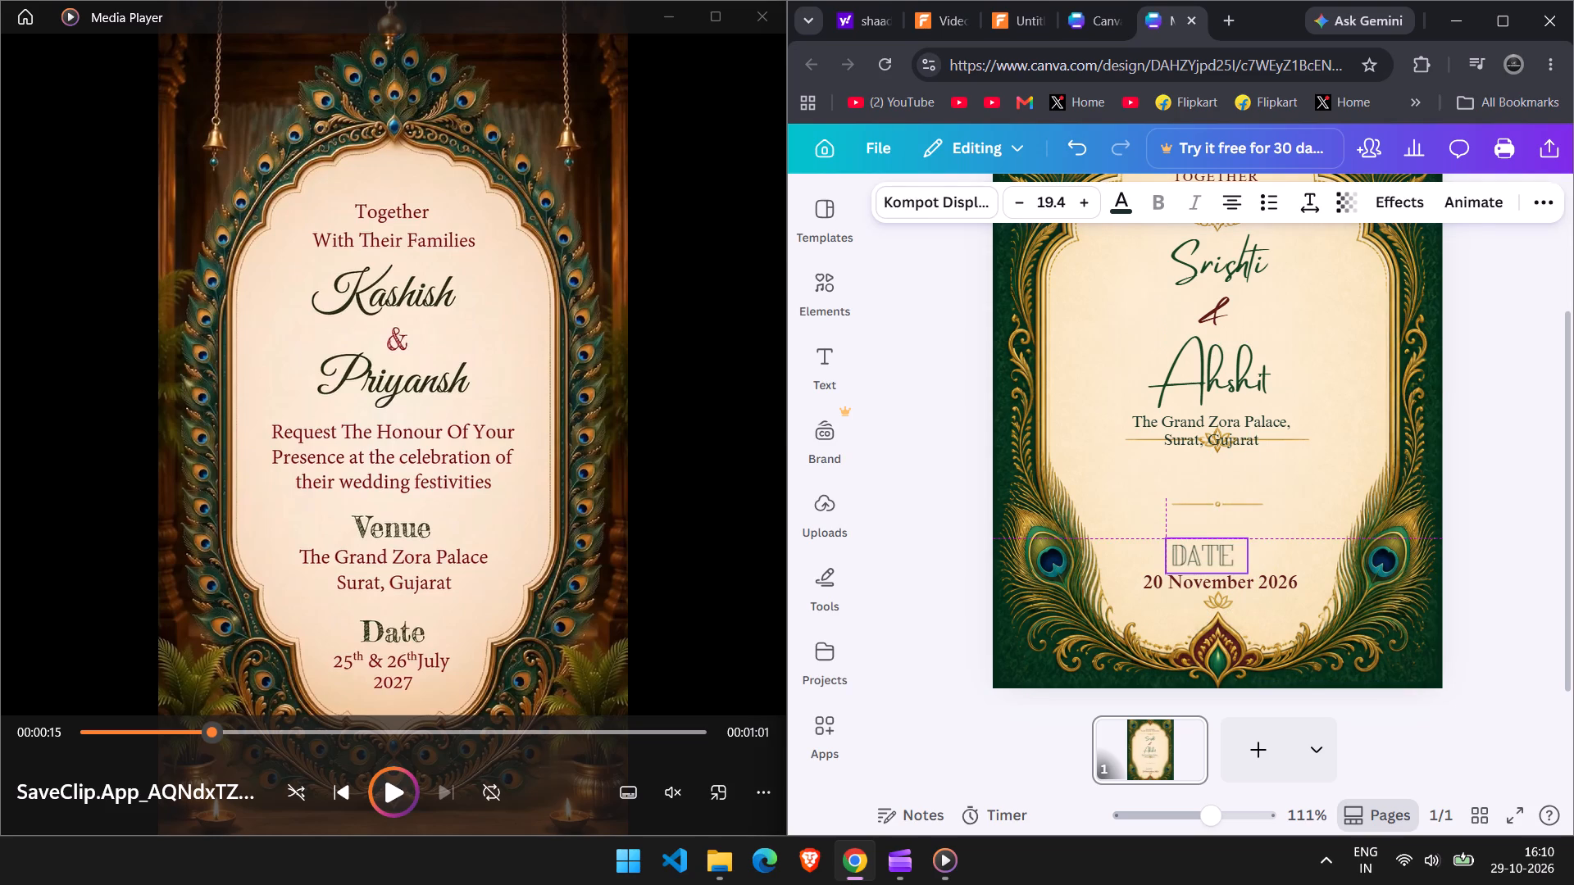
drag(1212, 552, 1216, 551)
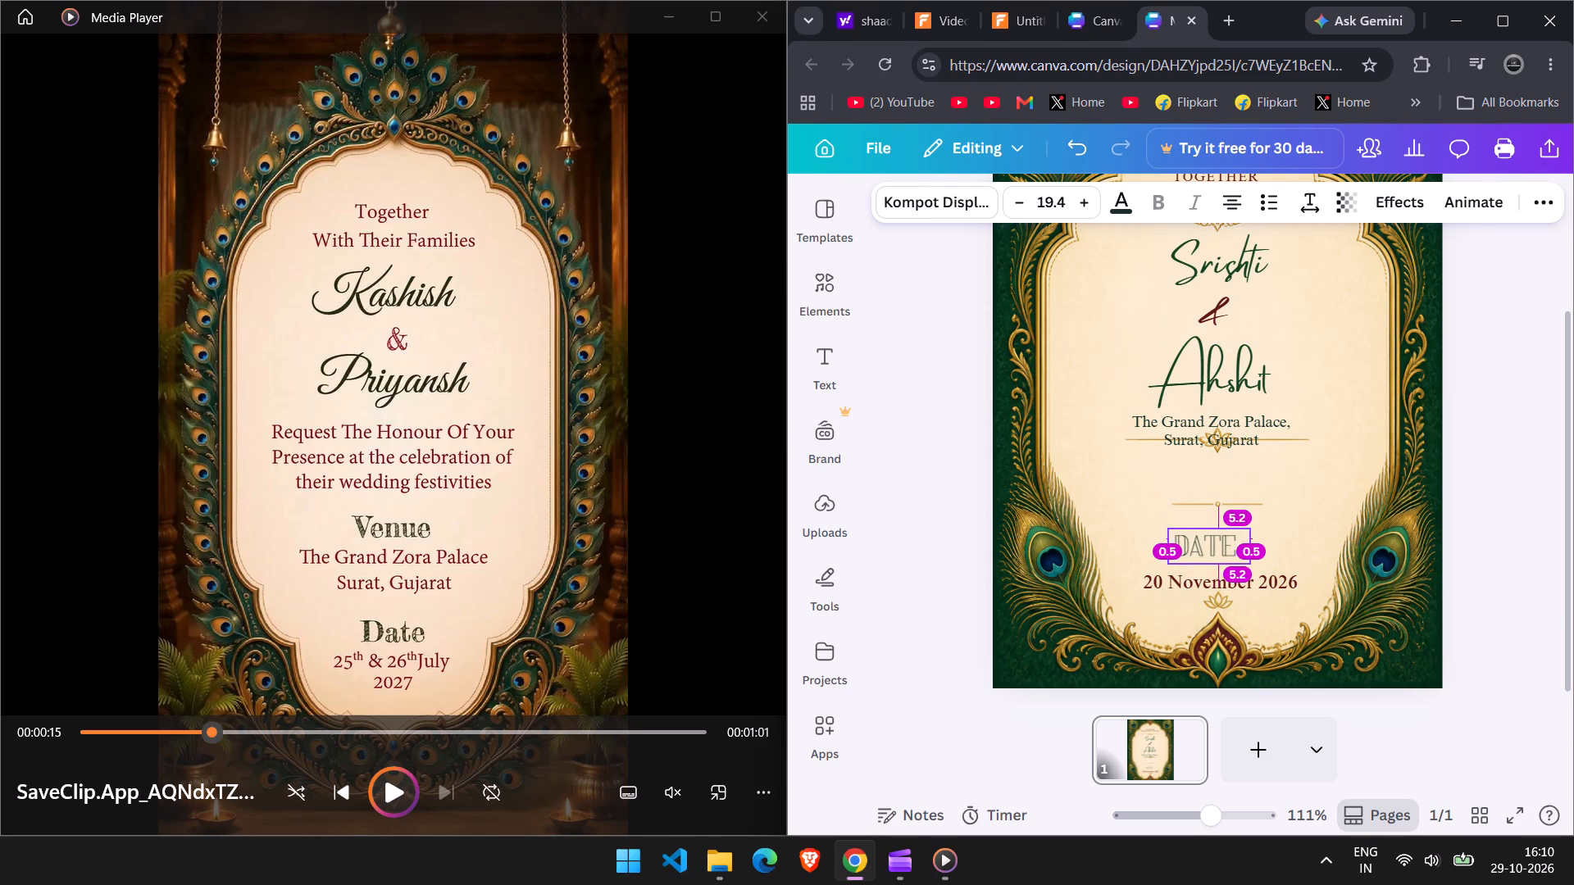
drag(1216, 551, 1217, 552)
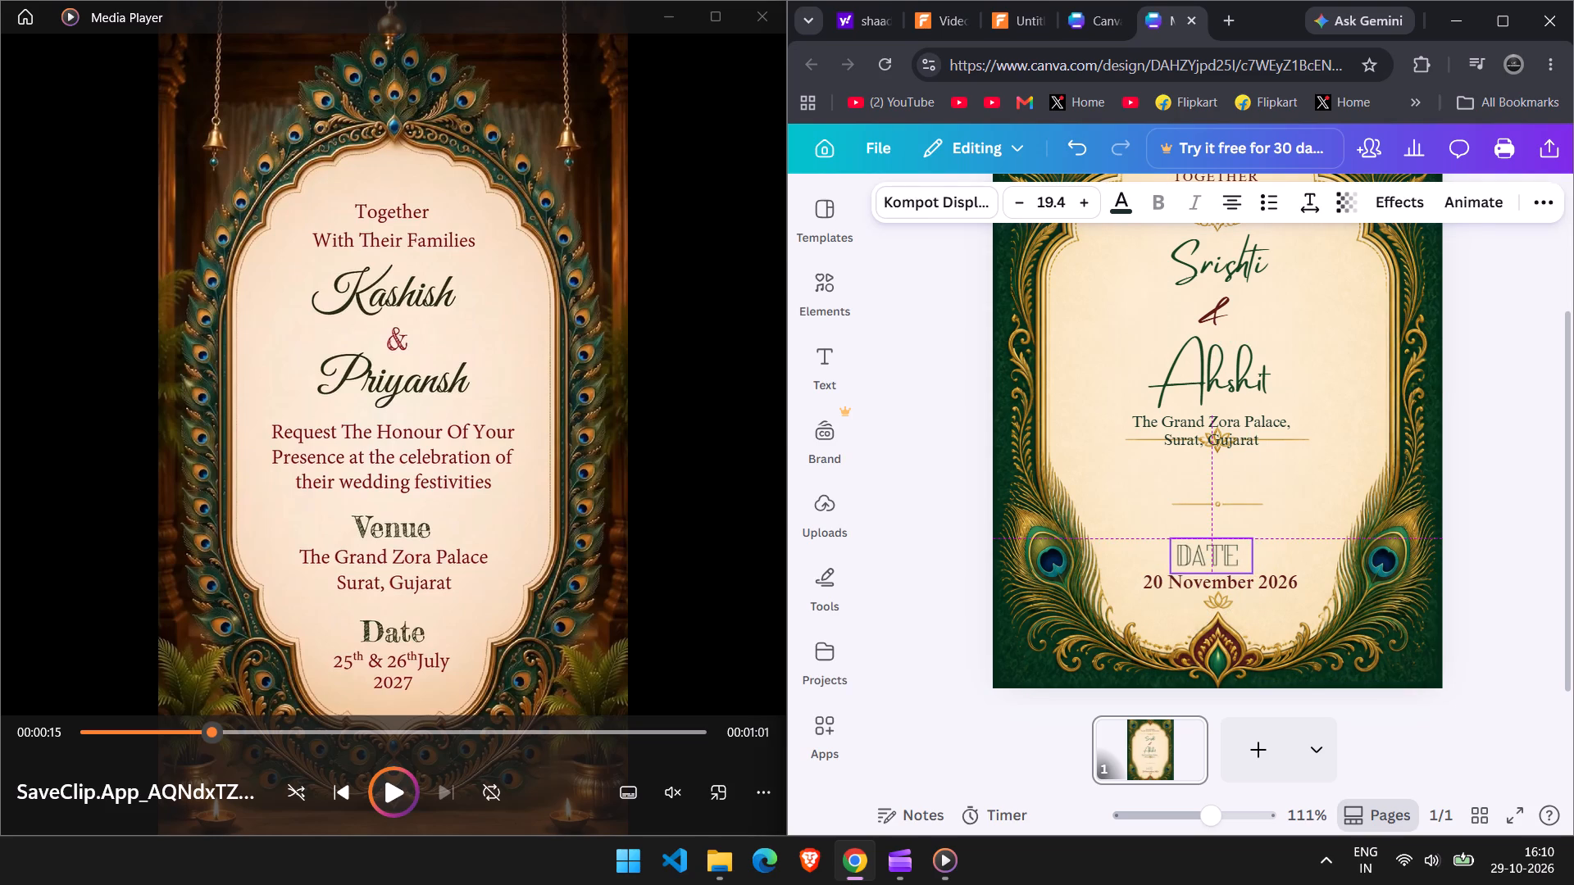
drag(1217, 552, 1216, 551)
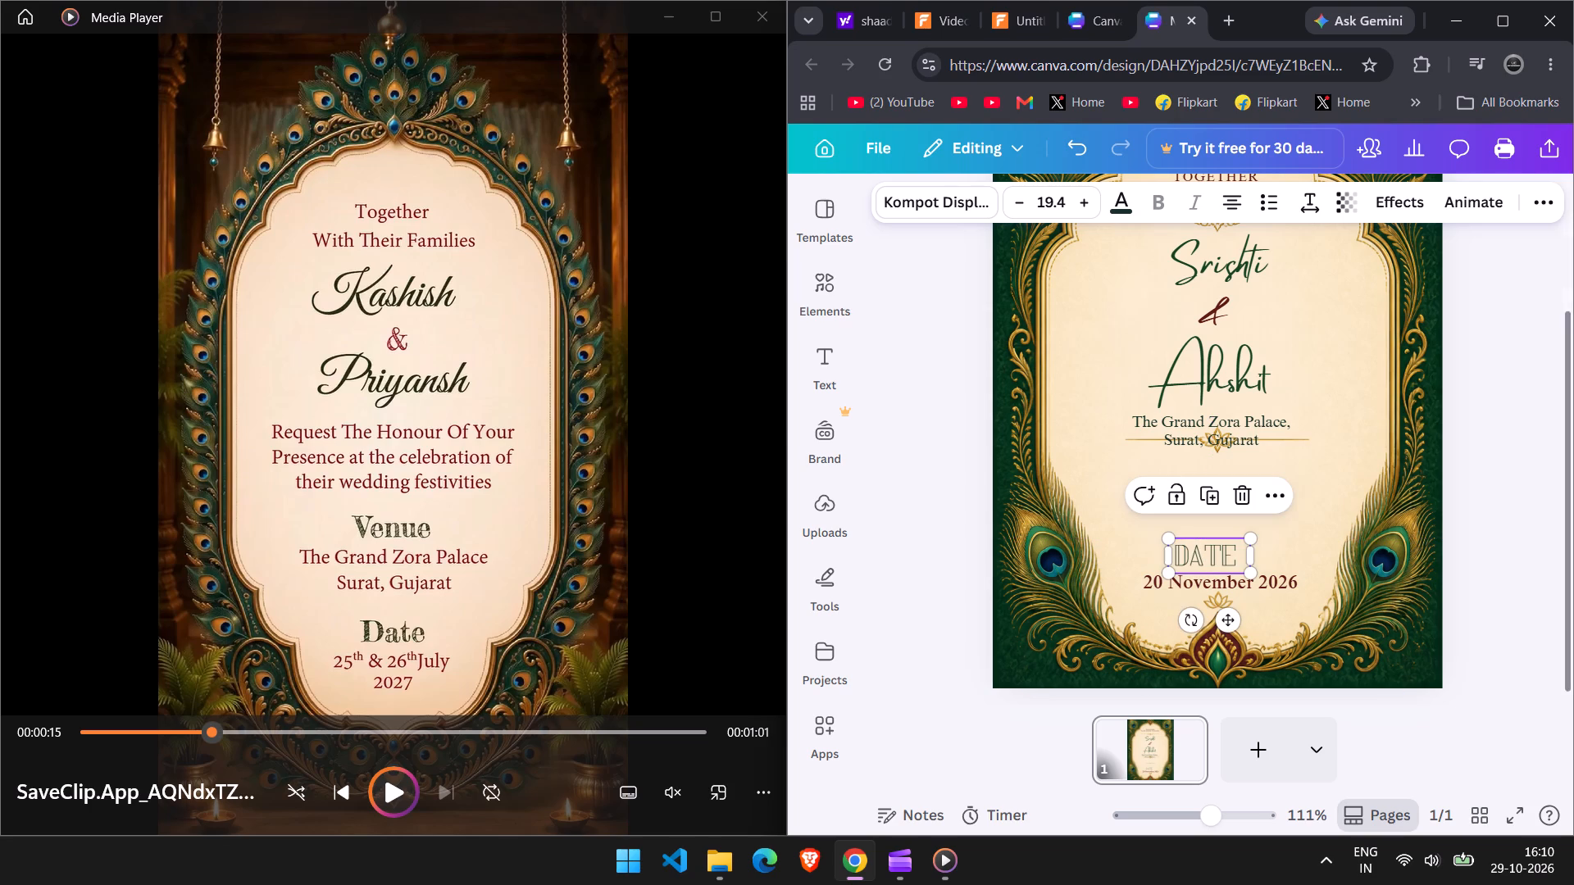
click(1563, 603)
click(1502, 586)
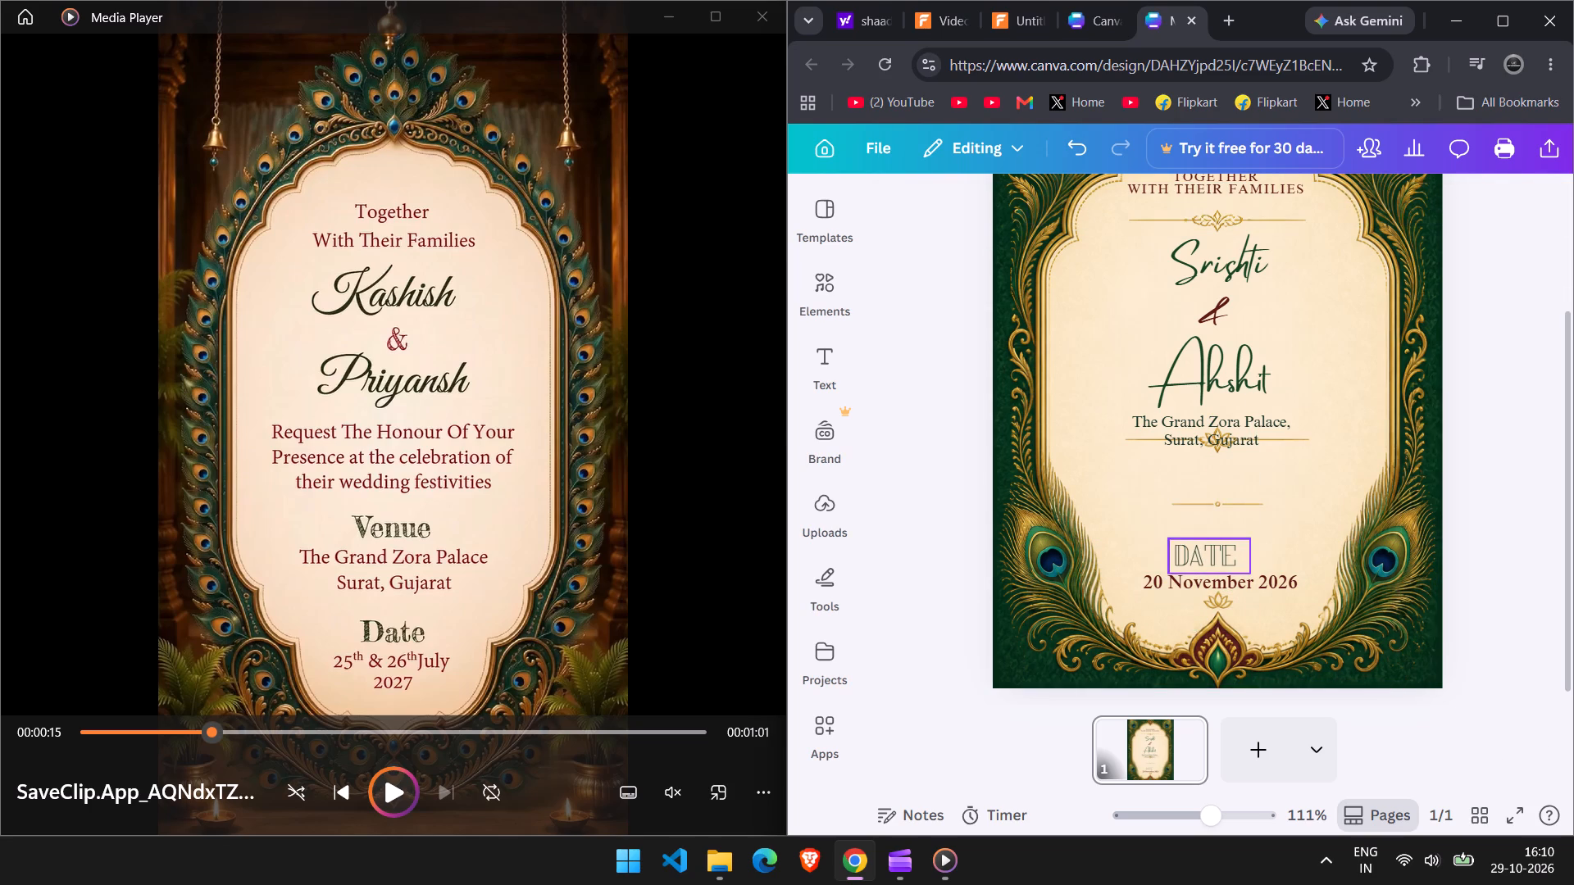
click(1221, 551)
drag(1212, 551, 1217, 550)
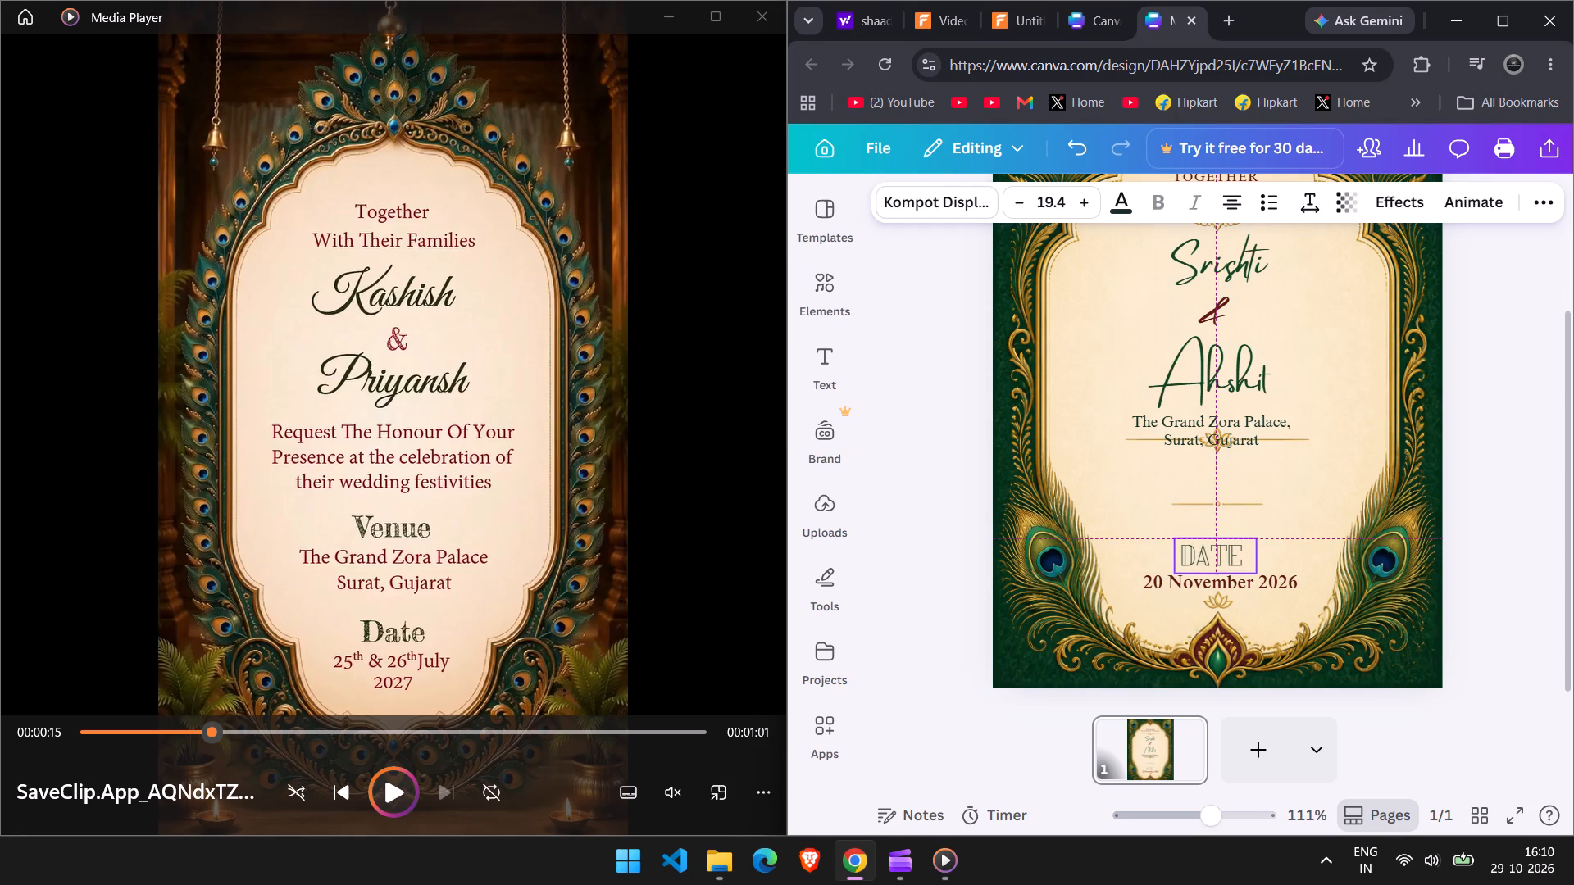
drag(1217, 550, 1219, 551)
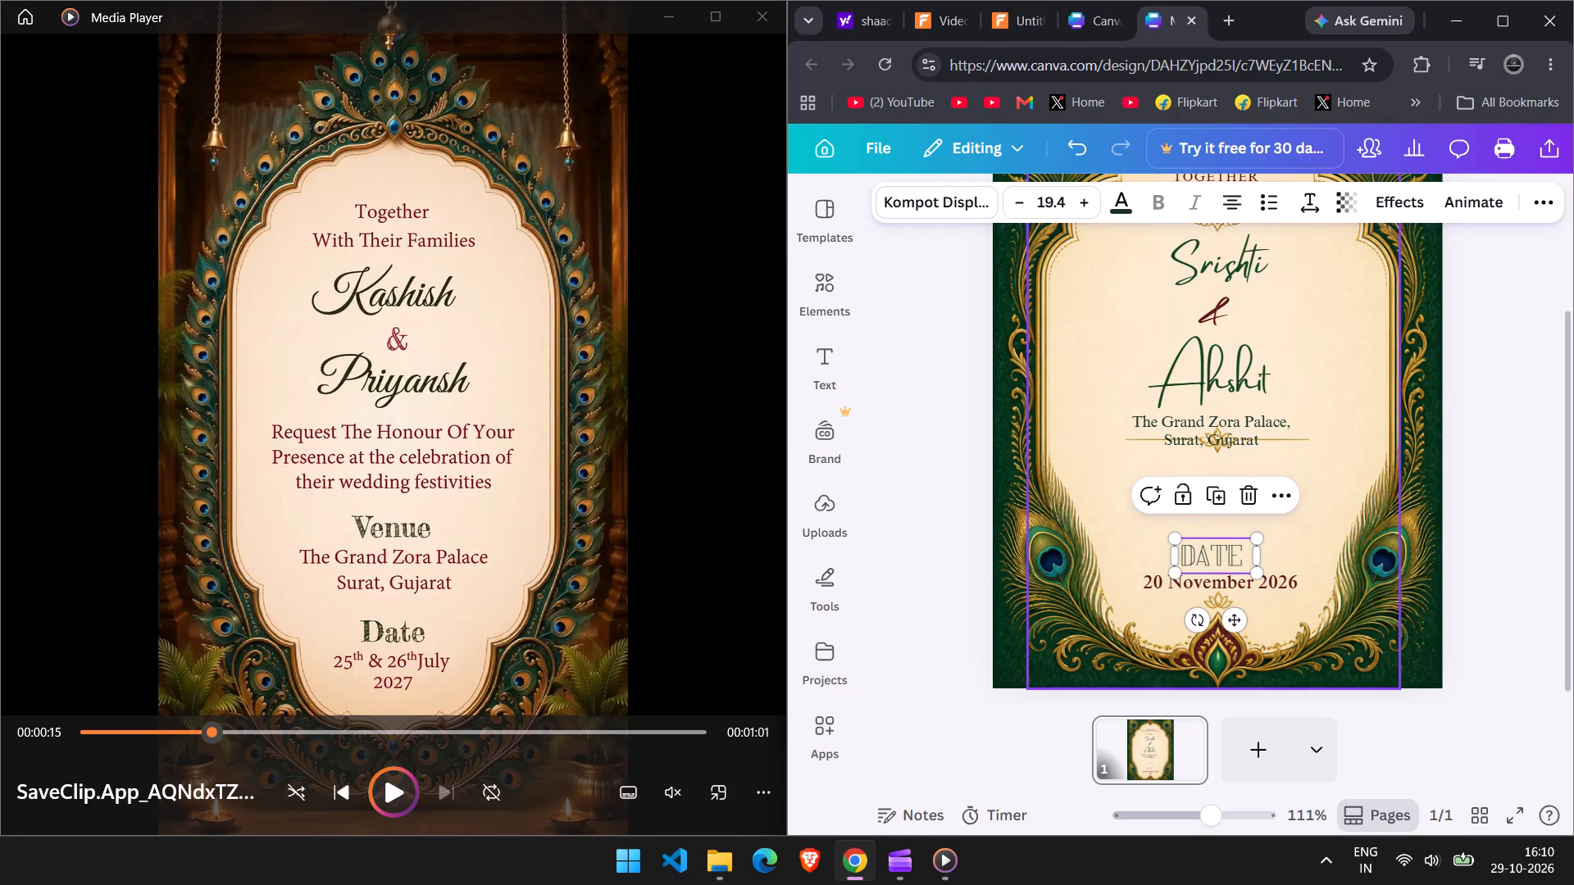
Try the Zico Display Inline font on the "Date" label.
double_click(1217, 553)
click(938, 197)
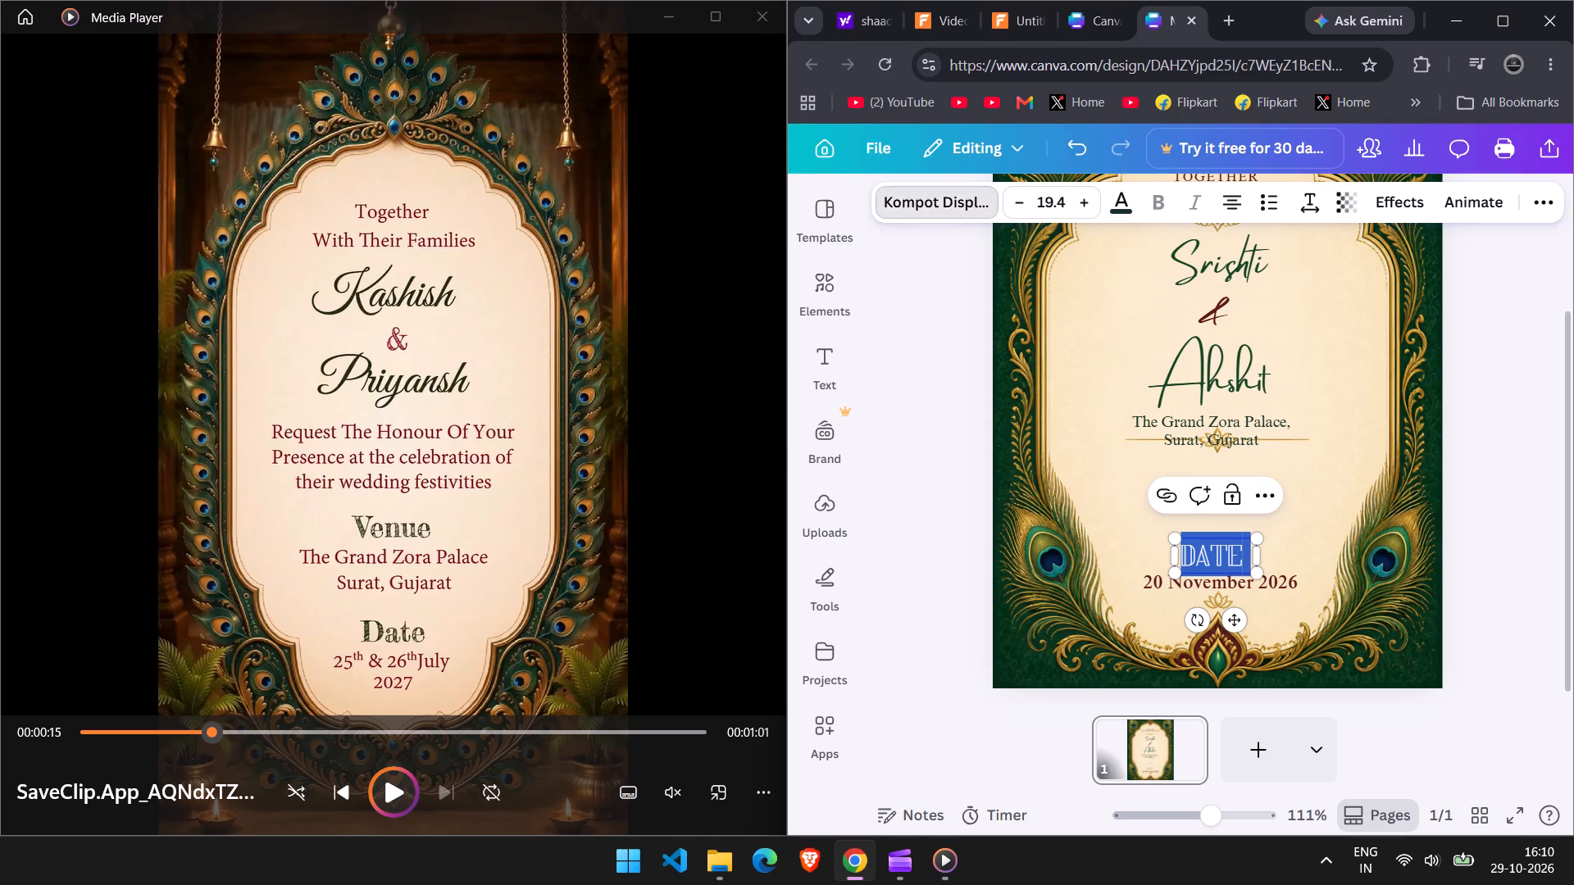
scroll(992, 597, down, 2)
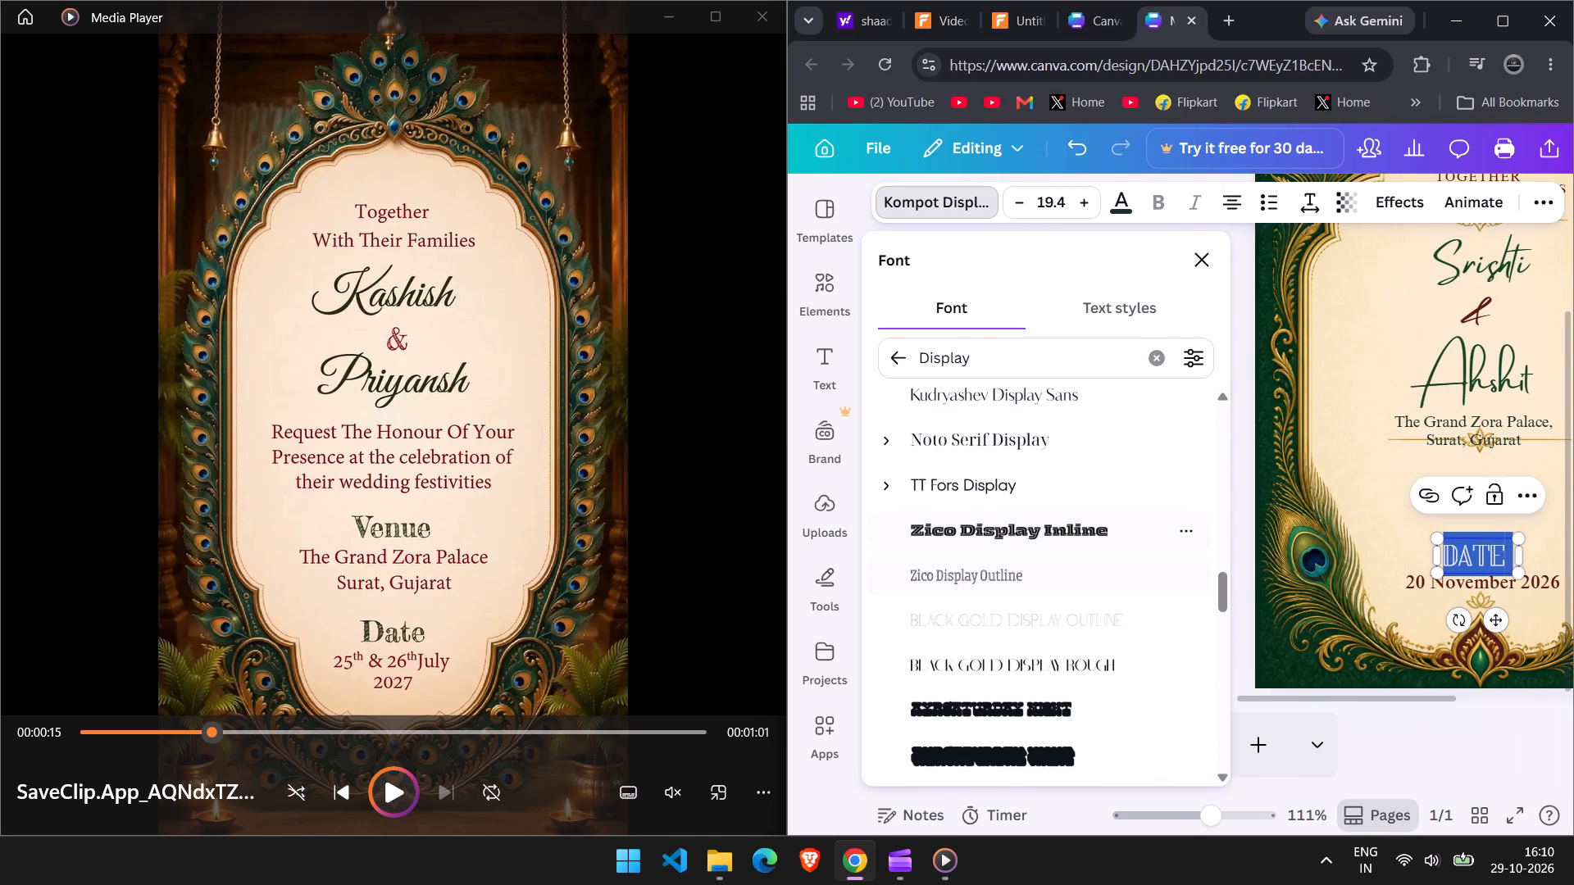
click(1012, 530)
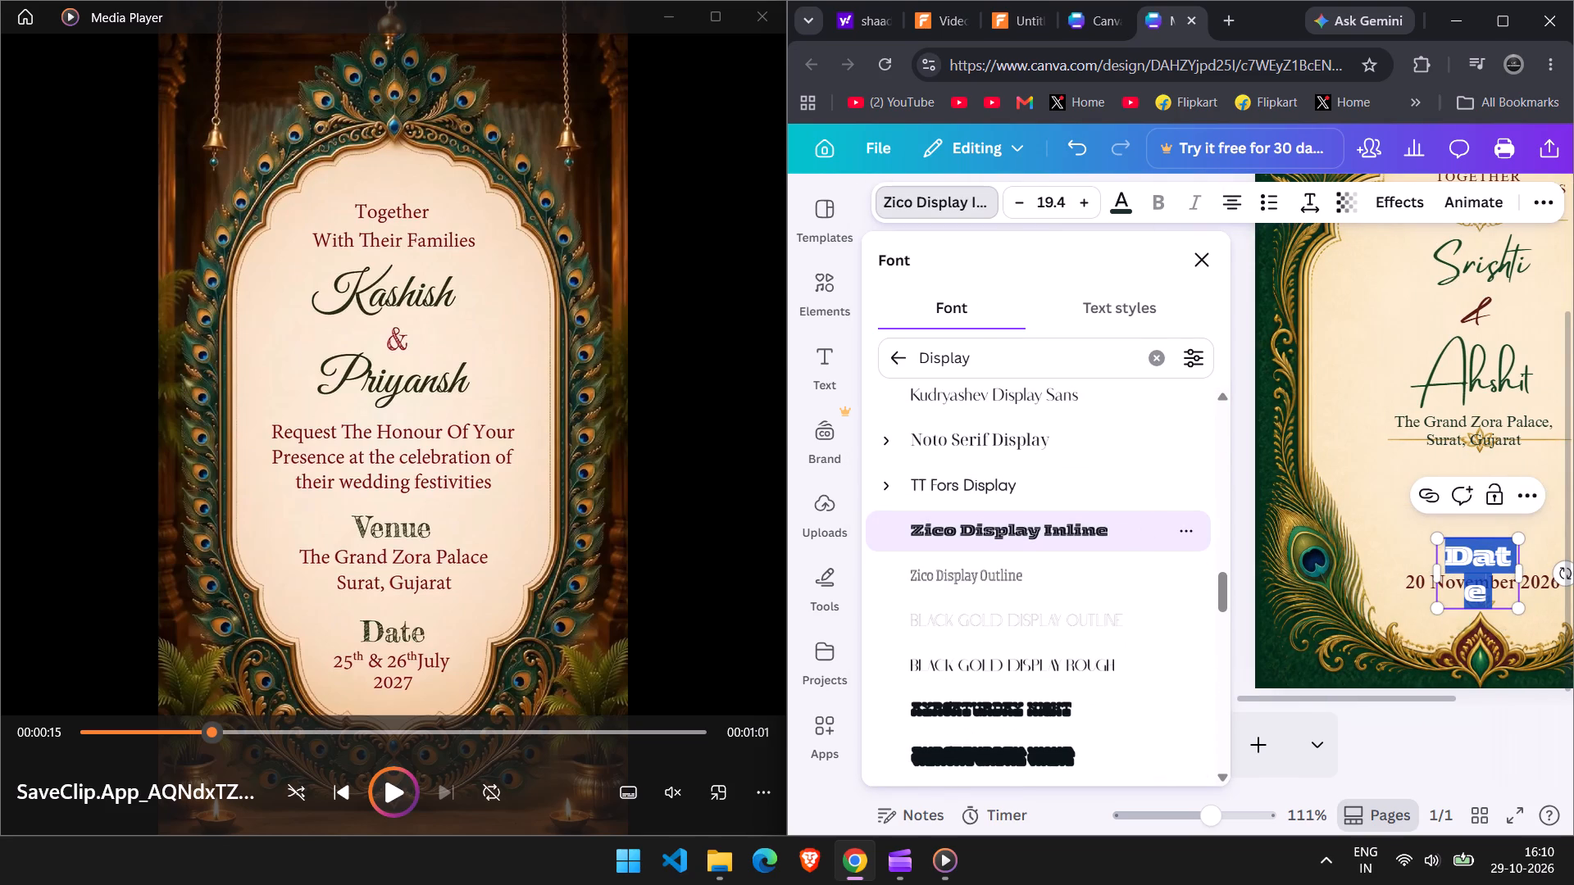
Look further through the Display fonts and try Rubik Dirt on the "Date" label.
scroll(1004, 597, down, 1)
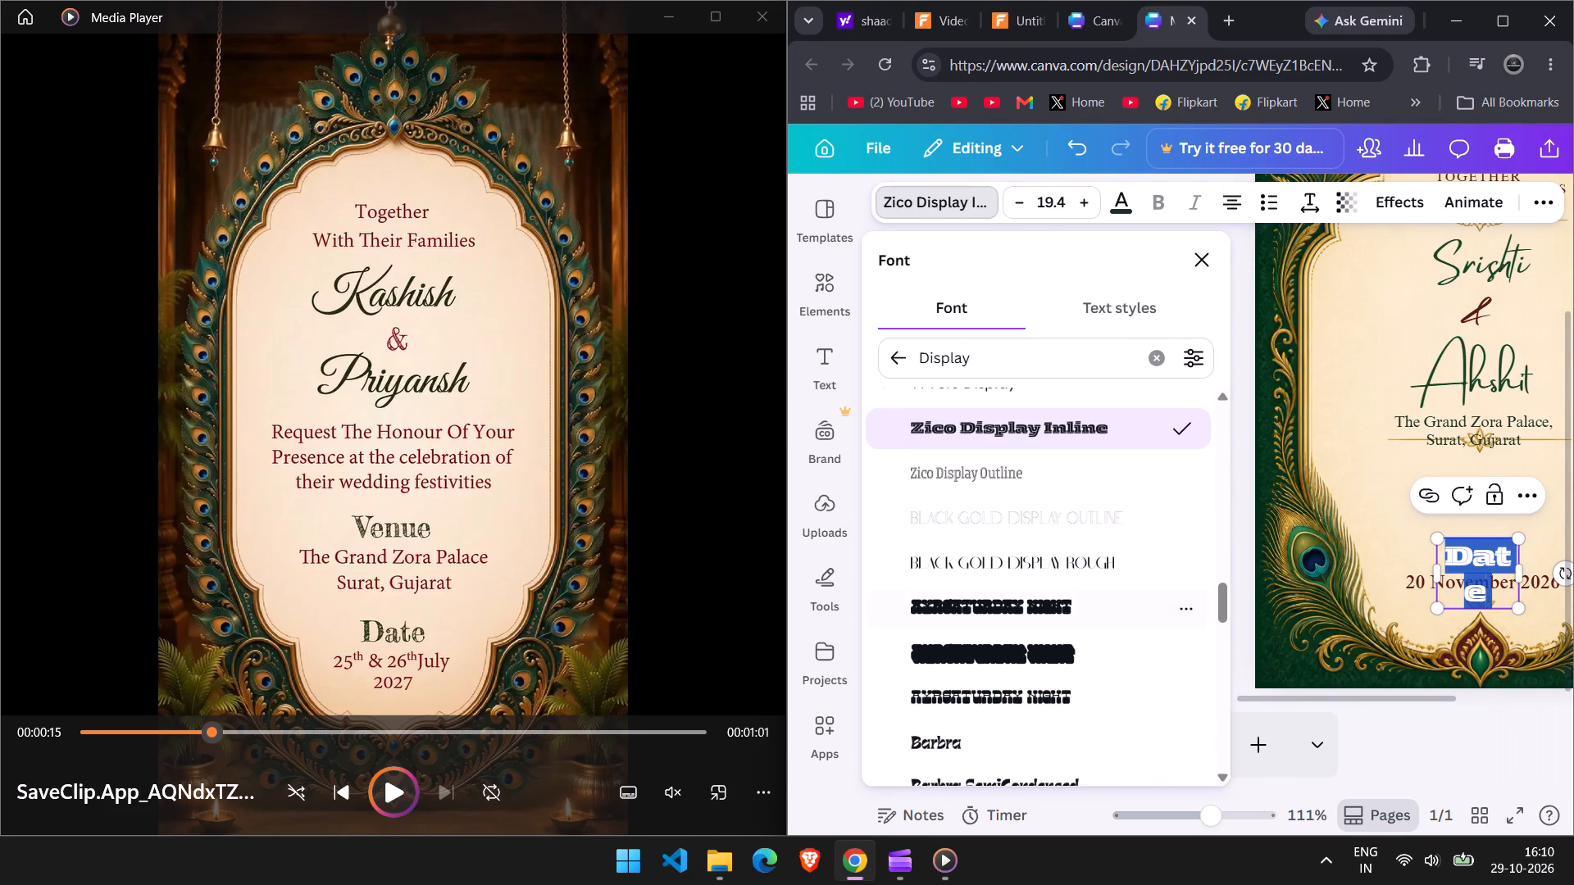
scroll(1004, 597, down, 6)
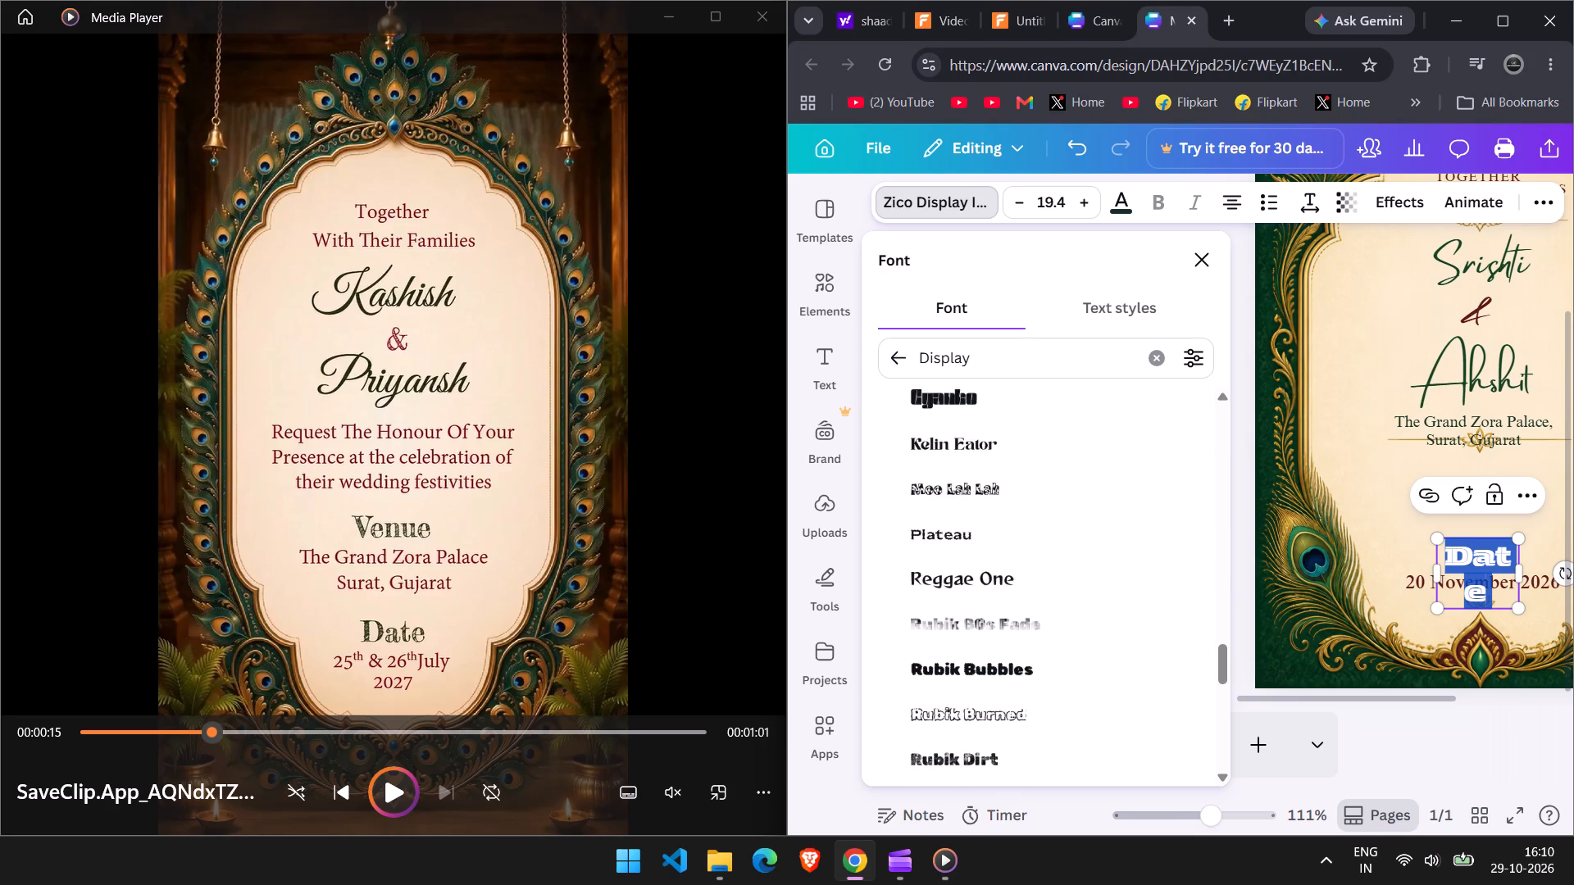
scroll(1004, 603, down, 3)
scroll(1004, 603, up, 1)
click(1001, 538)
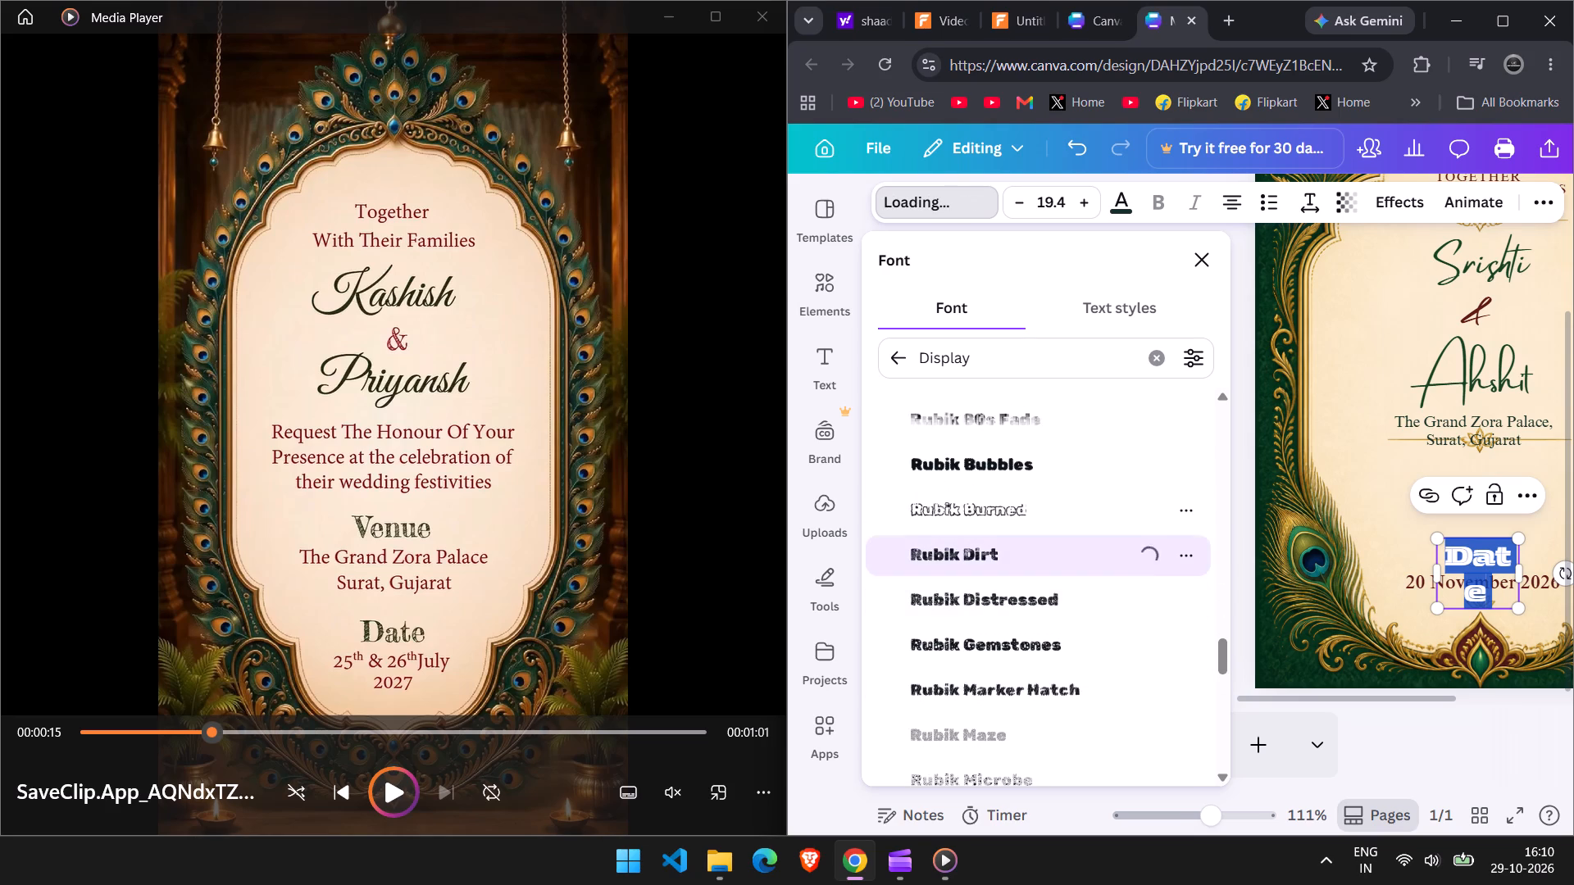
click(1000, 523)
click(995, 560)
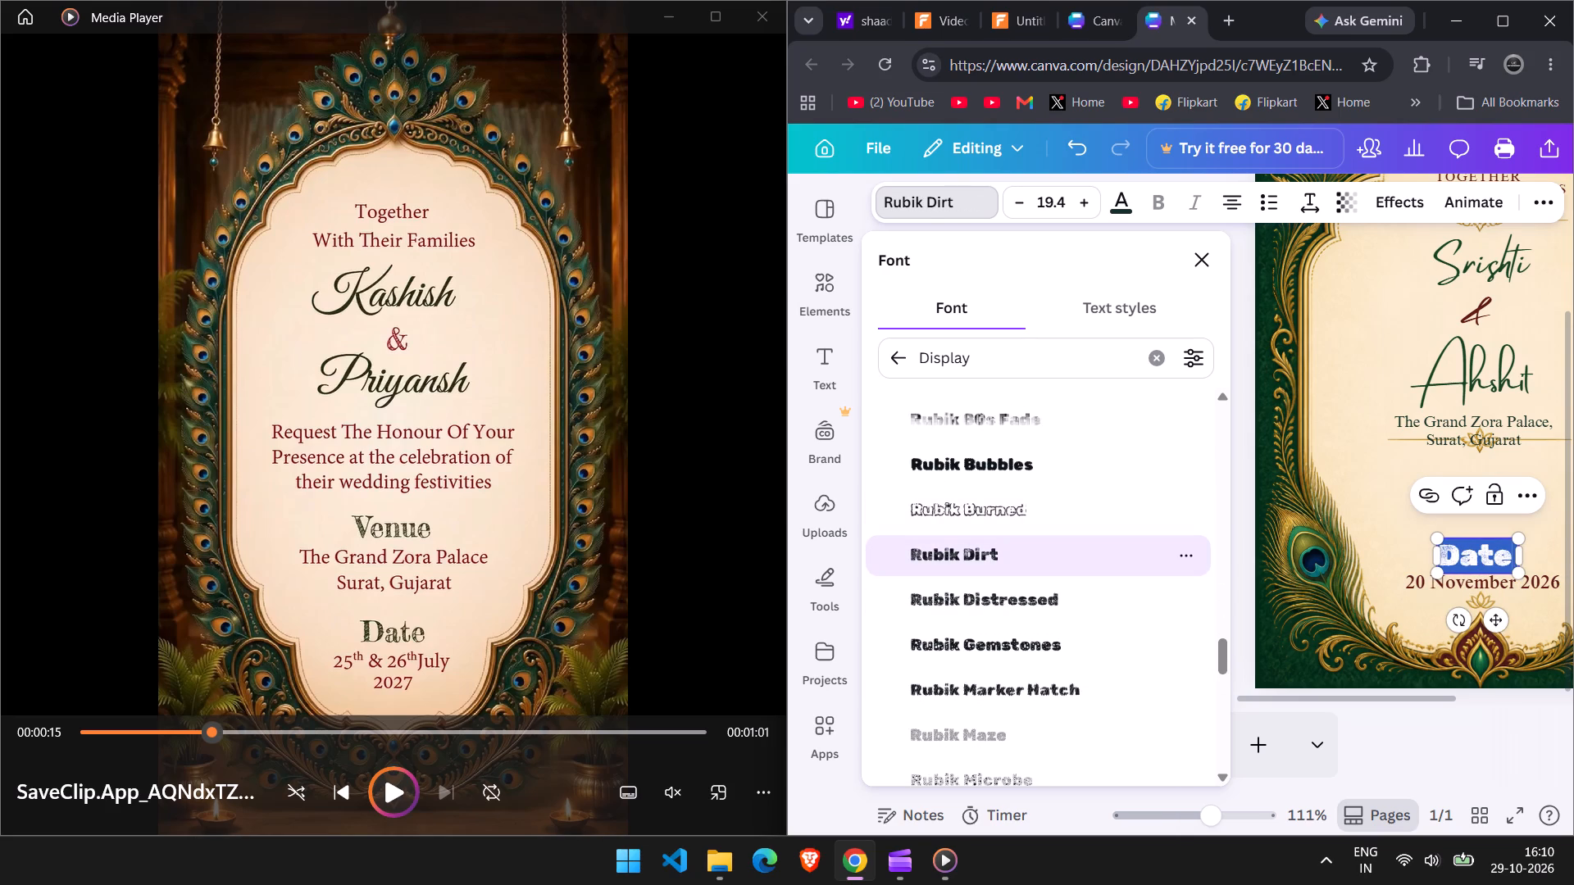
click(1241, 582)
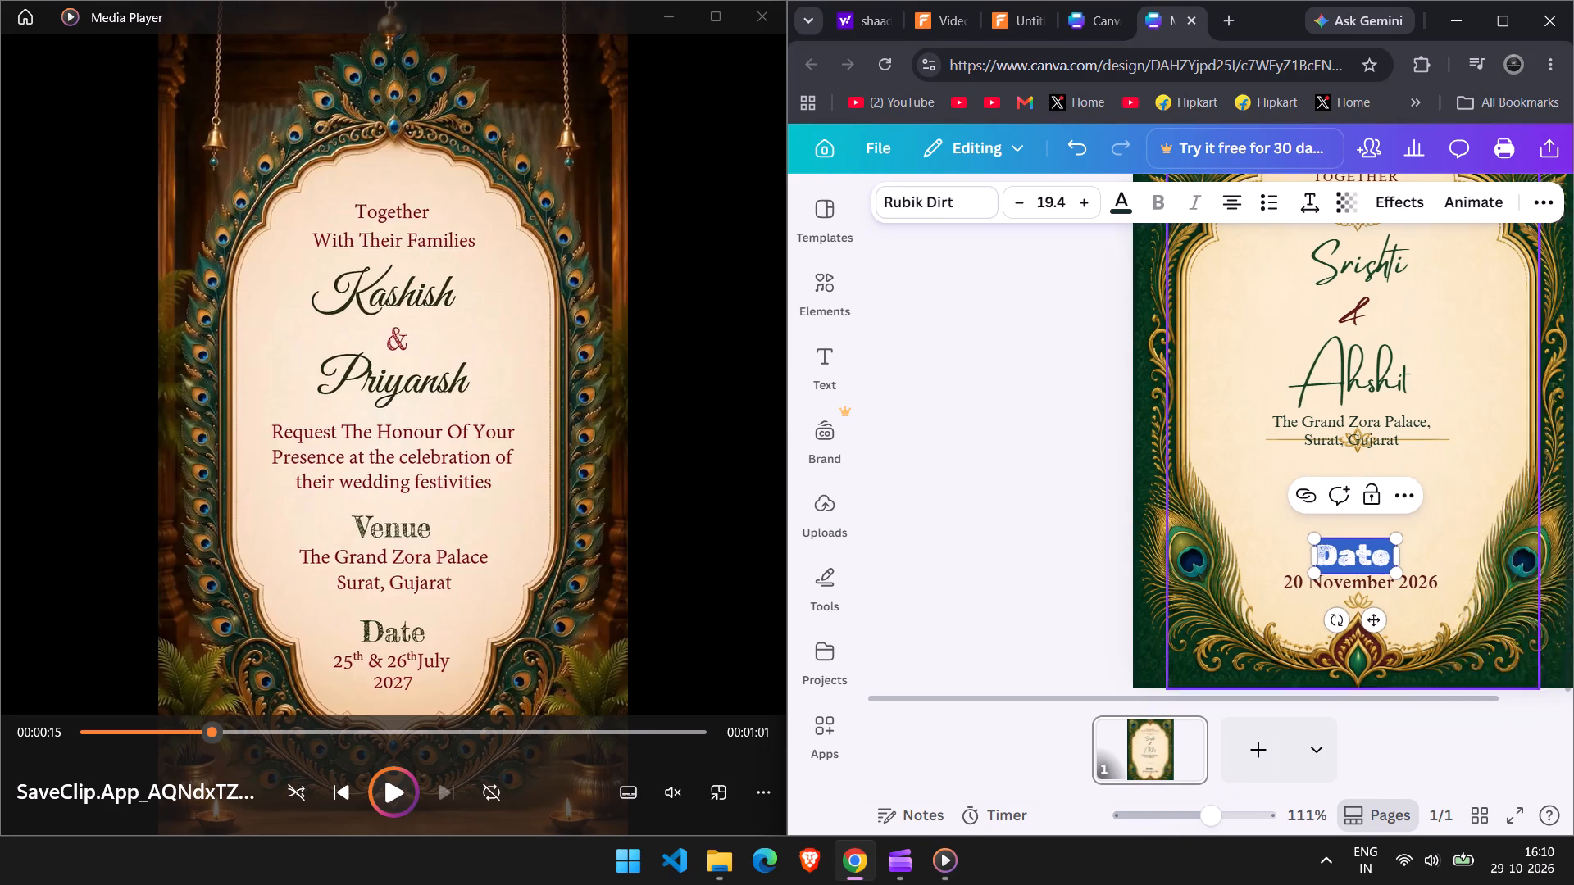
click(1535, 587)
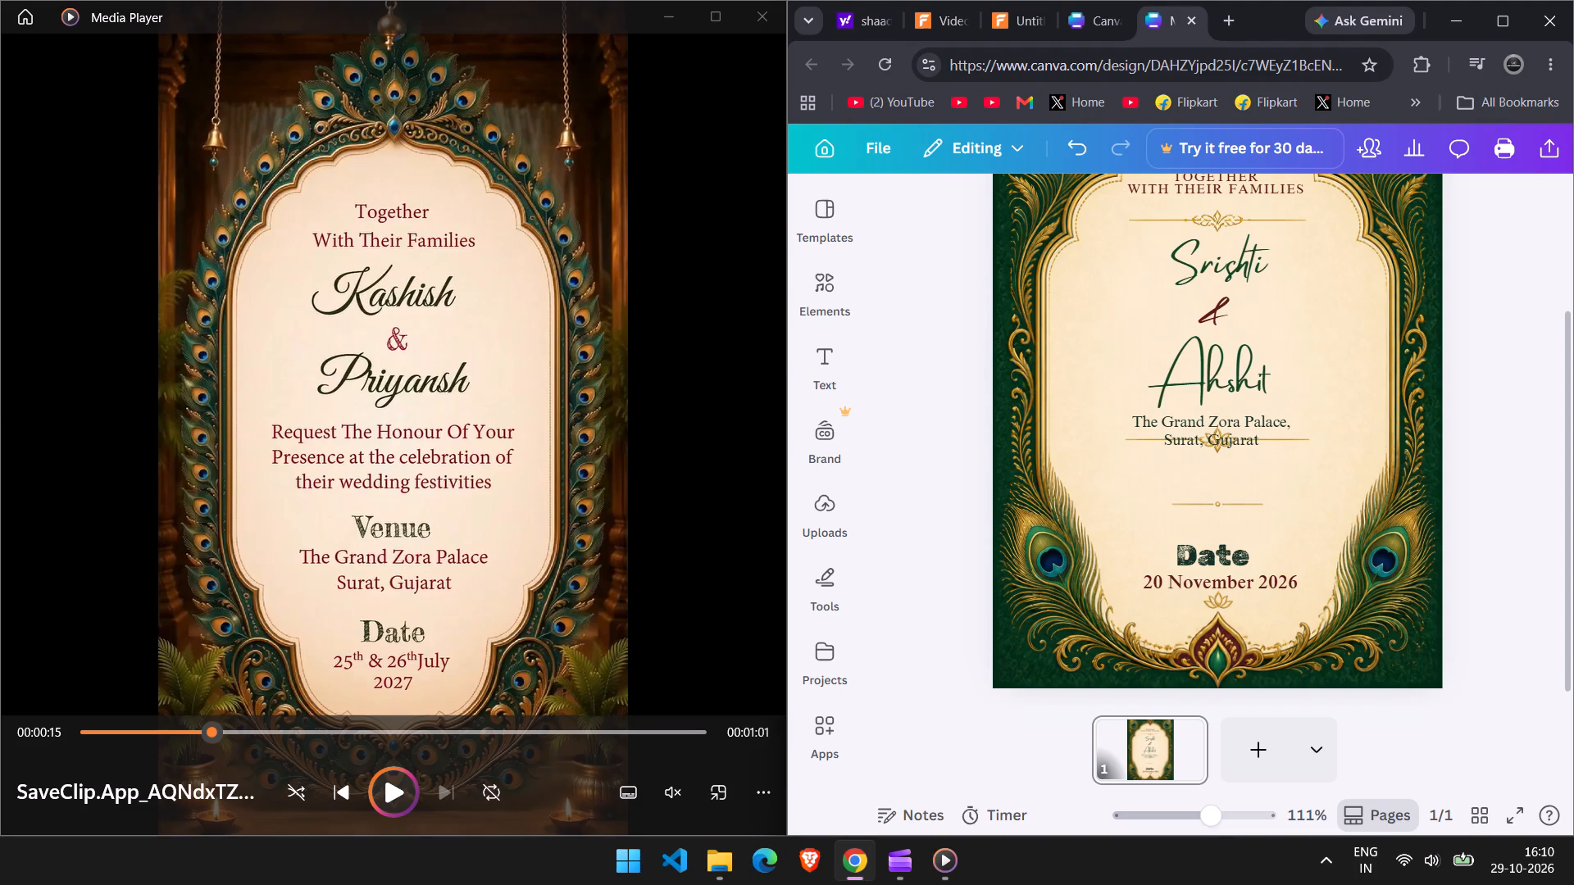
Change the "Date" label's font to Rubik Microbe.
double_click(1219, 555)
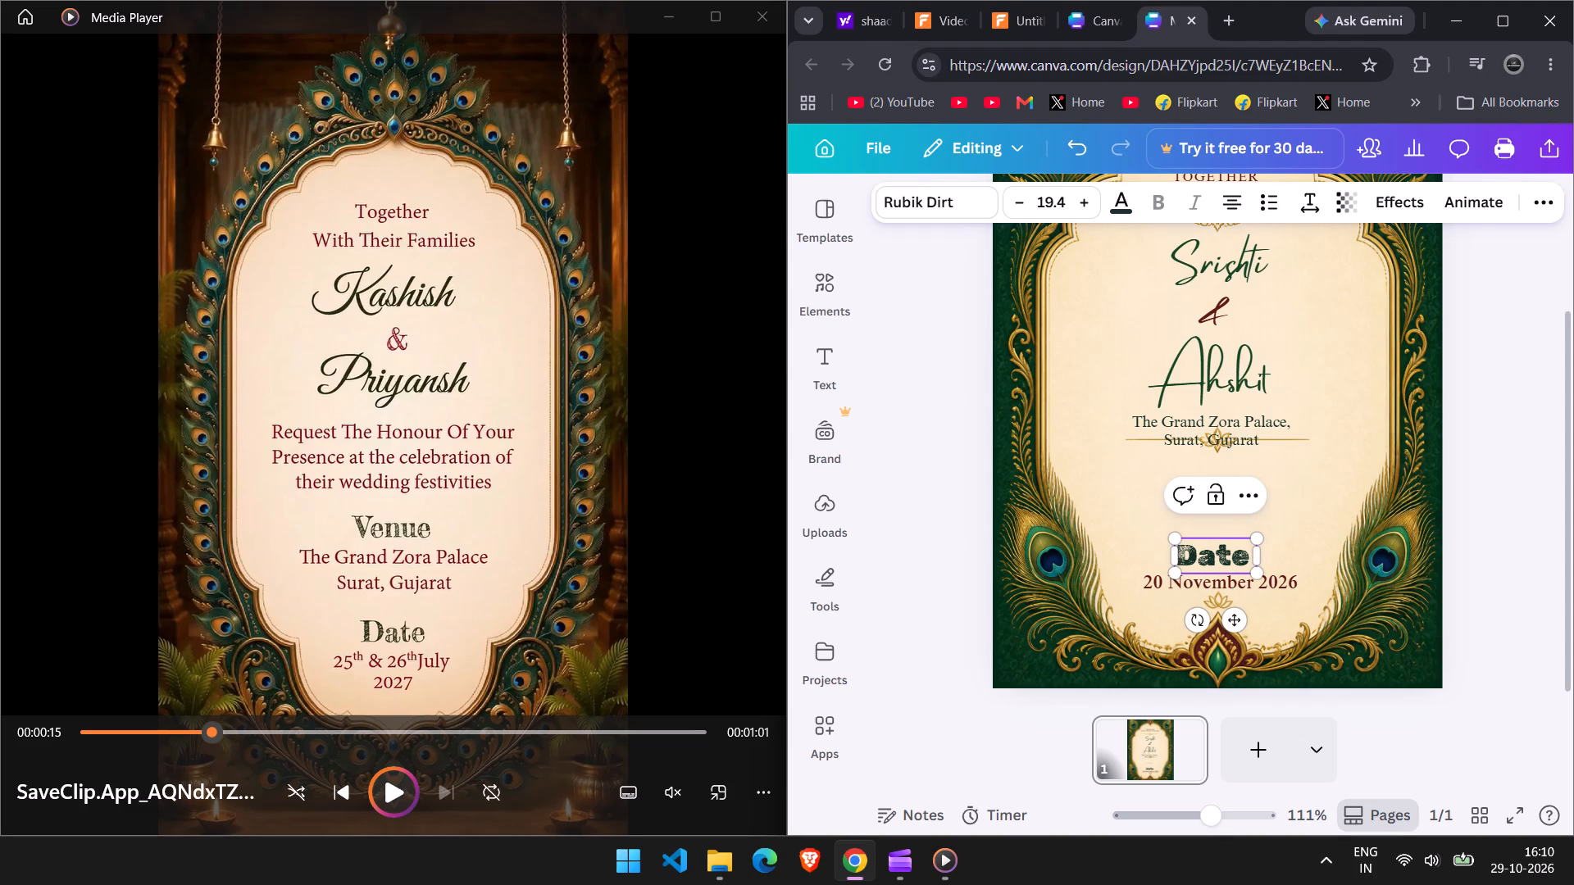
double_click(1244, 556)
double_click(1241, 556)
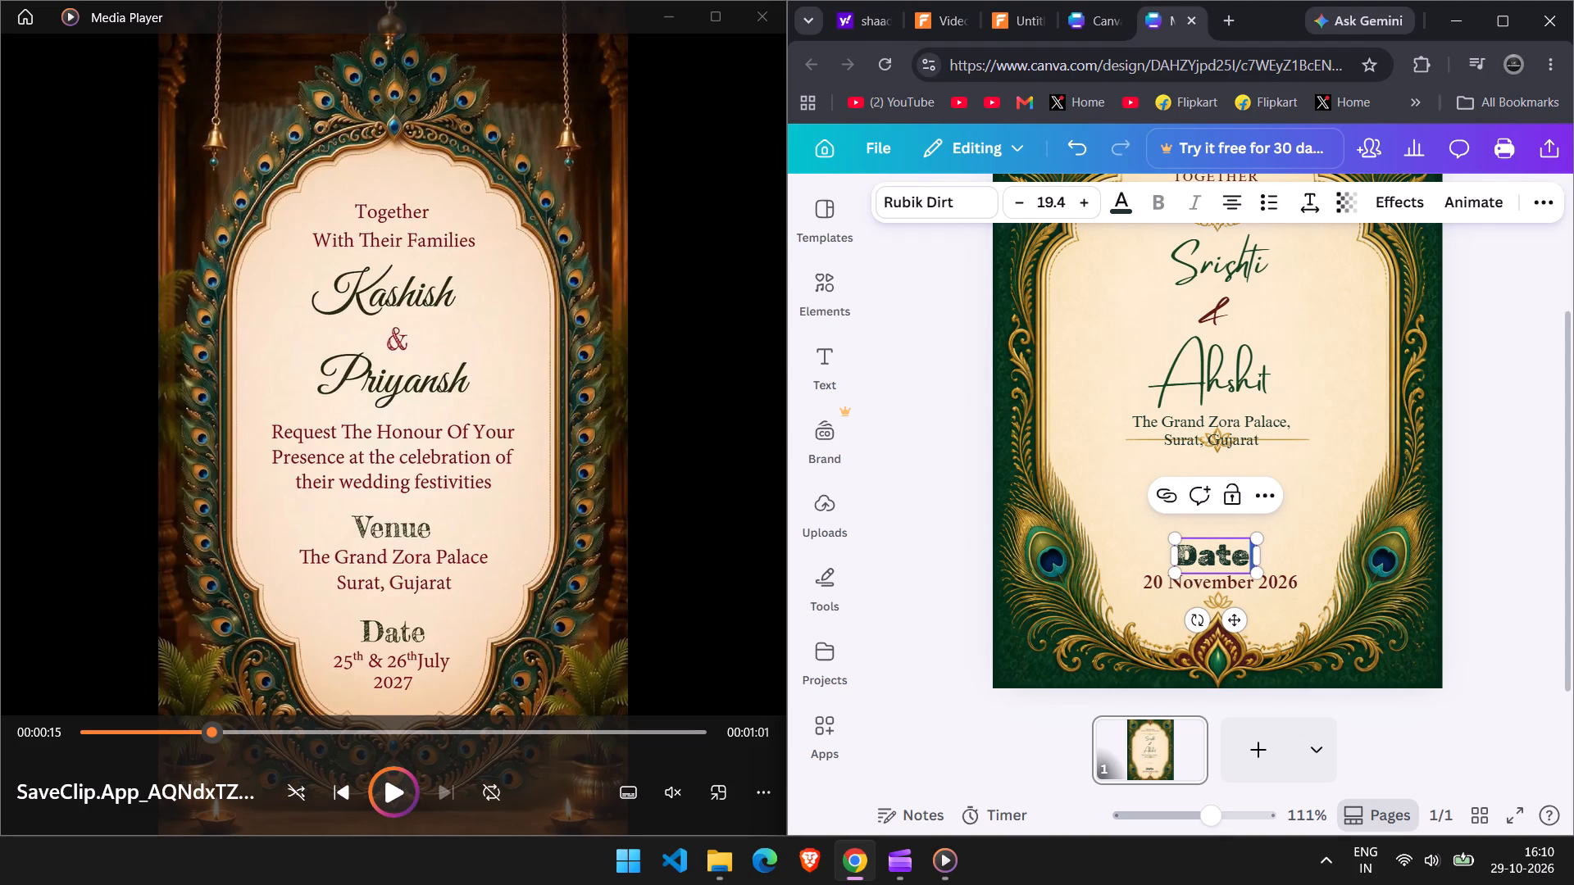
double_click(1231, 564)
click(909, 195)
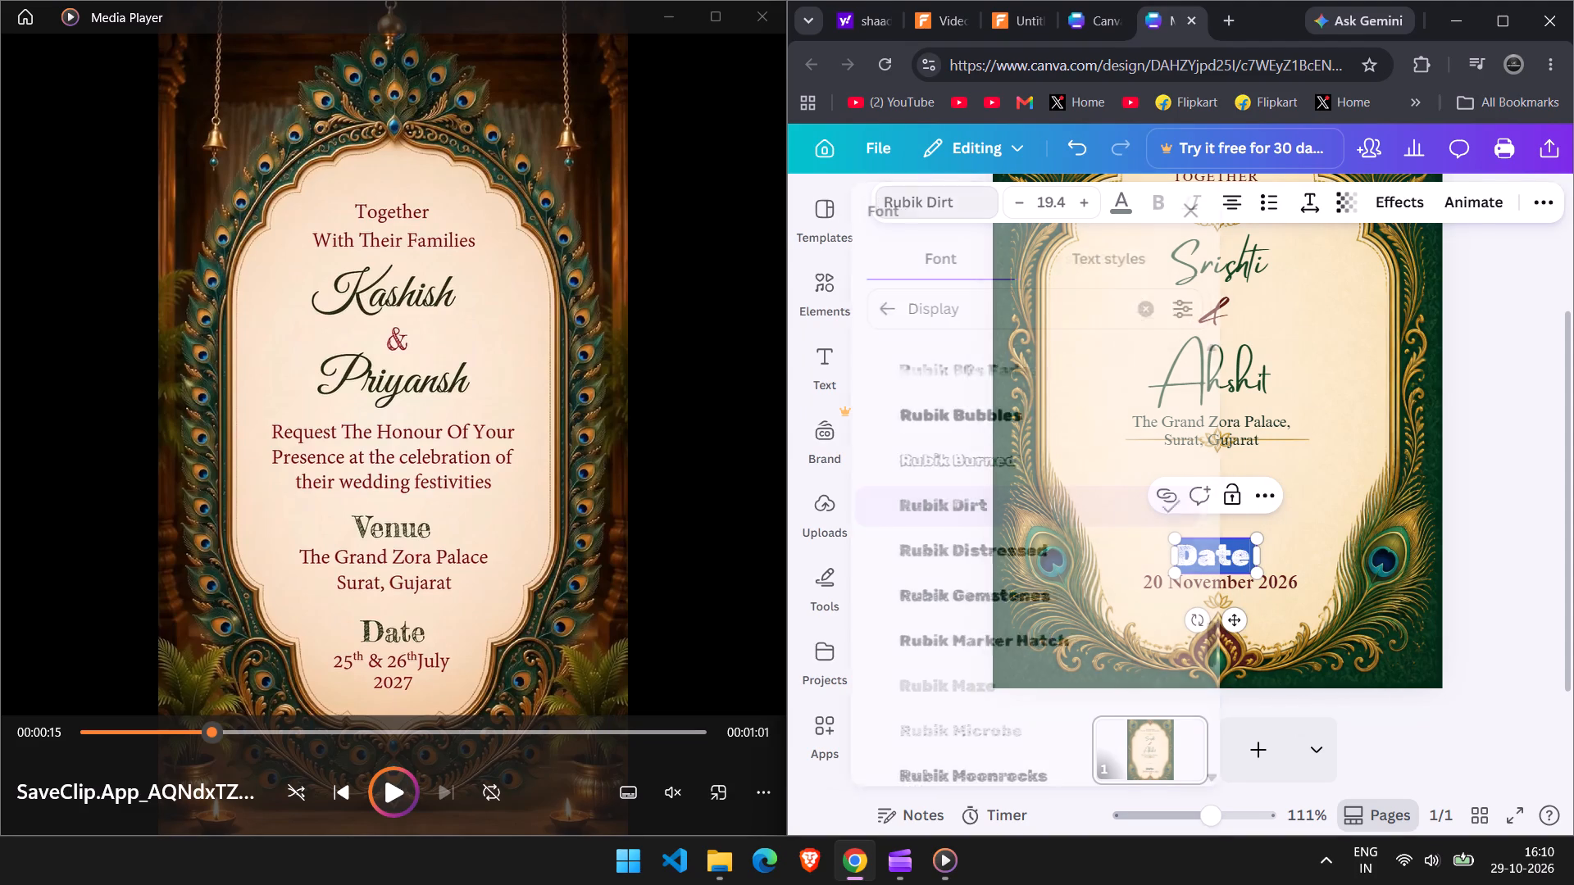
scroll(979, 655, down, 2)
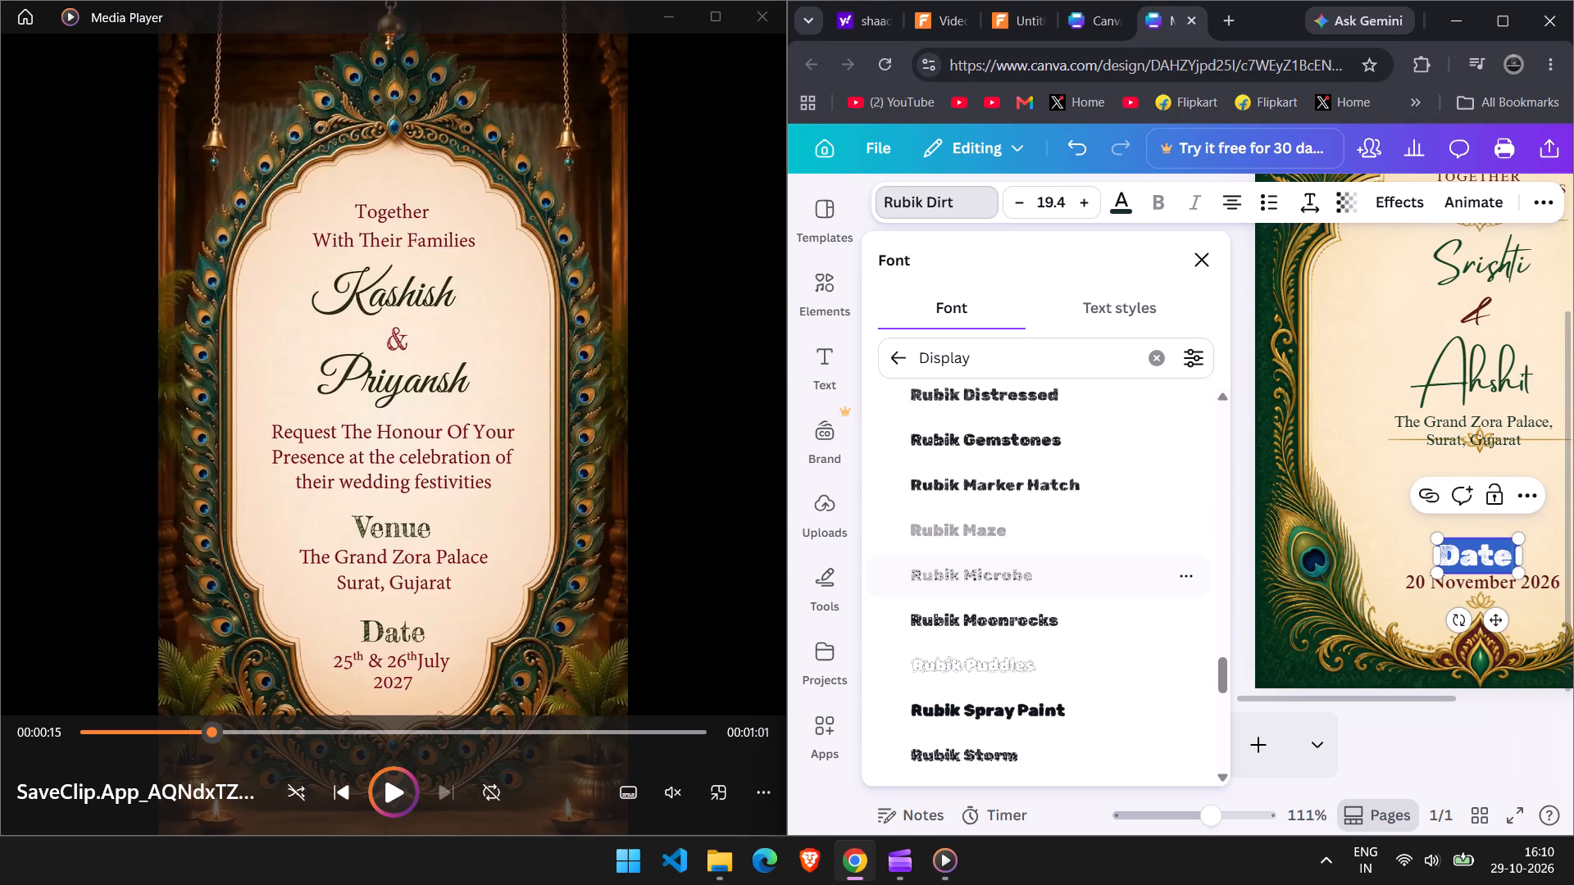
click(994, 569)
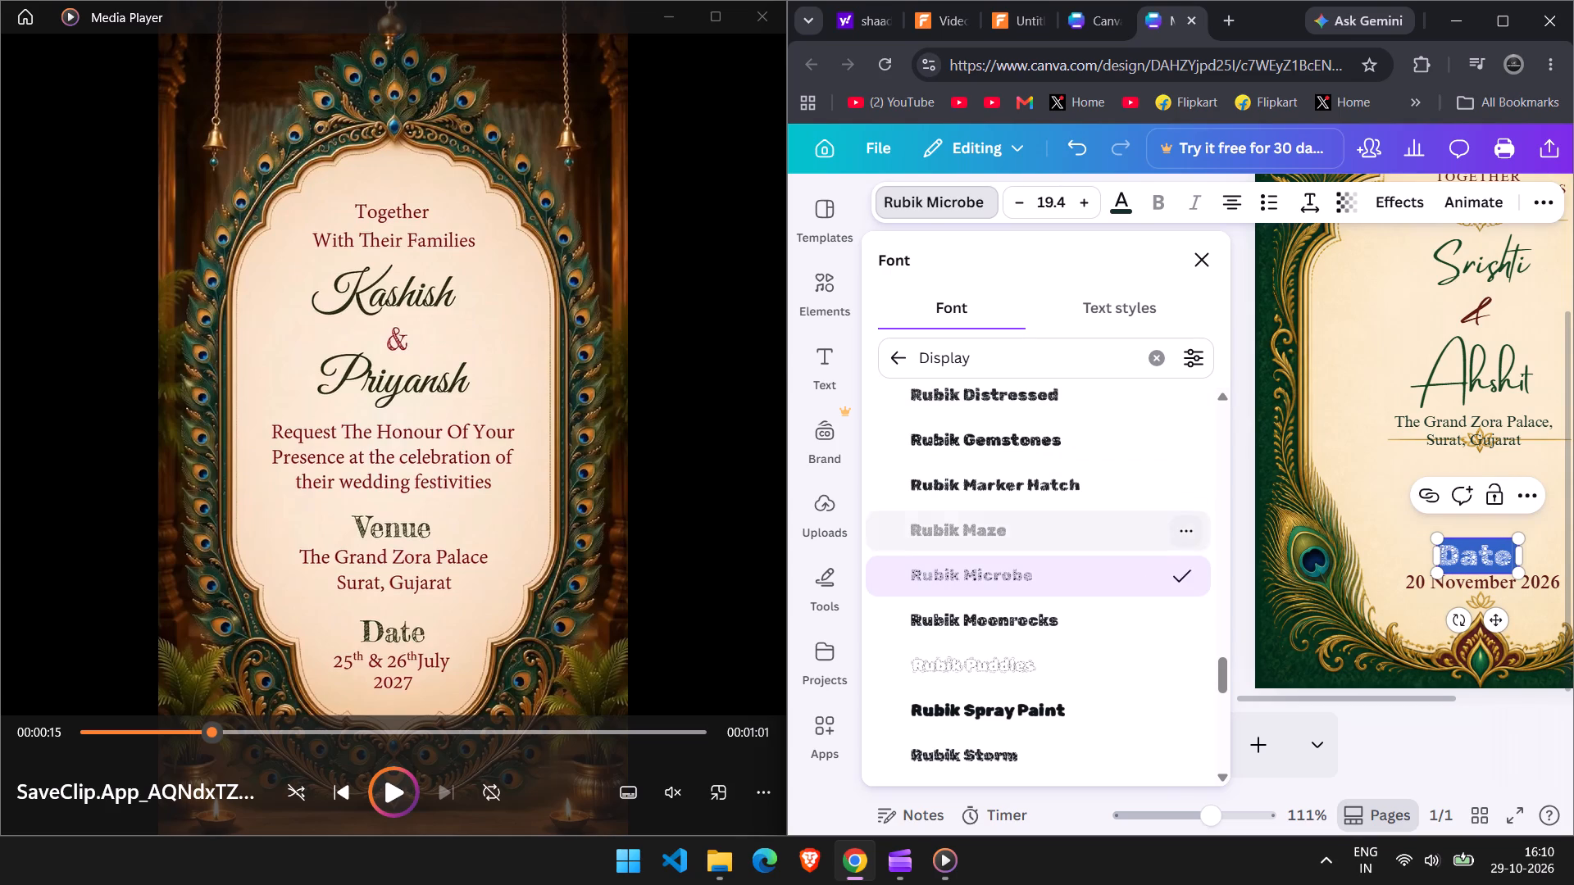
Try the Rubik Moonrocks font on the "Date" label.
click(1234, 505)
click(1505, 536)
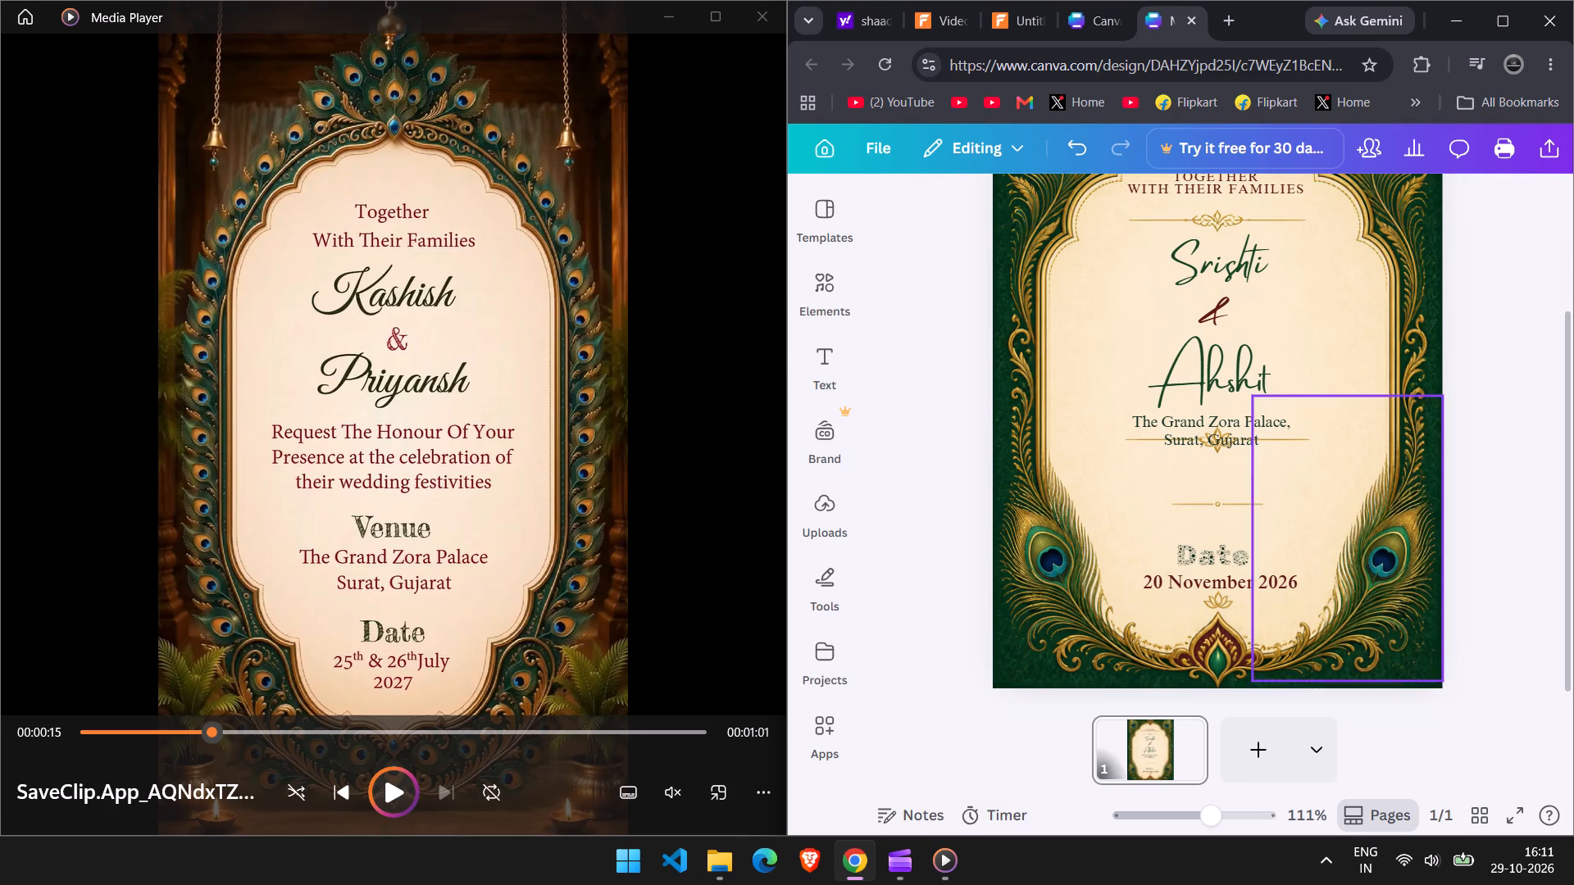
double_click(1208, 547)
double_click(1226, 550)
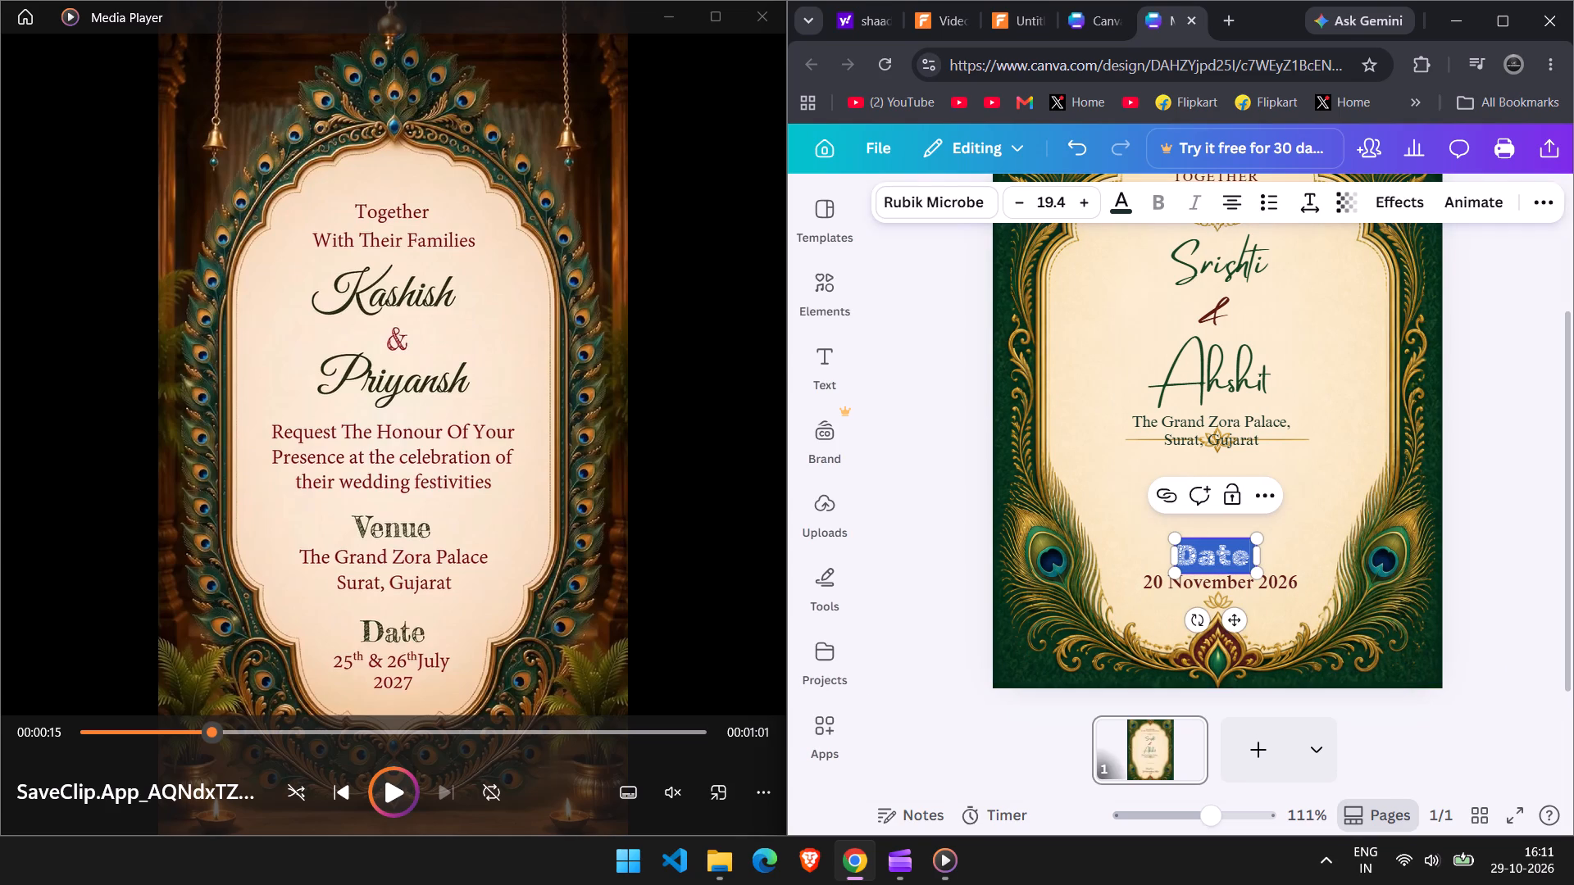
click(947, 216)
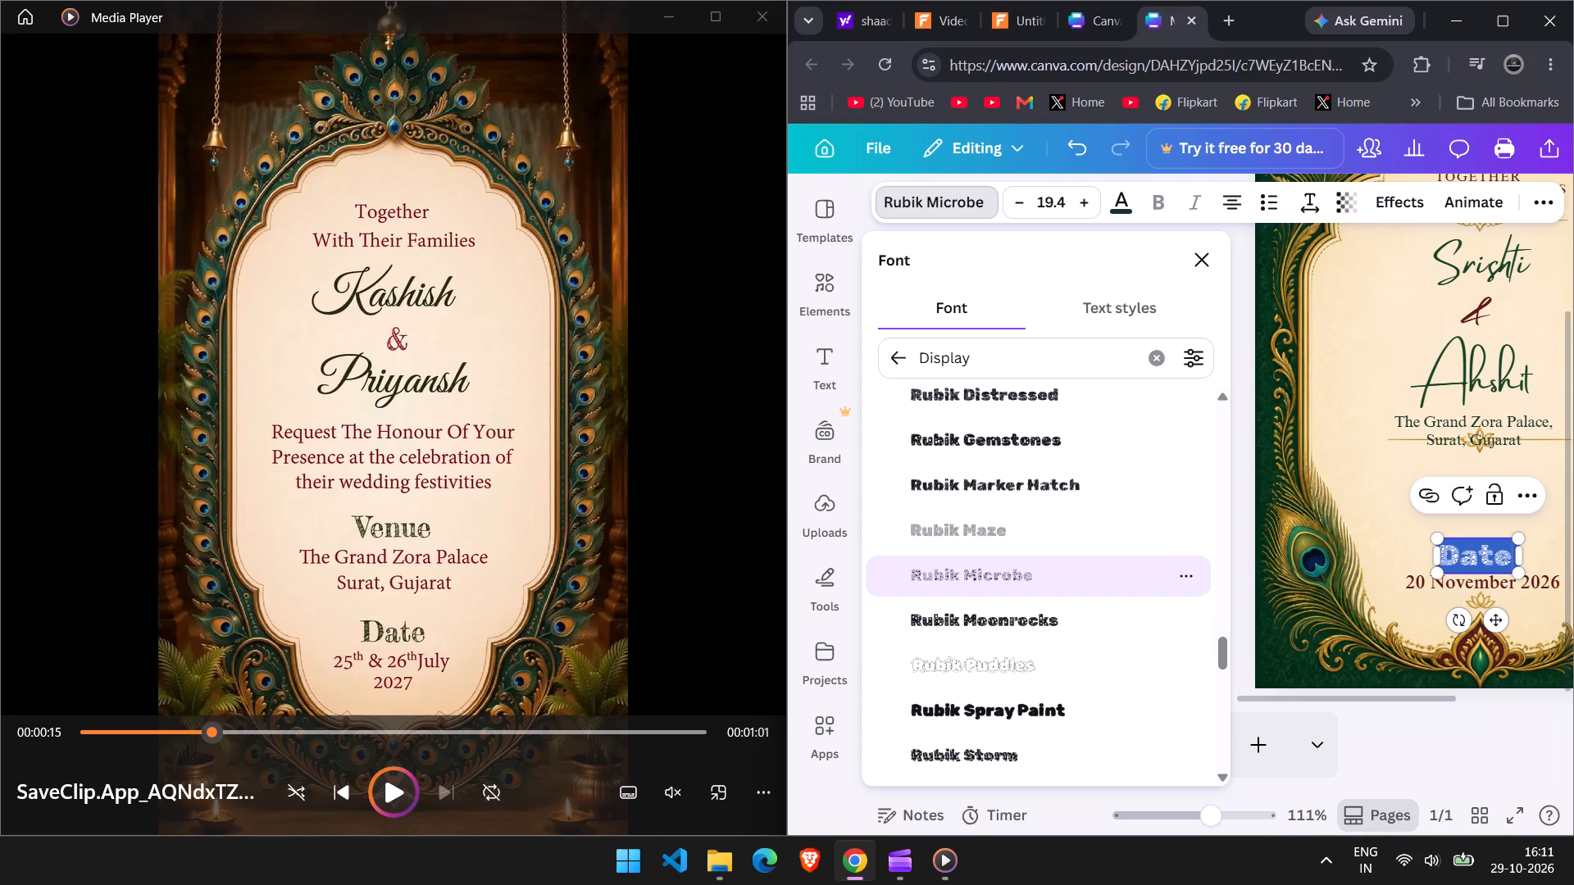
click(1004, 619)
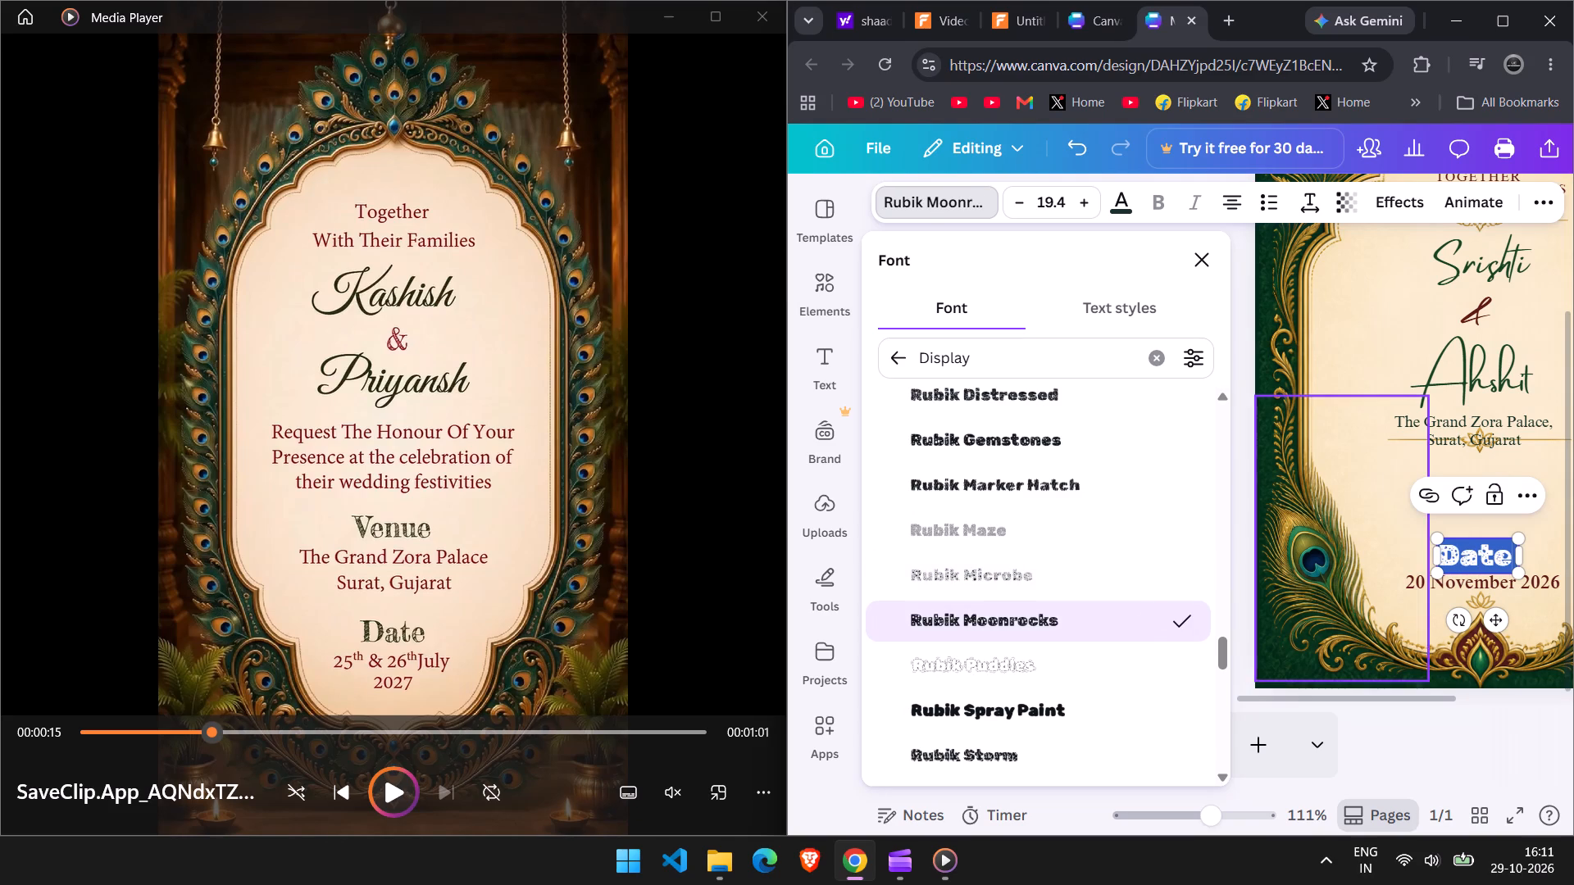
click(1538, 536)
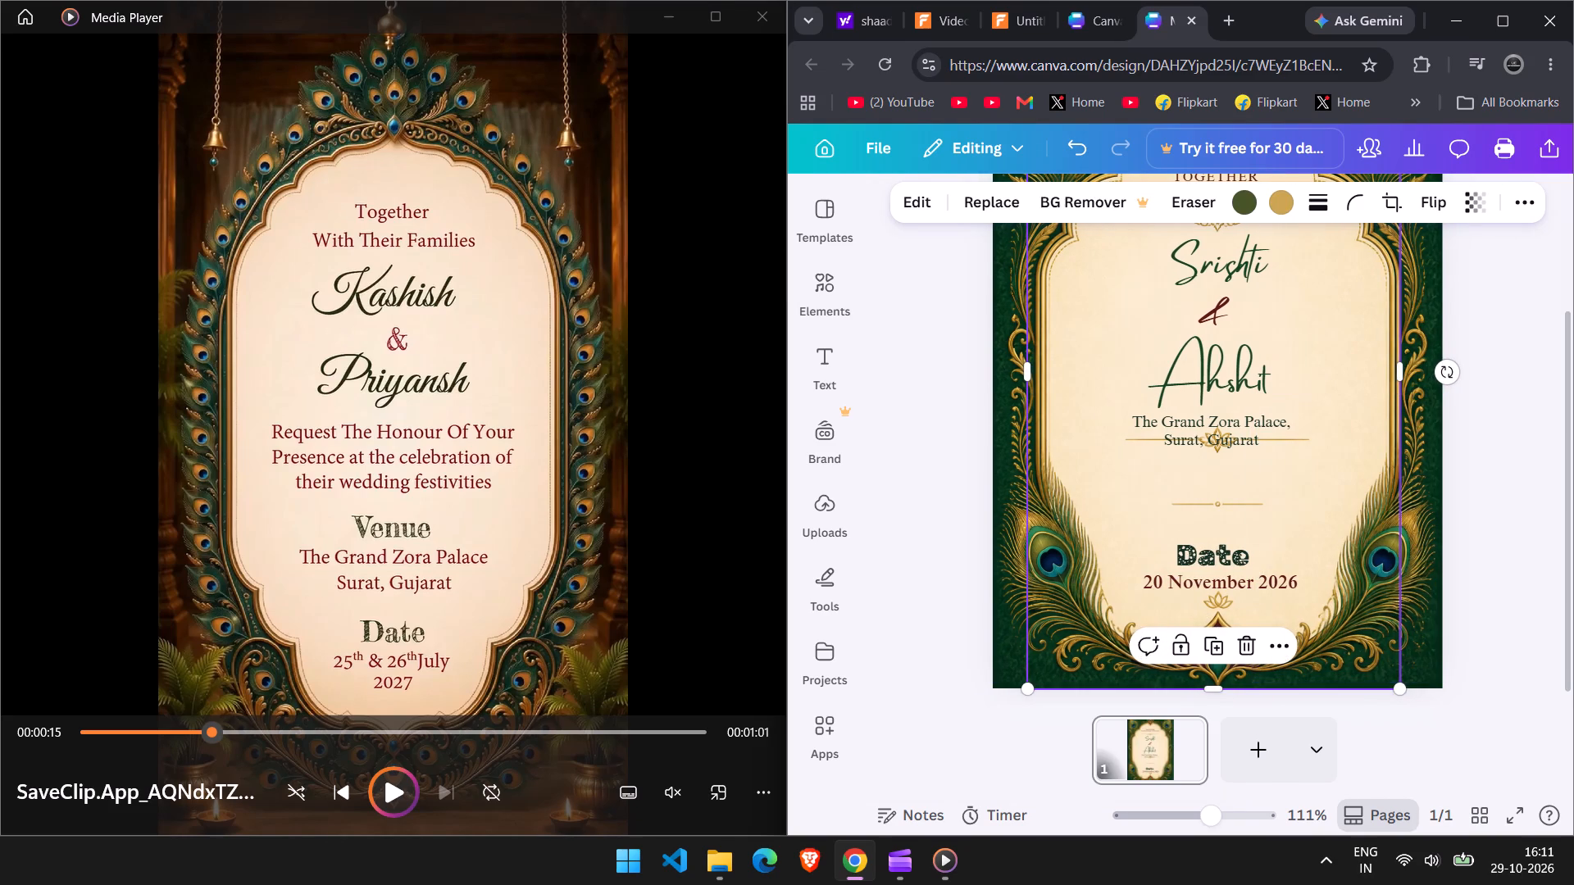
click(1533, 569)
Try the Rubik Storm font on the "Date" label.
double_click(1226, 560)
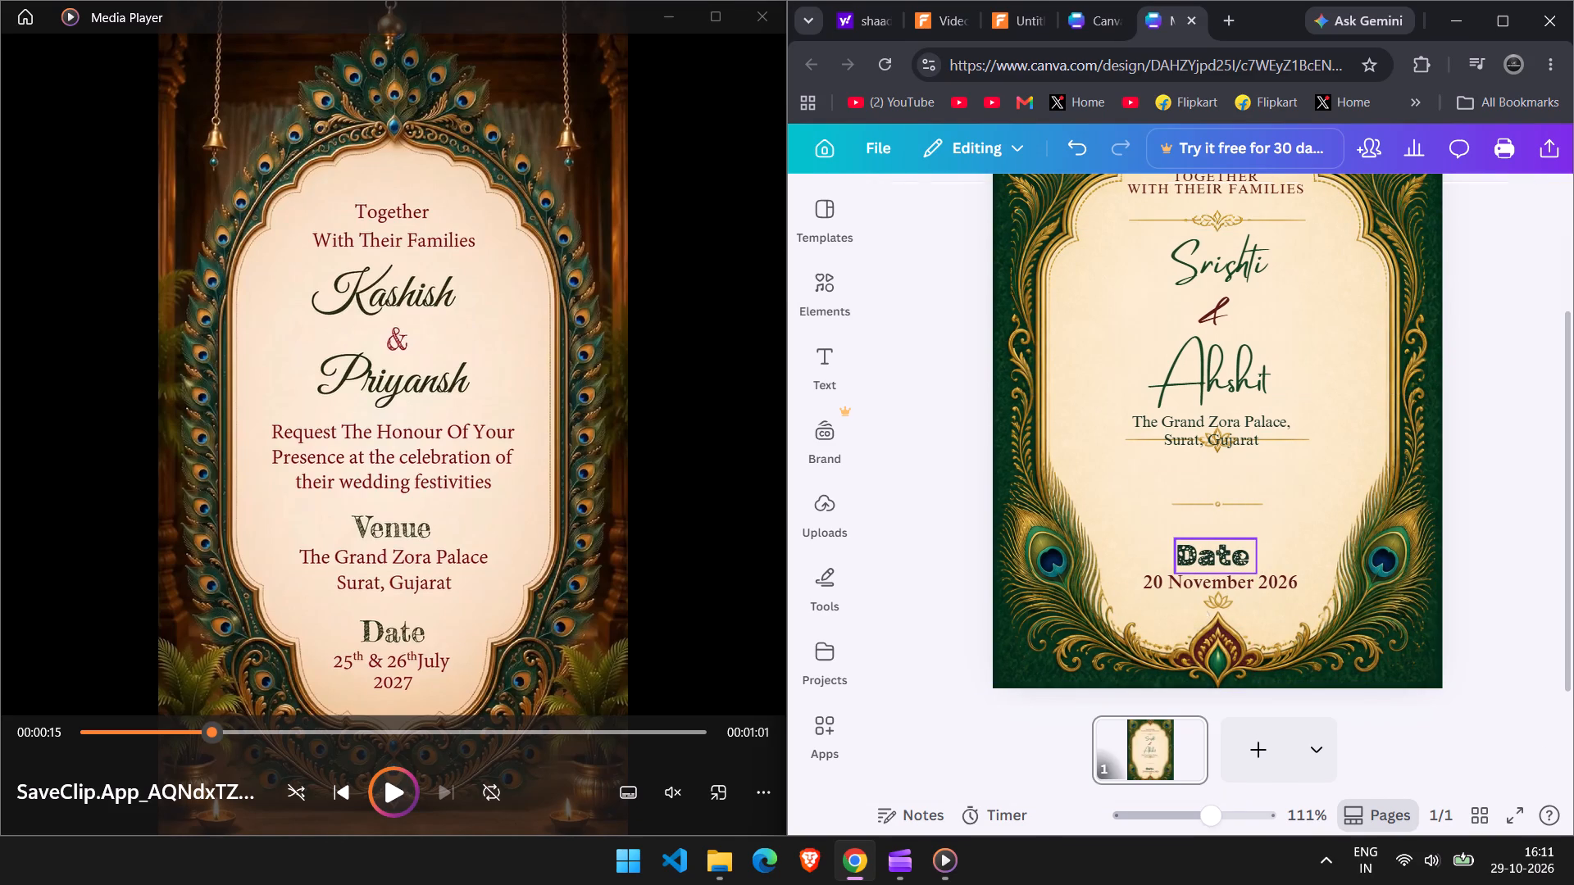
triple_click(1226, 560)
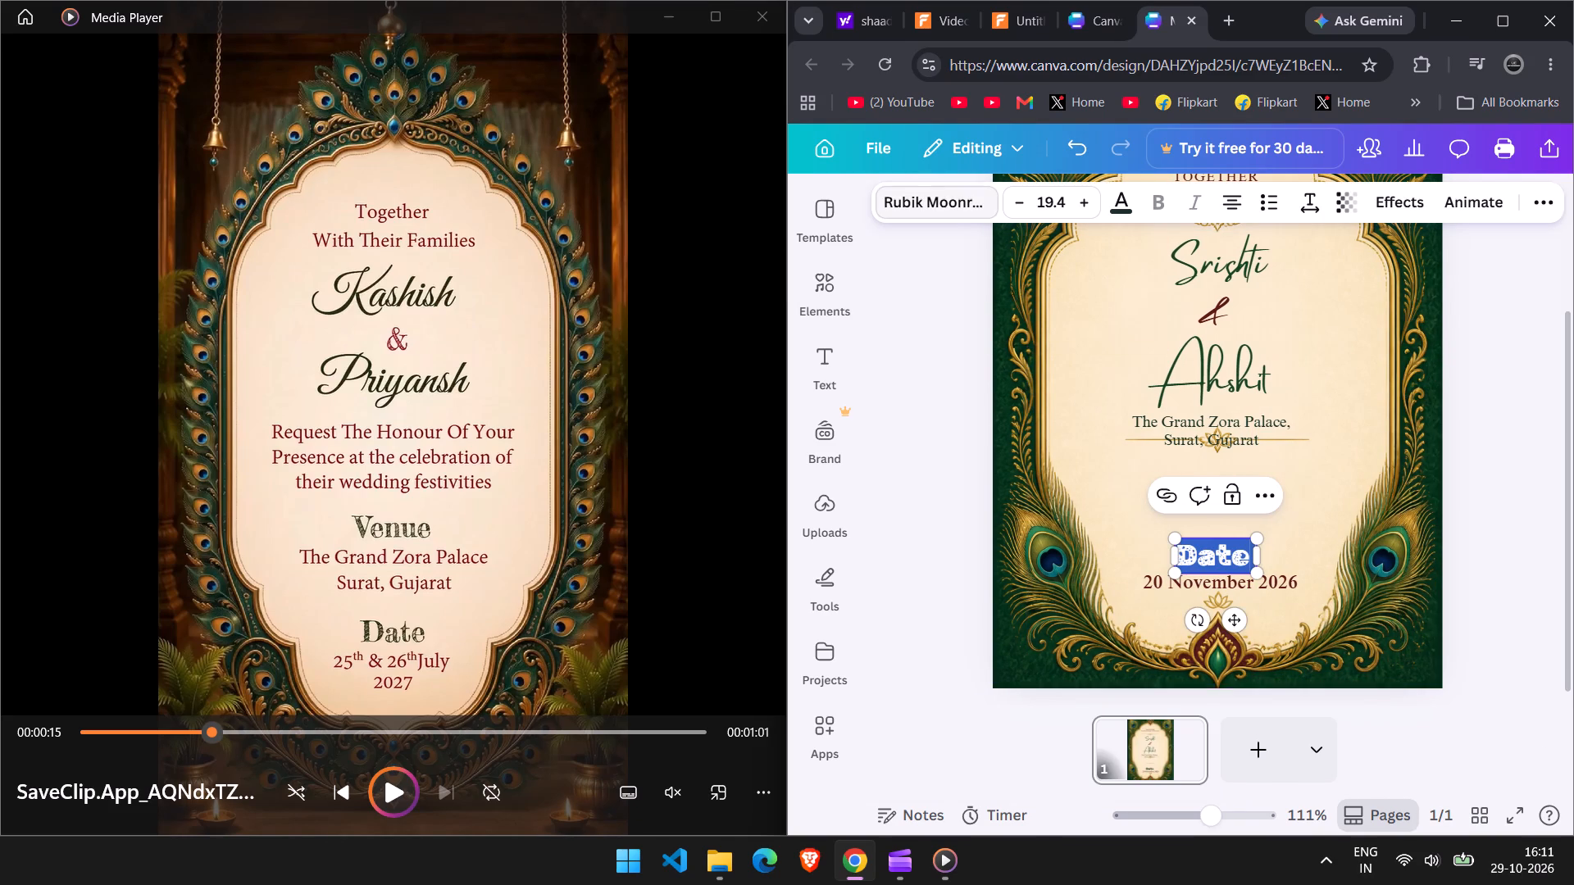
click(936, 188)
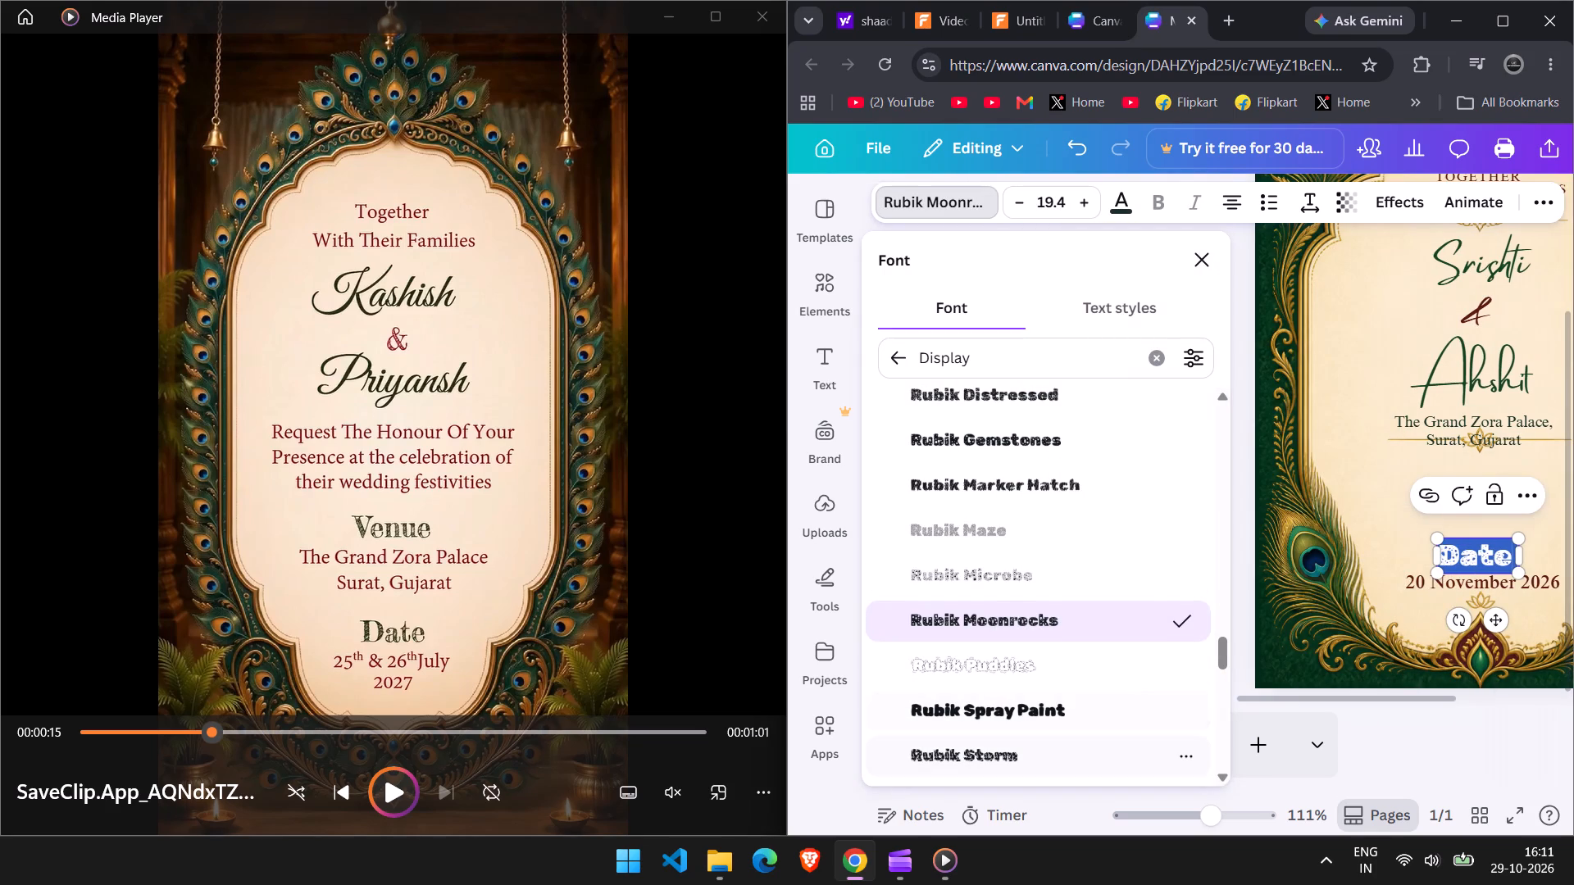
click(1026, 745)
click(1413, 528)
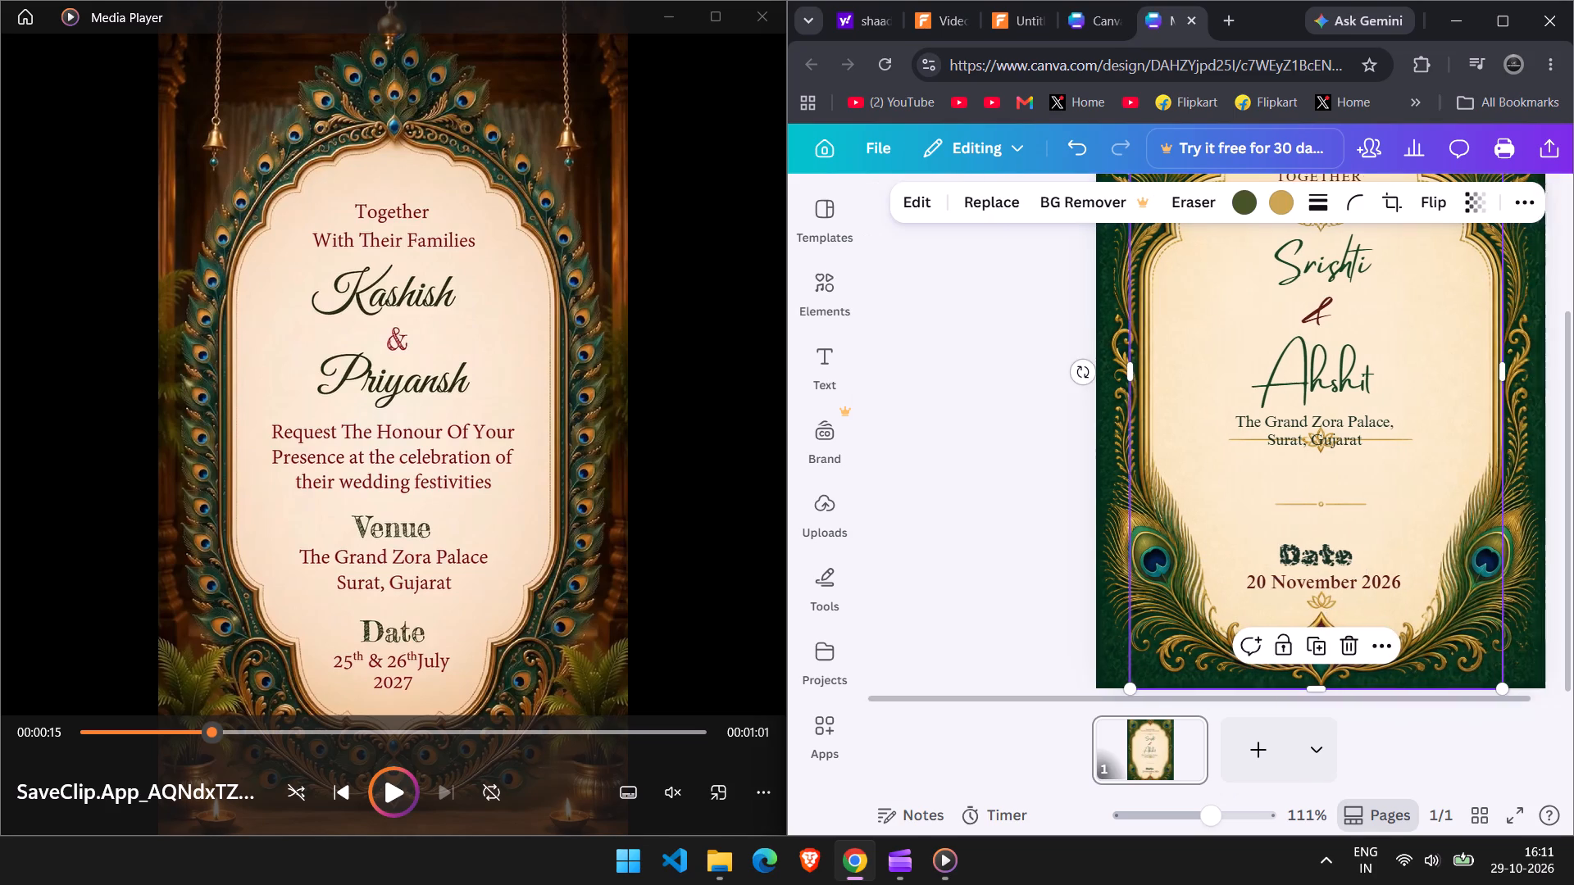
Try Rubik Dirt again on the "Date" label and settle on the Plateau font.
triple_click(1239, 562)
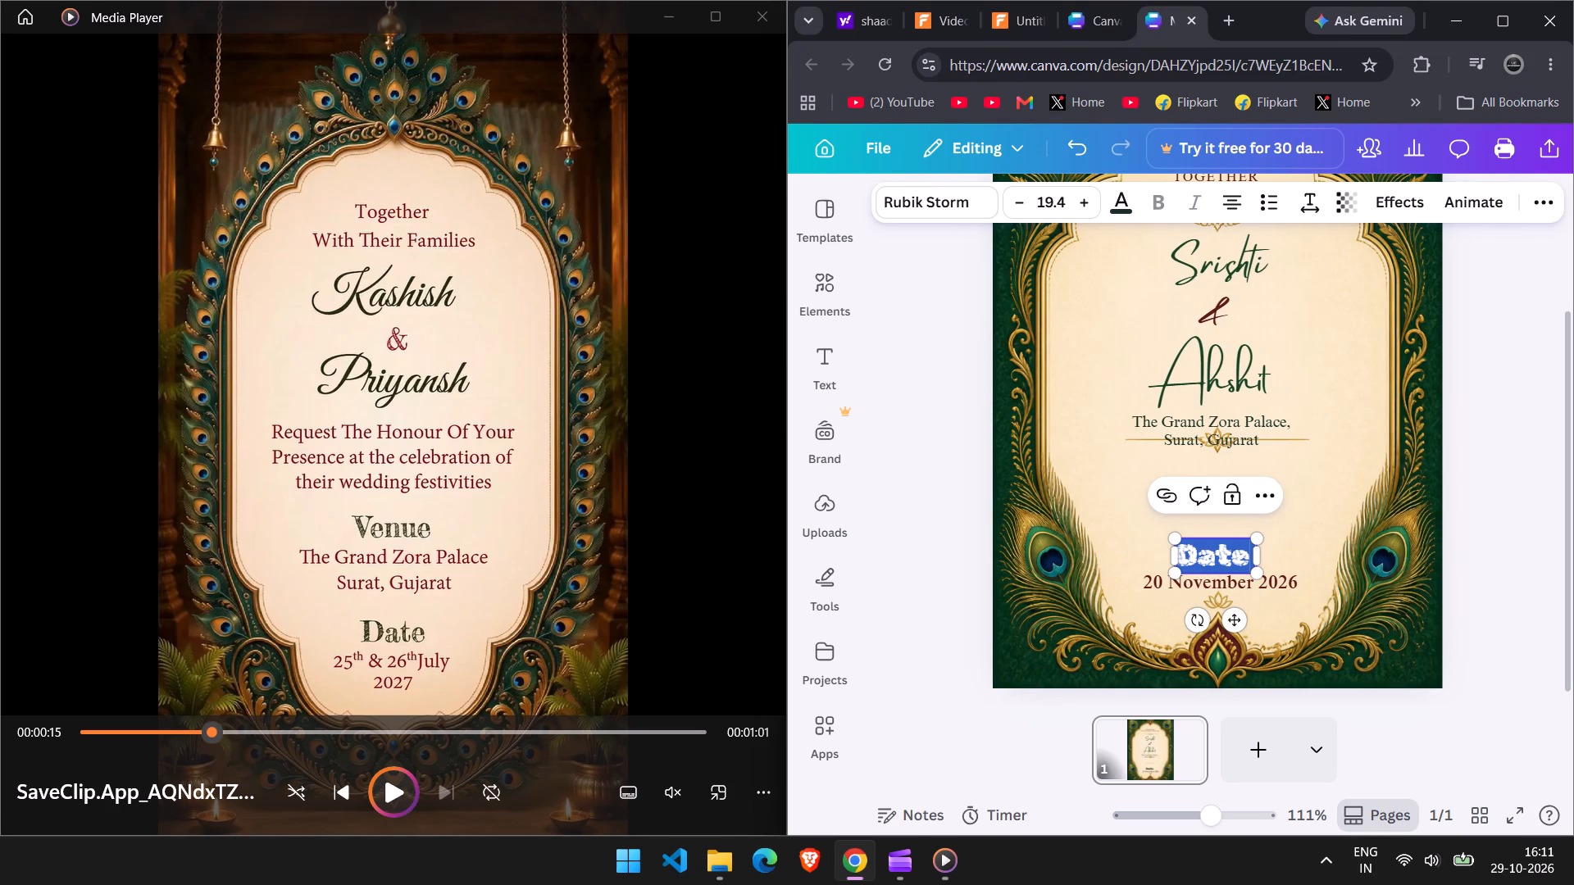
click(921, 202)
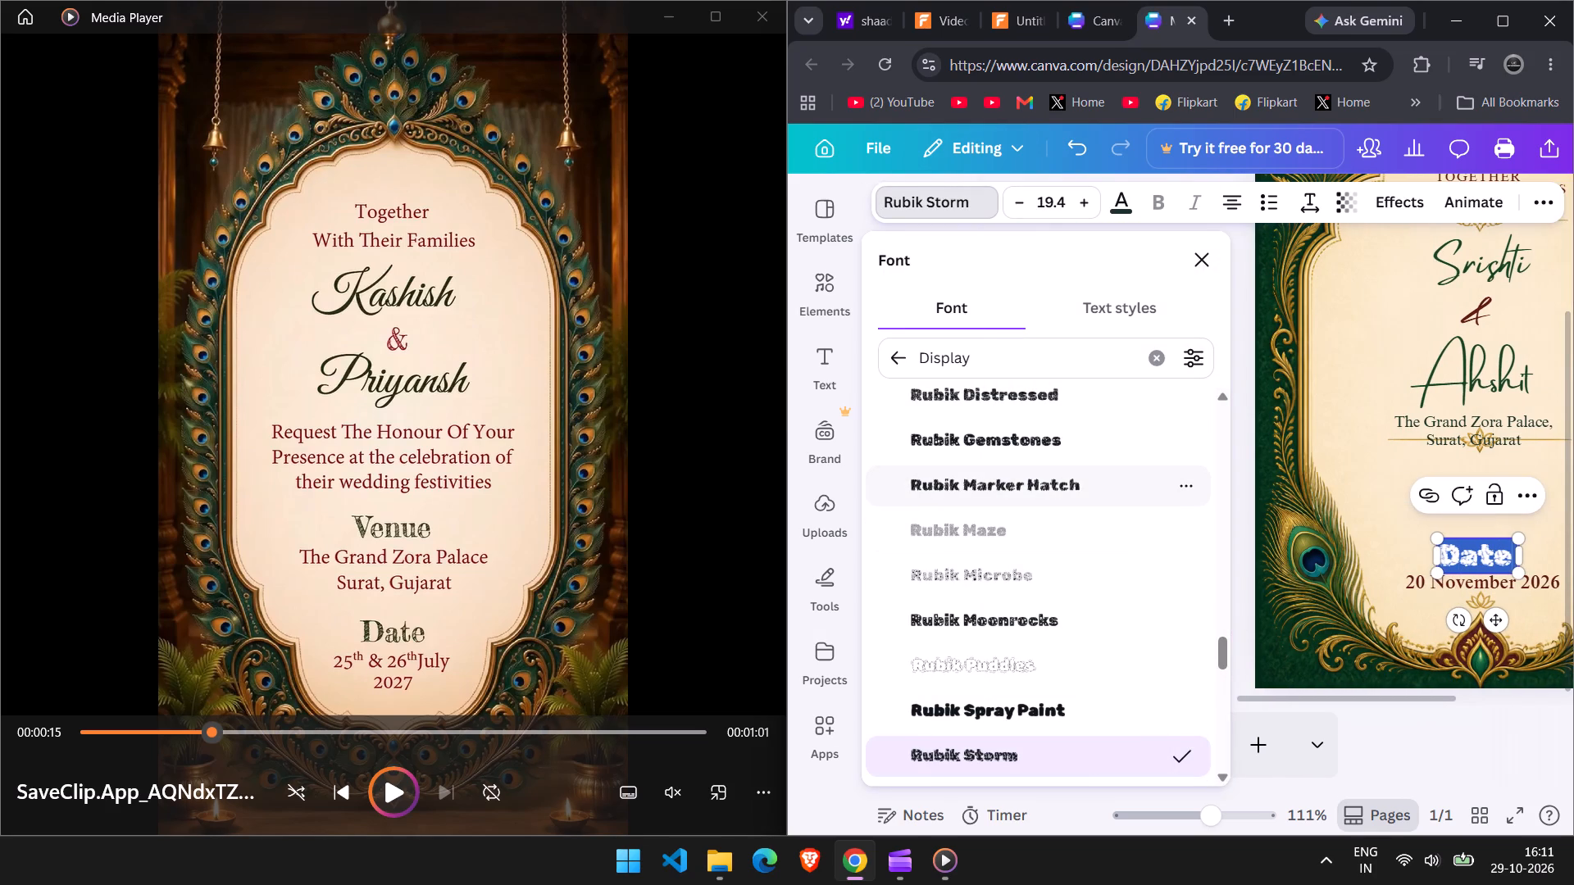
scroll(1051, 493, up, 2)
click(976, 543)
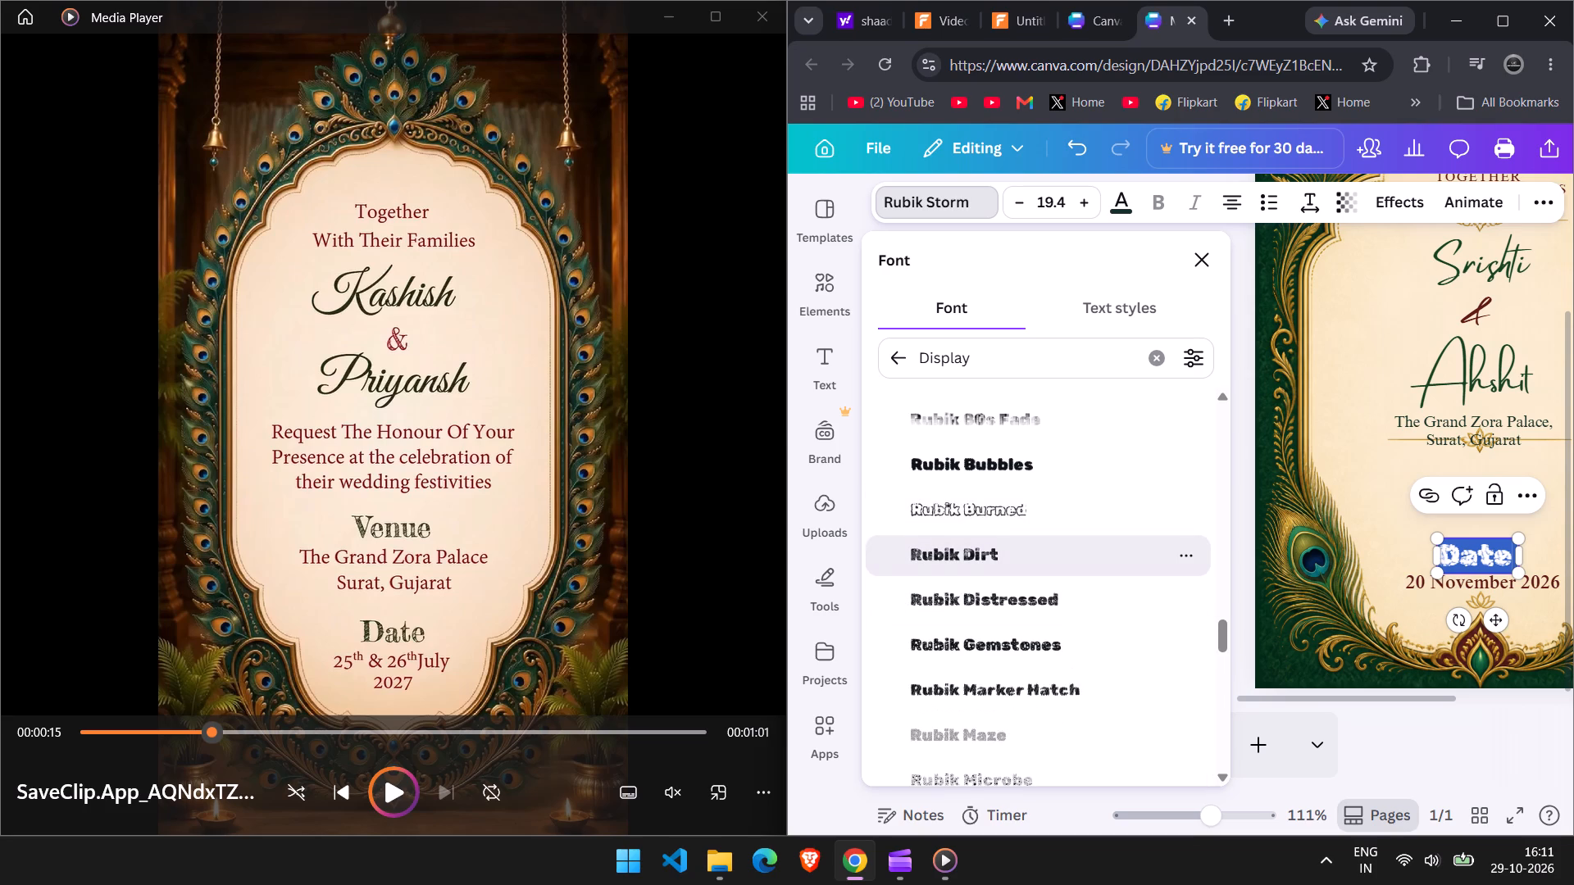
scroll(986, 505, up, 1)
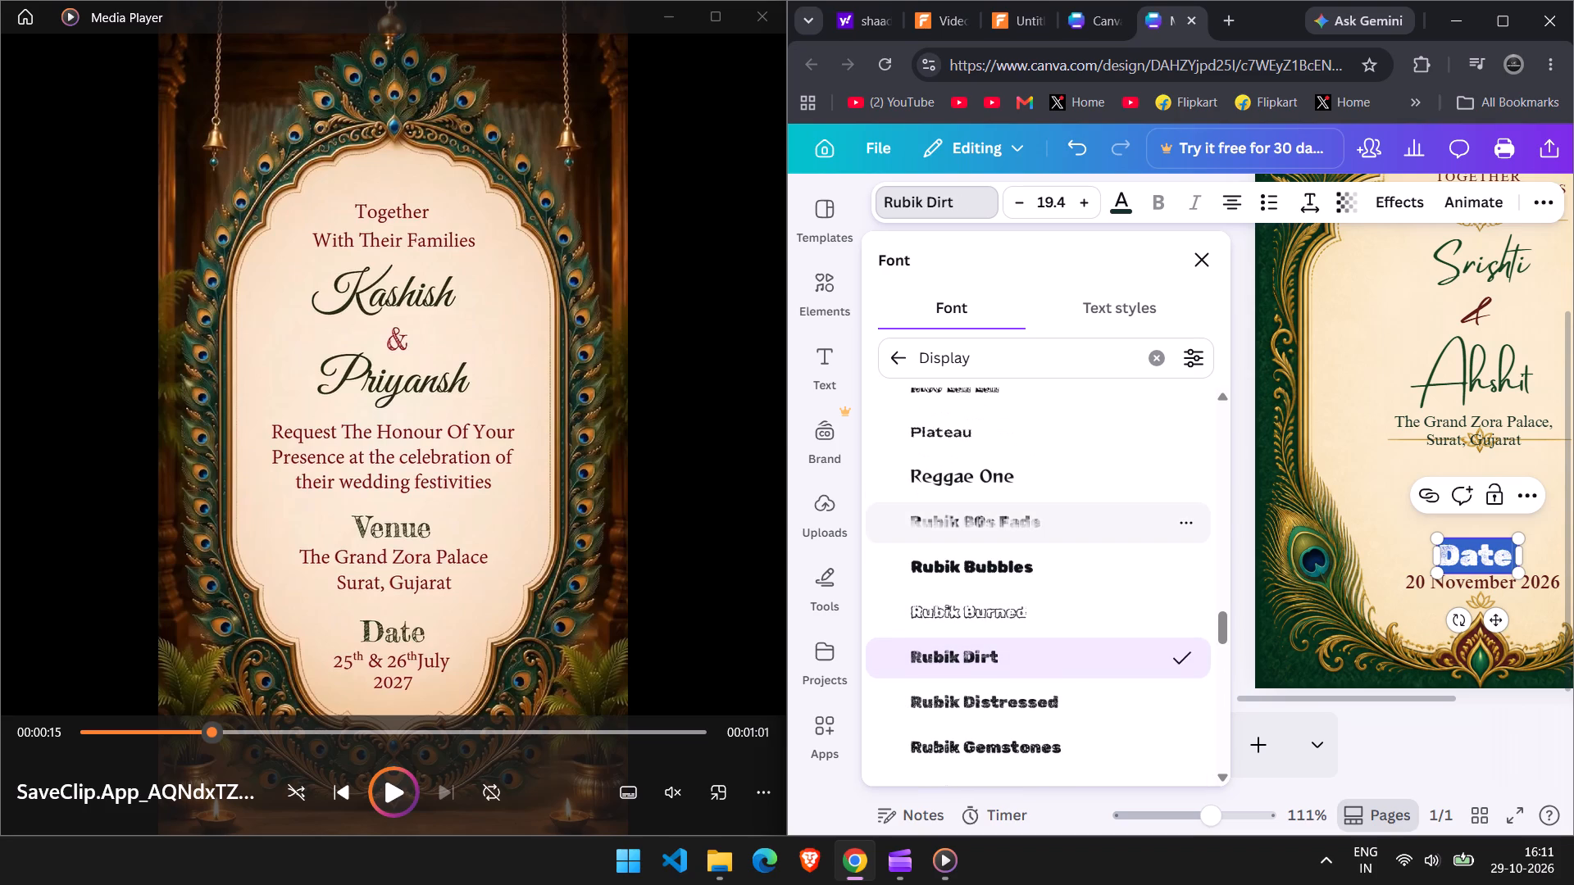
click(968, 436)
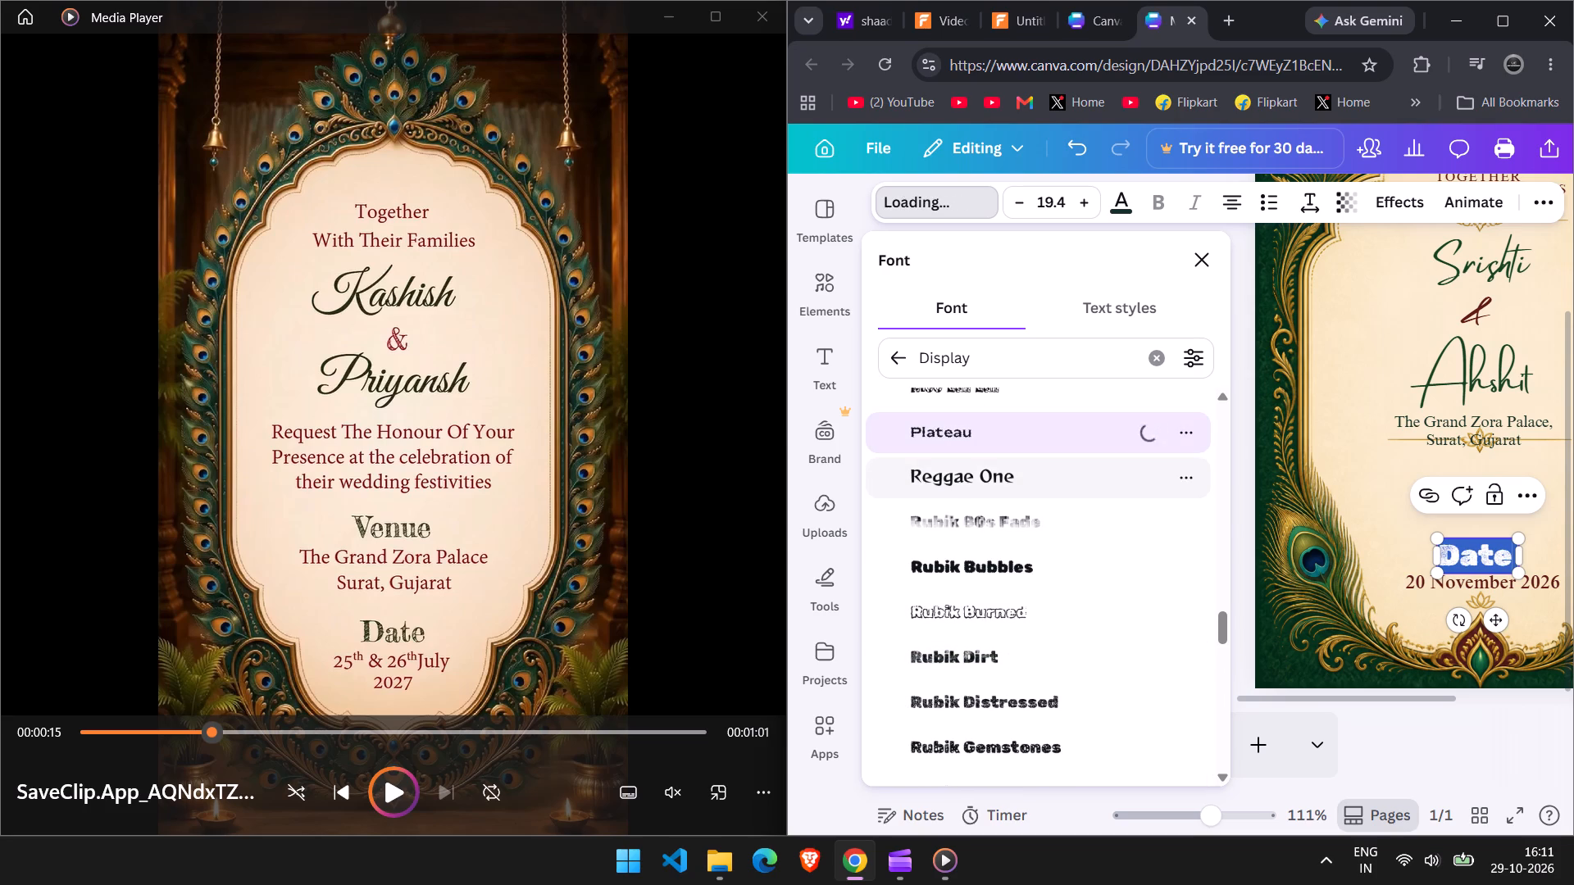
click(1234, 479)
click(1422, 511)
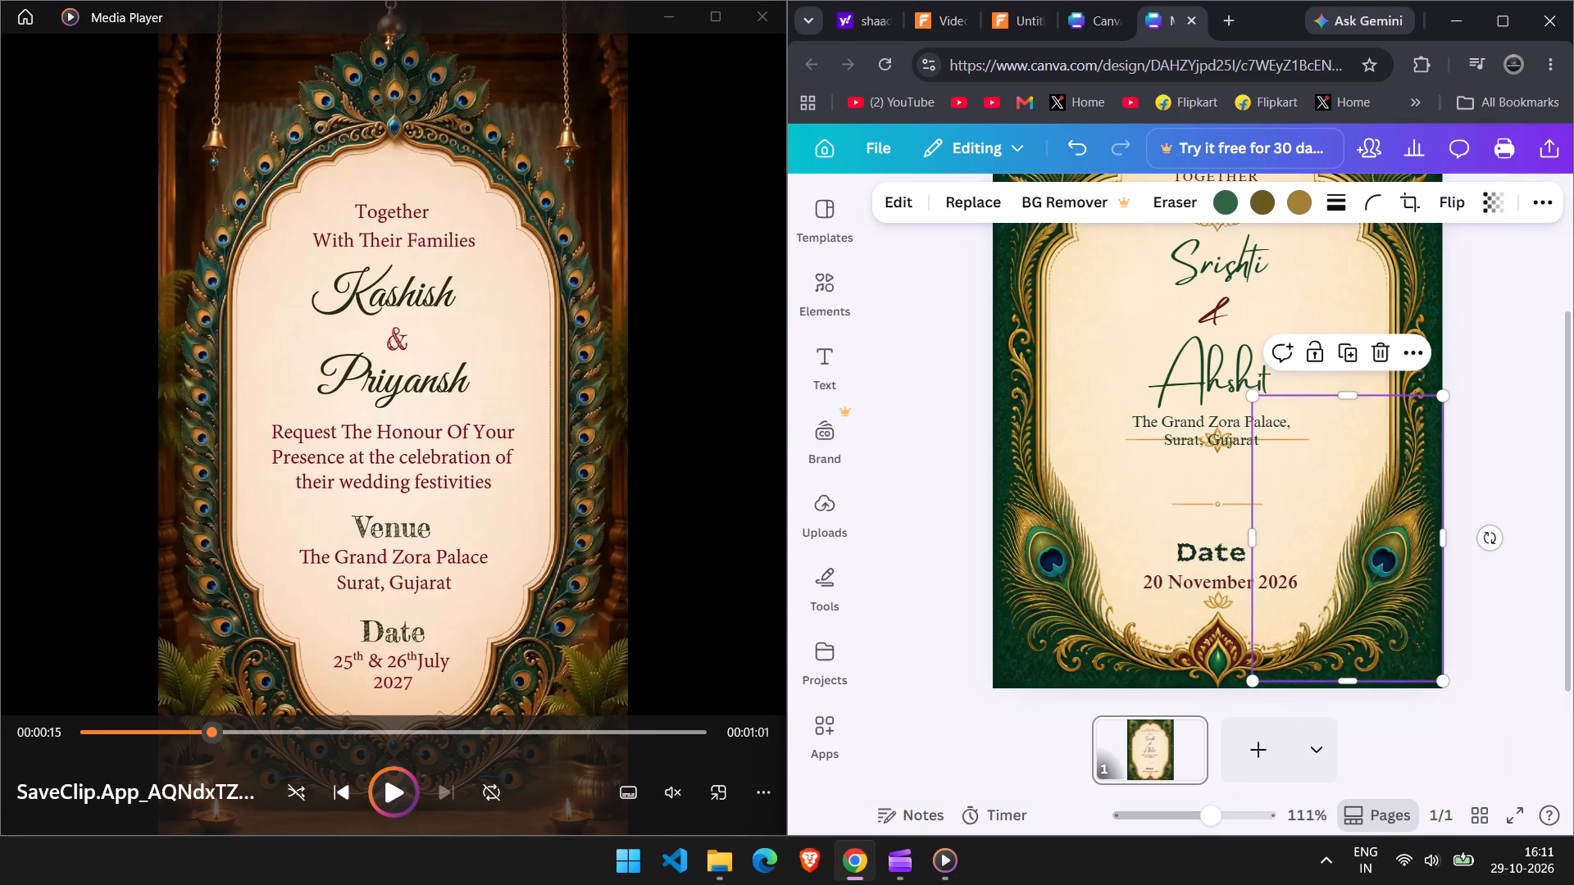
click(1526, 541)
scroll(1453, 547, up, 2)
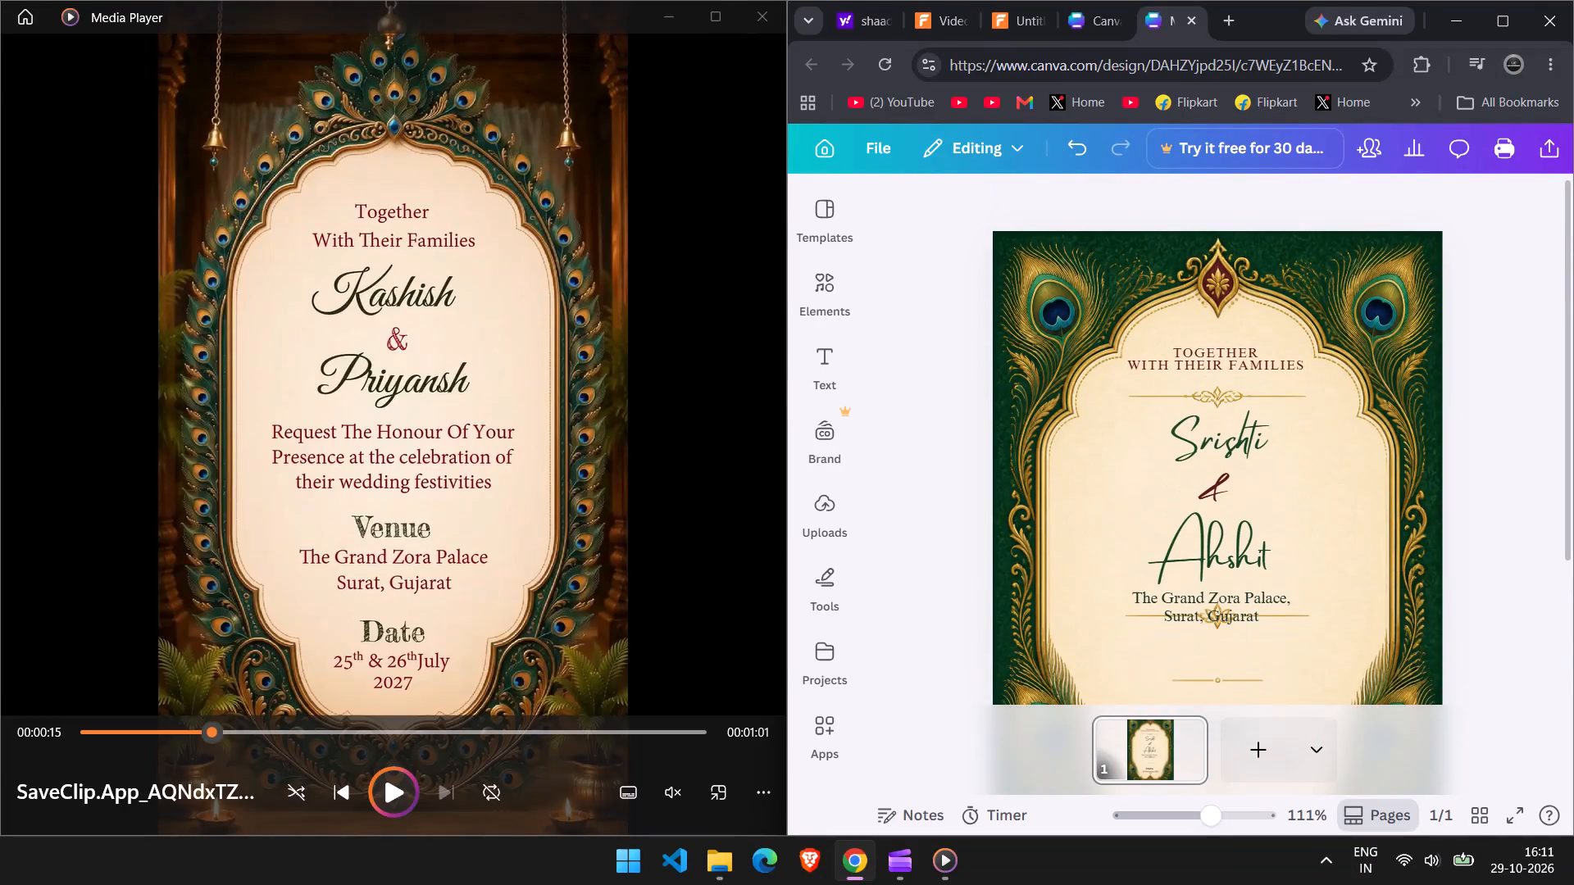
scroll(1501, 551, down, 2)
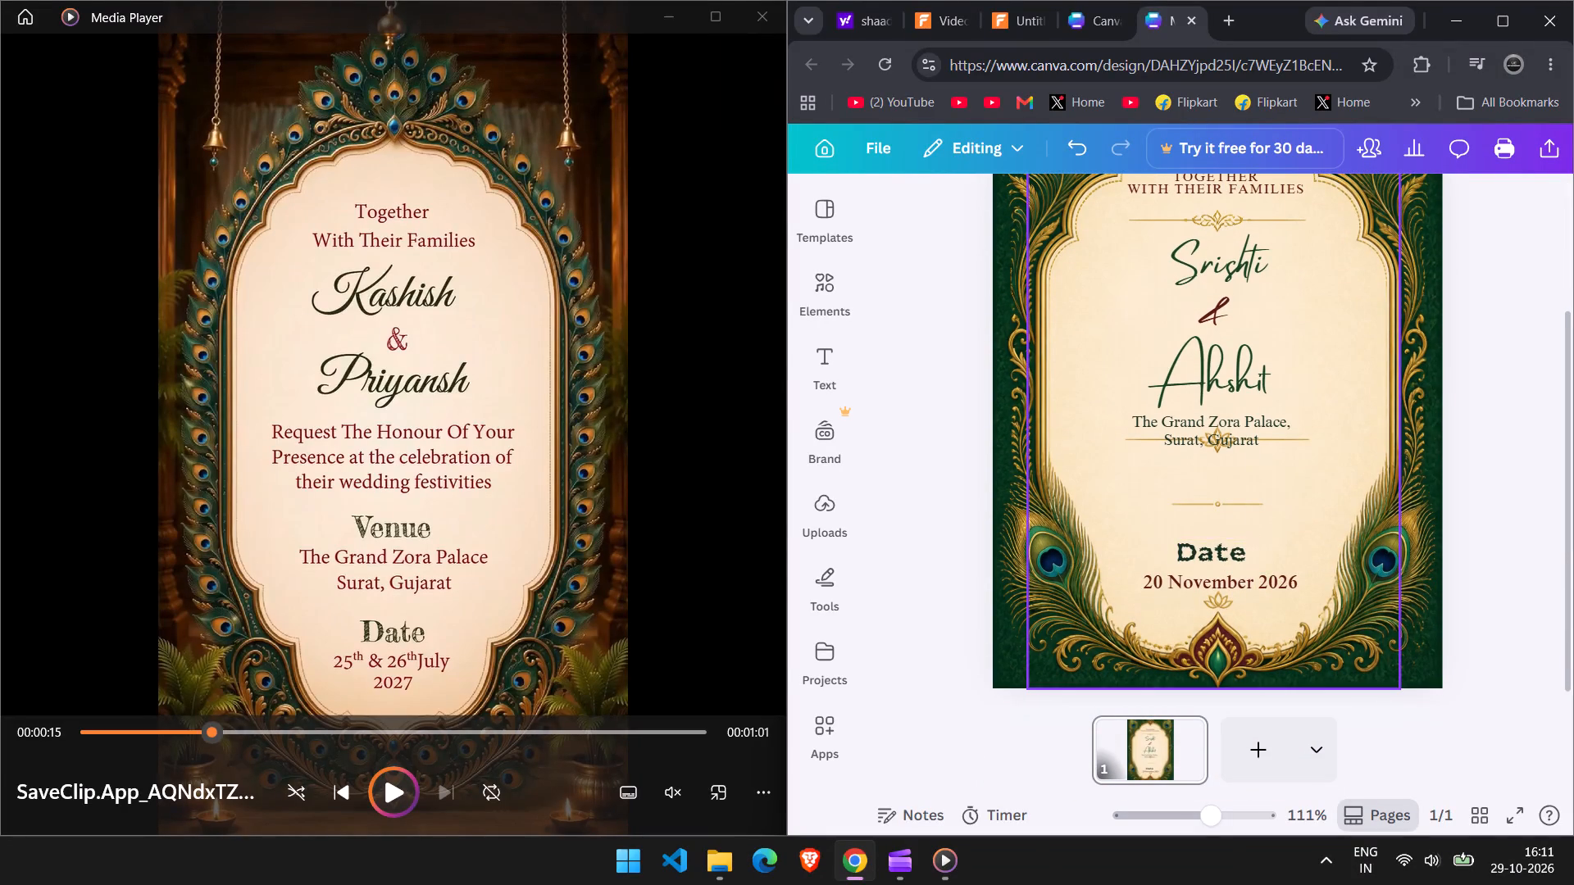
Move the small plain gold divider down to just above "Date" and widen it to about match the lotus divider.
click(1230, 509)
drag(1232, 502, 1230, 529)
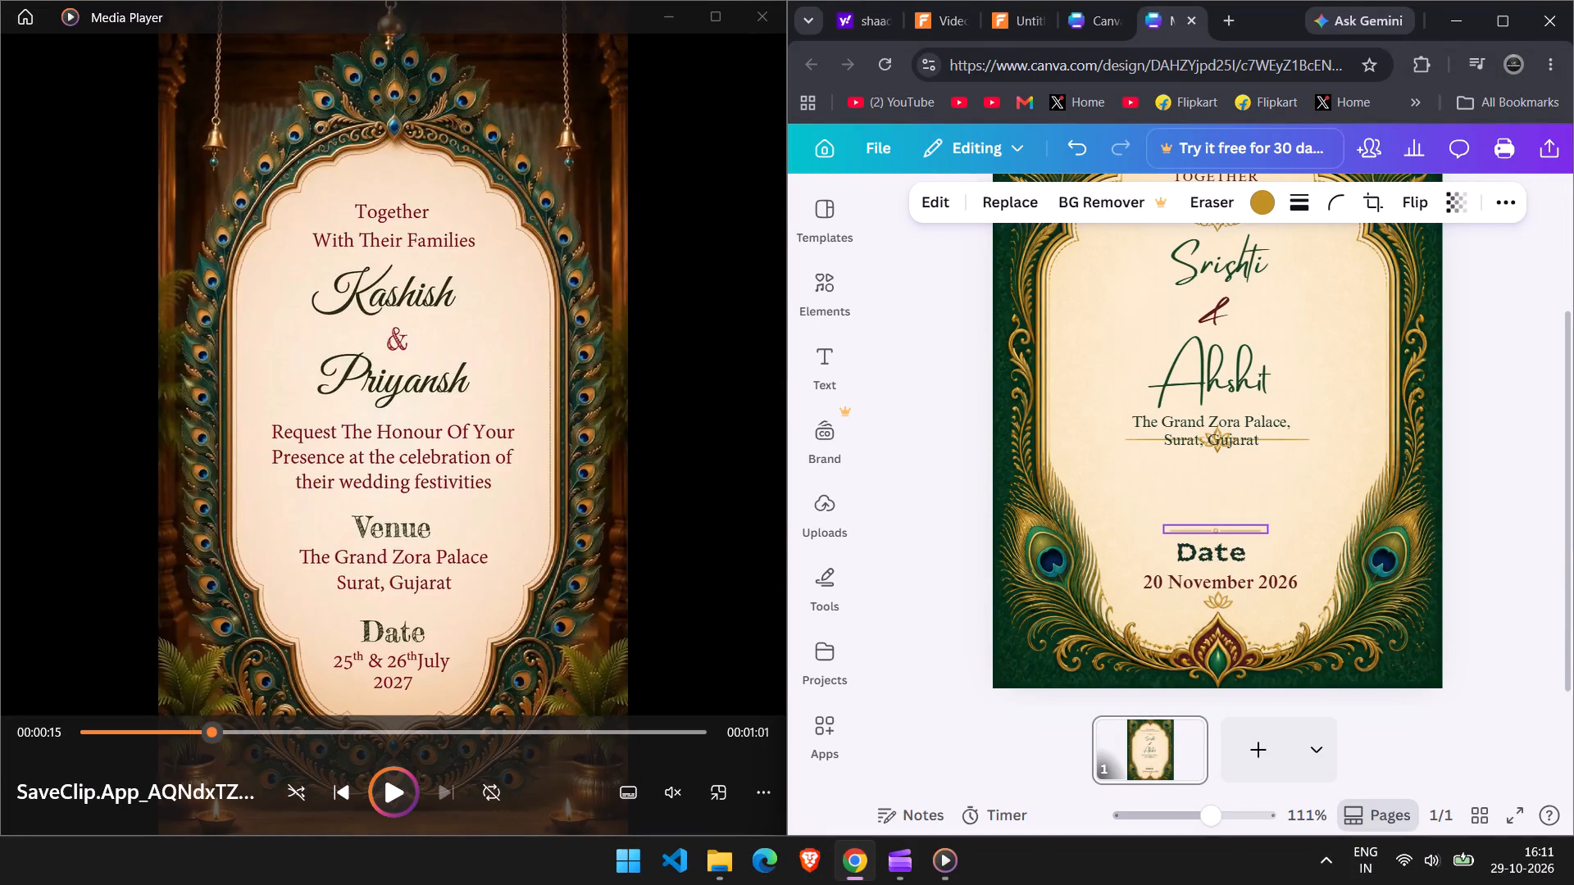
drag(1230, 529, 1225, 529)
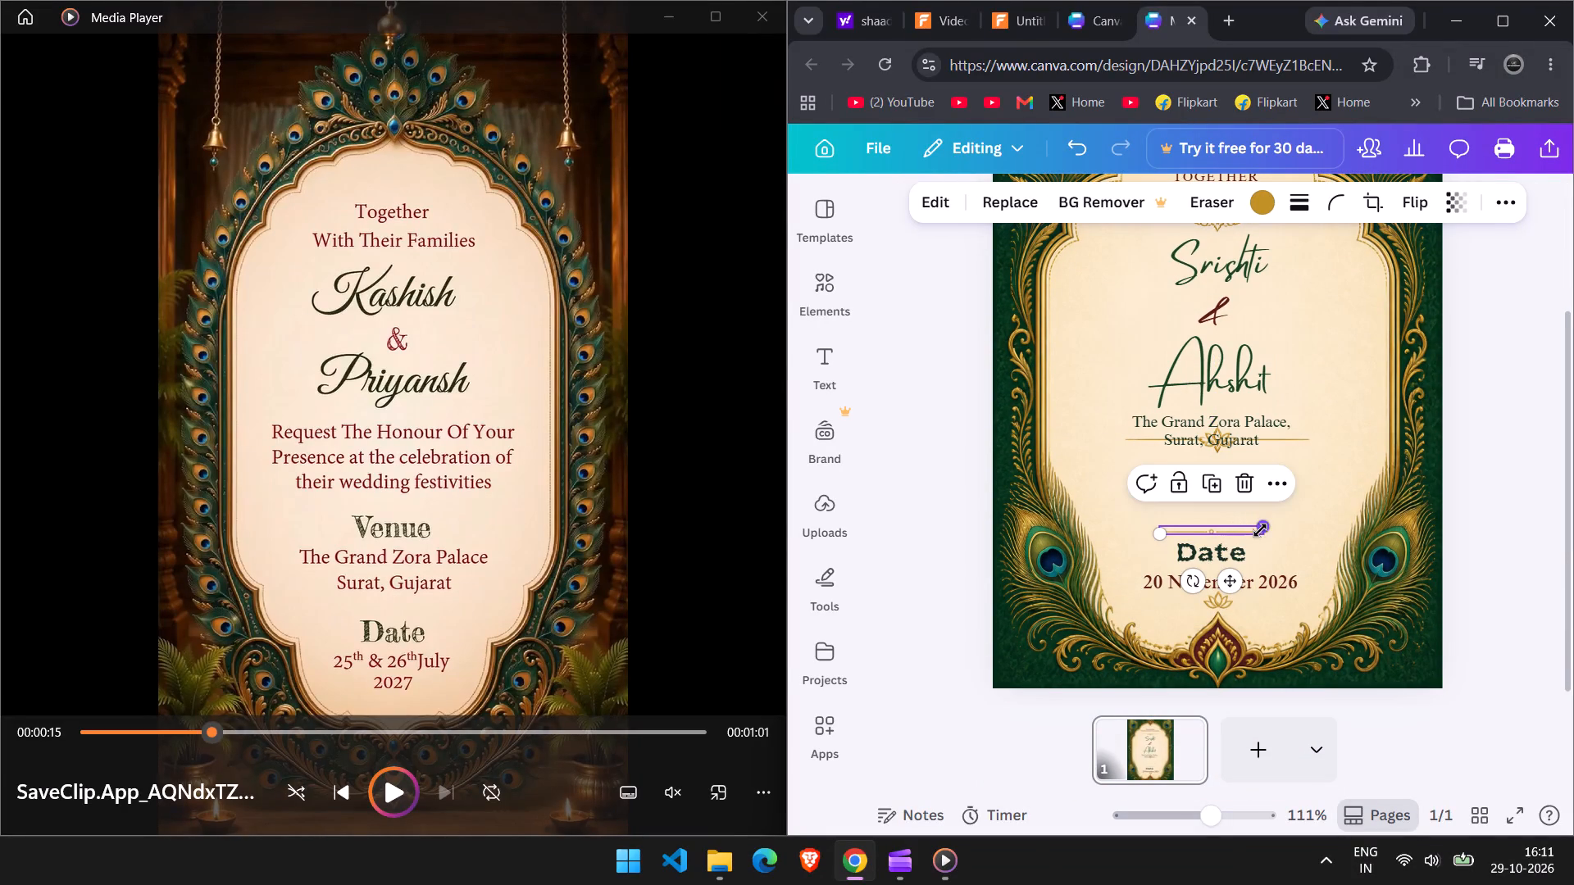
drag(1260, 530, 1308, 538)
drag(1166, 533, 1149, 533)
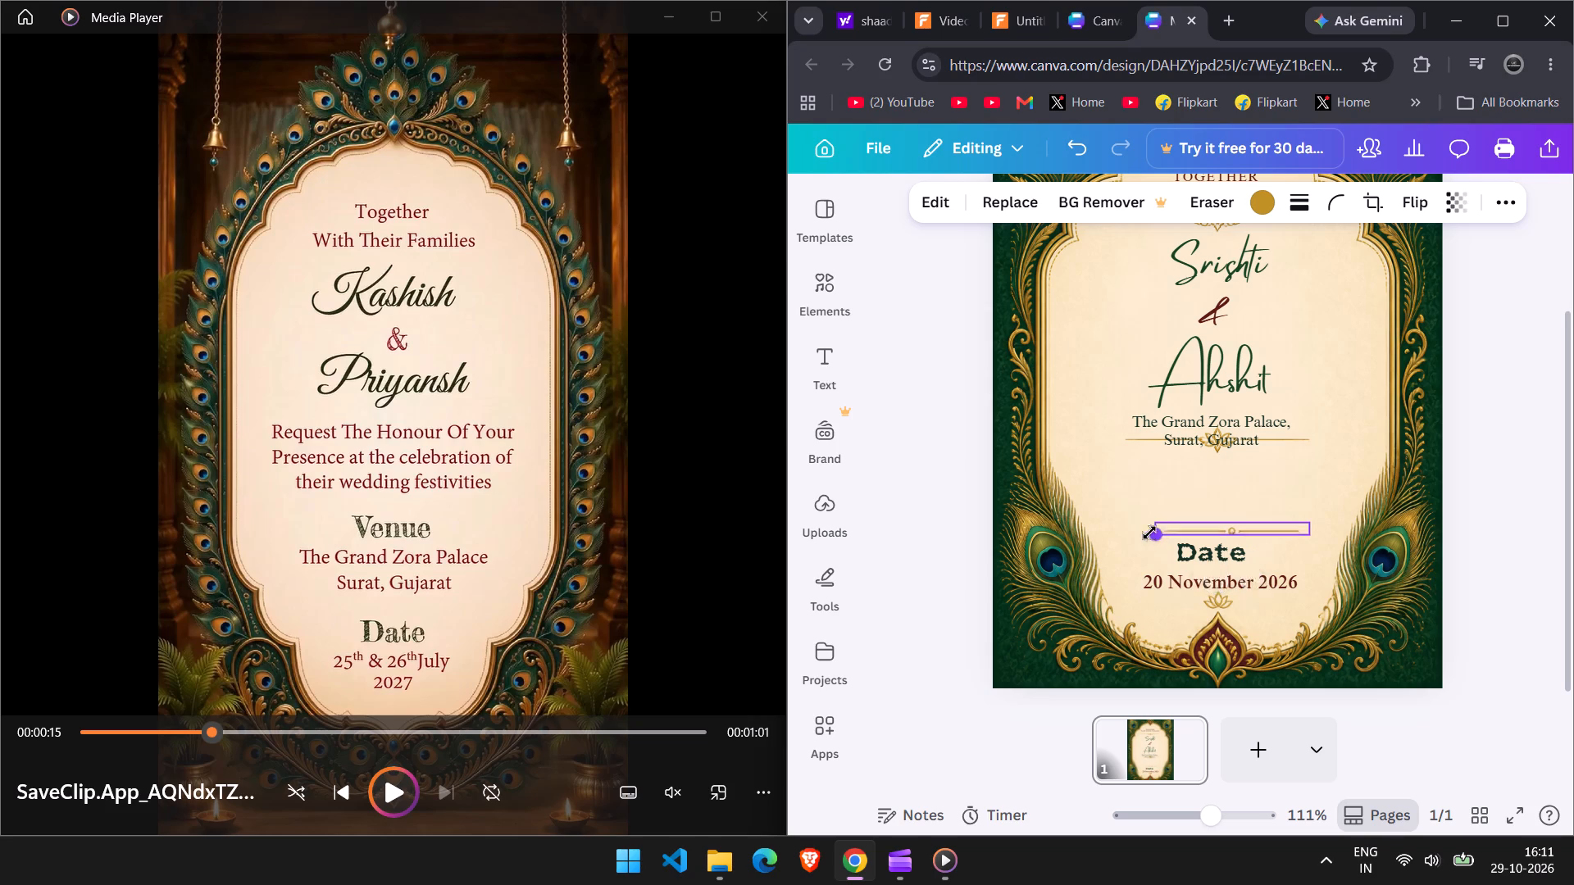
drag(1149, 533, 1128, 524)
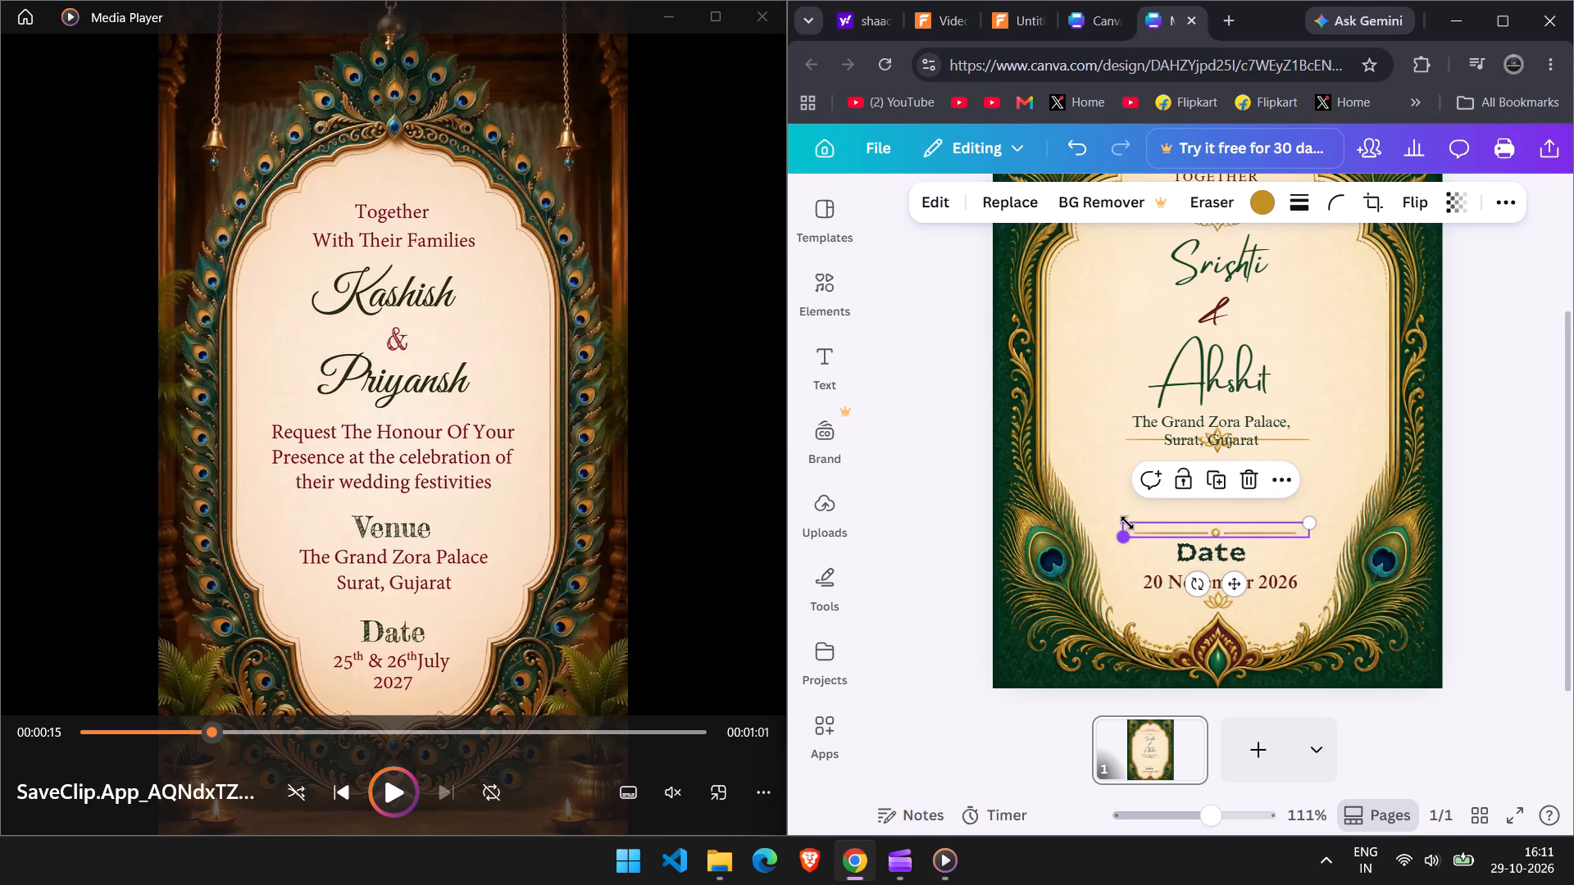
click(1312, 527)
click(1341, 511)
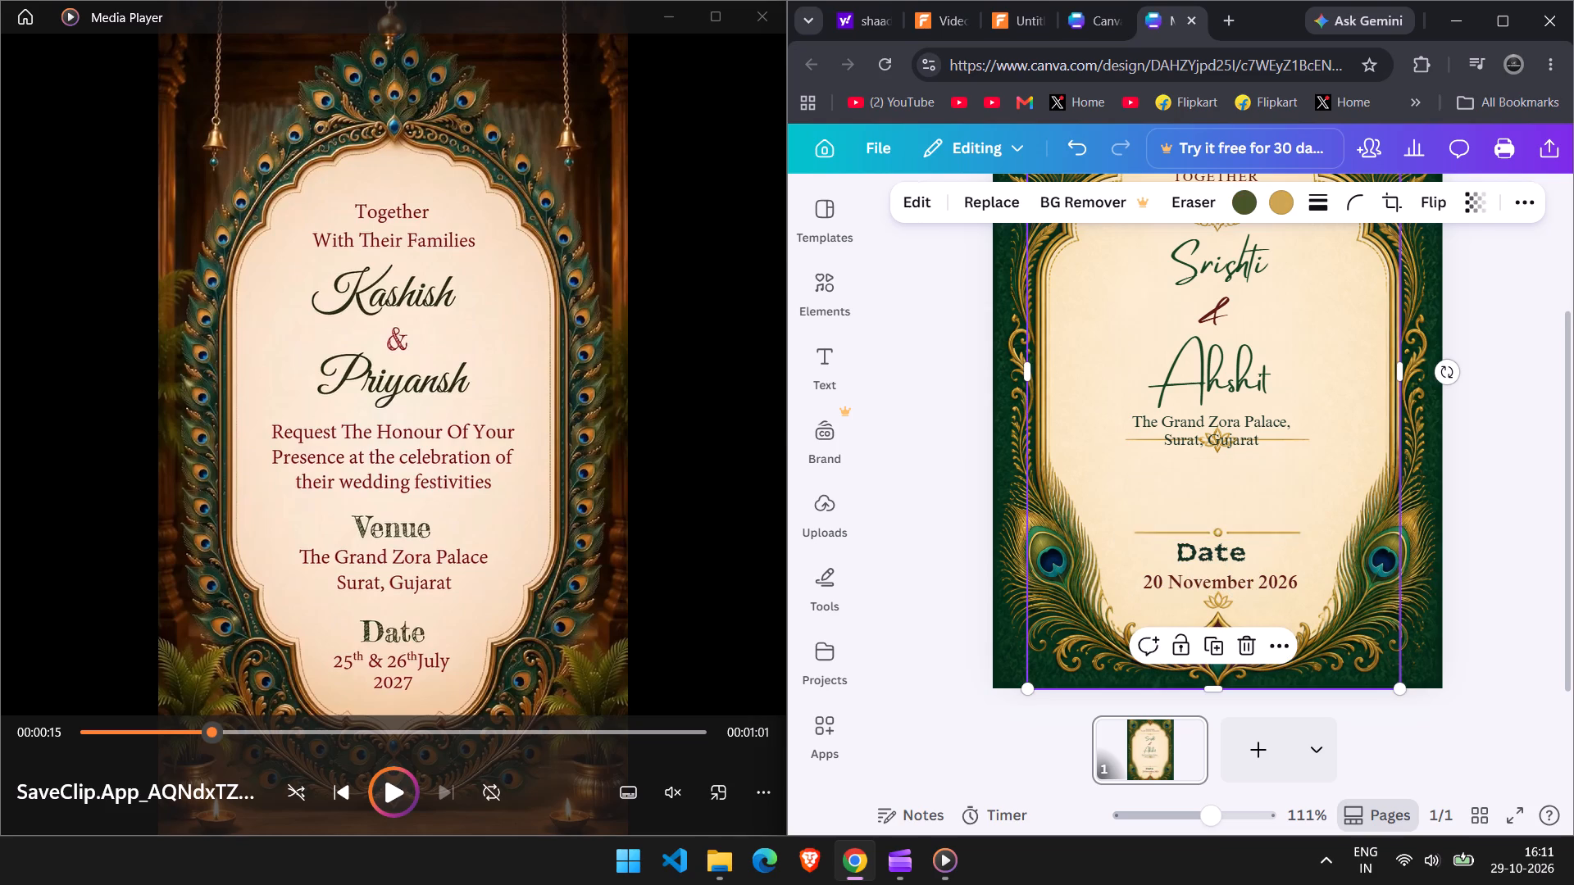
click(1256, 489)
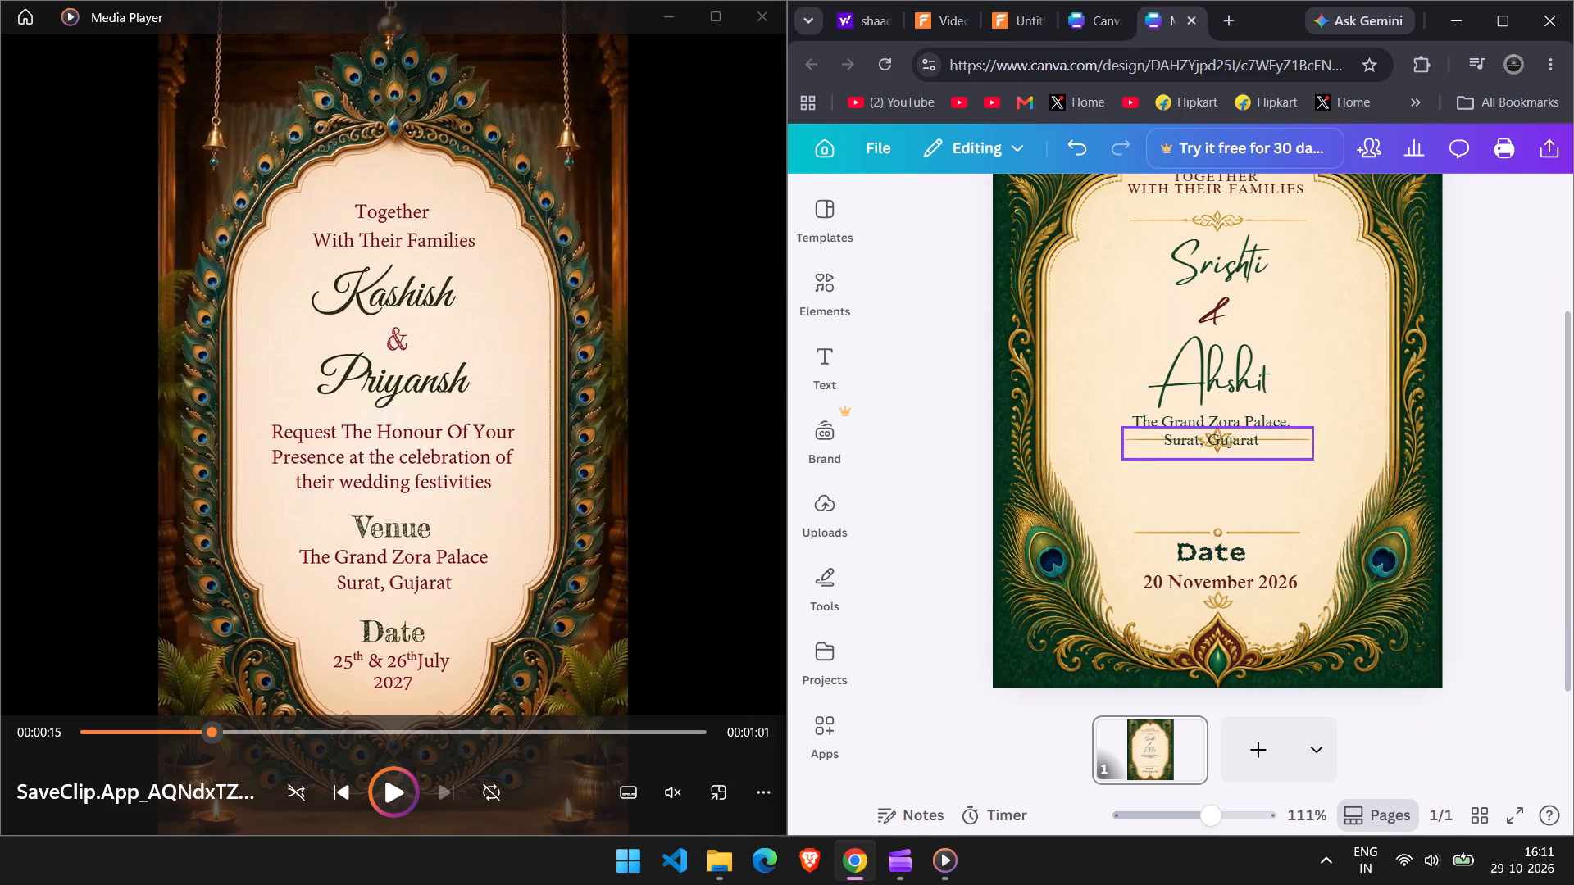
Move the "The Grand Zora Palace, Surat, Gujarat" text down off the lotus divider into the gap between the two gold dividers.
click(1271, 433)
drag(1248, 426, 1249, 497)
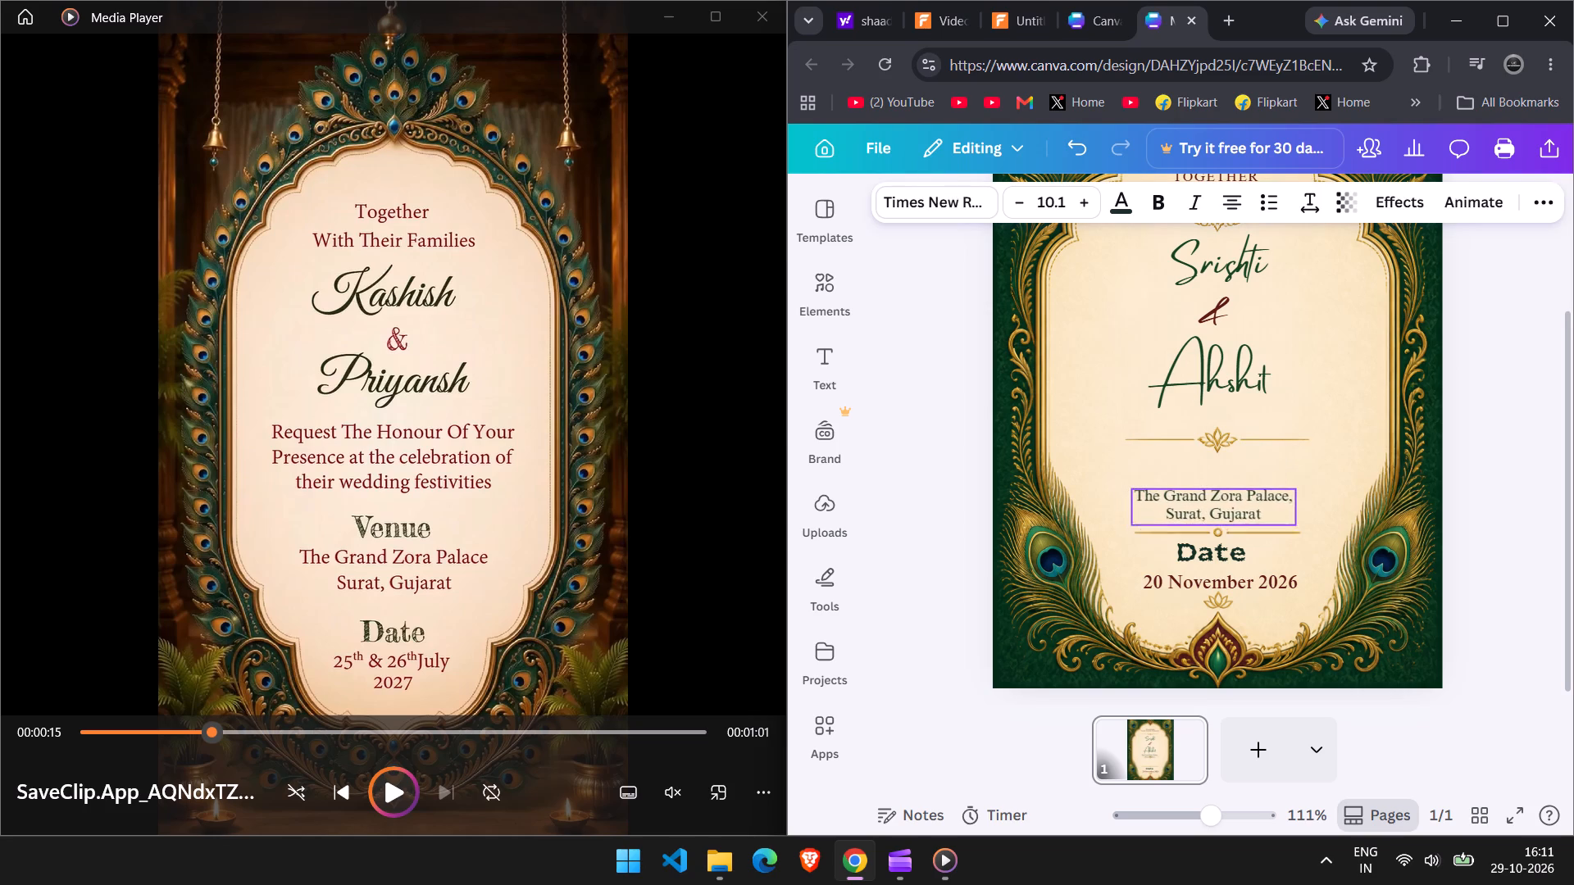
drag(1249, 497, 1253, 481)
double_click(1253, 484)
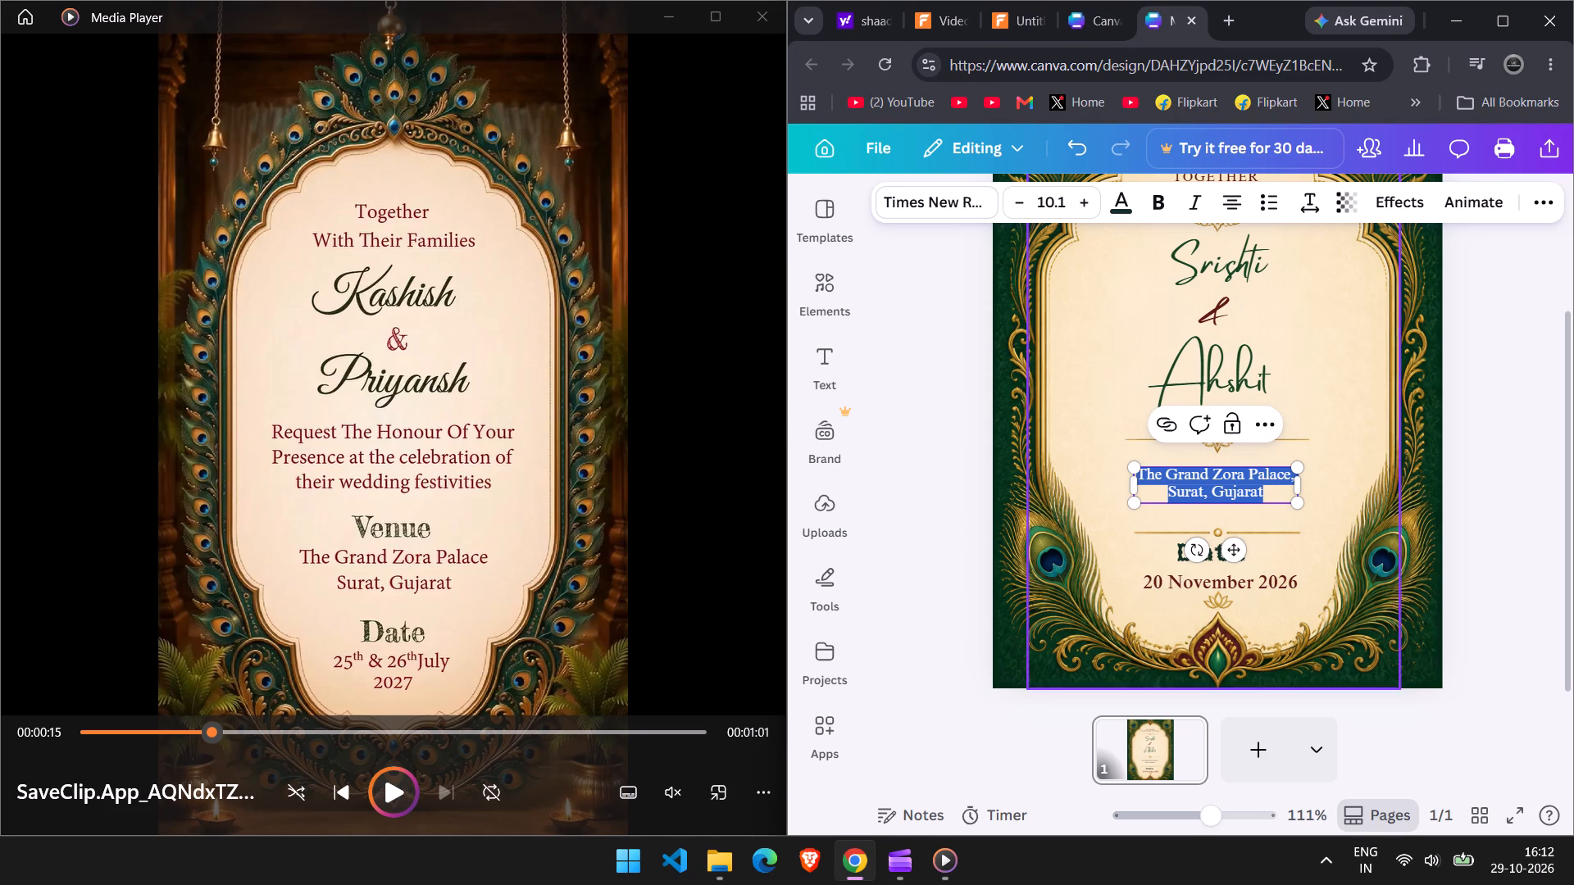
Turn on the Windows Night light and adjust the screen brightness.
click(1444, 874)
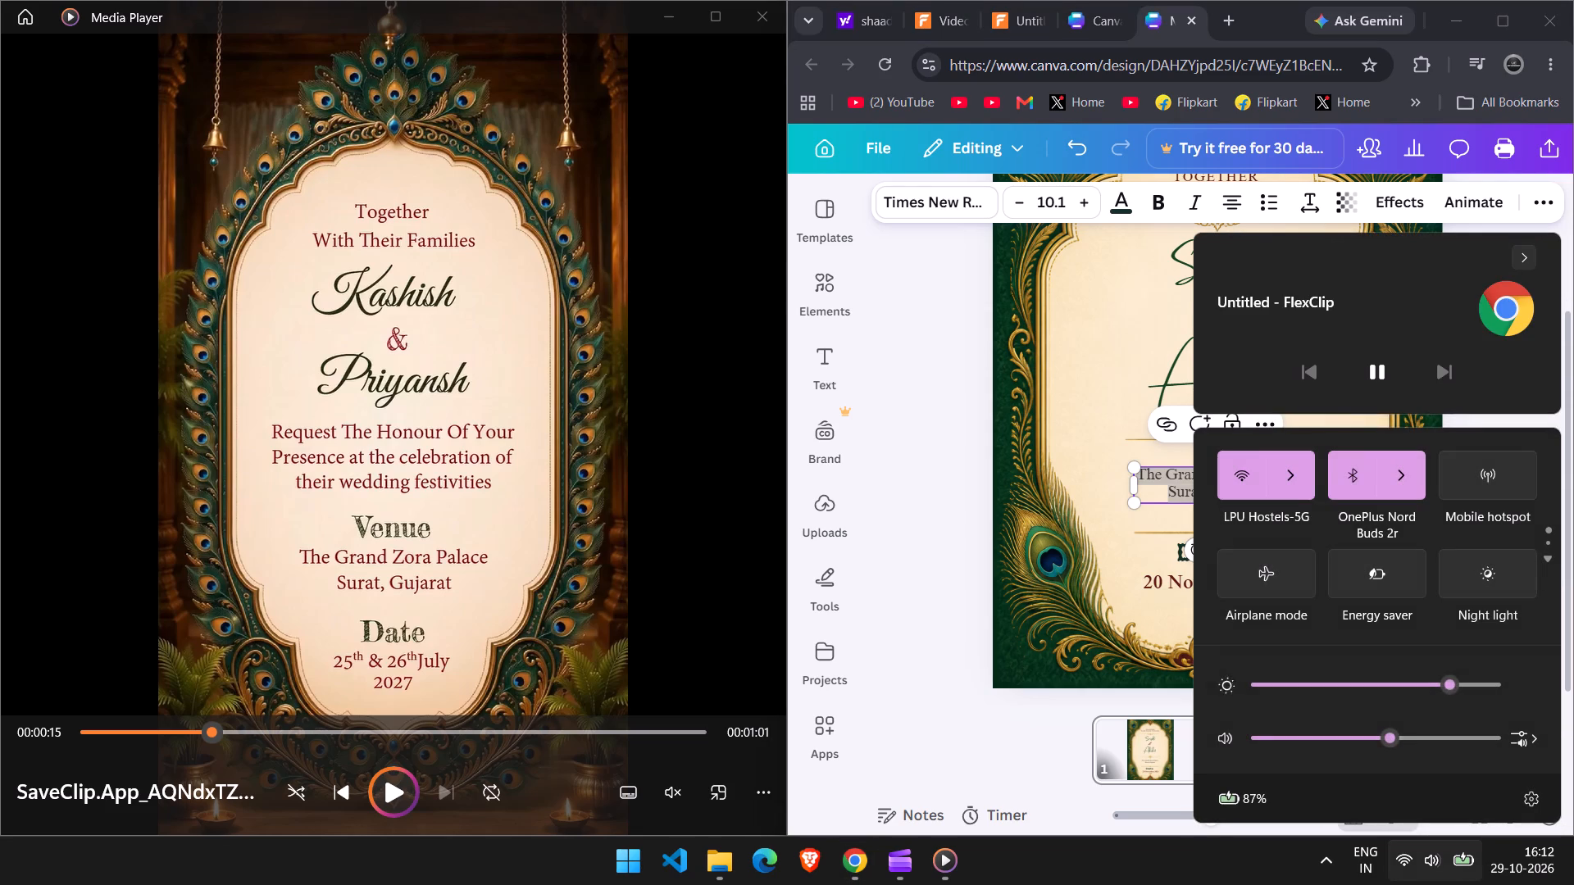
drag(1444, 684, 1393, 686)
click(1478, 571)
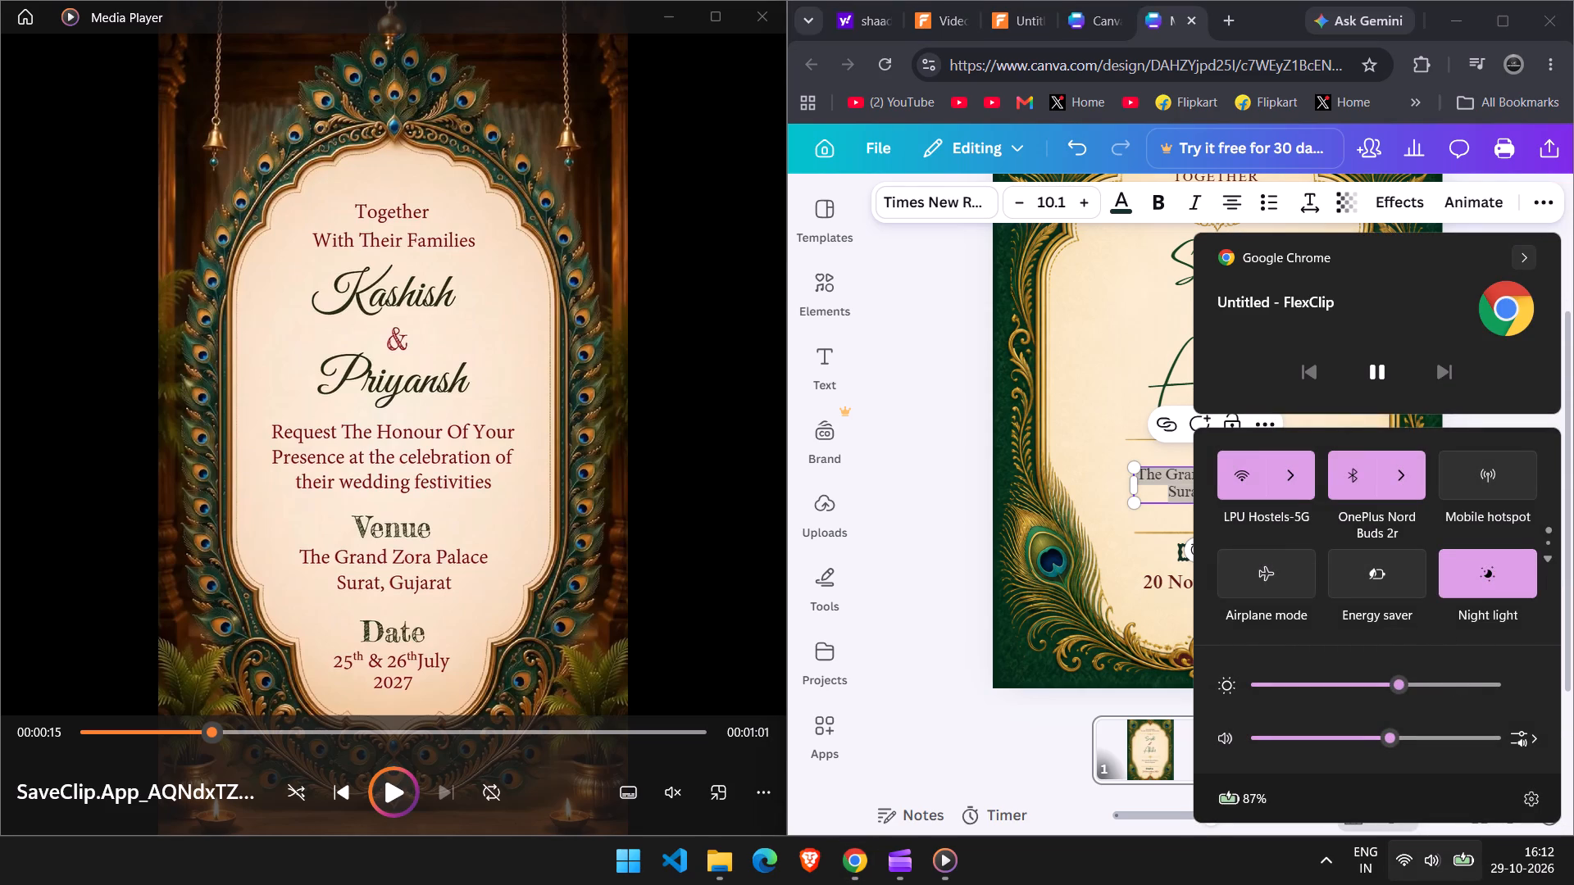
drag(1414, 681, 1457, 677)
click(878, 674)
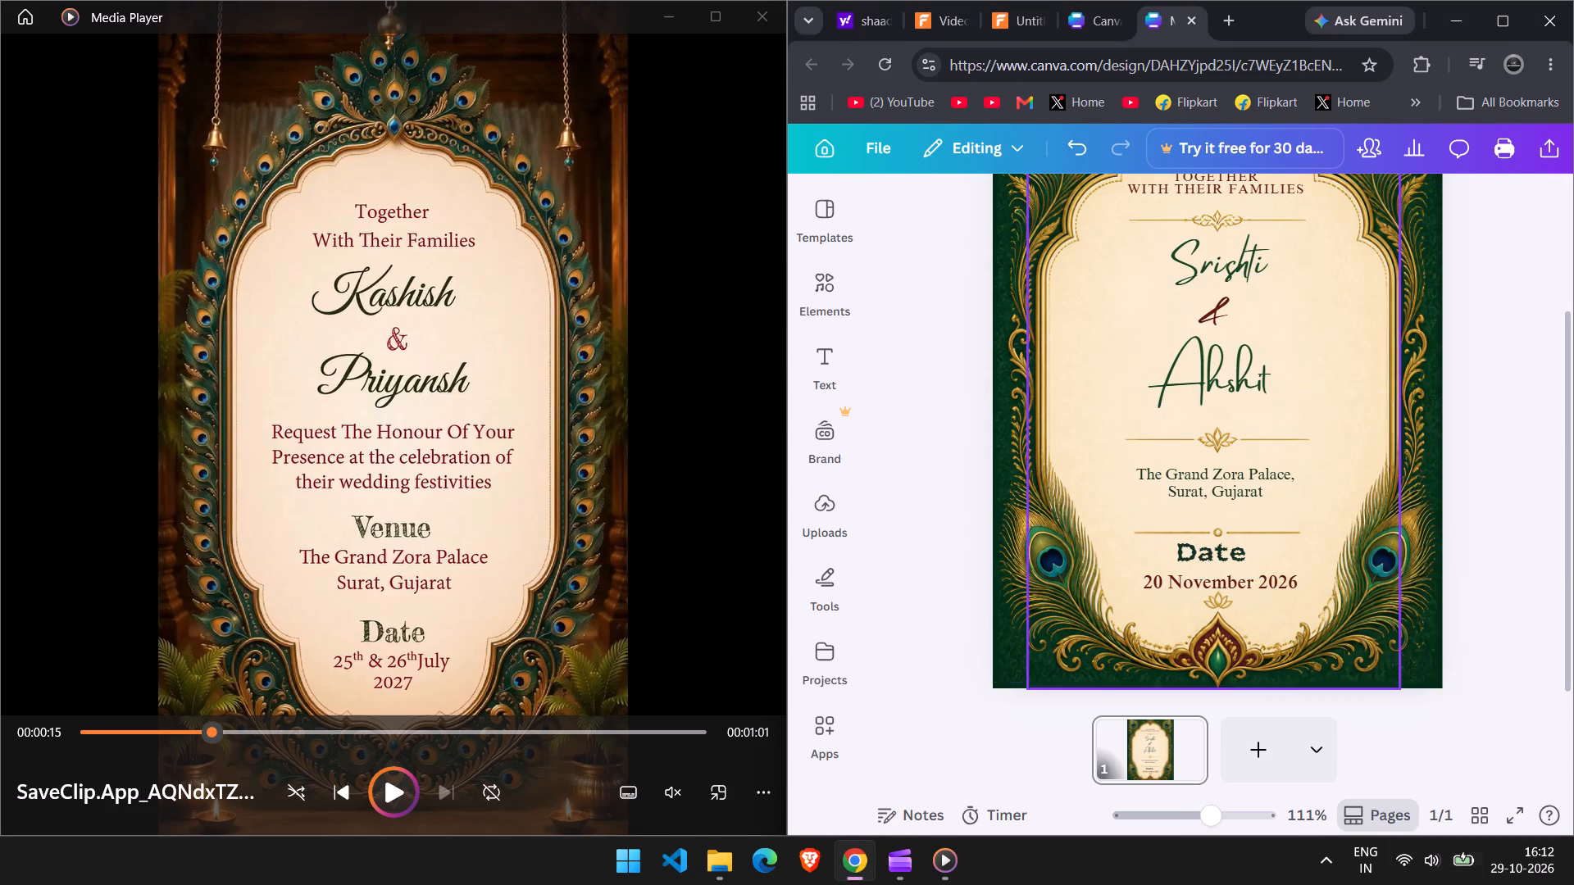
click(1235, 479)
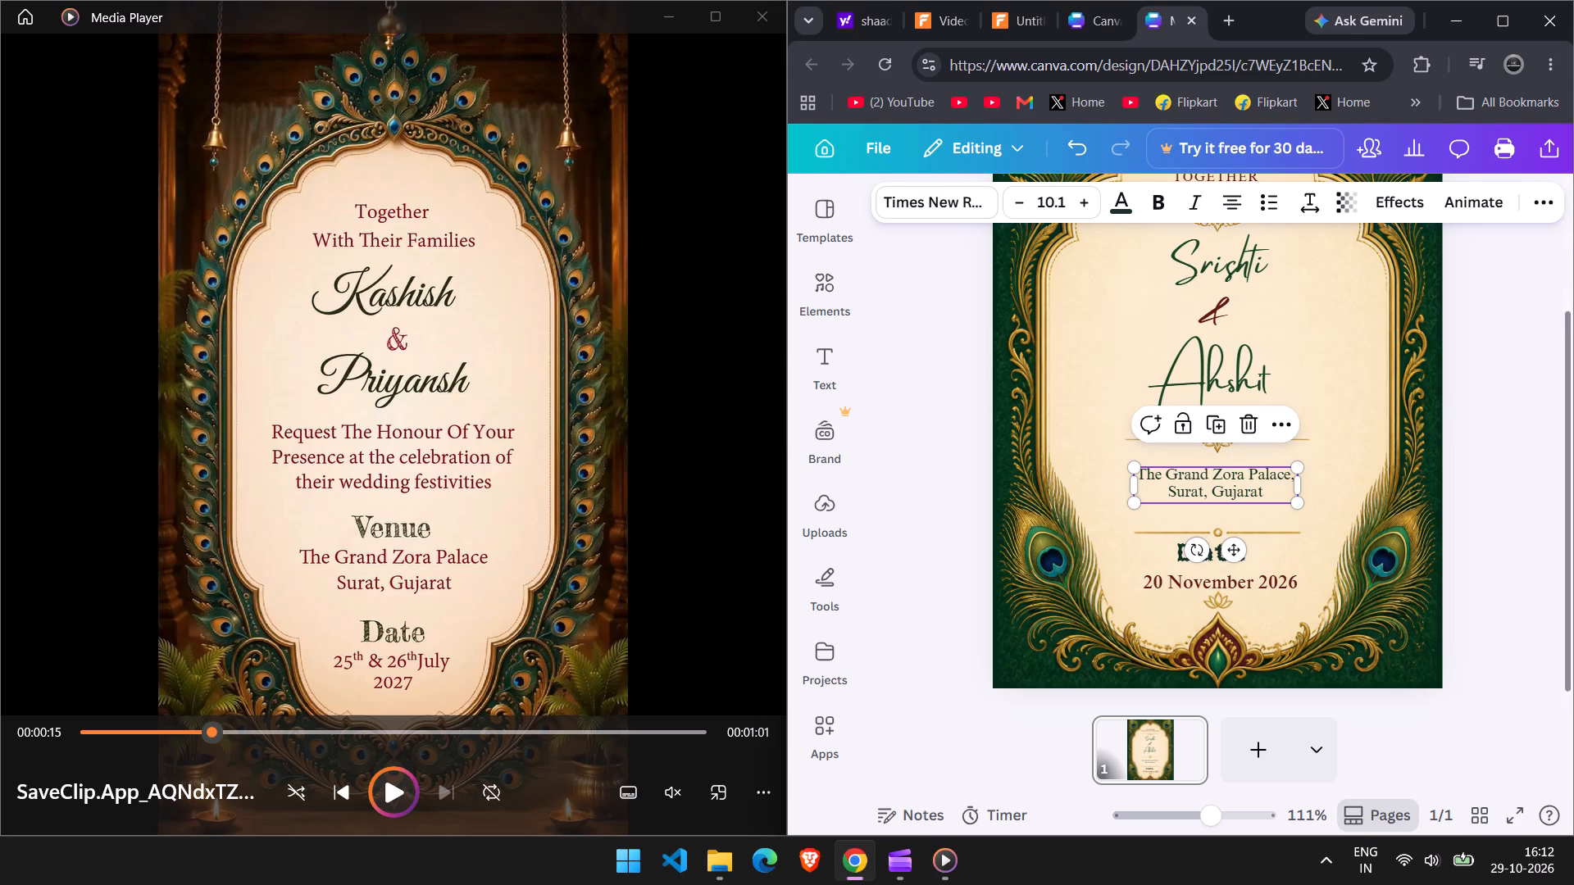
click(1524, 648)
Nudge the "Date" label slightly so it sits centred beneath the plain gold divider, just above the date.
click(1226, 554)
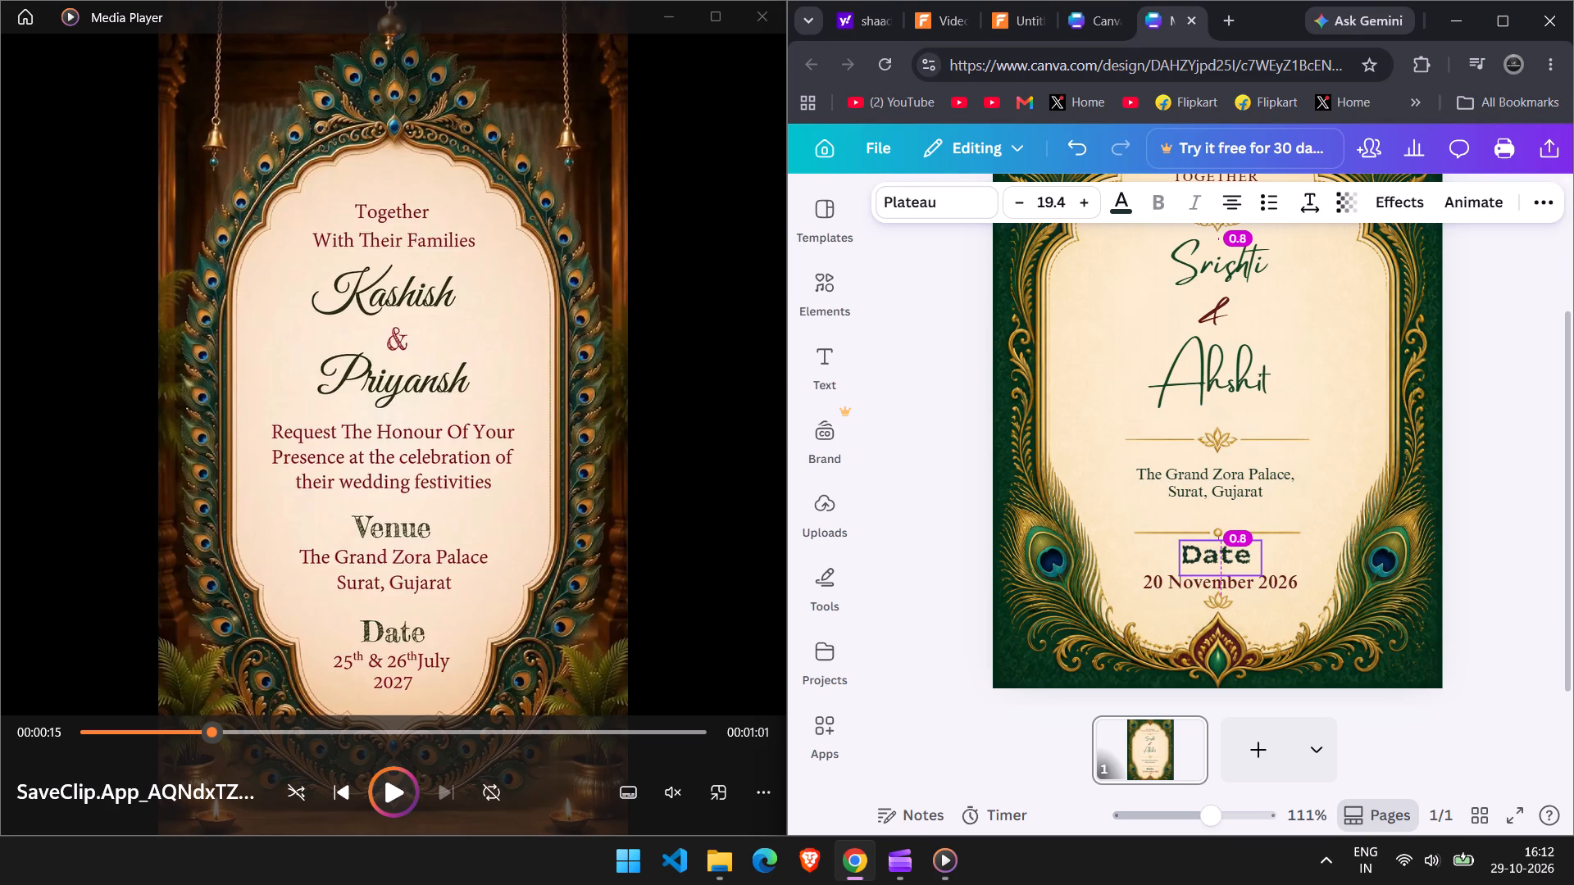
click(1267, 557)
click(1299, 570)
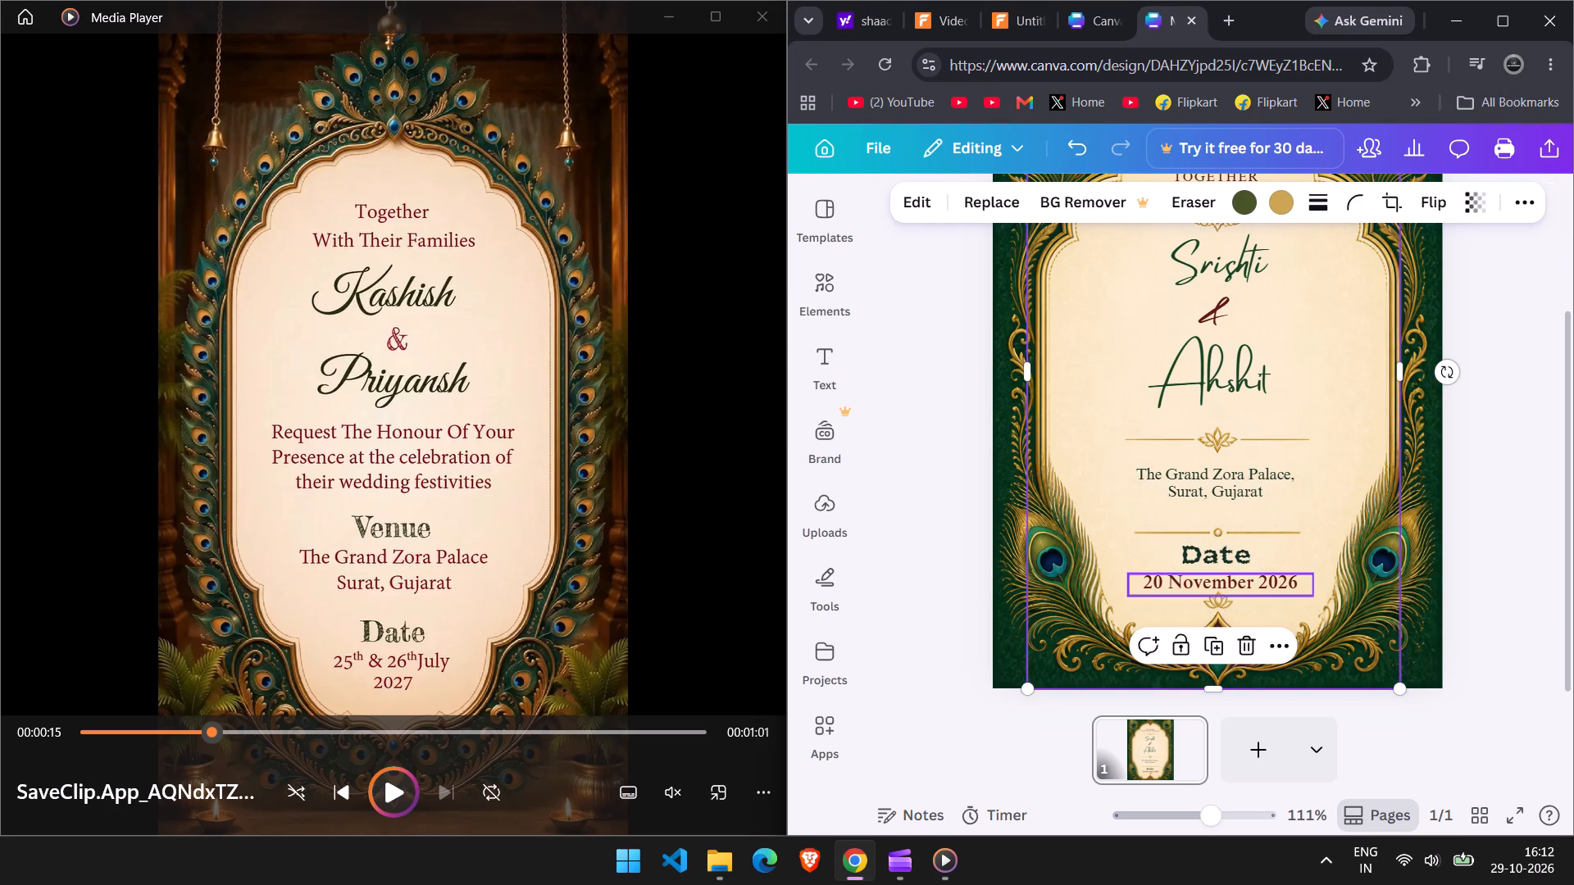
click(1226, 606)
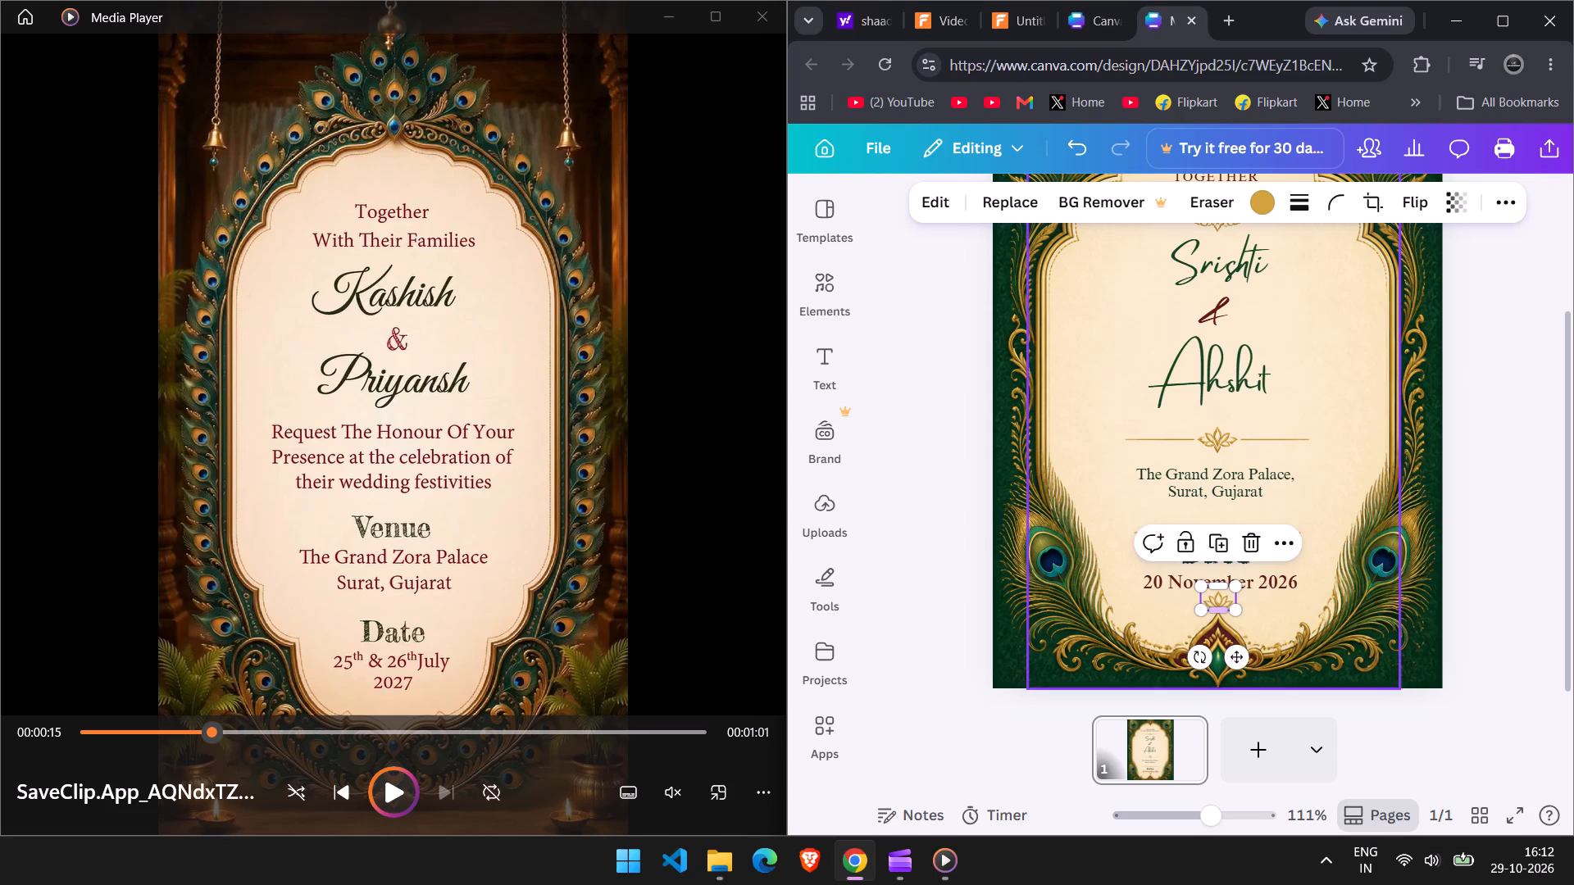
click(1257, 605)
Replace the venue text with "Rajwada" on the first line and "Dohra Road,Bareily" on the second.
click(1253, 493)
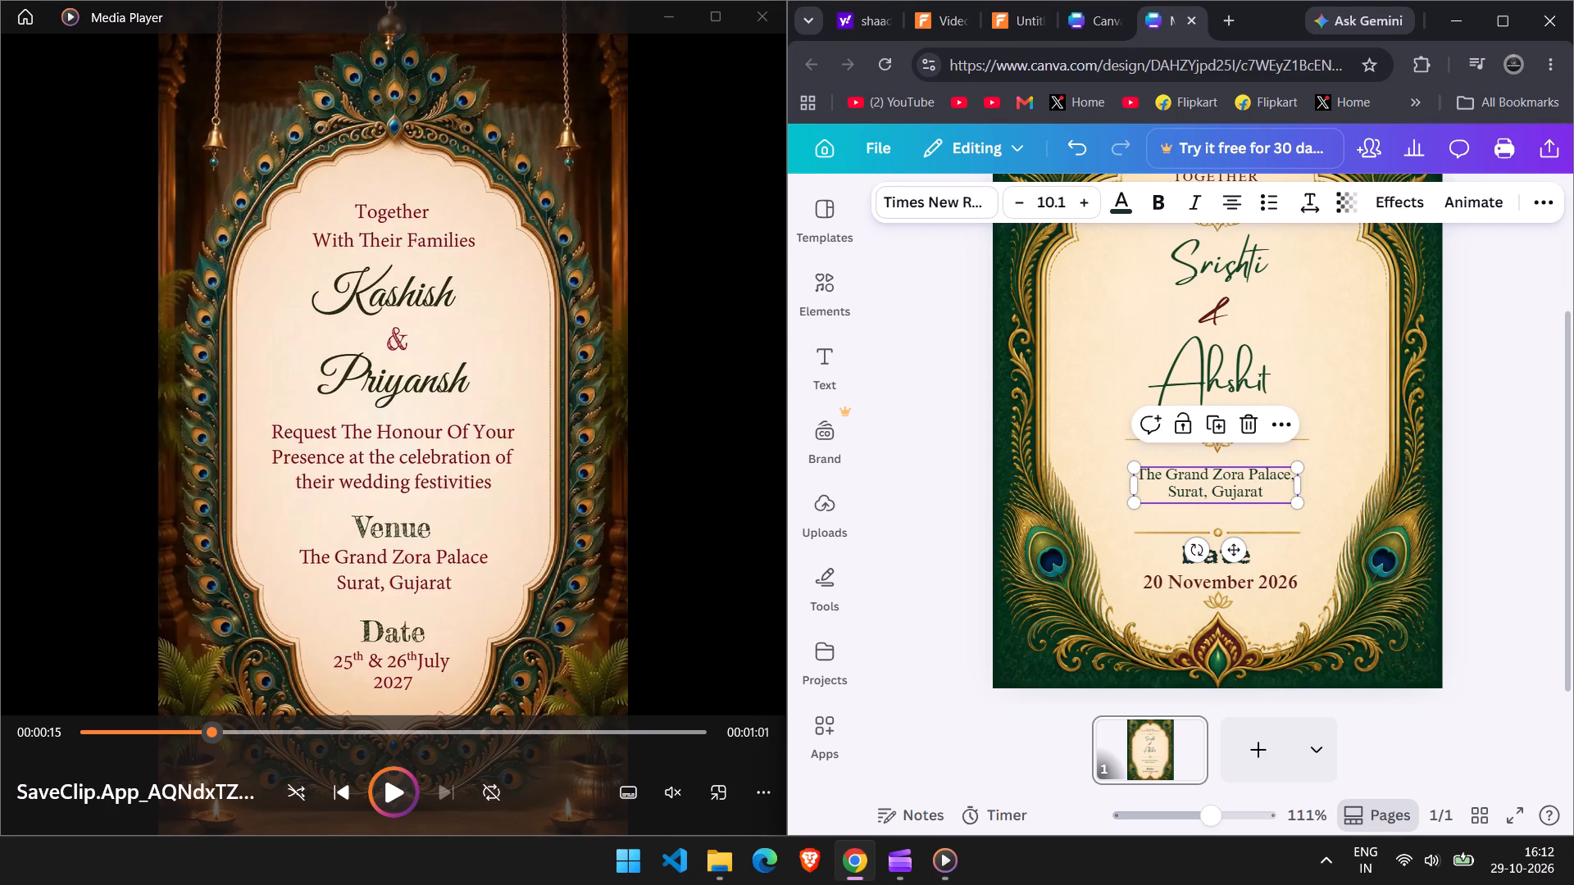
triple_click(1242, 486)
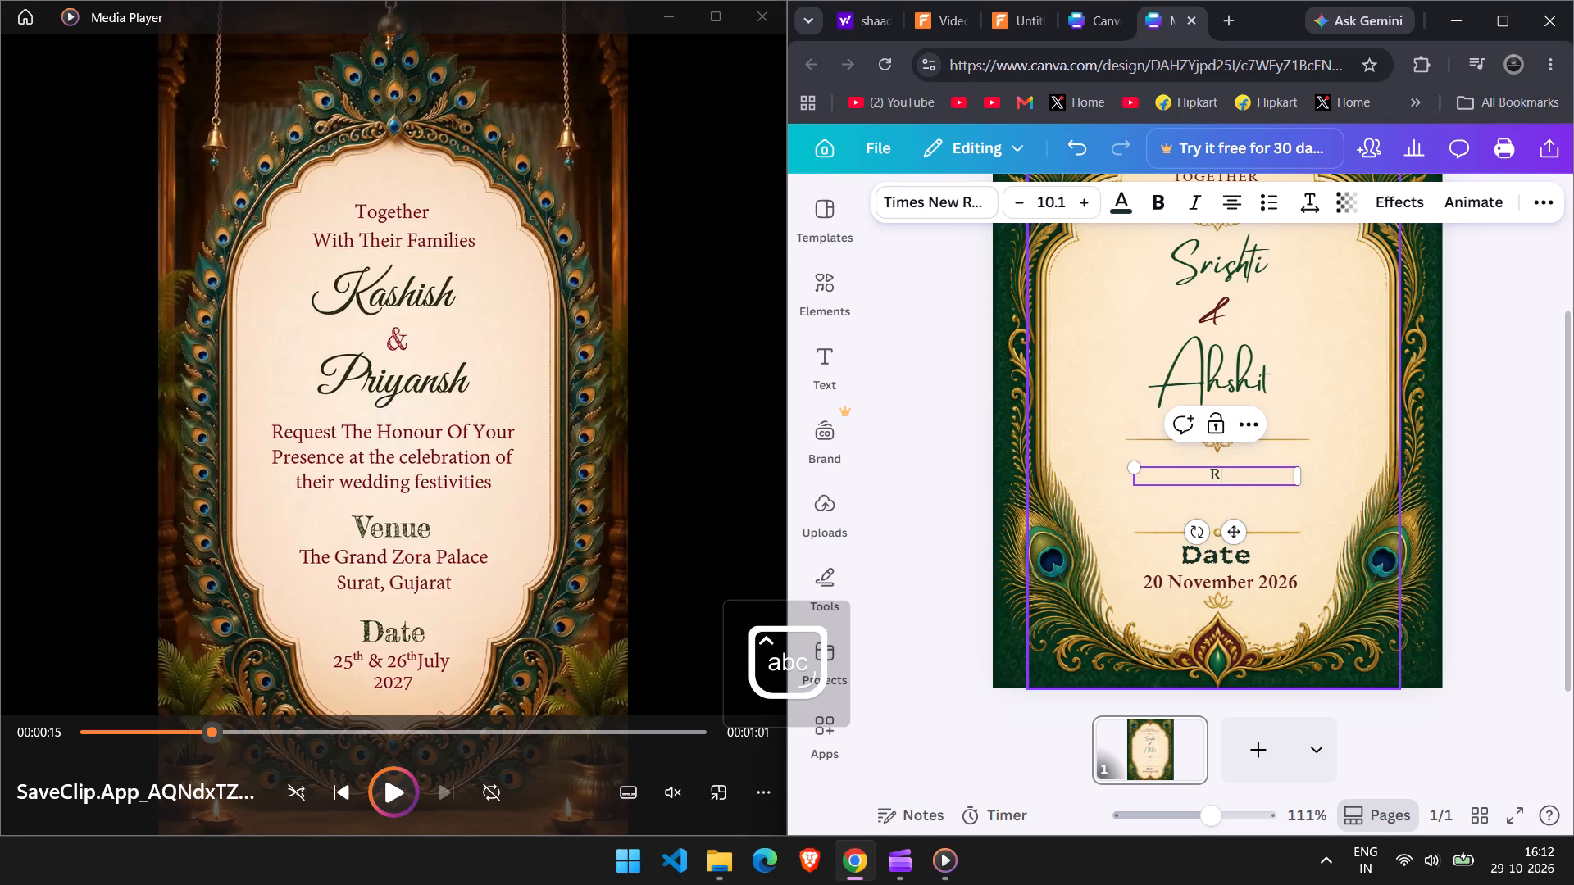
text(aj)
text(wada)
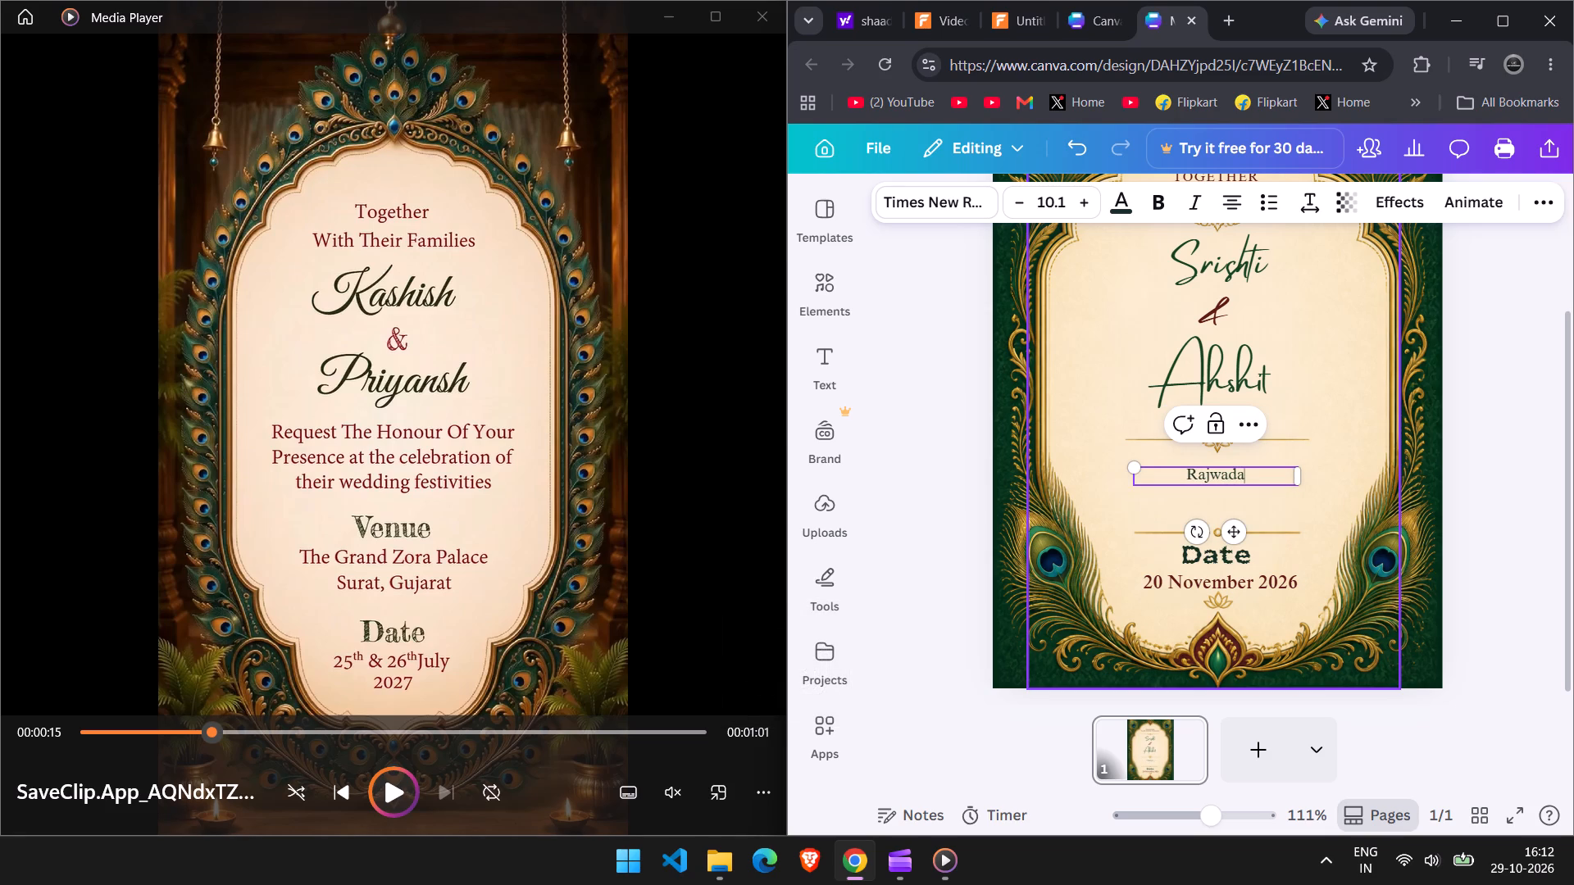
key(shift+Return)
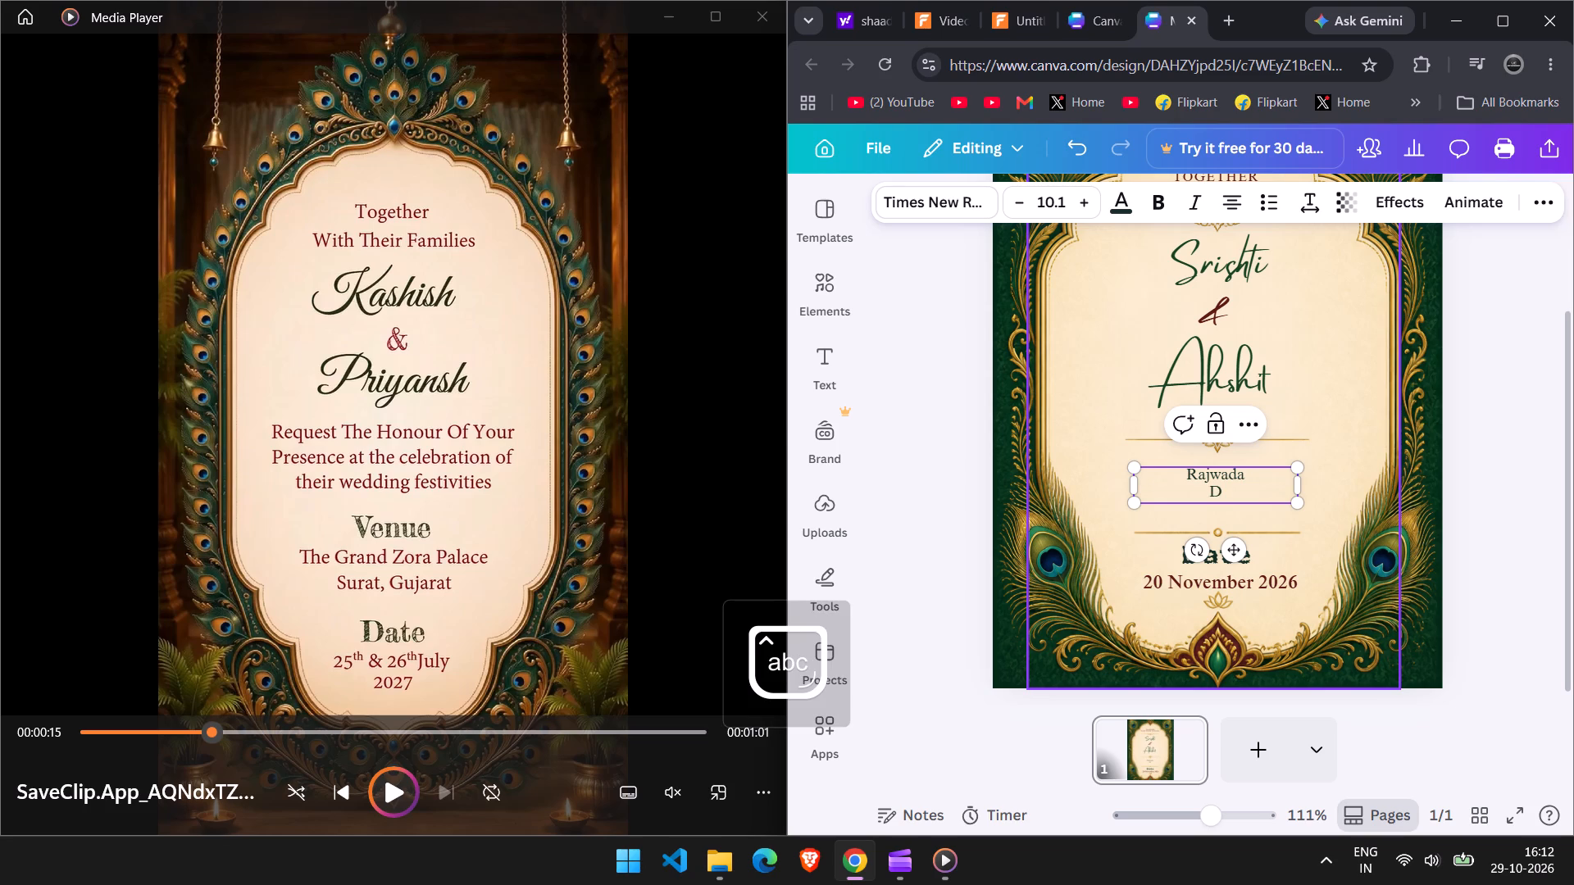
text(oh)
key(comma)
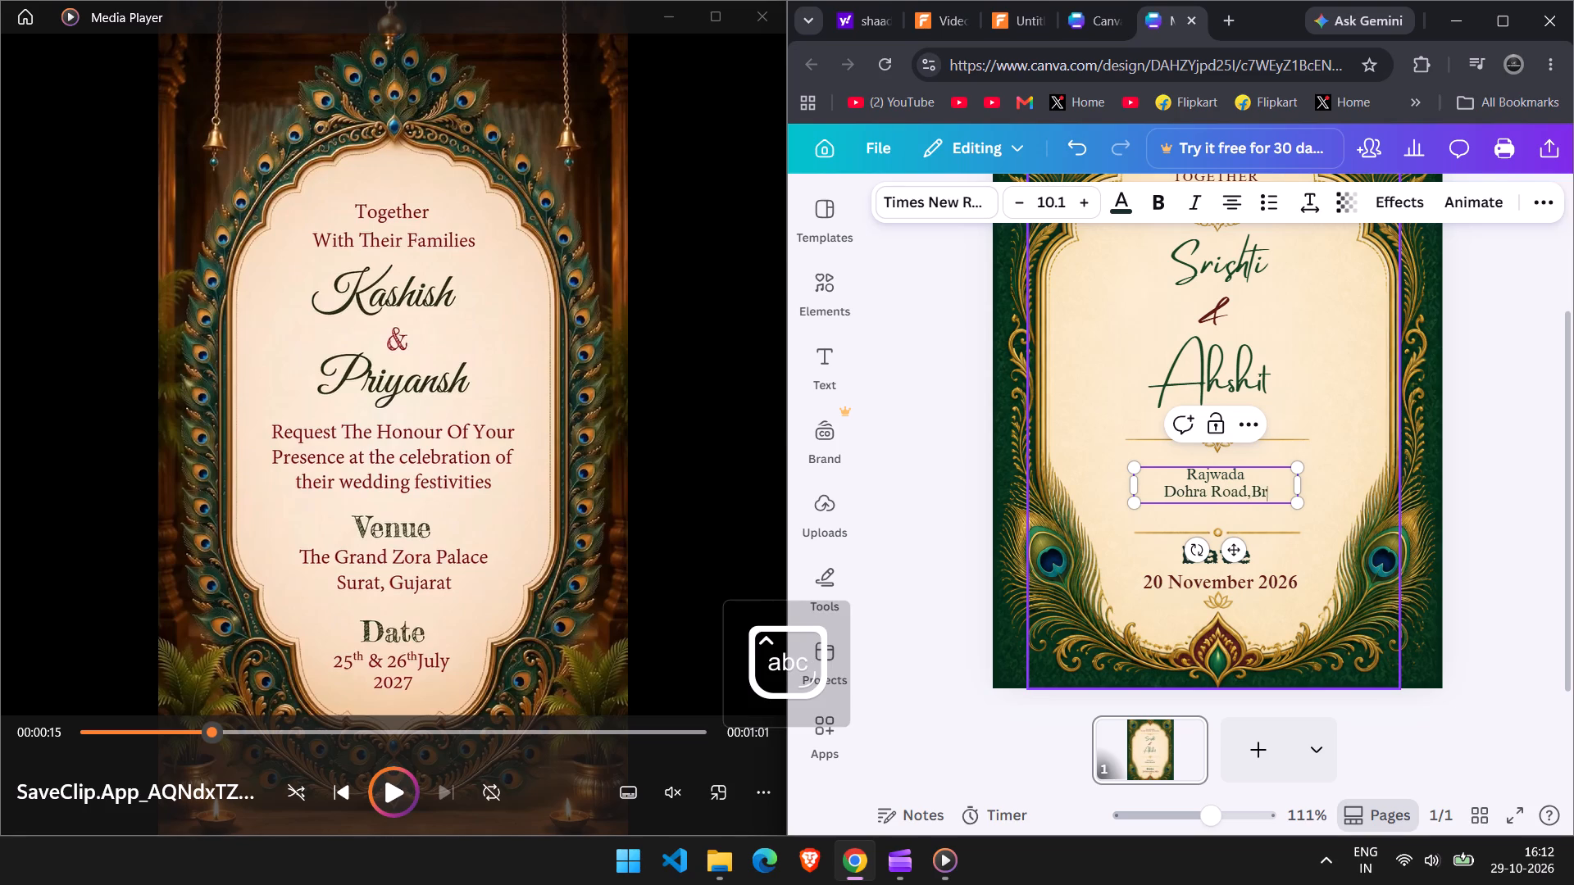
key(BackSpace)
text(are)
text(ily)
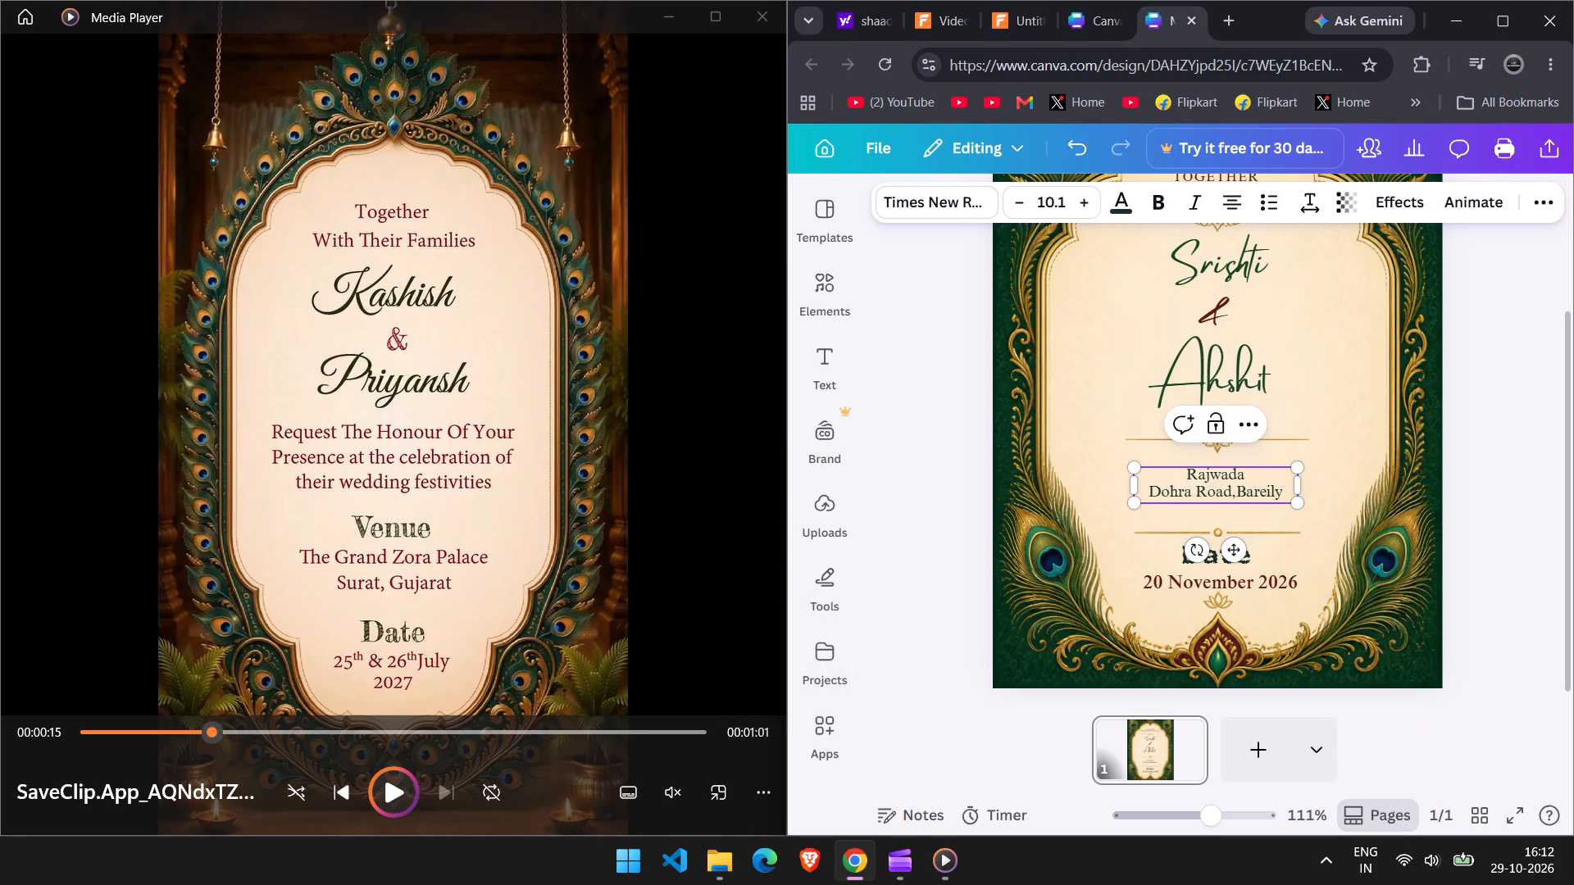
Correct the spacing around the comma in the venue's second line so it reads "Dohra Road, Bareily".
click(1231, 497)
key(space)
click(1238, 497)
key(space)
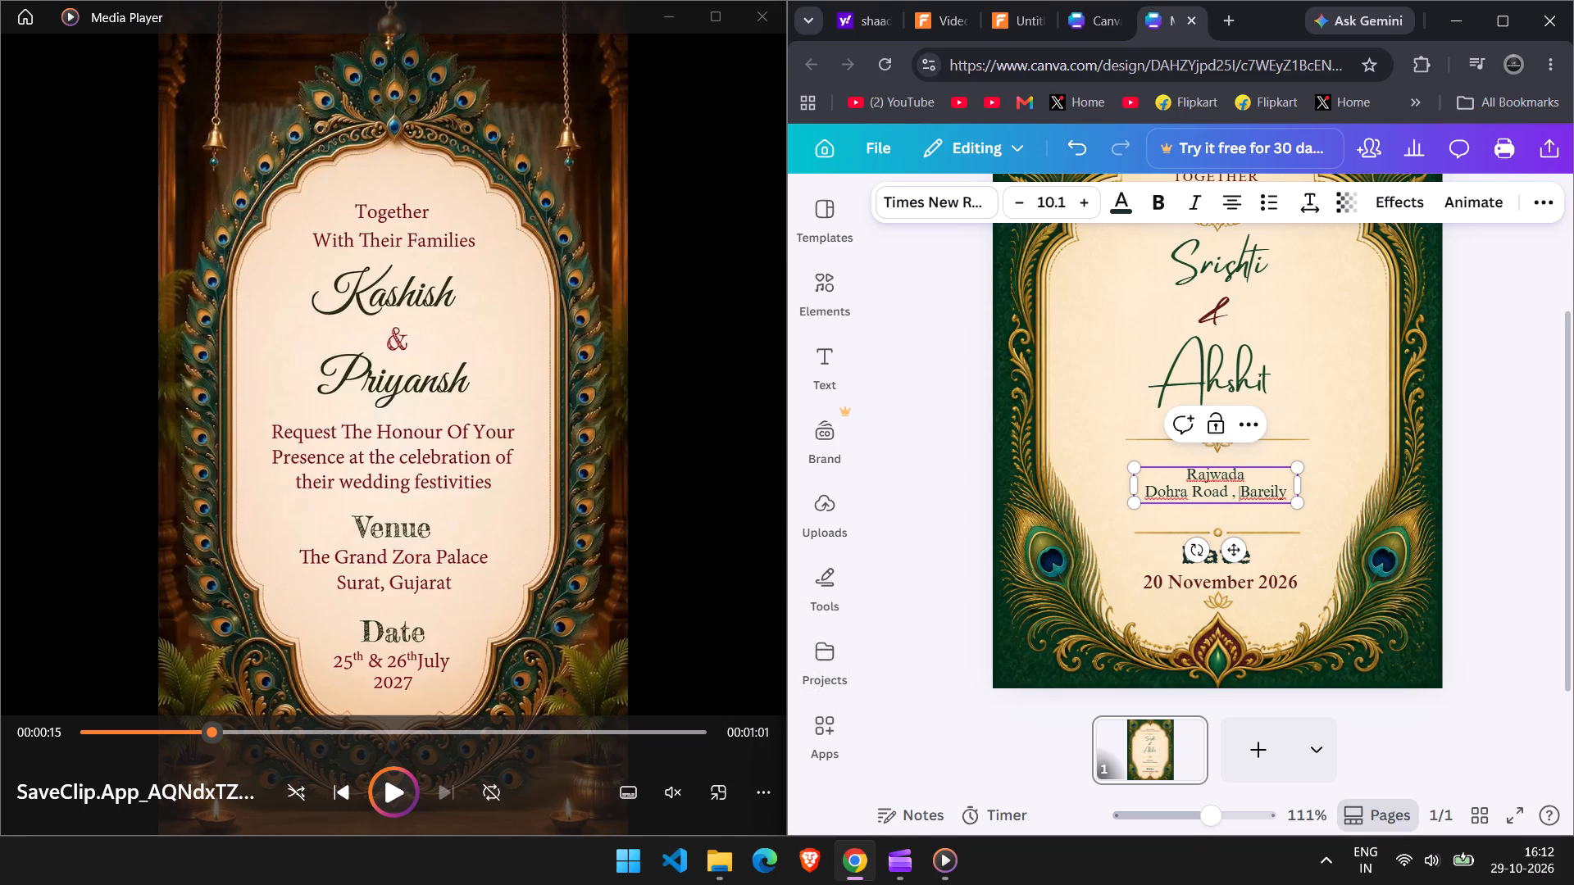
key(Left)
key(Left)
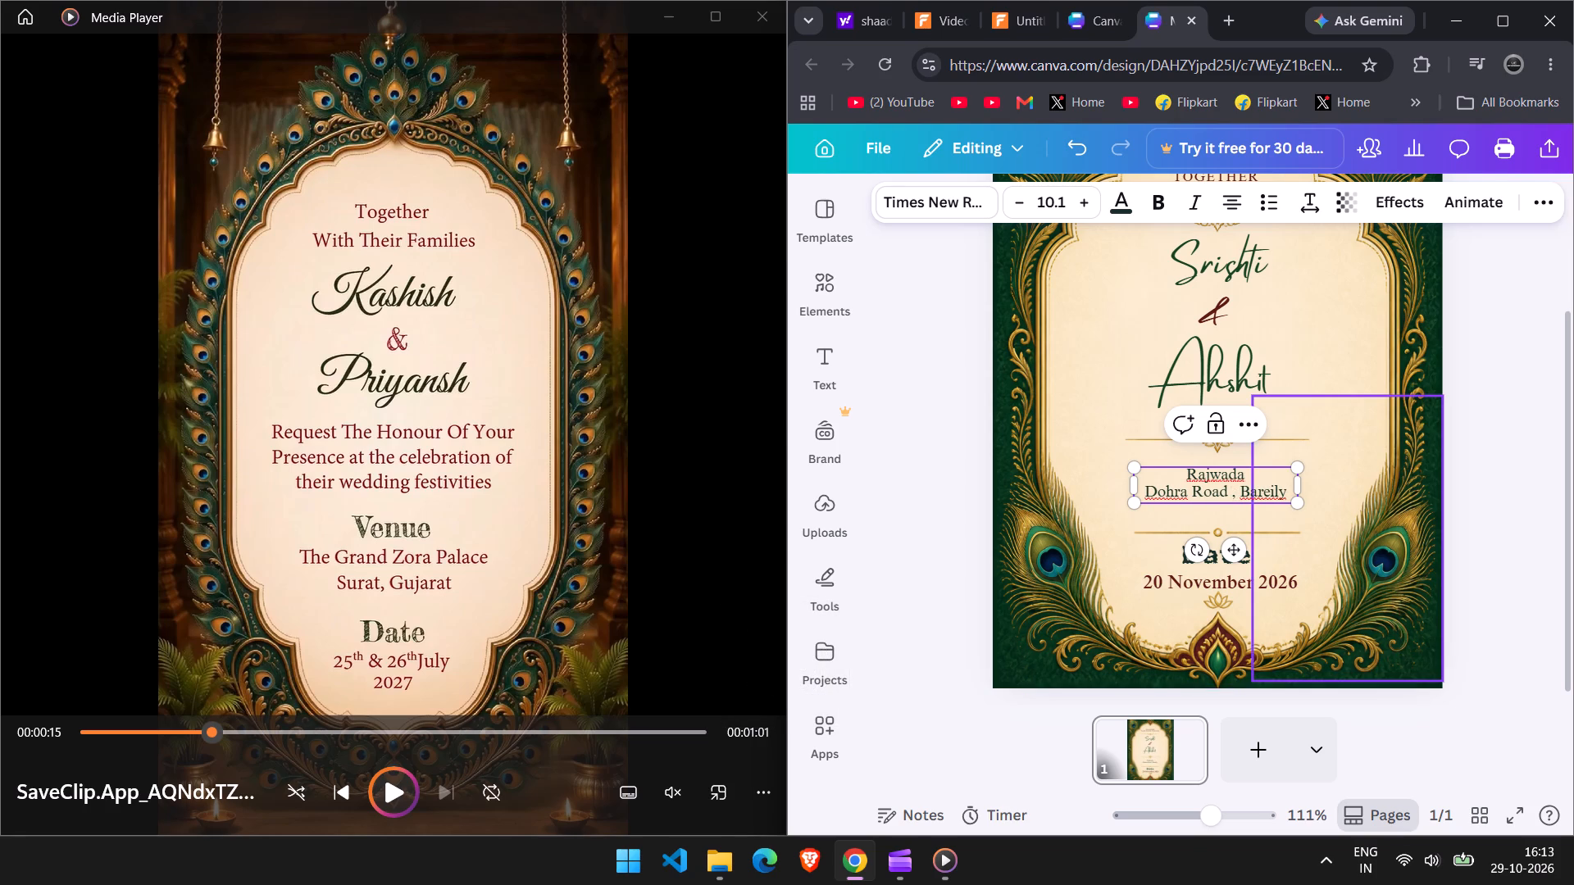
key(BackSpace)
click(1497, 509)
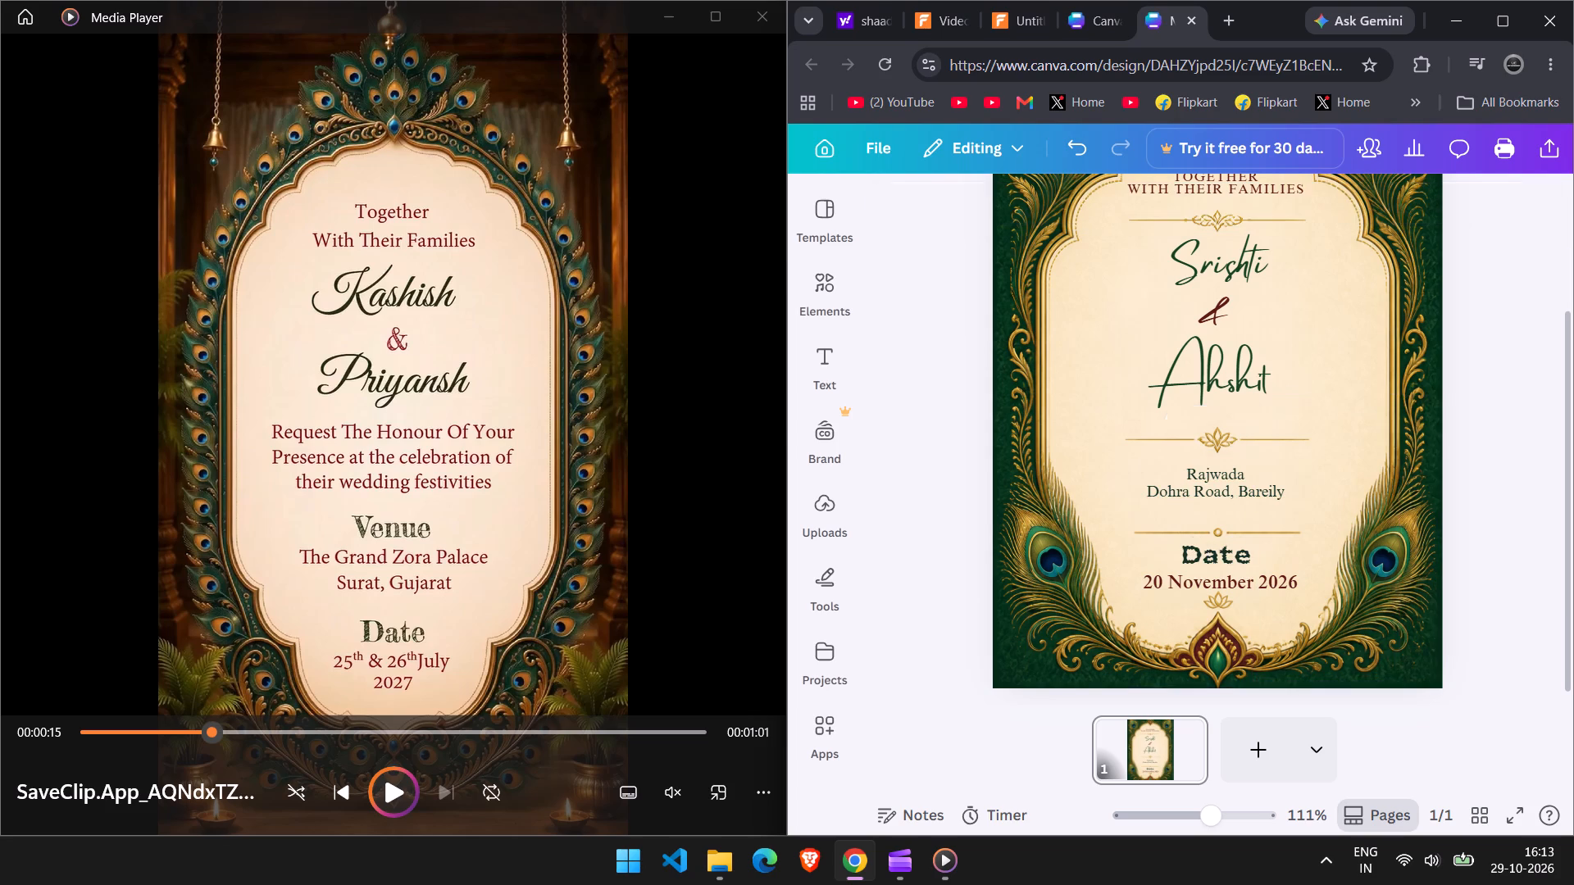
Move the venue text down to sit just above the plain gold divider over "Date".
click(1263, 492)
drag(1263, 483, 1261, 496)
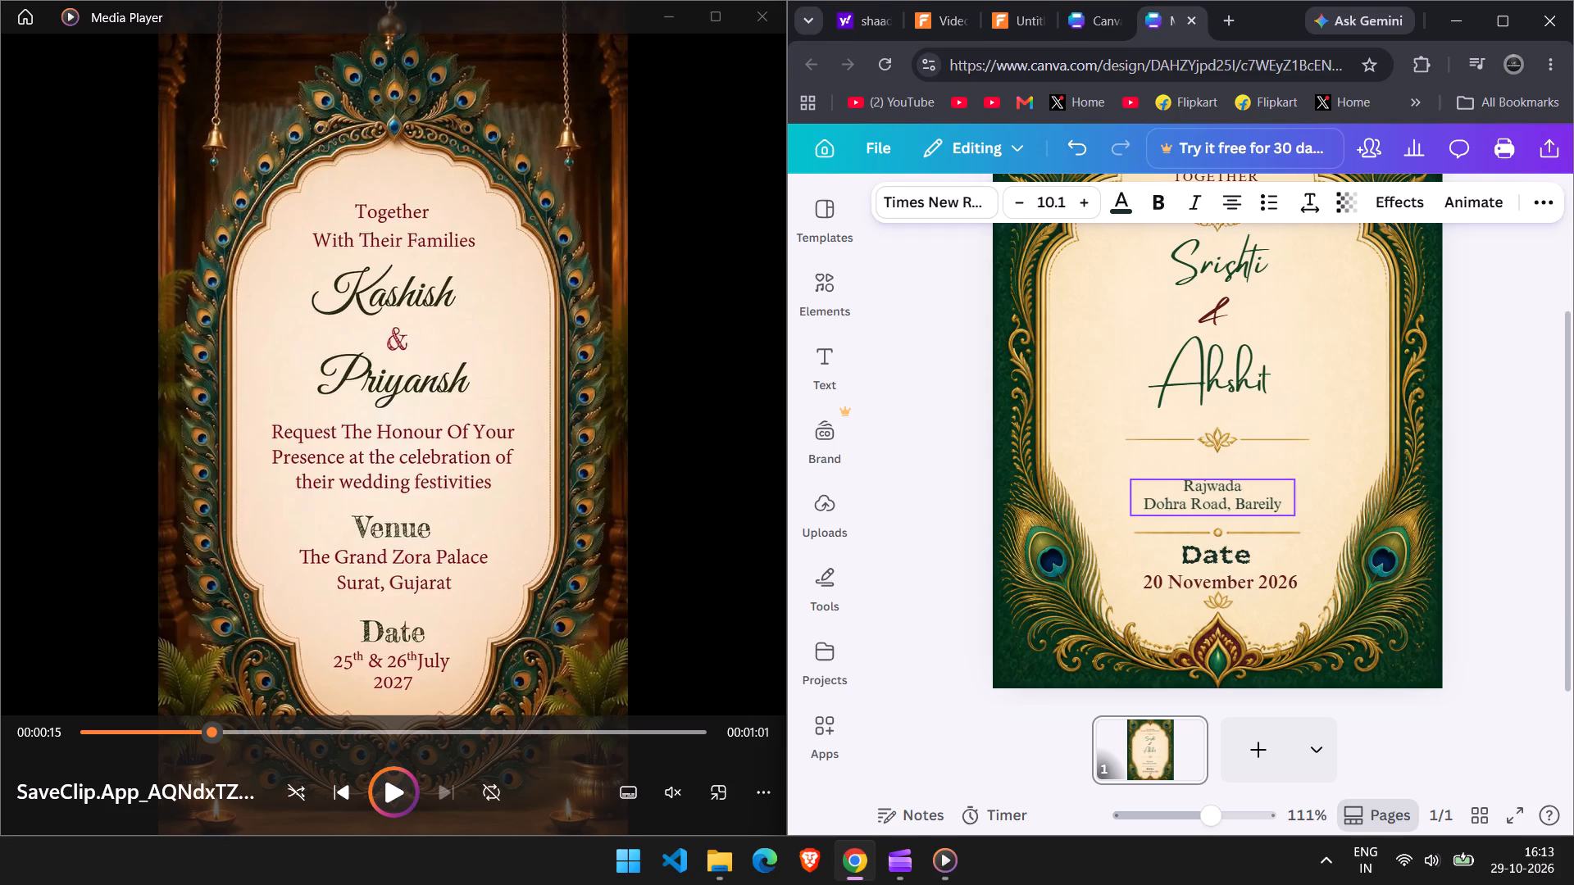
drag(1261, 496, 1273, 506)
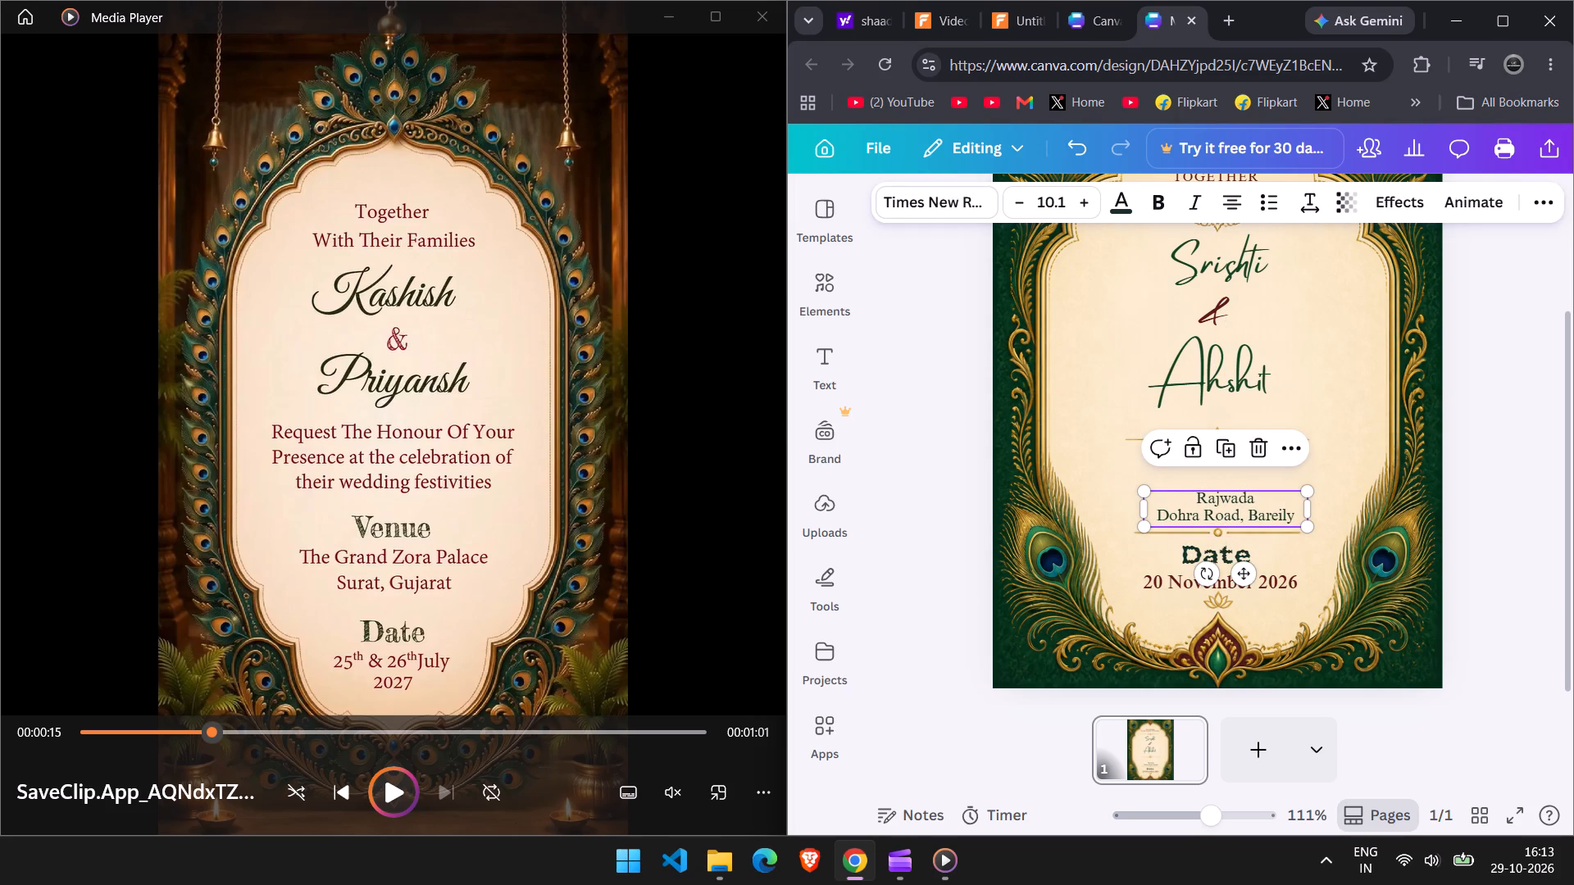
click(897, 312)
click(1231, 490)
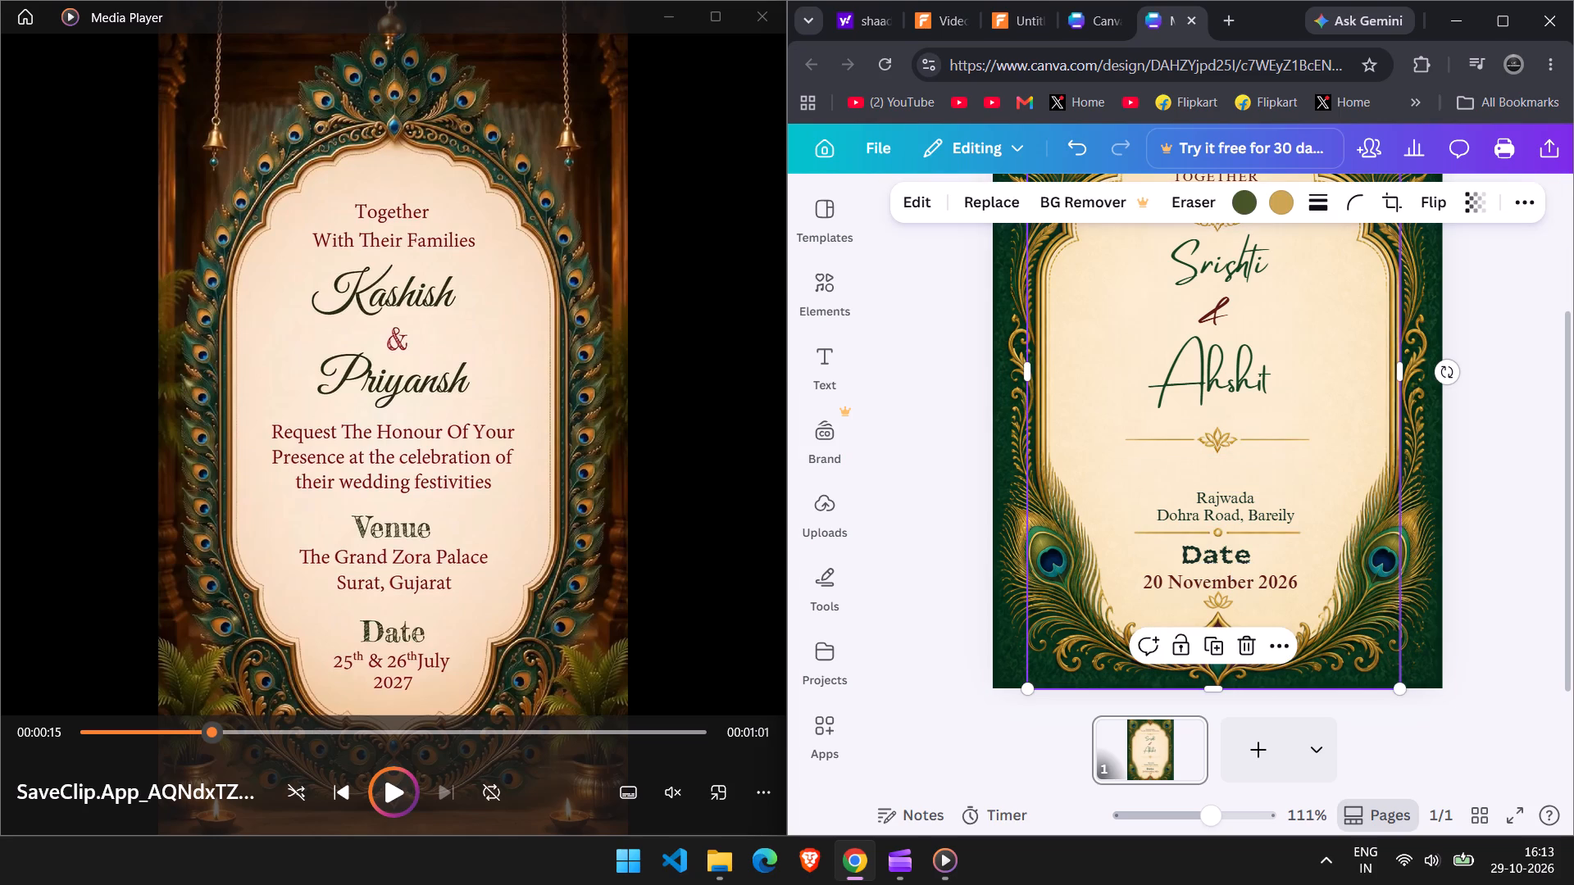
Change the font of the "Date" heading to Reggae One.
triple_click(1218, 564)
click(1217, 564)
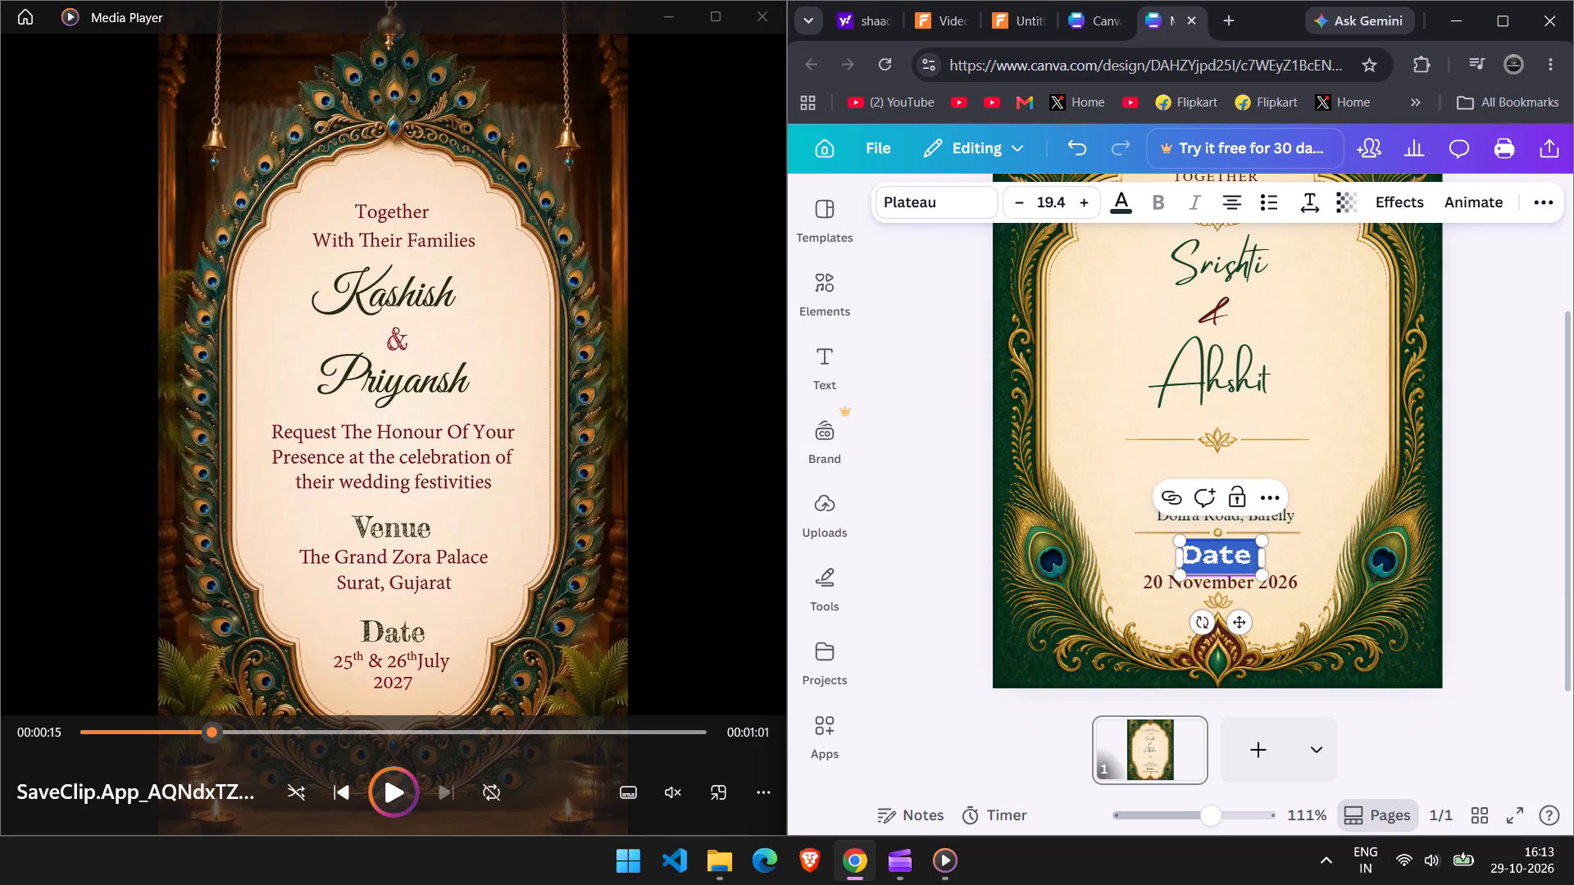
click(938, 202)
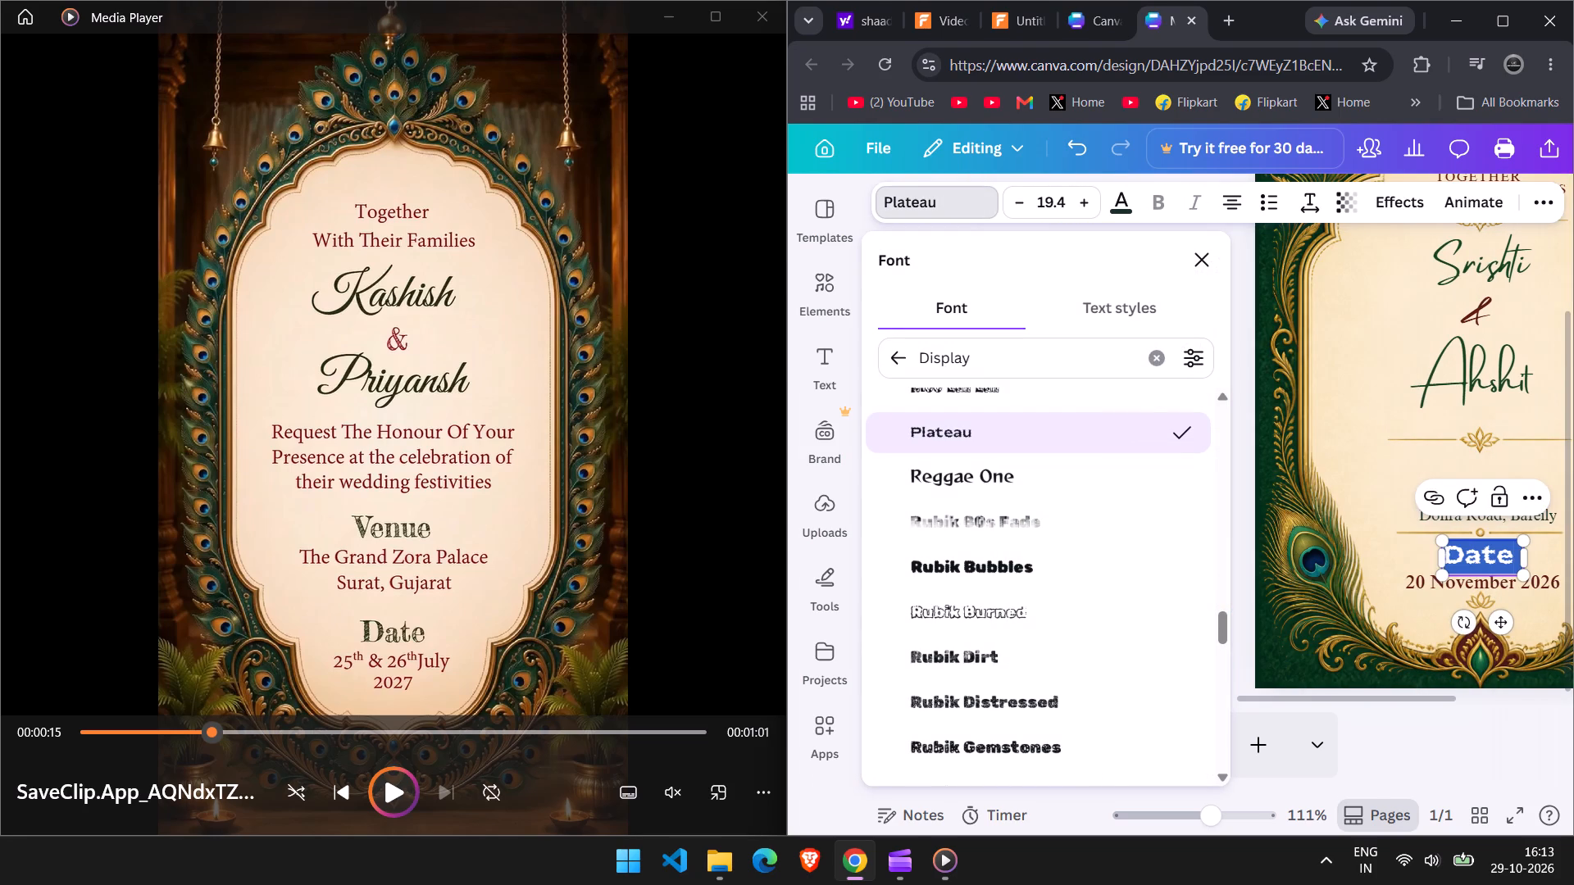
scroll(1003, 484, up, 1)
click(1003, 484)
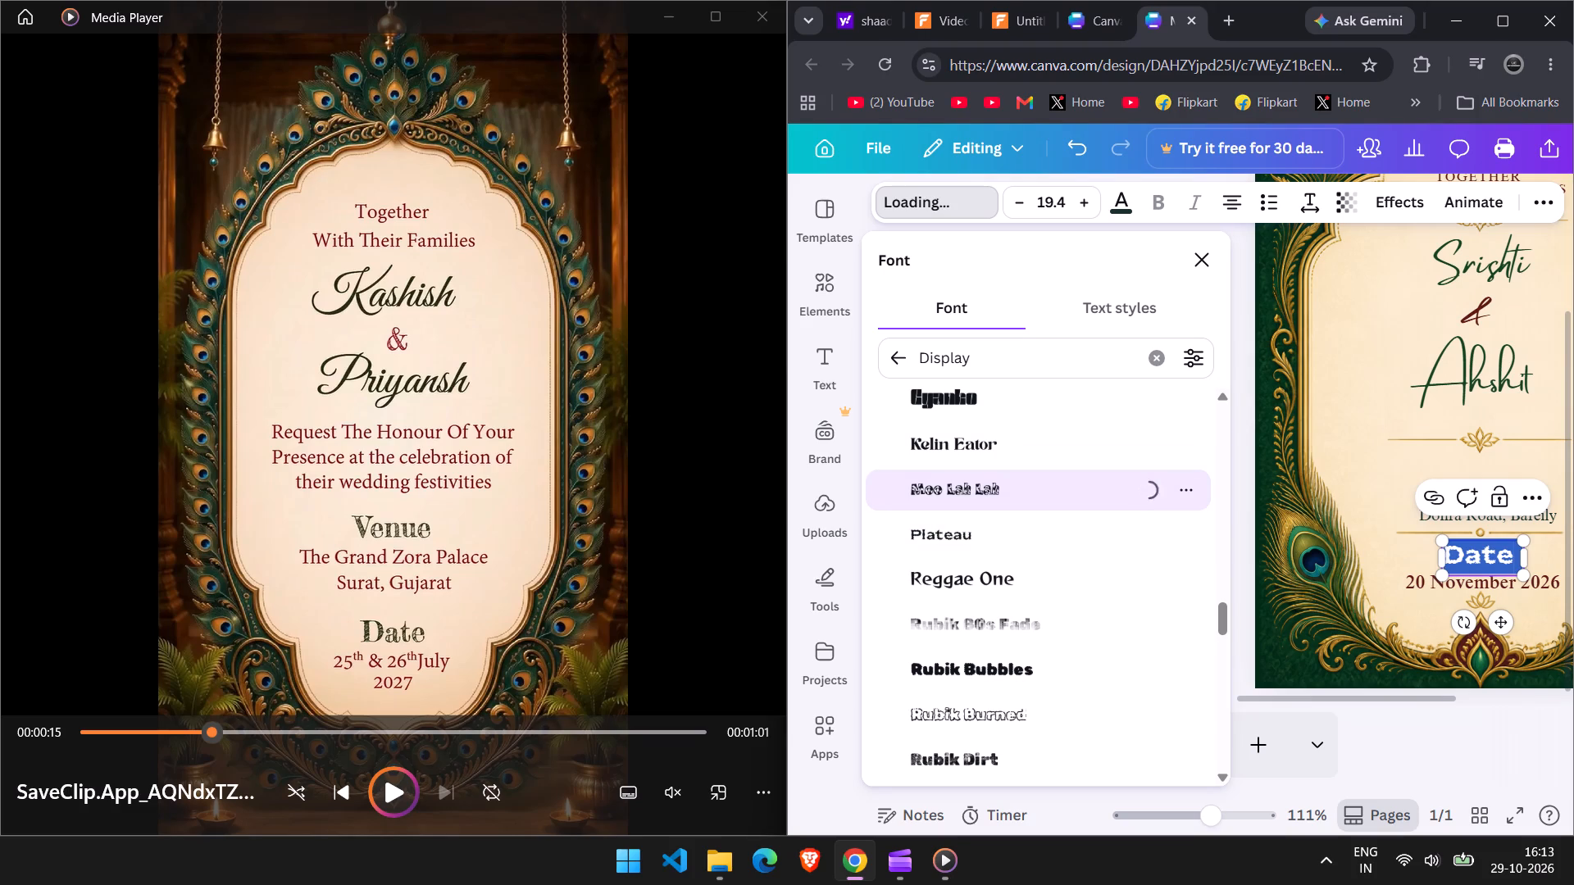
click(994, 586)
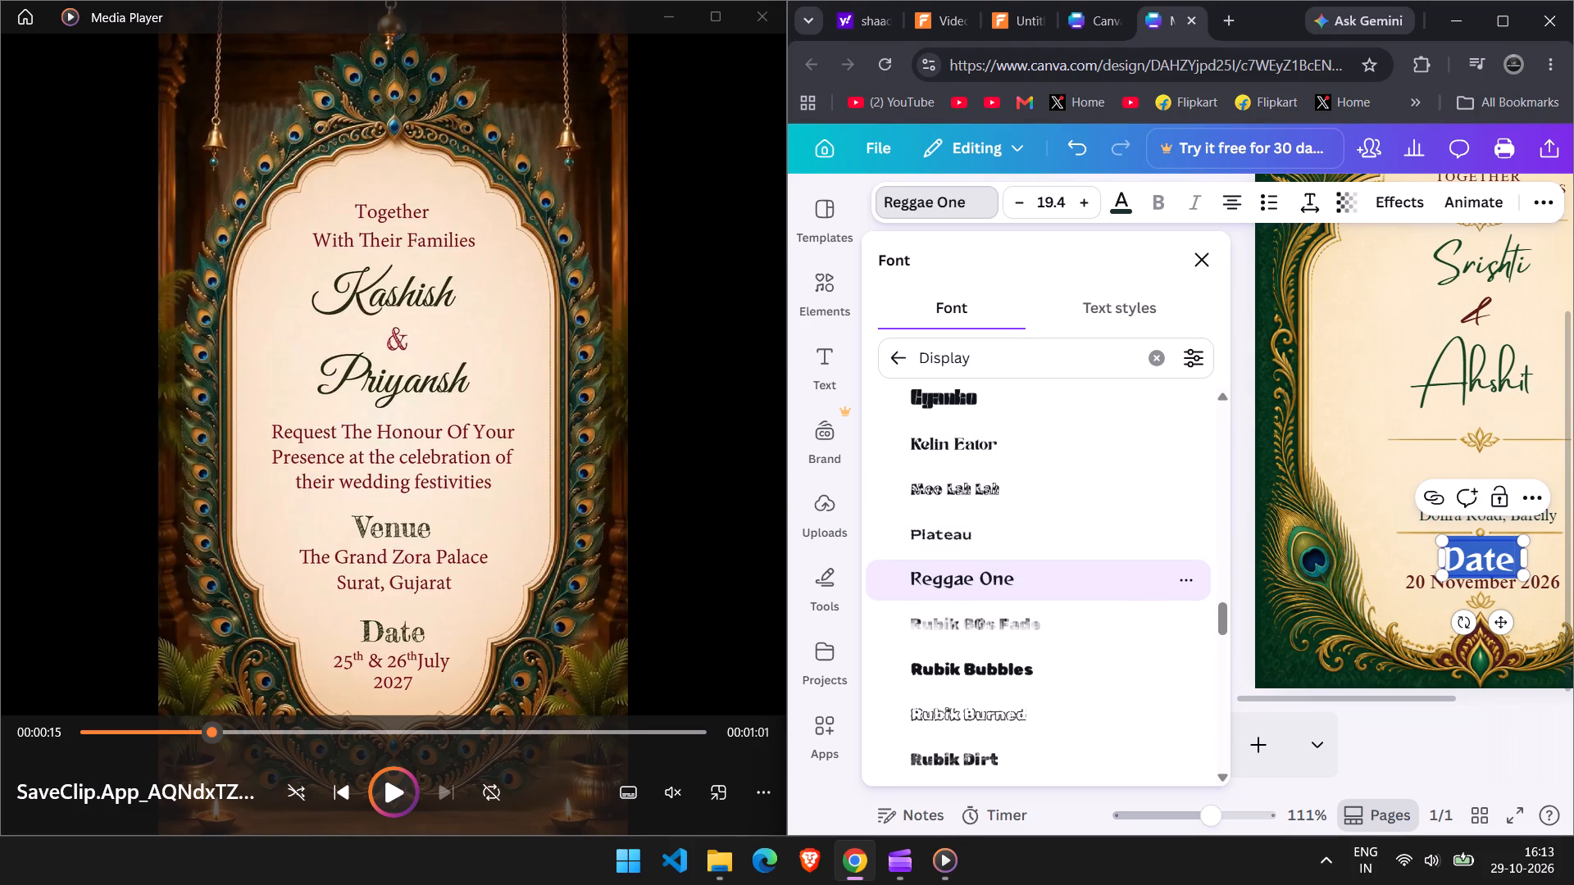
click(1240, 566)
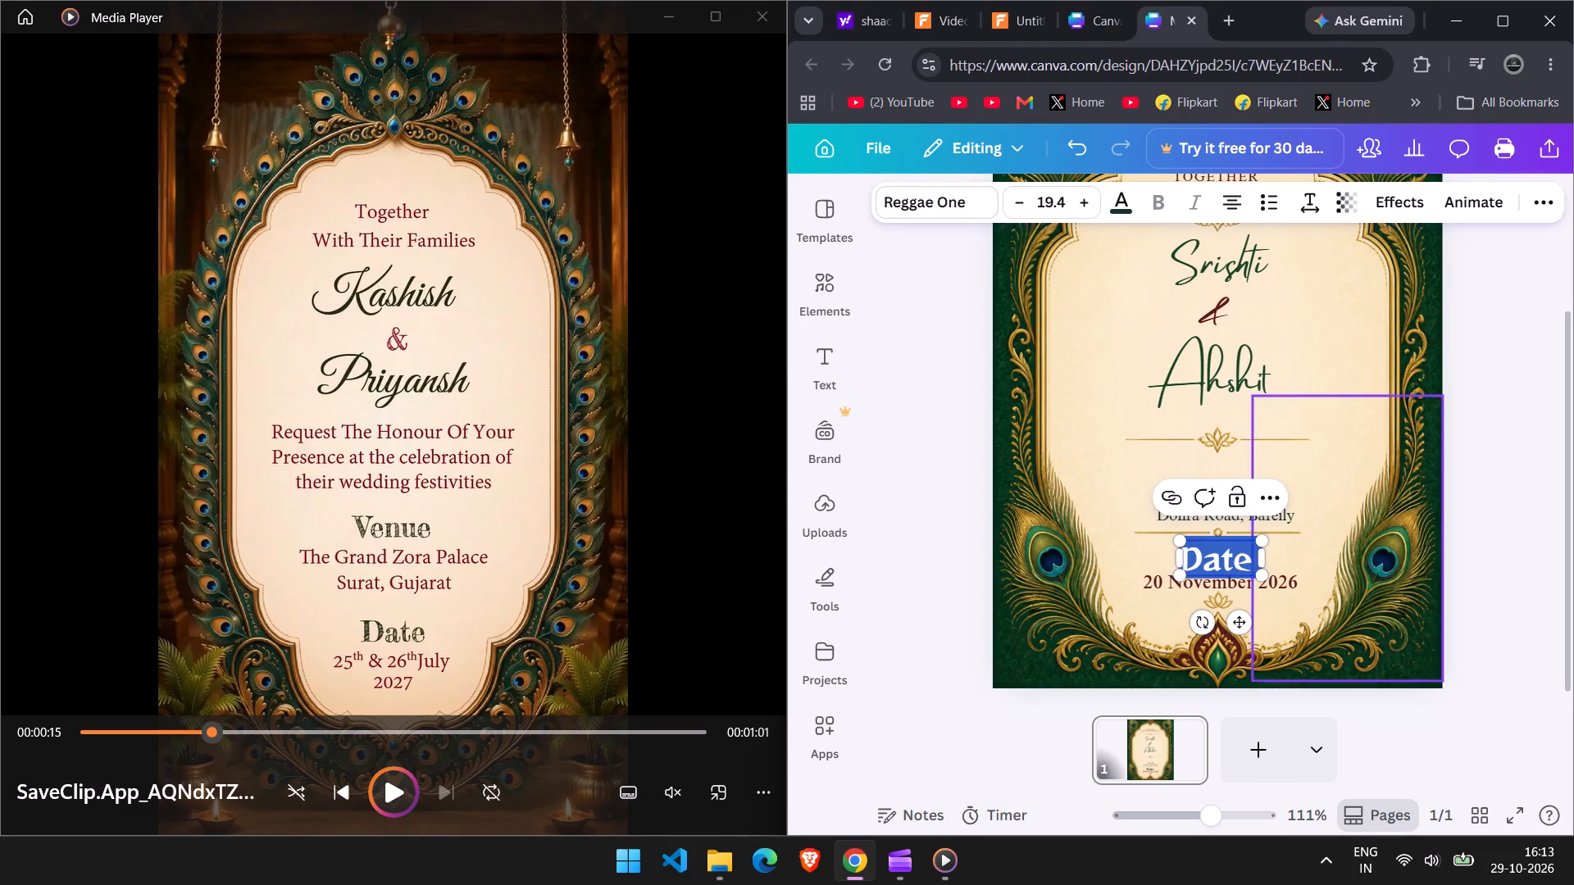
click(1553, 575)
Reduce the font size of the "Date" heading to 16.4.
click(1227, 570)
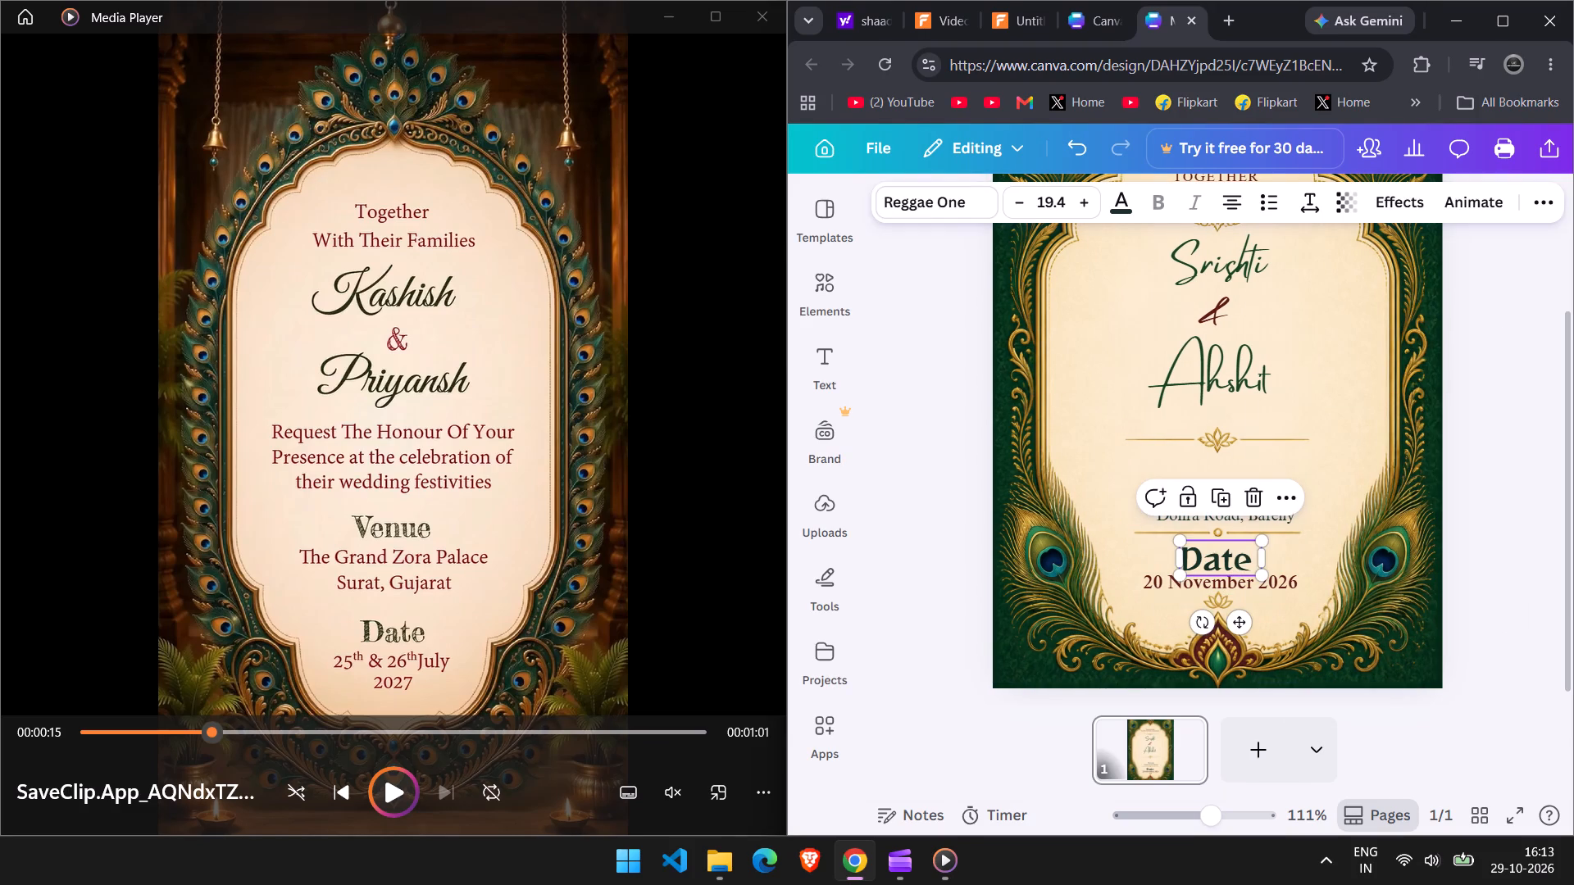
double_click(1021, 200)
click(1021, 200)
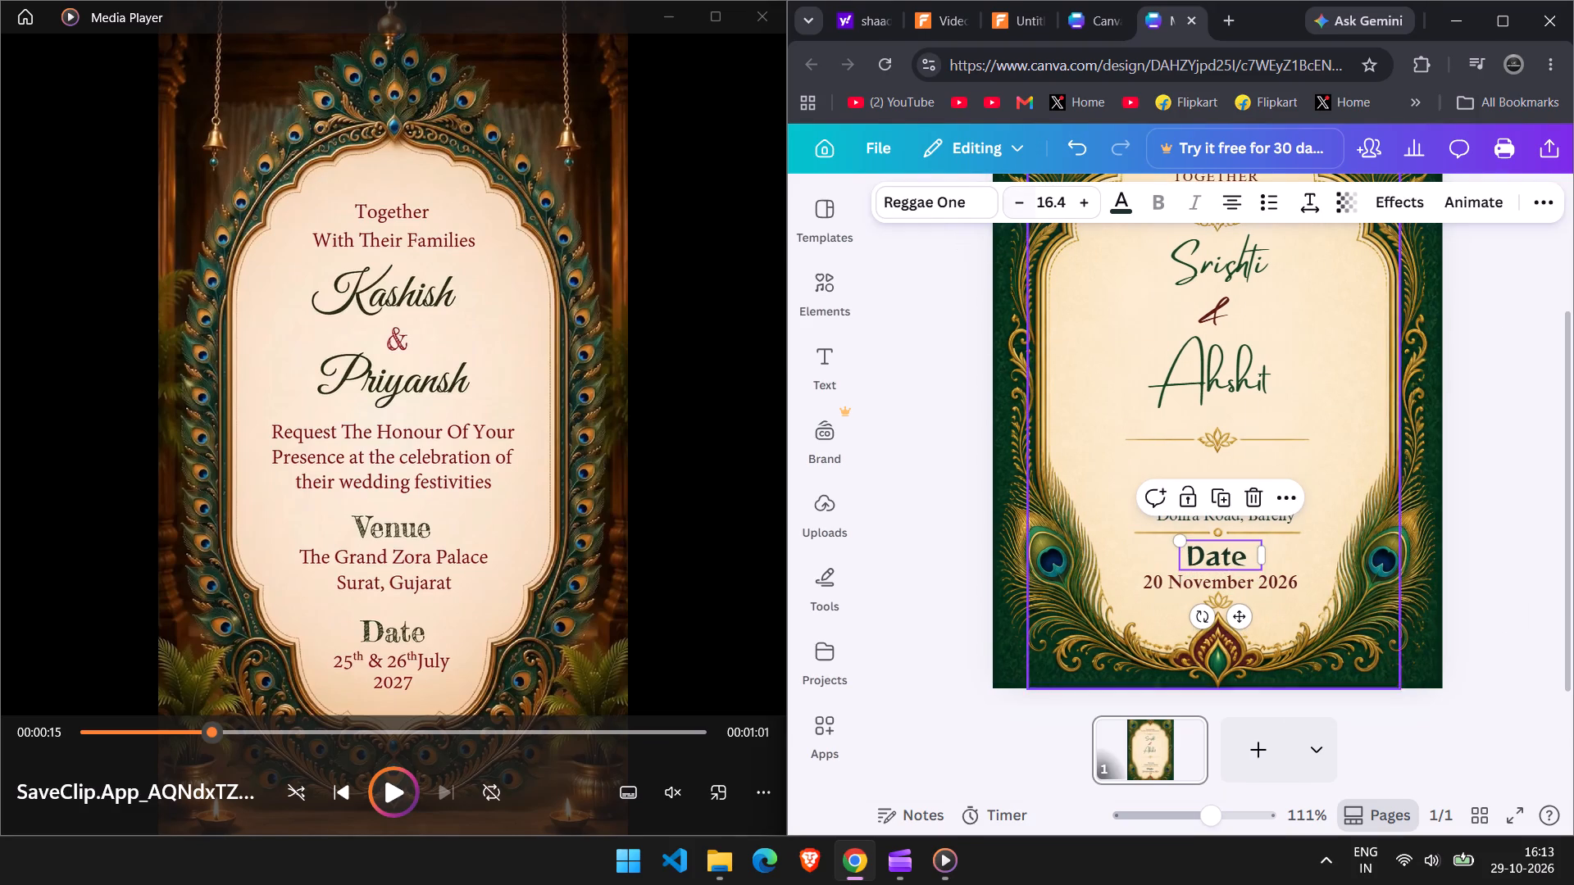
click(1573, 542)
click(1518, 546)
Duplicate the "Date" heading and place the copy between the lotus divider and the venue text, aligned with the original heading.
click(1223, 560)
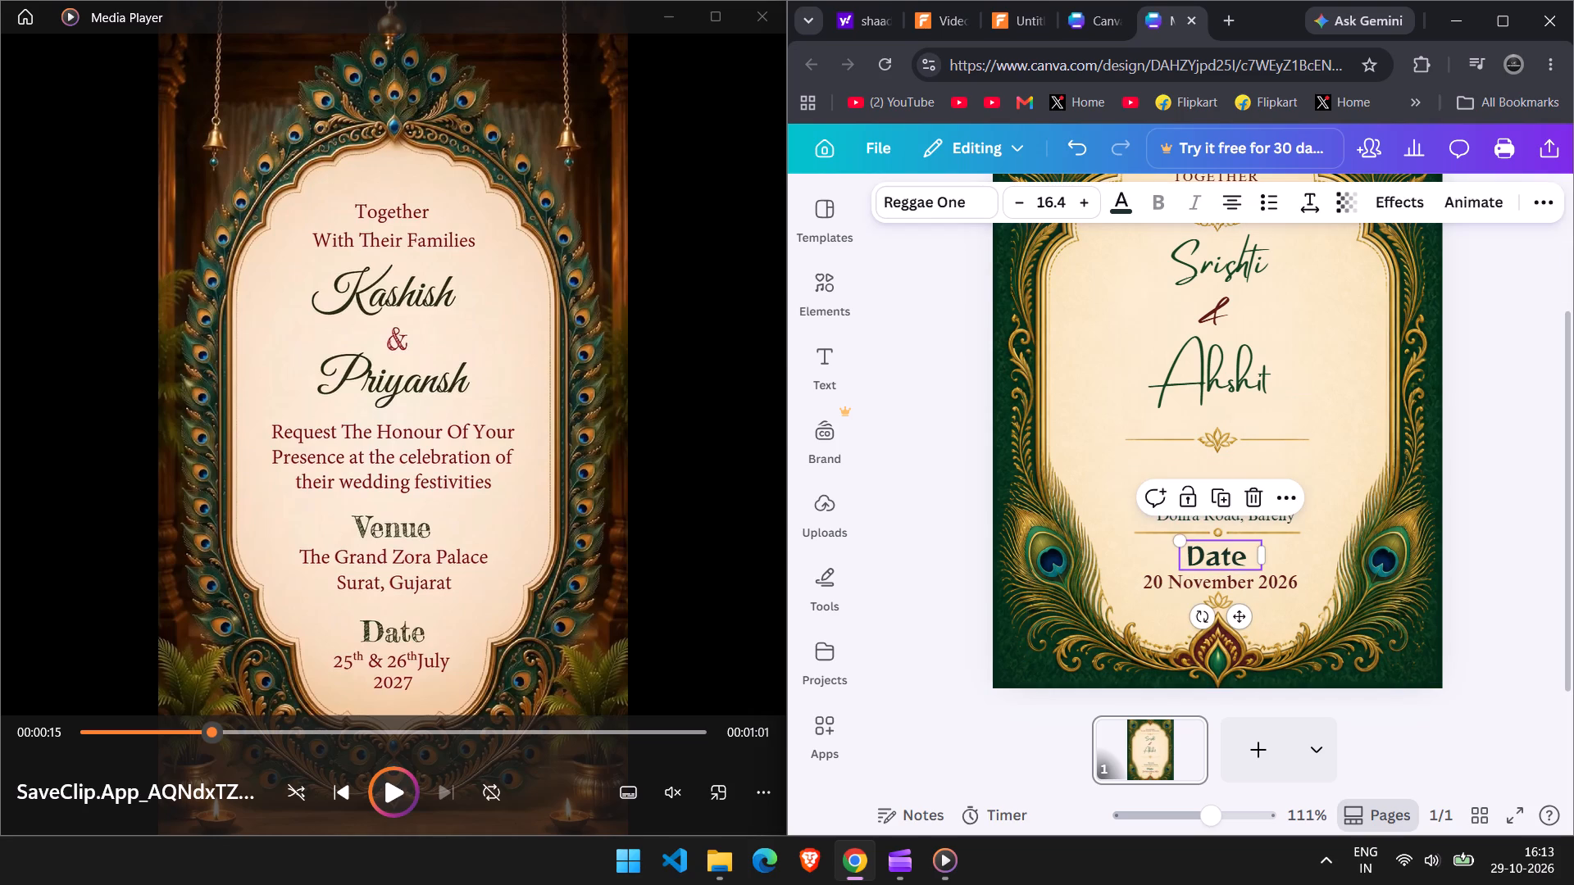
key(ctrl+d)
drag(1262, 573, 1240, 468)
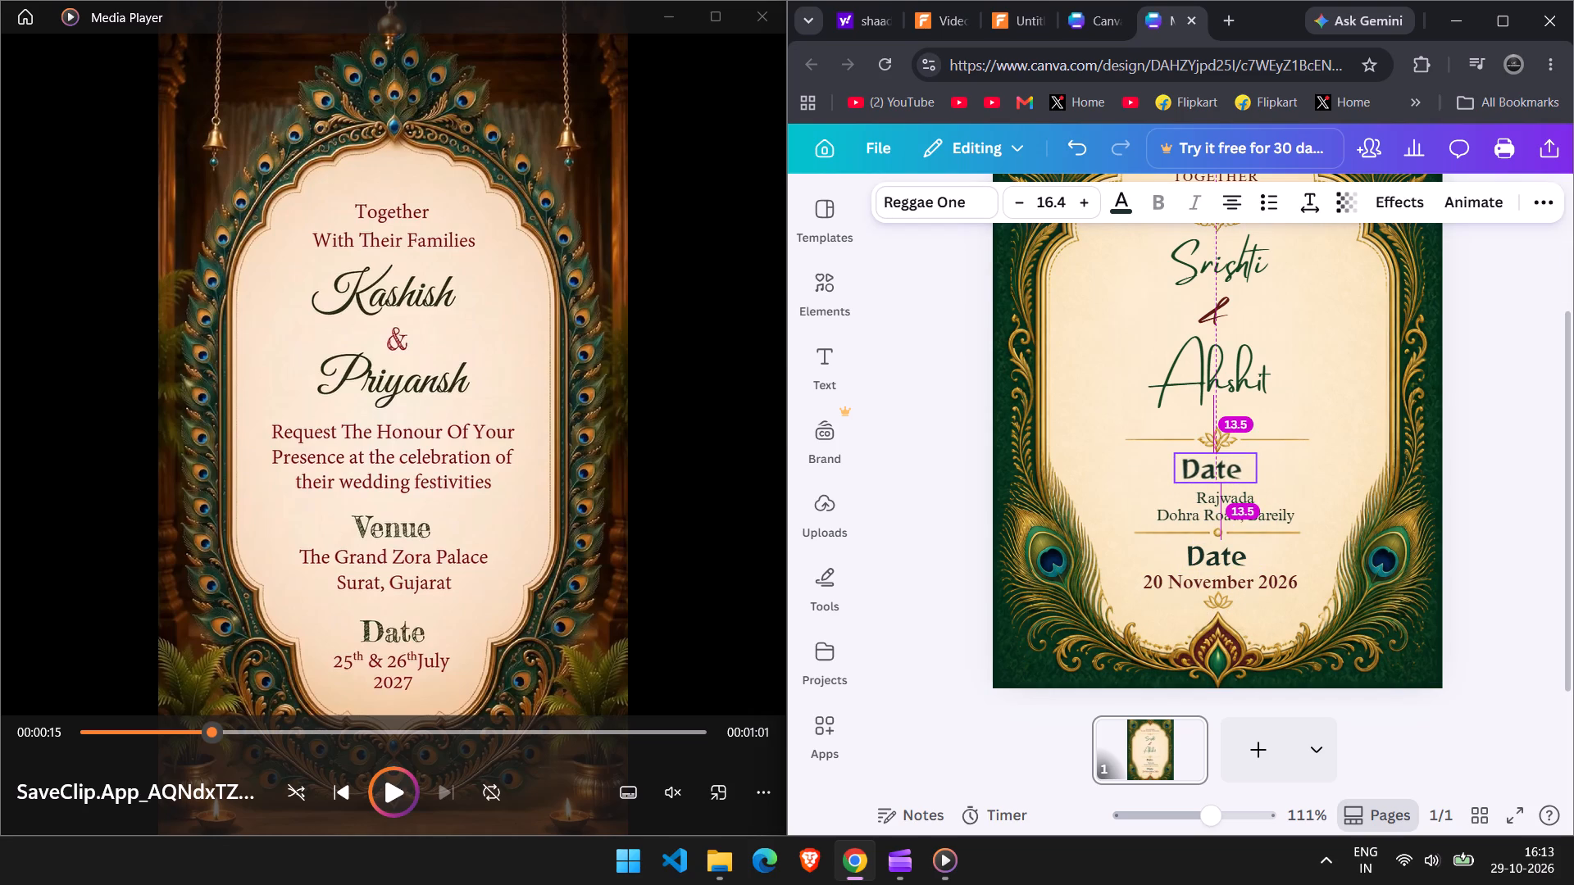
drag(1240, 468, 1243, 468)
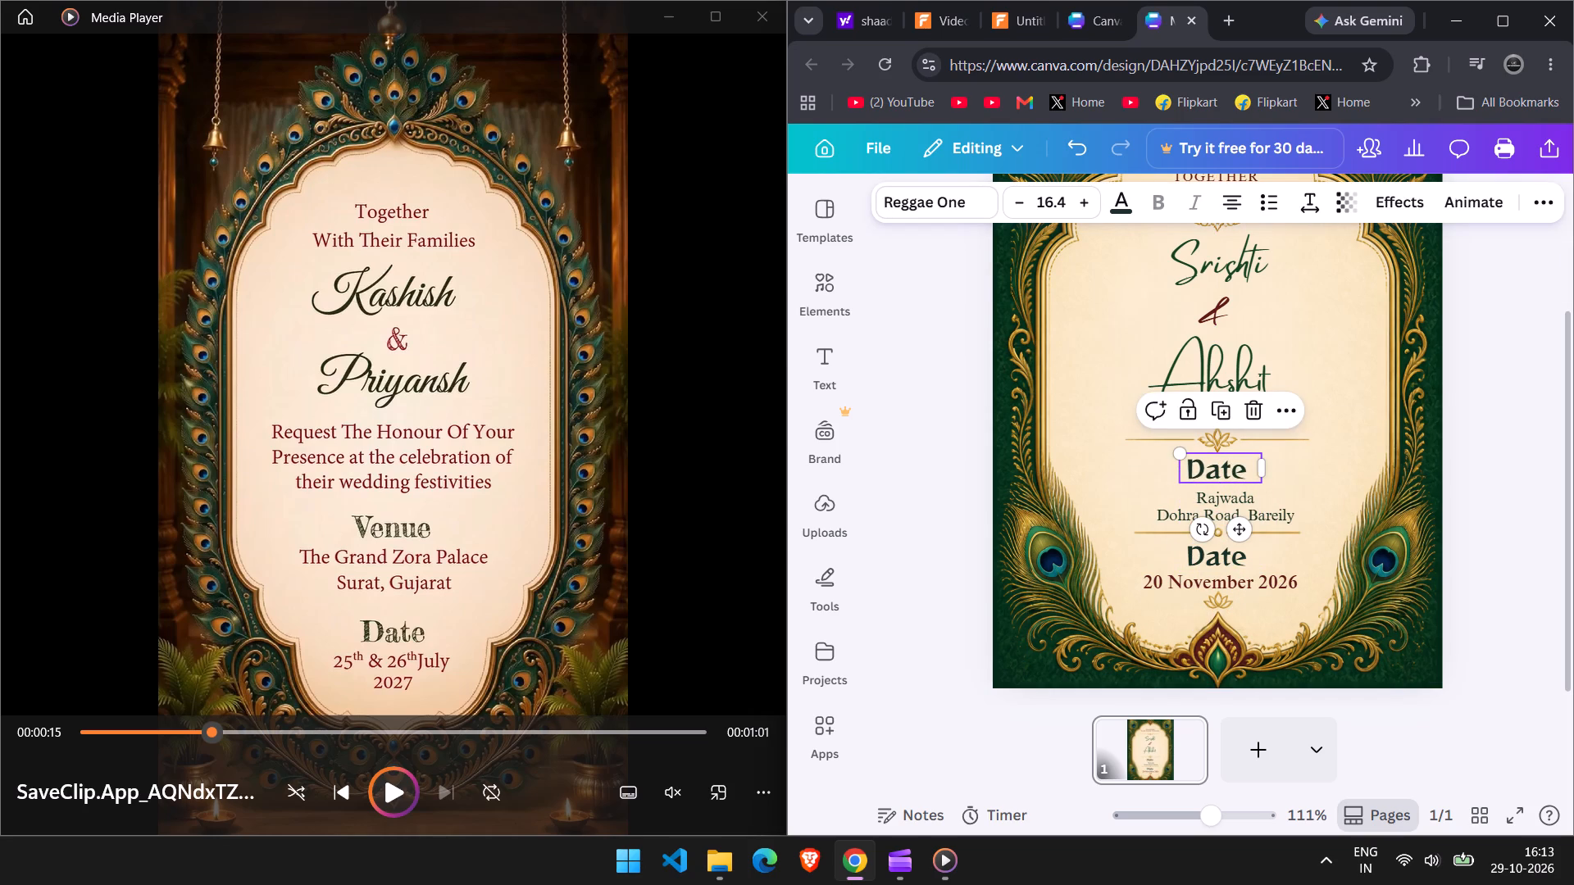
Change the copied heading's text to "Venue", widen its box to fit one line, and centre it above the venue text.
double_click(1235, 472)
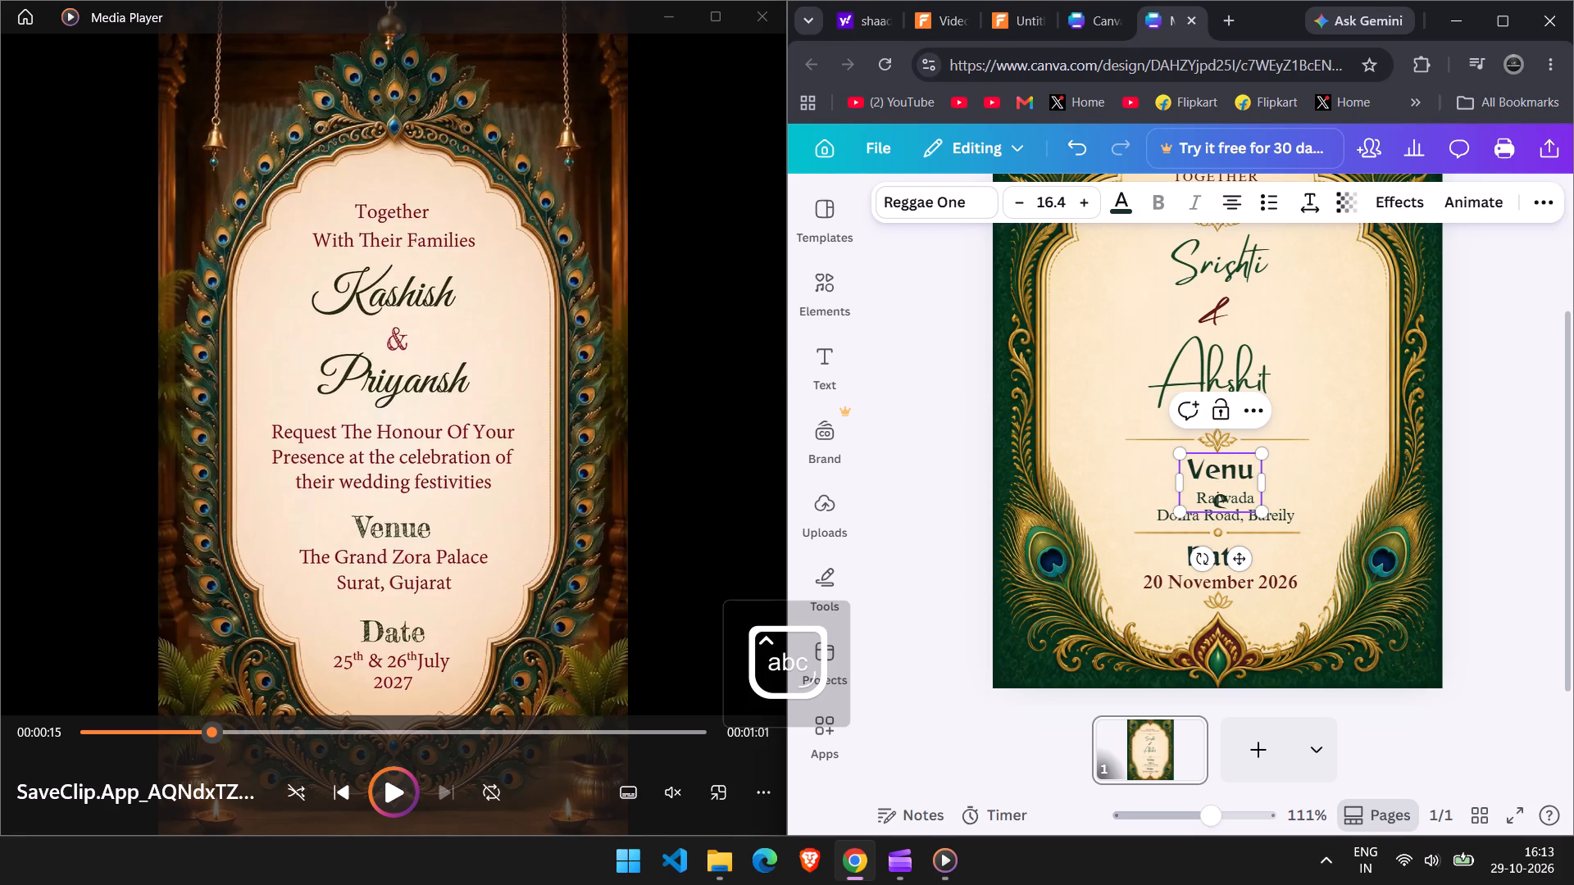
click(1258, 482)
drag(1264, 488, 1284, 486)
click(1297, 472)
click(1322, 462)
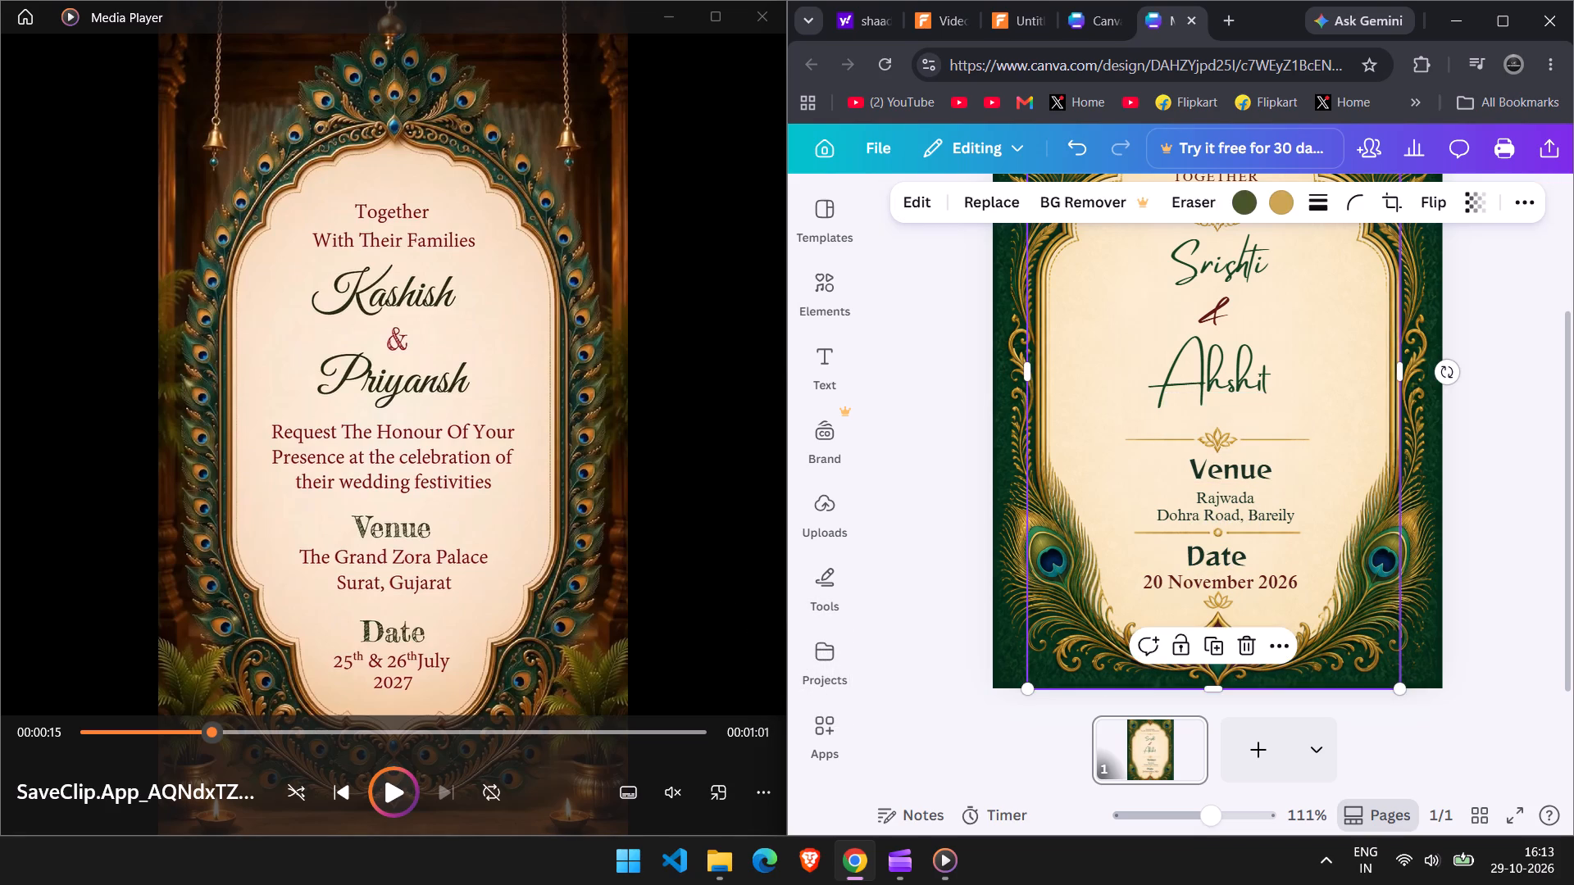
drag(1256, 462, 1244, 462)
click(1309, 478)
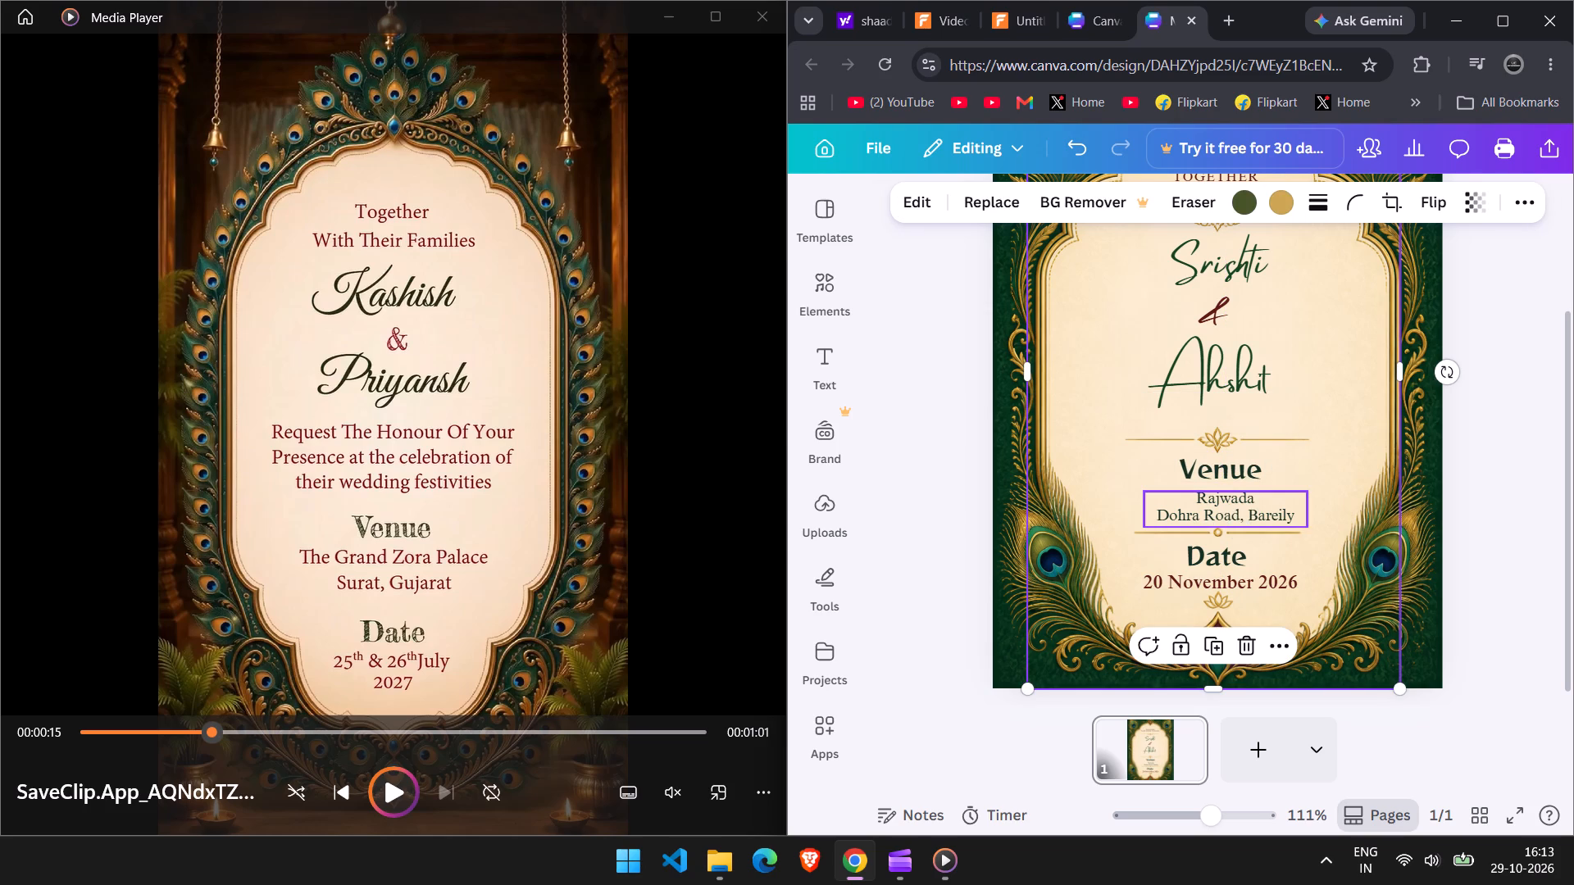
Review the card's layout and spacing from the "Together with their families" heading down to the date.
scroll(1341, 450, up, 1)
scroll(1335, 456, down, 1)
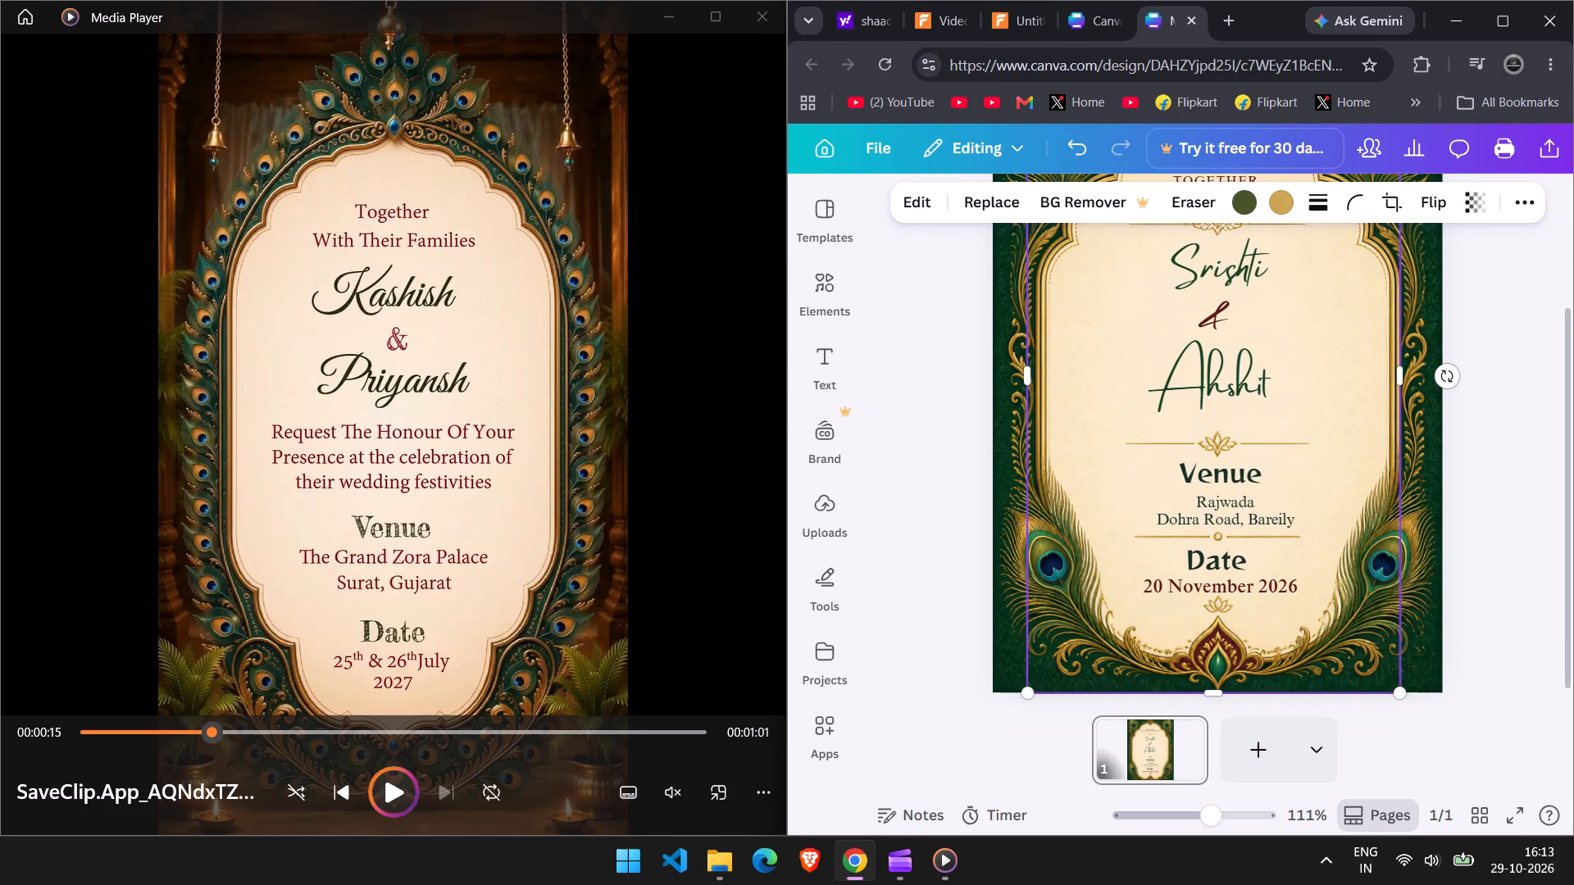
scroll(1335, 458, up, 1)
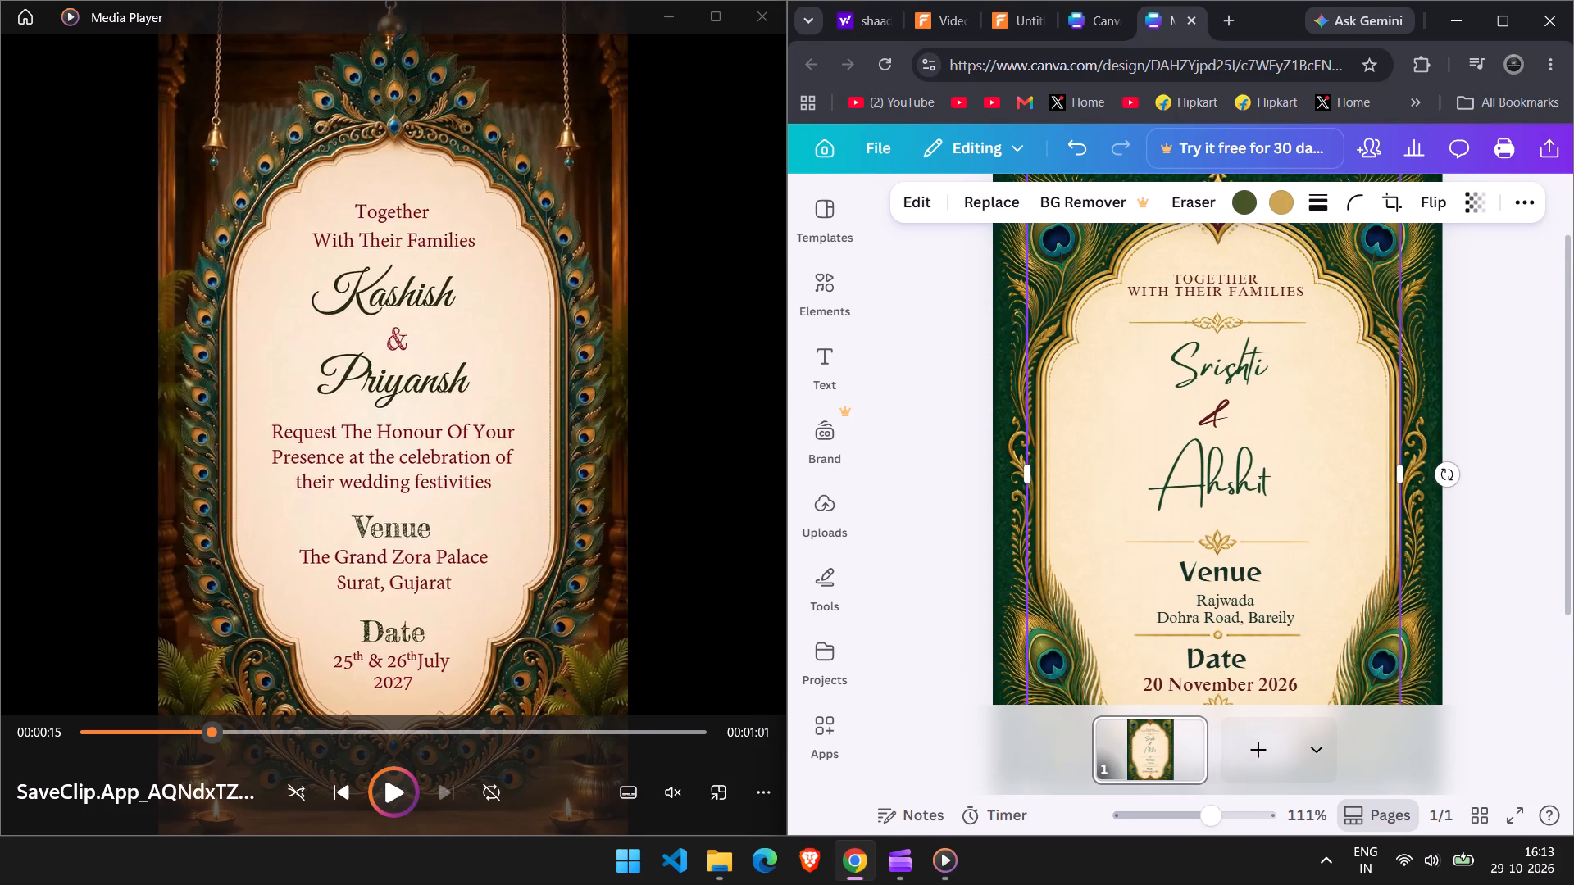
scroll(1326, 464, down, 1)
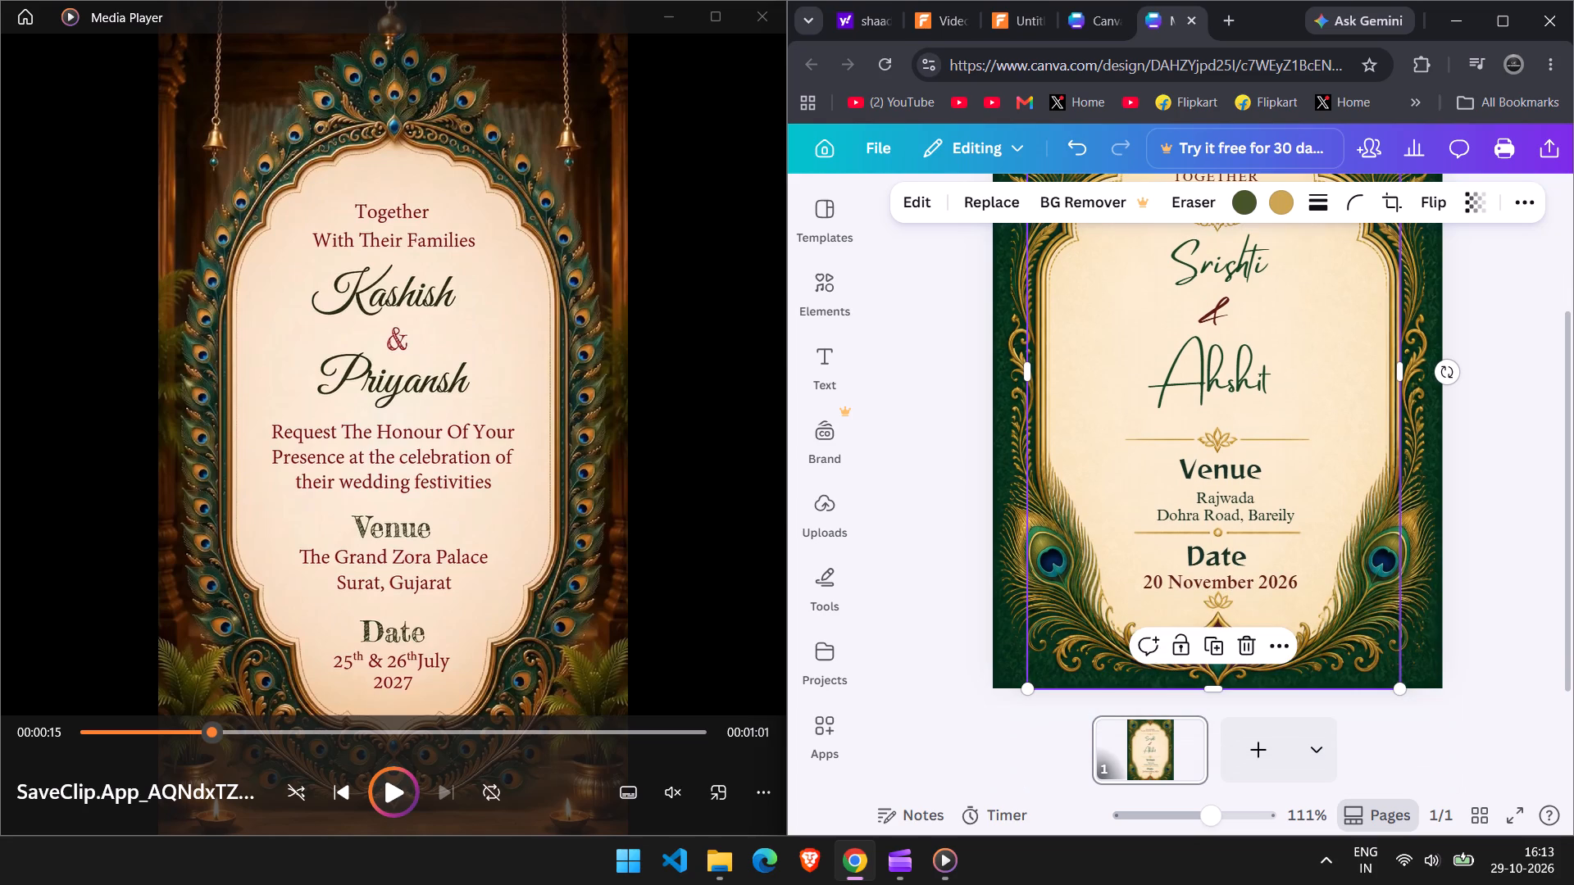
scroll(1311, 479, down, 1)
scroll(191, 627, down, 3)
click(1513, 611)
scroll(1513, 611, up, 1)
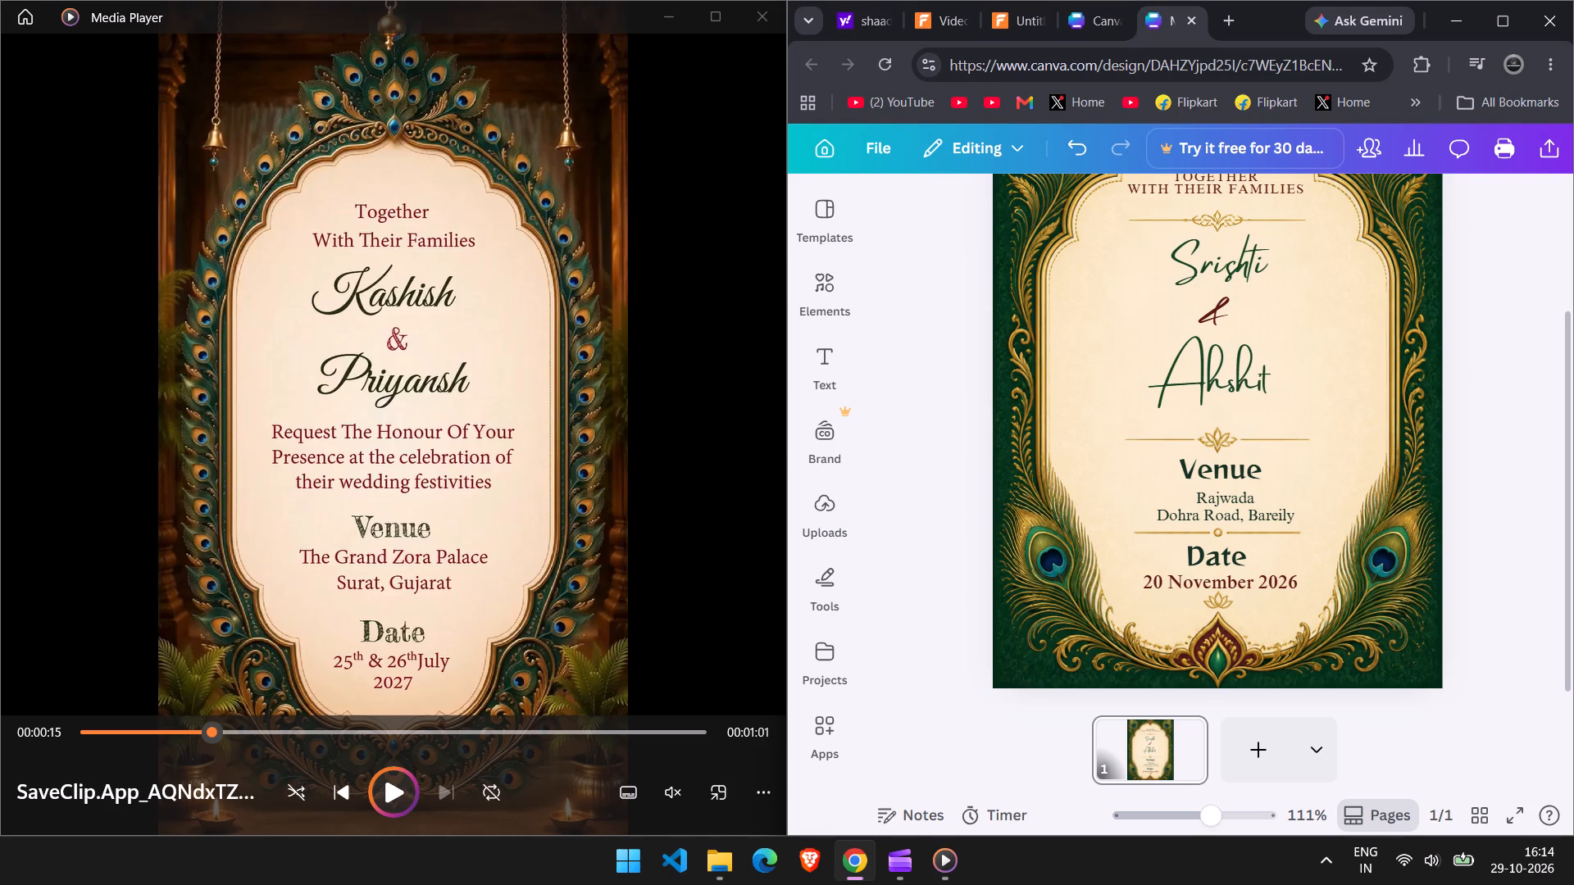
scroll(1513, 611, up, 2)
scroll(1509, 613, down, 1)
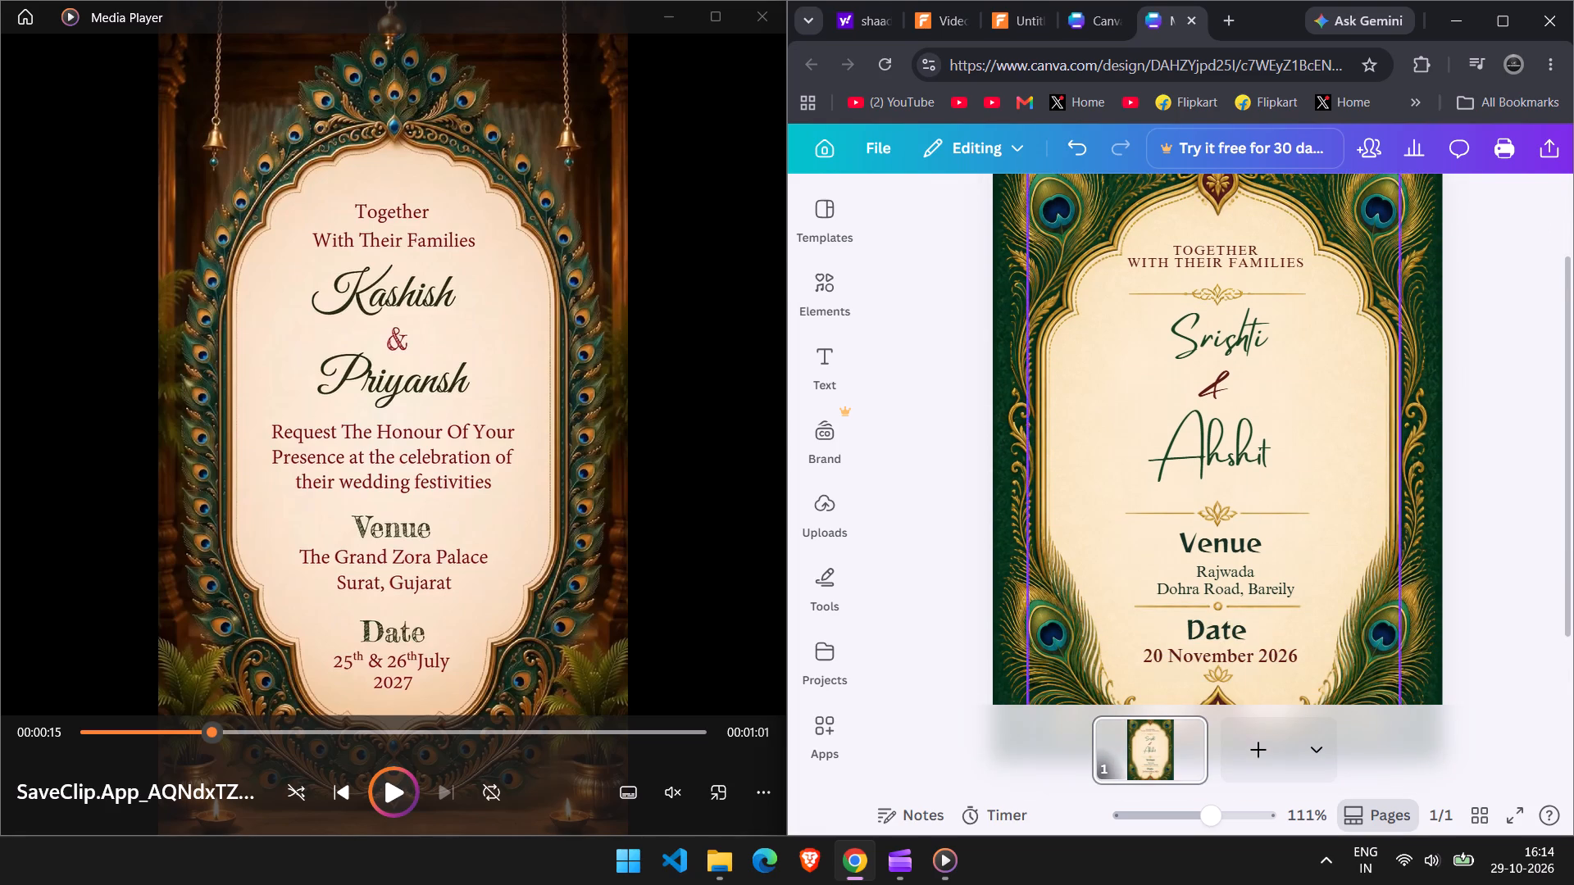
Move the upper ornate divider up to just below "With Their Families" and bring "Srishti" up directly beneath it.
click(1245, 333)
drag(1305, 361, 1303, 356)
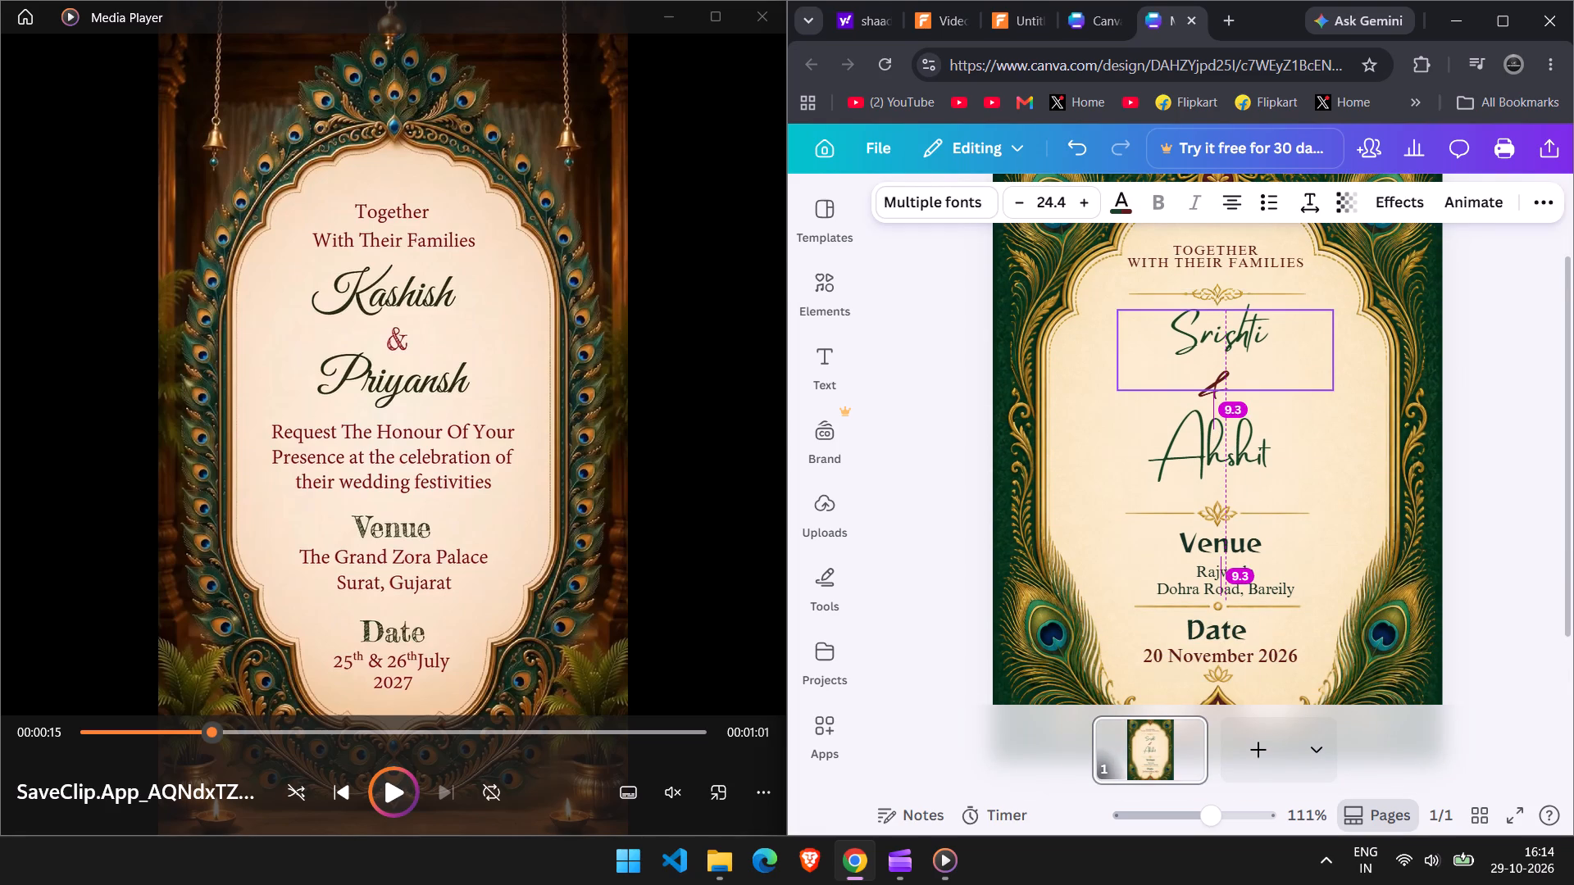
drag(1303, 356, 1303, 352)
click(1226, 286)
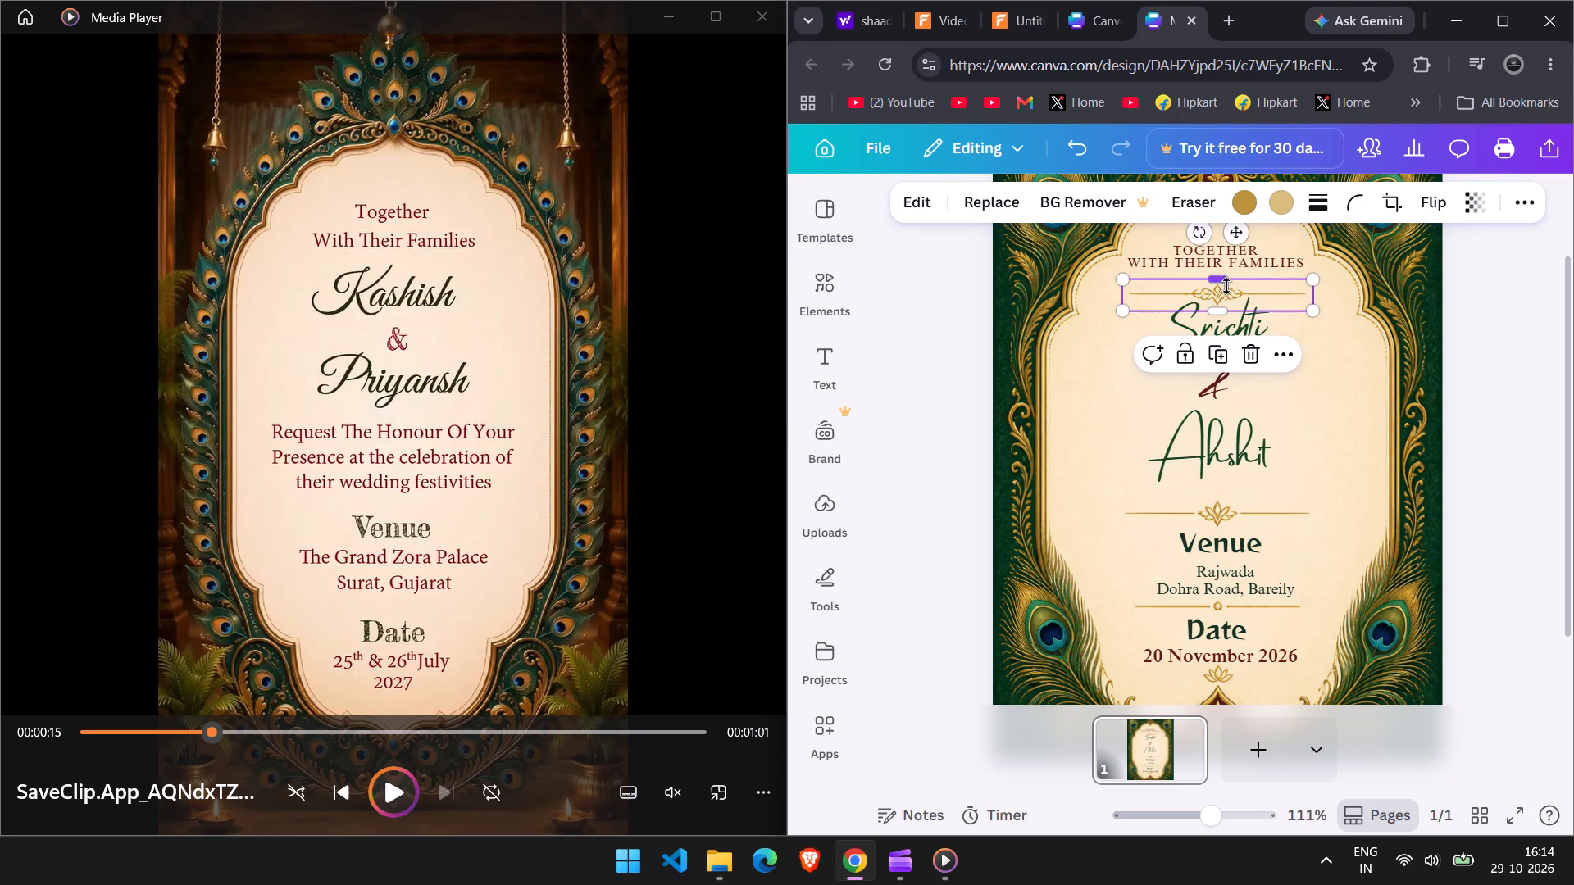
drag(1273, 290, 1276, 284)
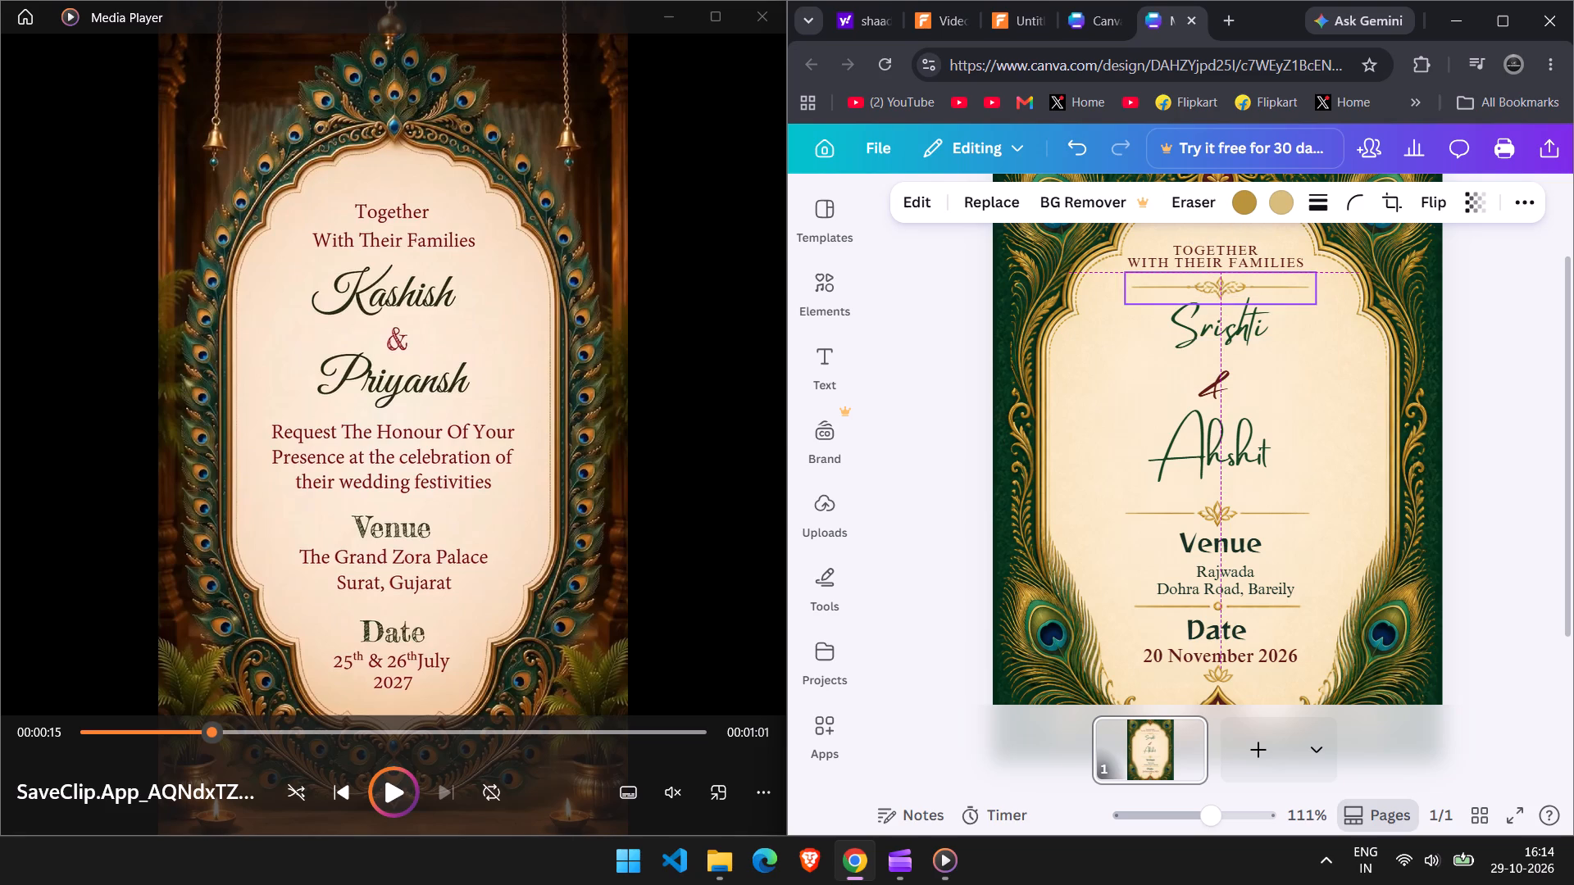
drag(1276, 284, 1271, 275)
click(1285, 318)
drag(1300, 338, 1300, 324)
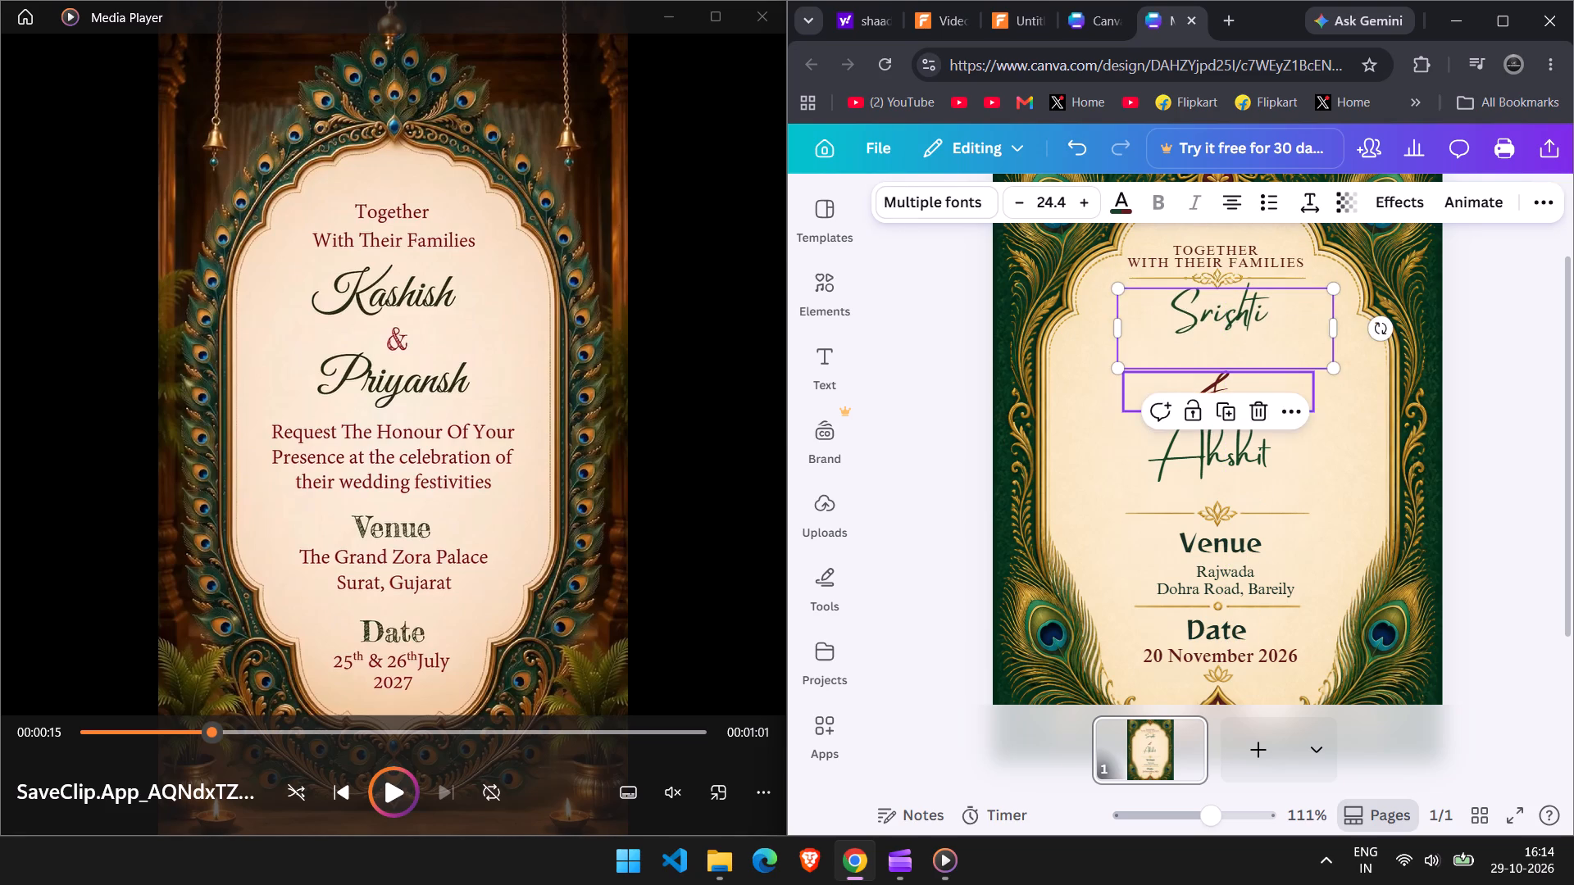
Move the "&" up to sit close beneath "Srishti".
click(1280, 381)
drag(1294, 389, 1301, 363)
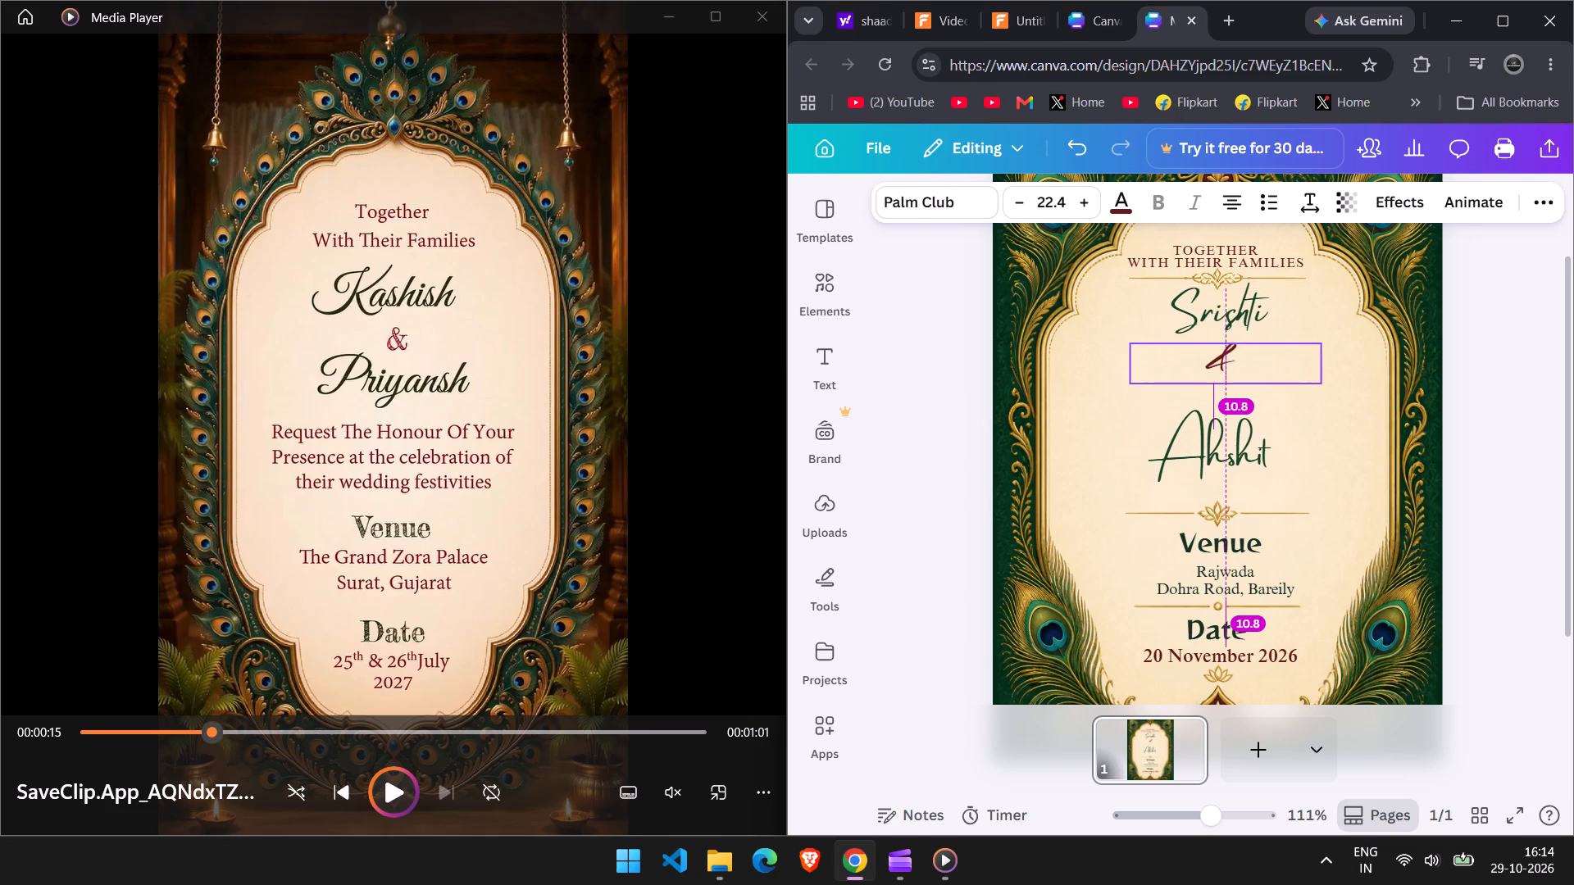
drag(1301, 363, 1304, 361)
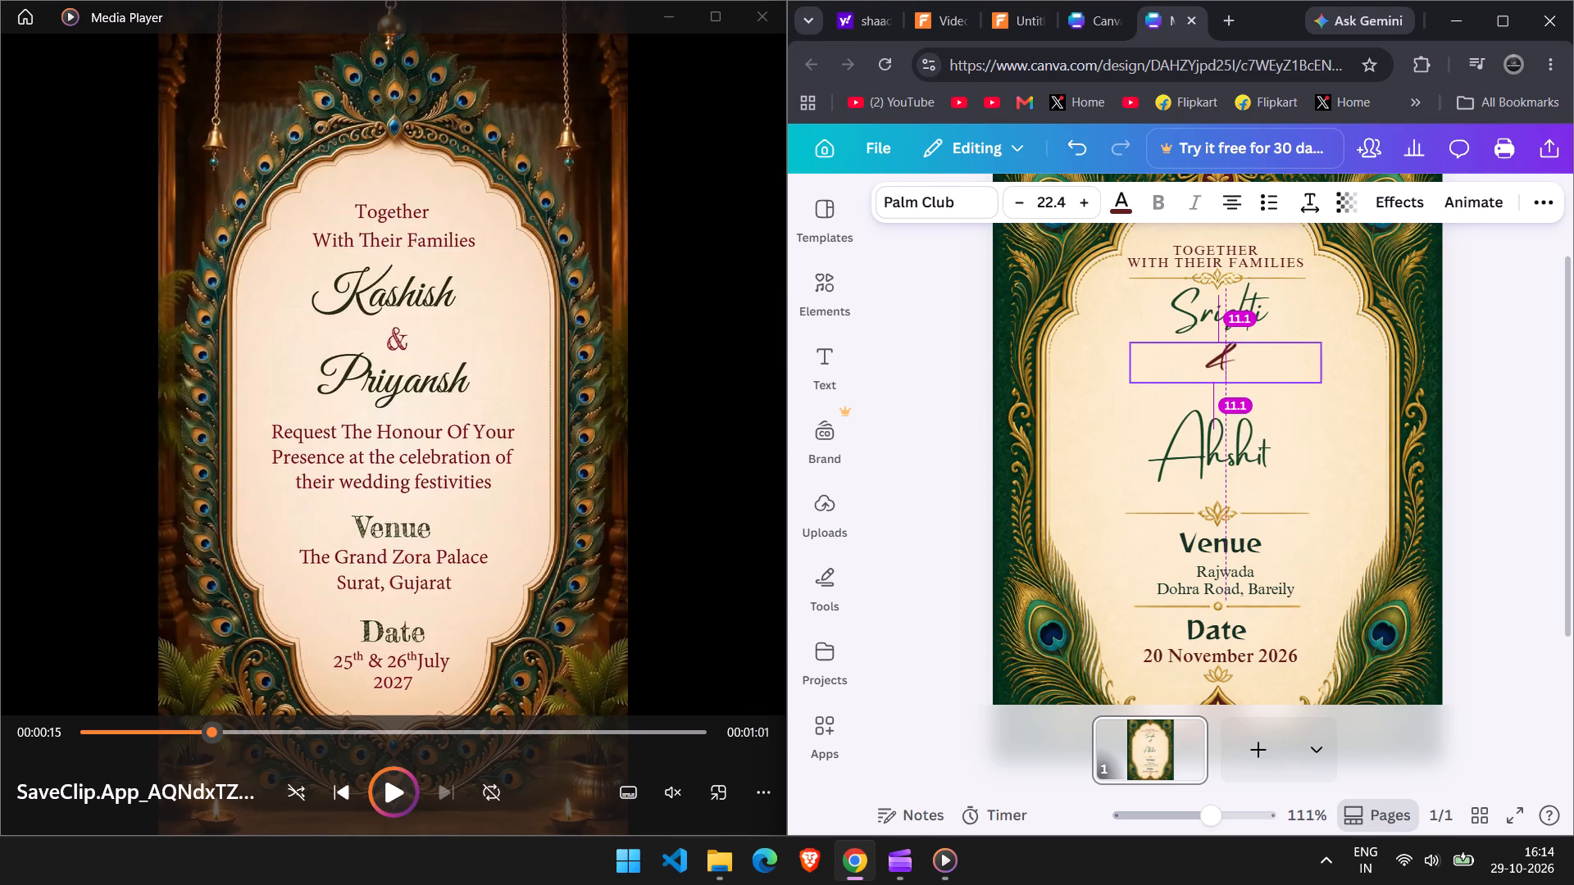
drag(1304, 361, 1301, 359)
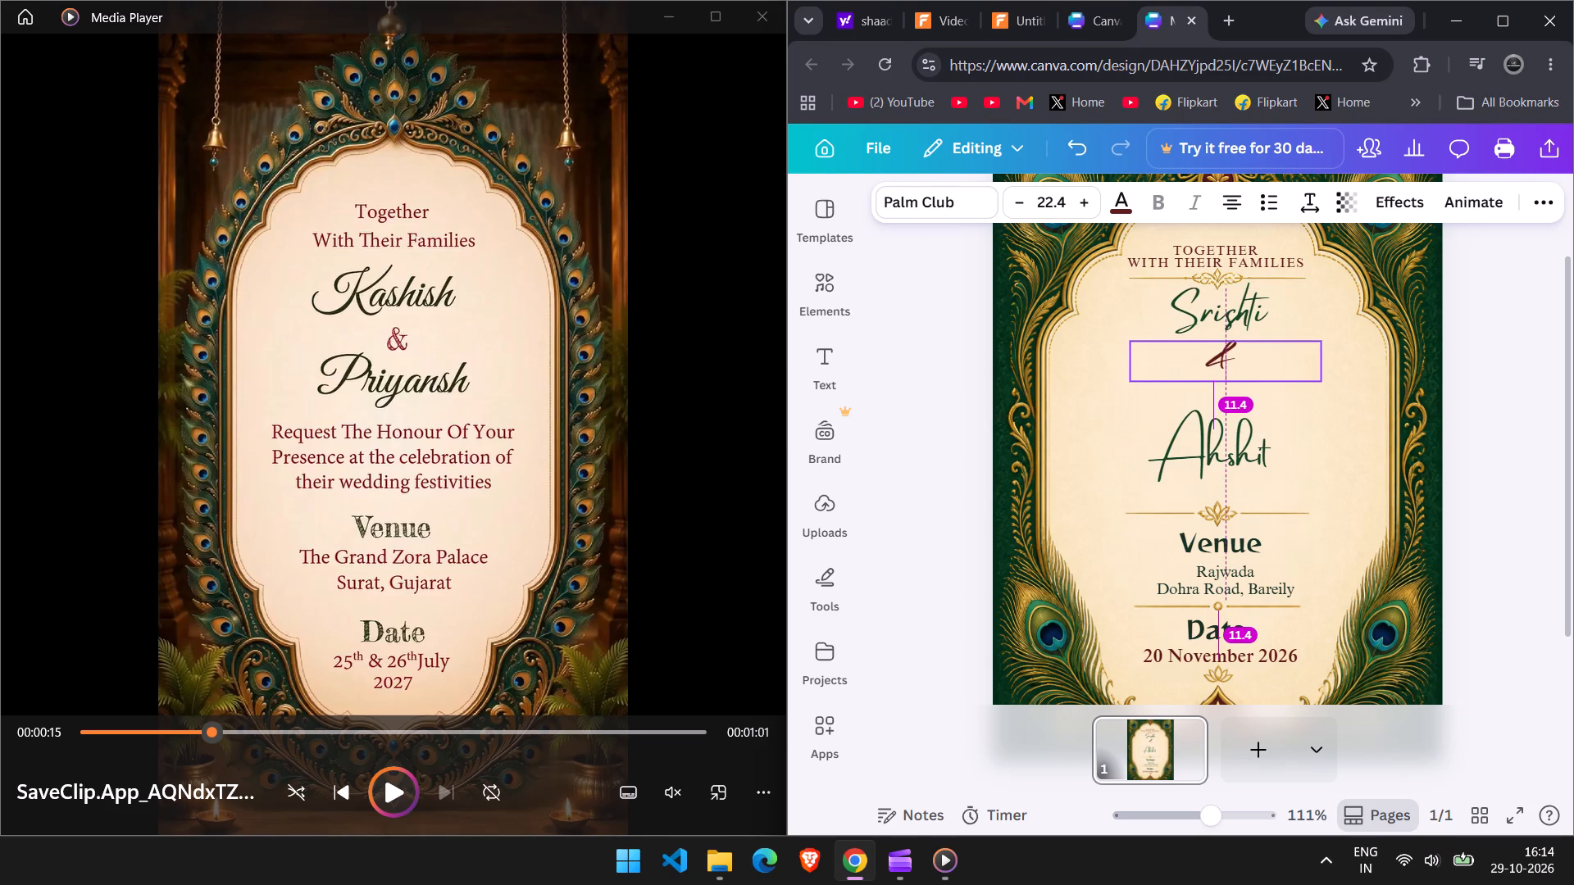
drag(1301, 359, 1299, 356)
click(1364, 403)
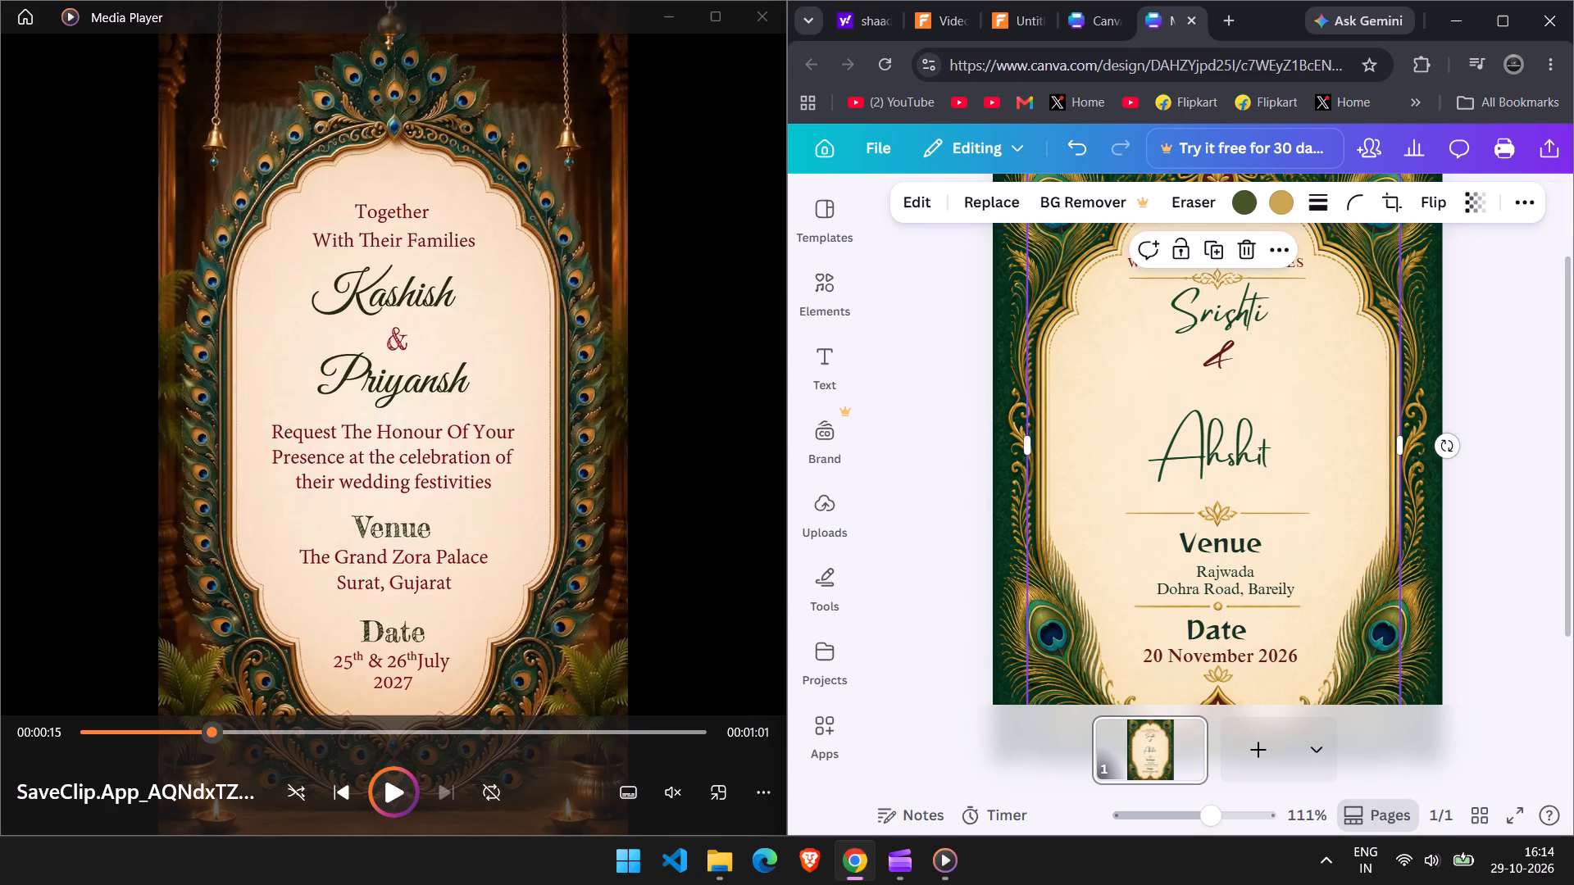
Move "Ahshit" up to sit close beneath the "&".
drag(1261, 452, 1276, 411)
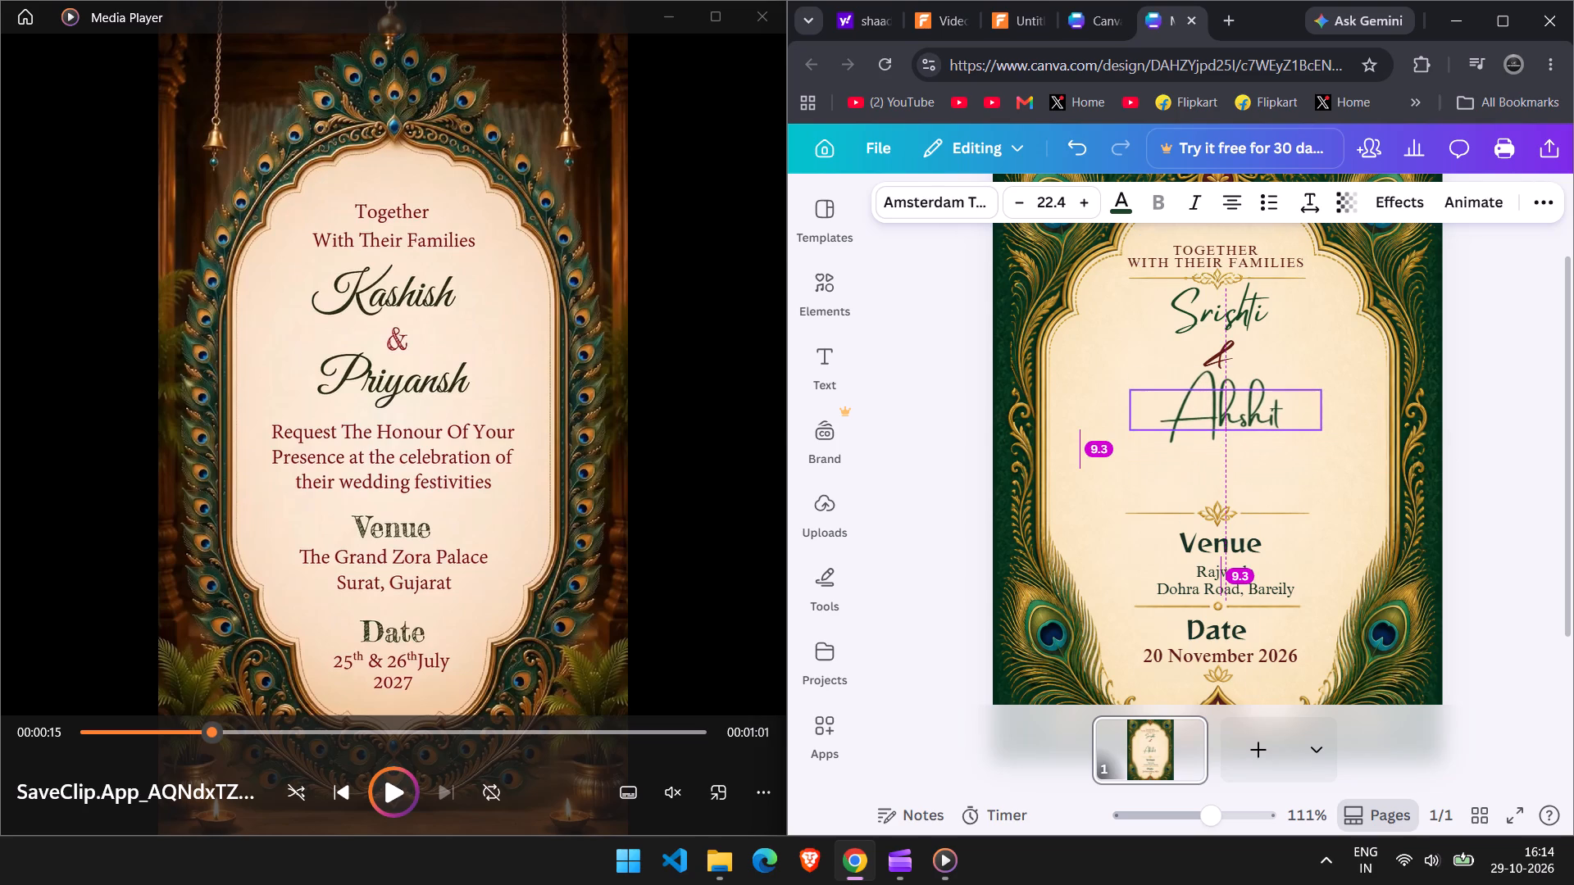
drag(1276, 411, 1271, 411)
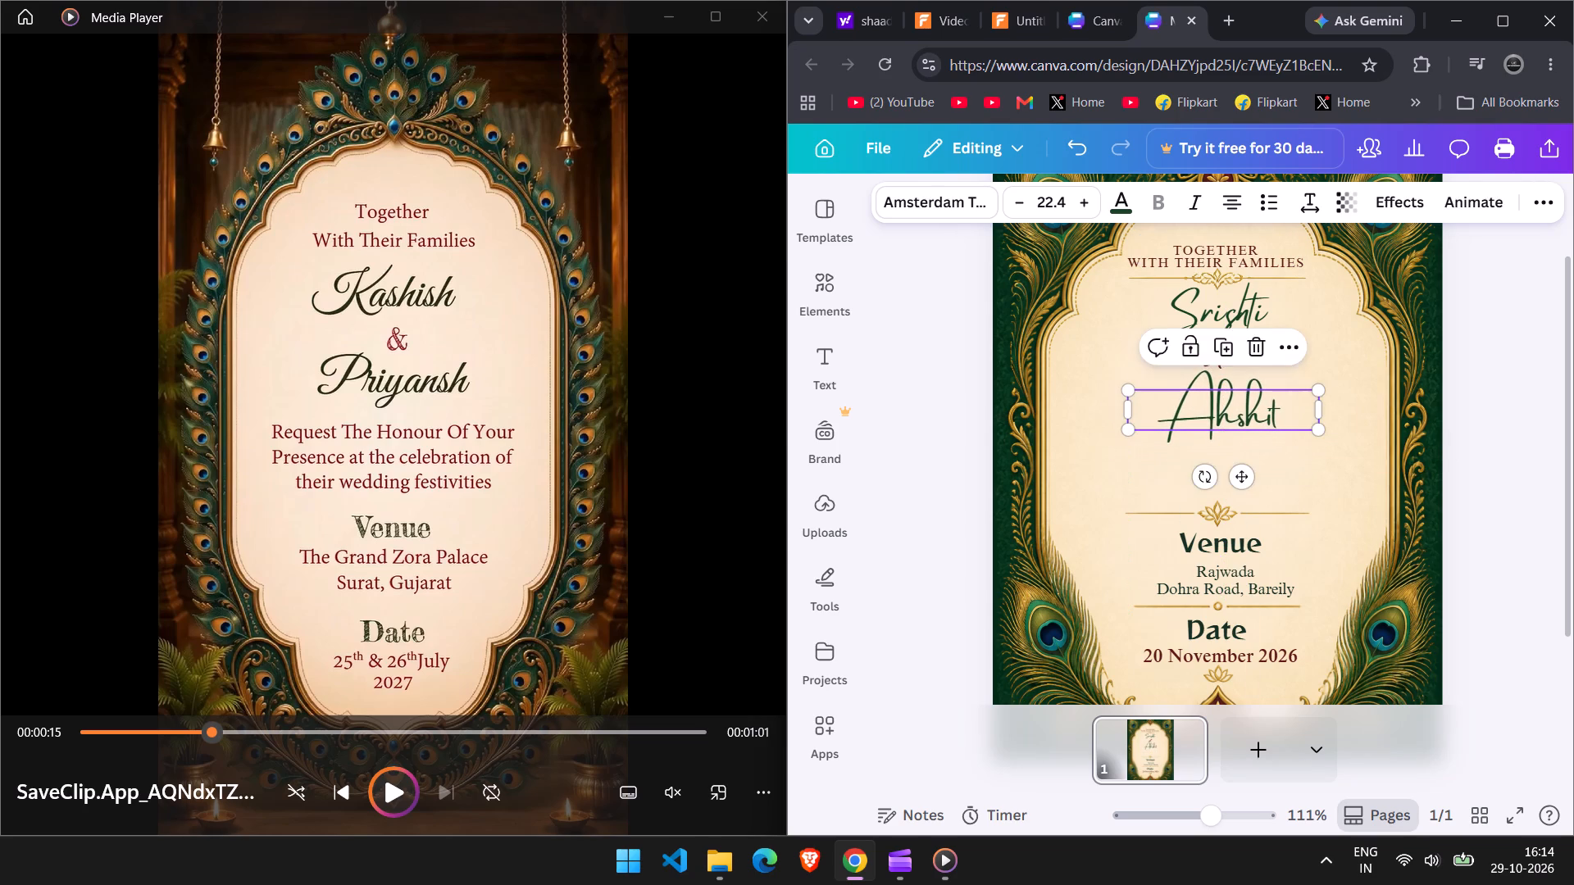
click(1326, 467)
Move the gold lotus divider above "Venue" up to sit close beneath "Ahshit".
click(1263, 502)
drag(1262, 515, 1258, 473)
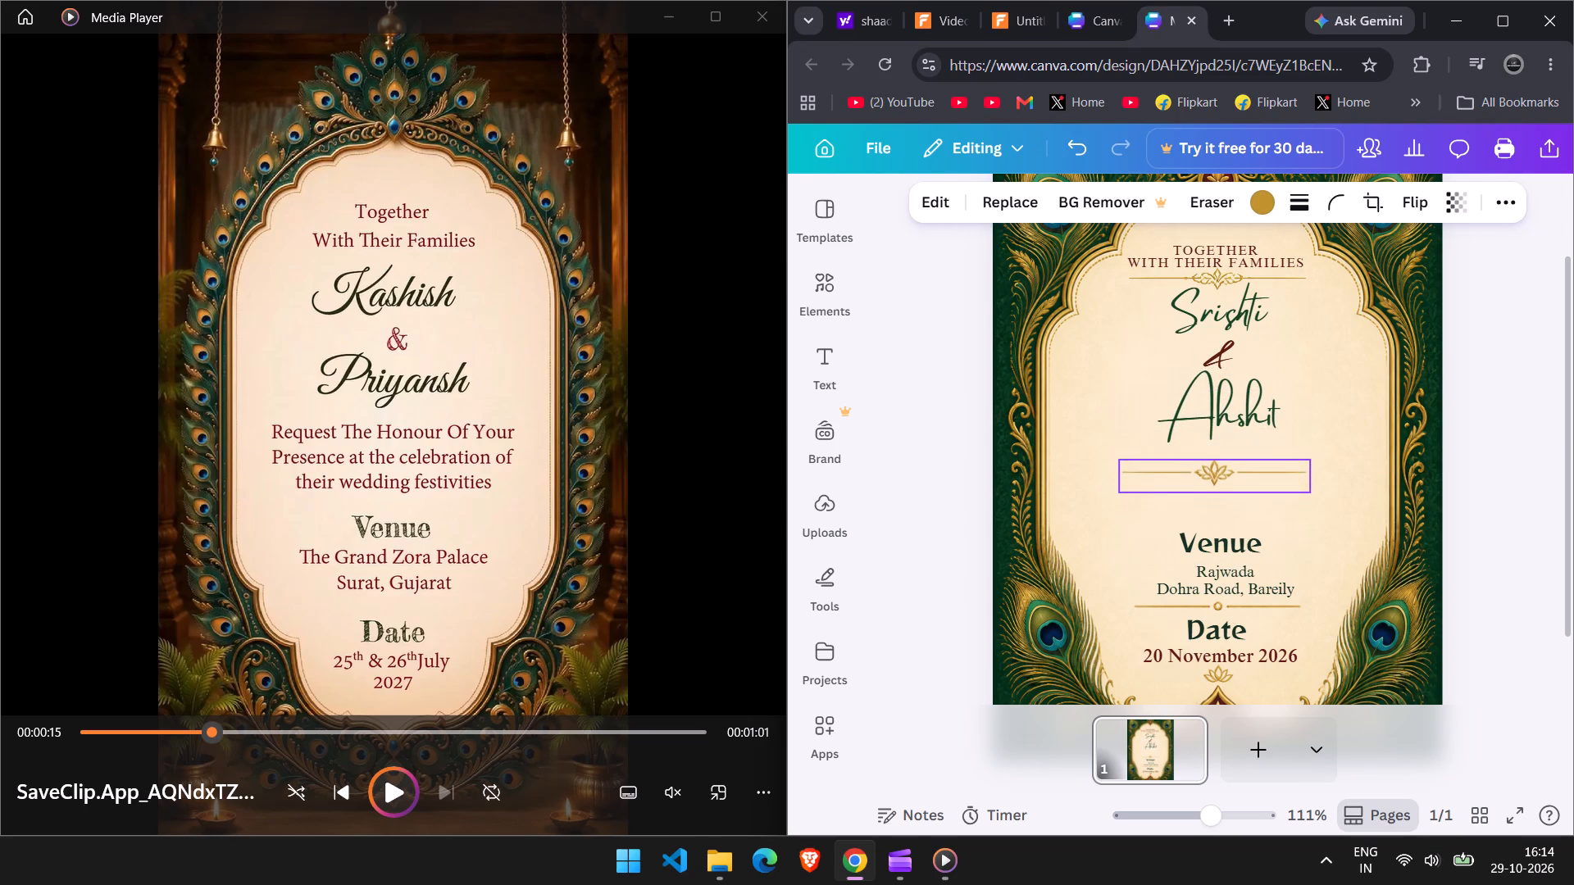
drag(1258, 473, 1260, 471)
click(1260, 471)
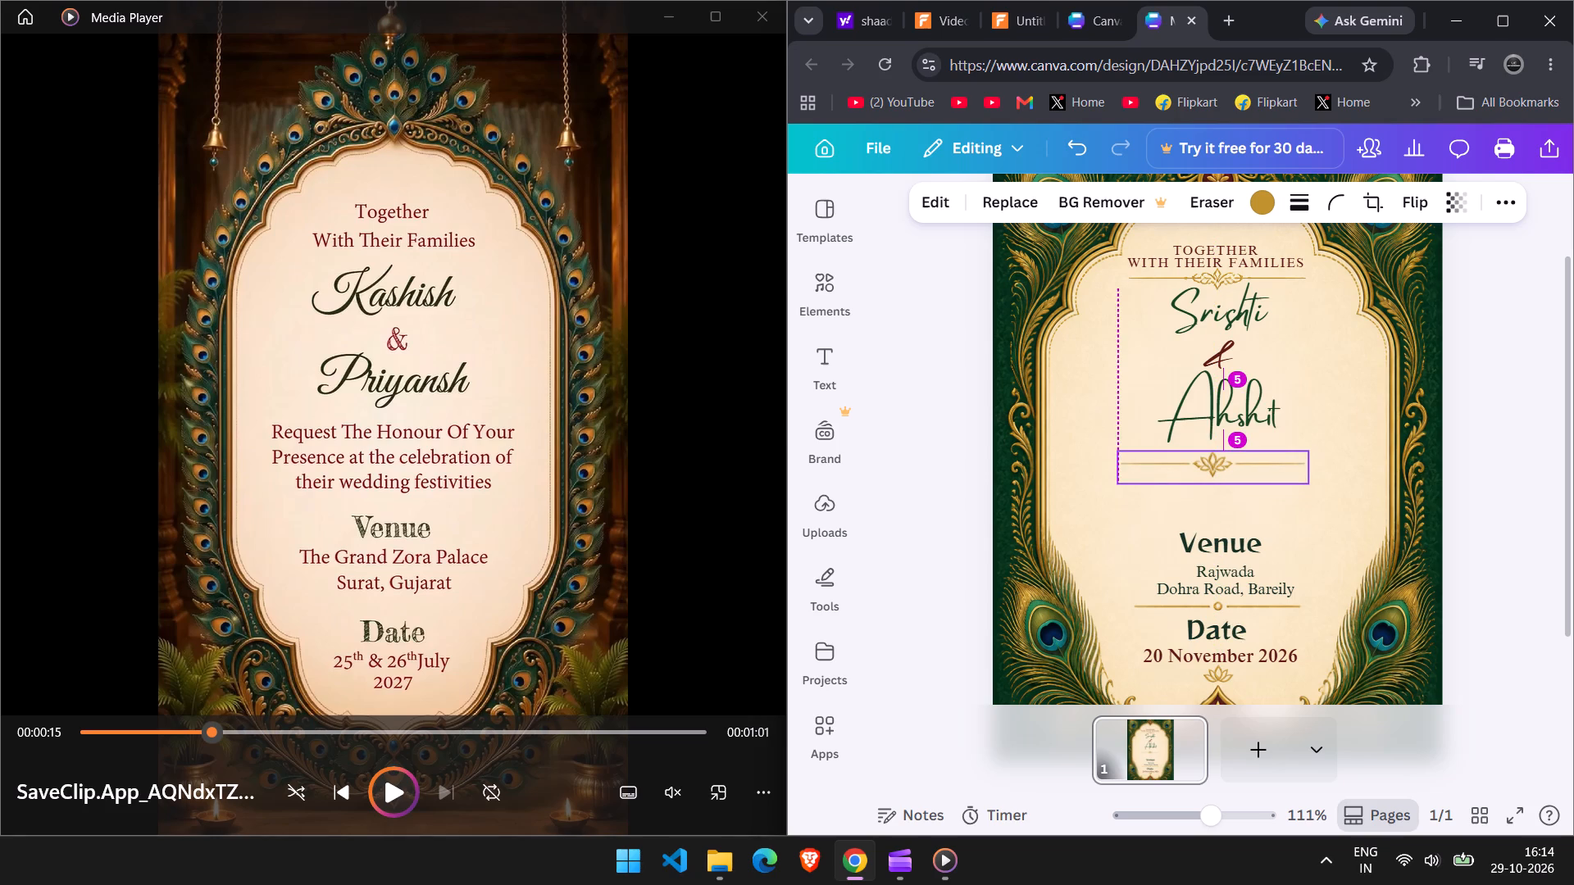
Duplicate the "Rajwada Dohra Road, Bareily" text and place the copy between the lotus divider and "Venue".
click(1262, 541)
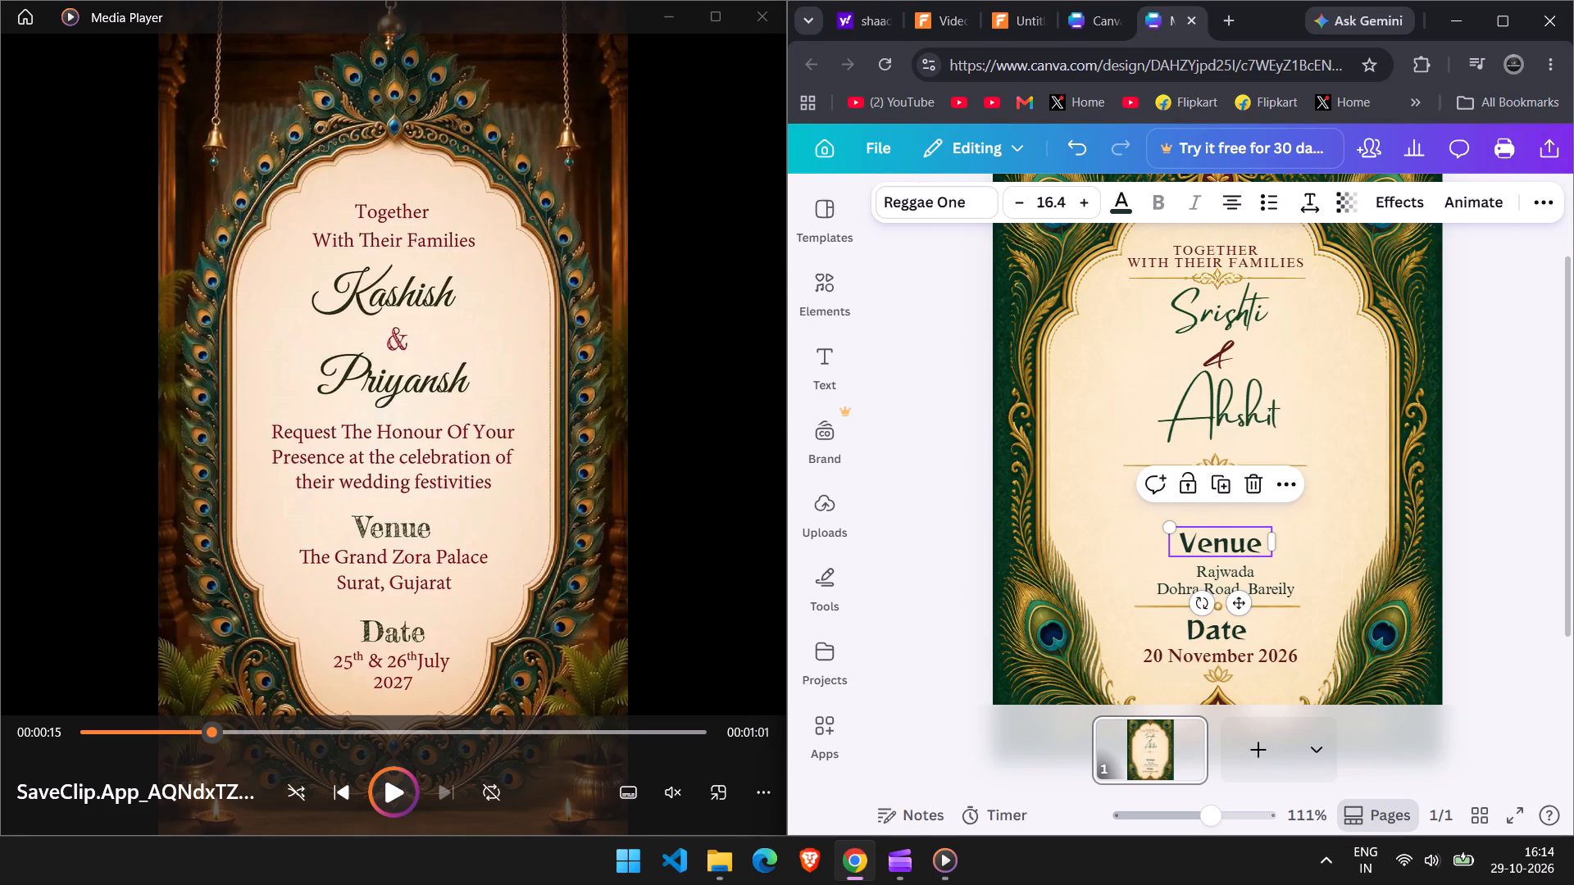
click(1294, 537)
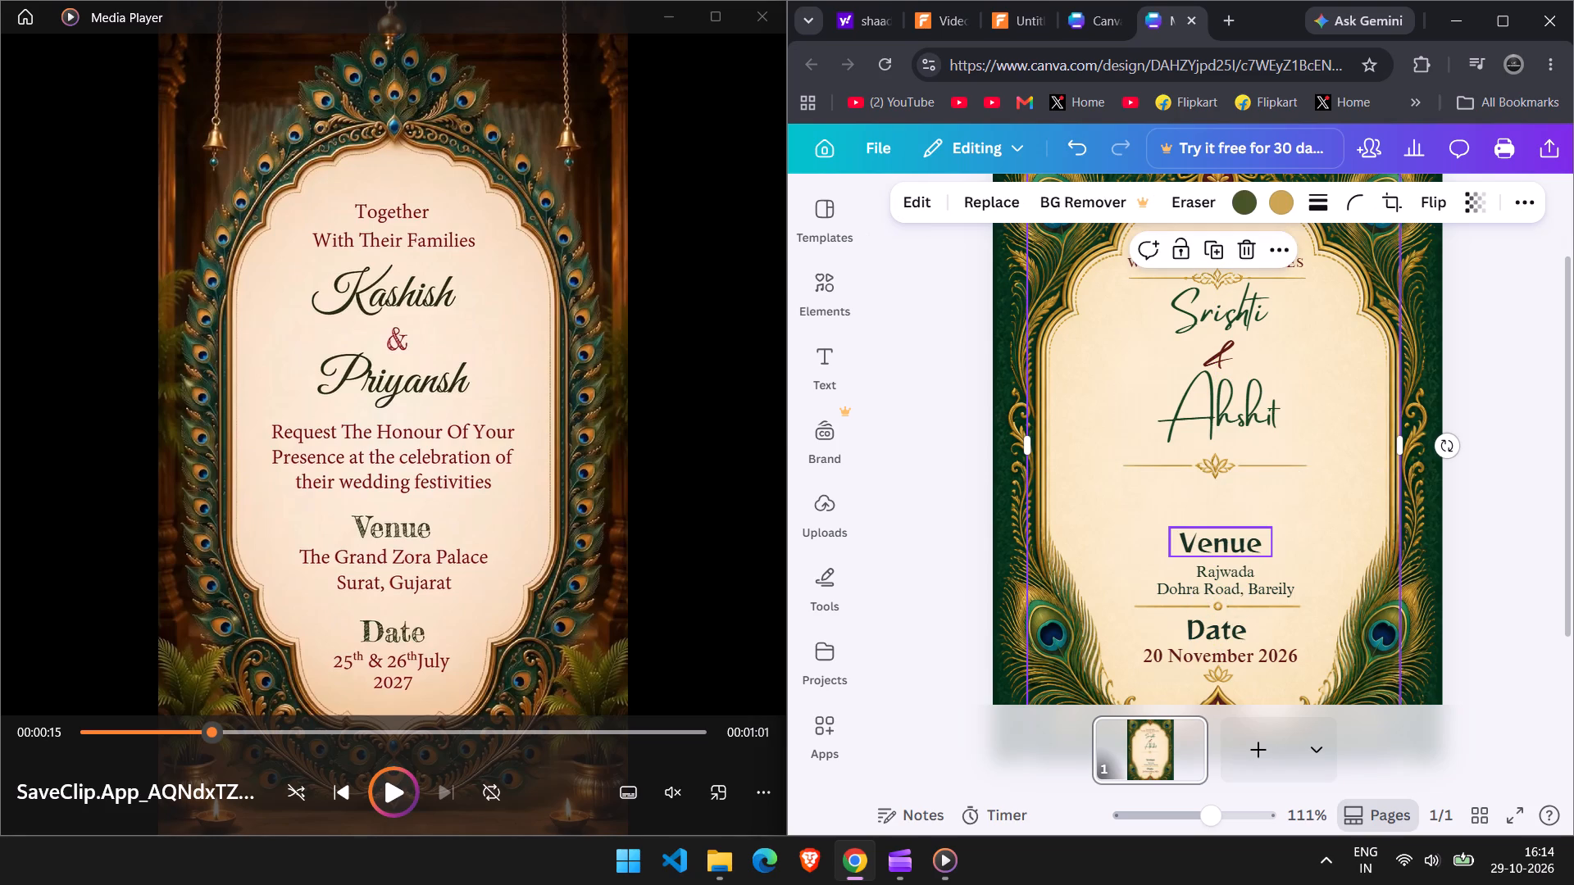
click(1242, 540)
click(1301, 574)
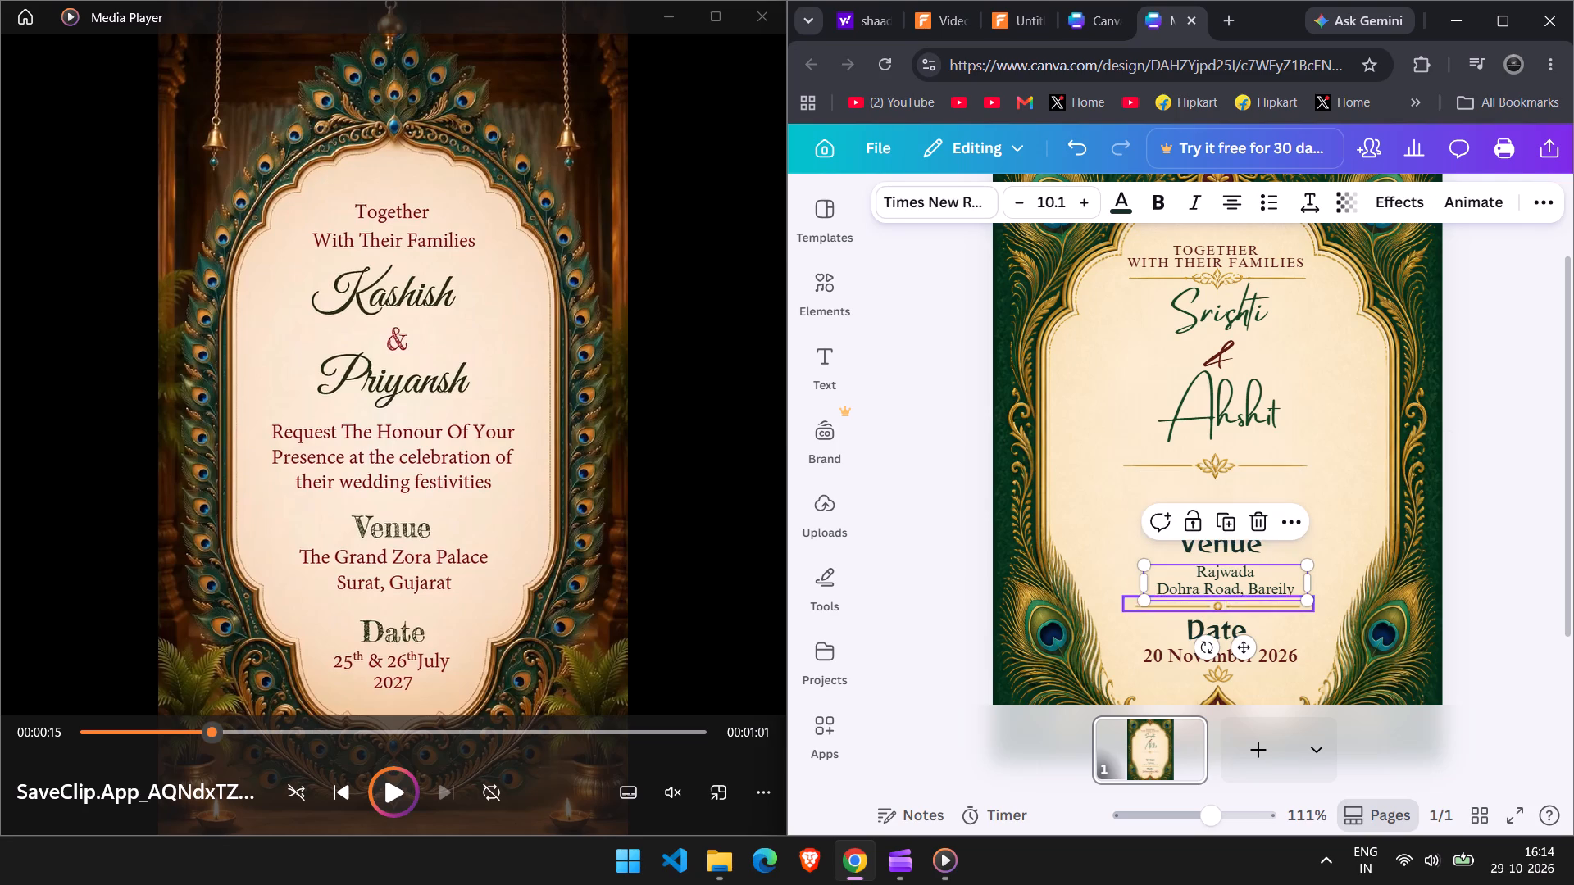
click(1253, 584)
click(1253, 584)
click(1317, 542)
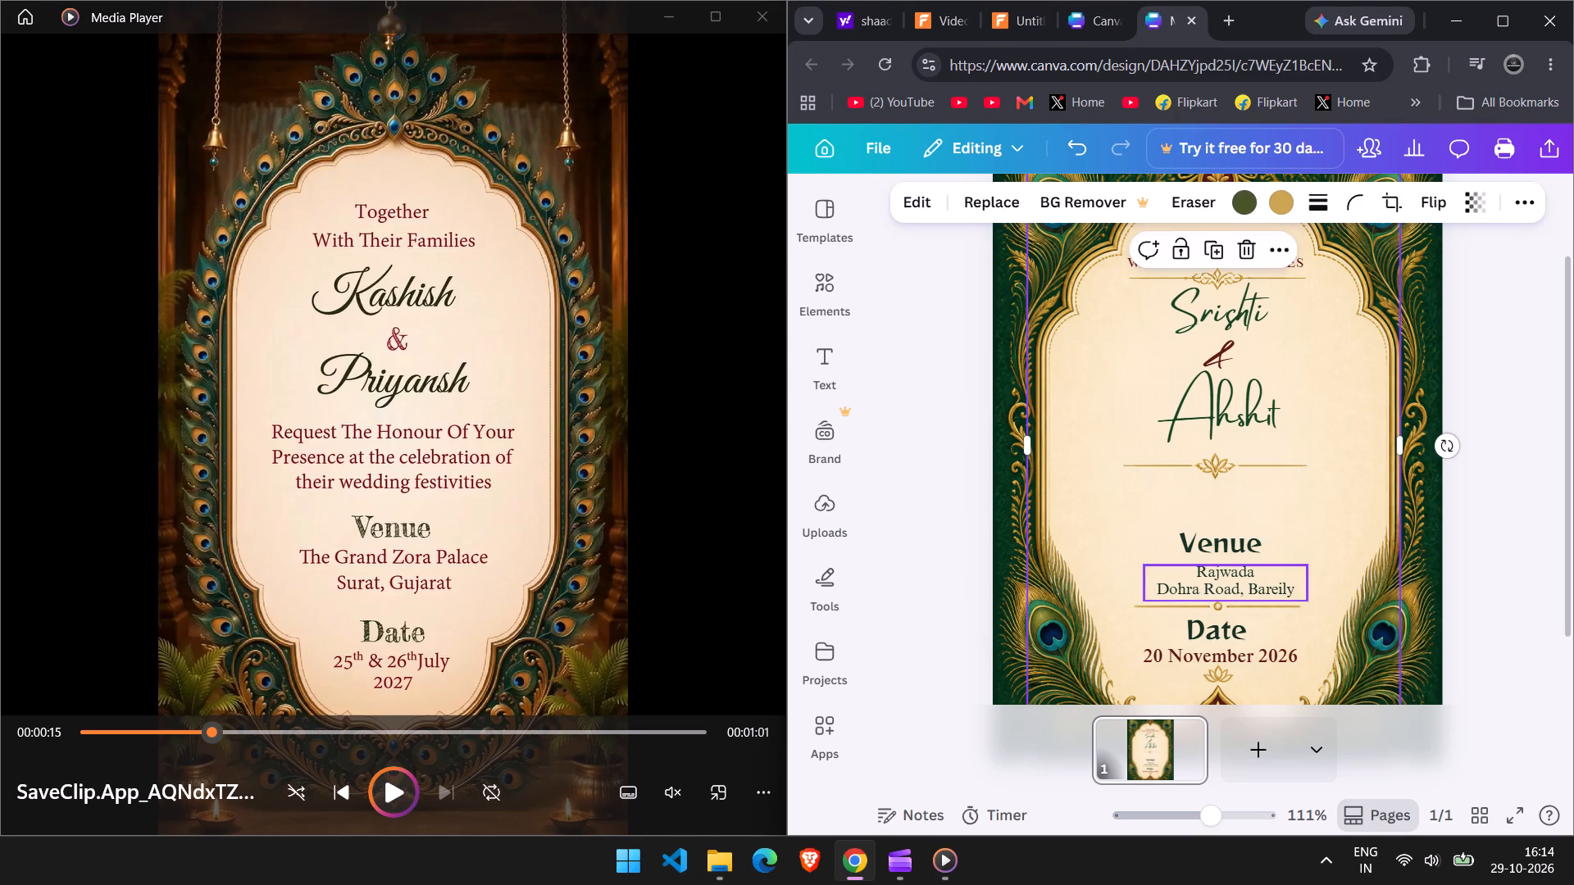
click(1275, 588)
key(ctrl+d)
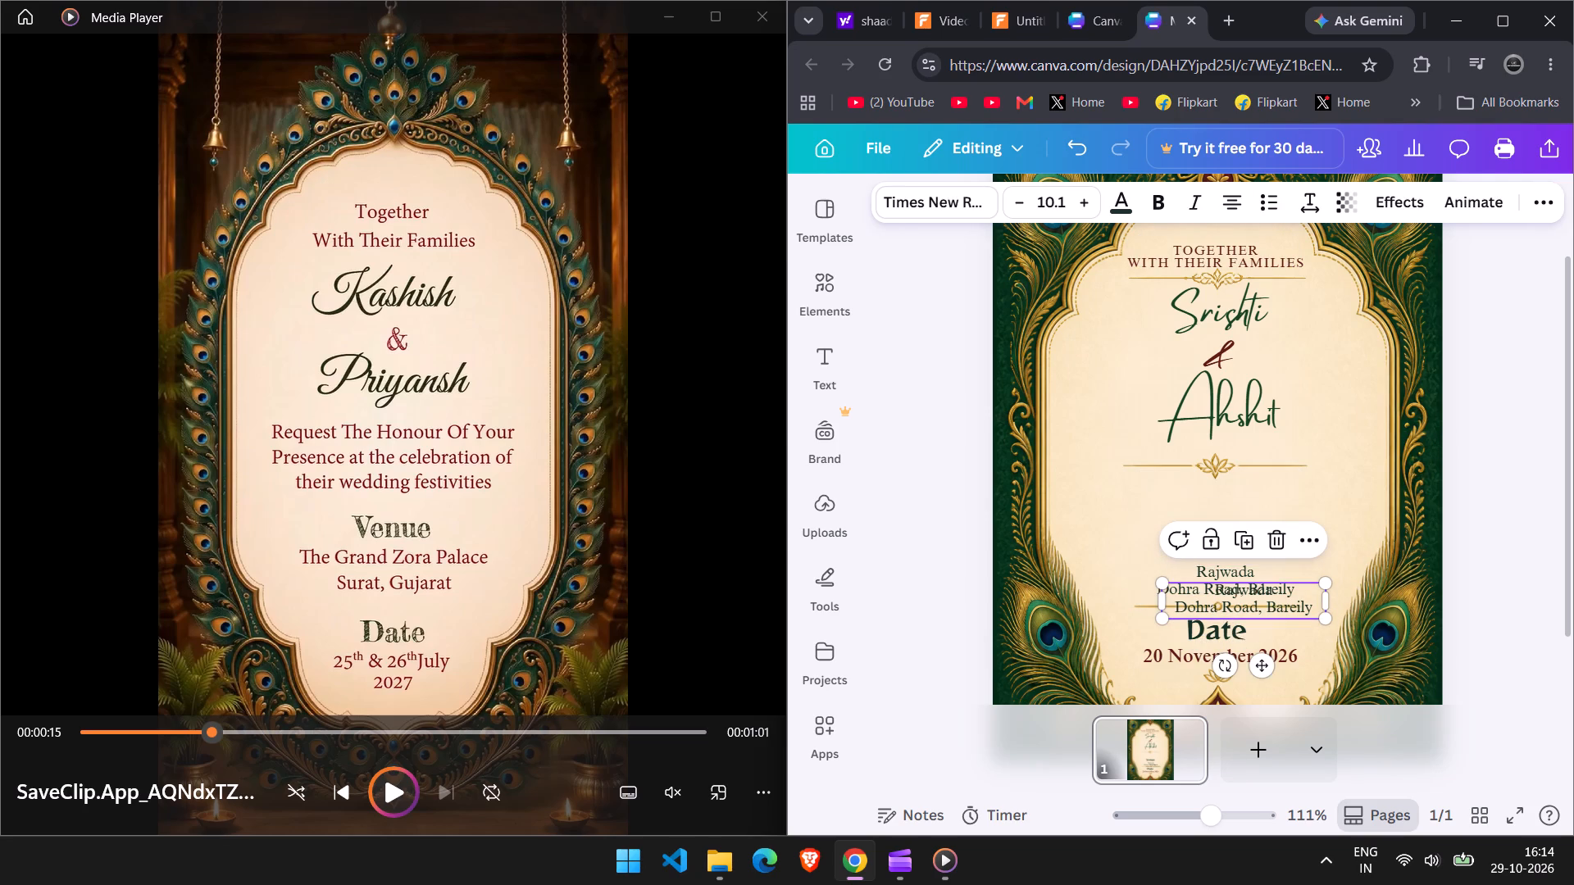
drag(1289, 609, 1264, 511)
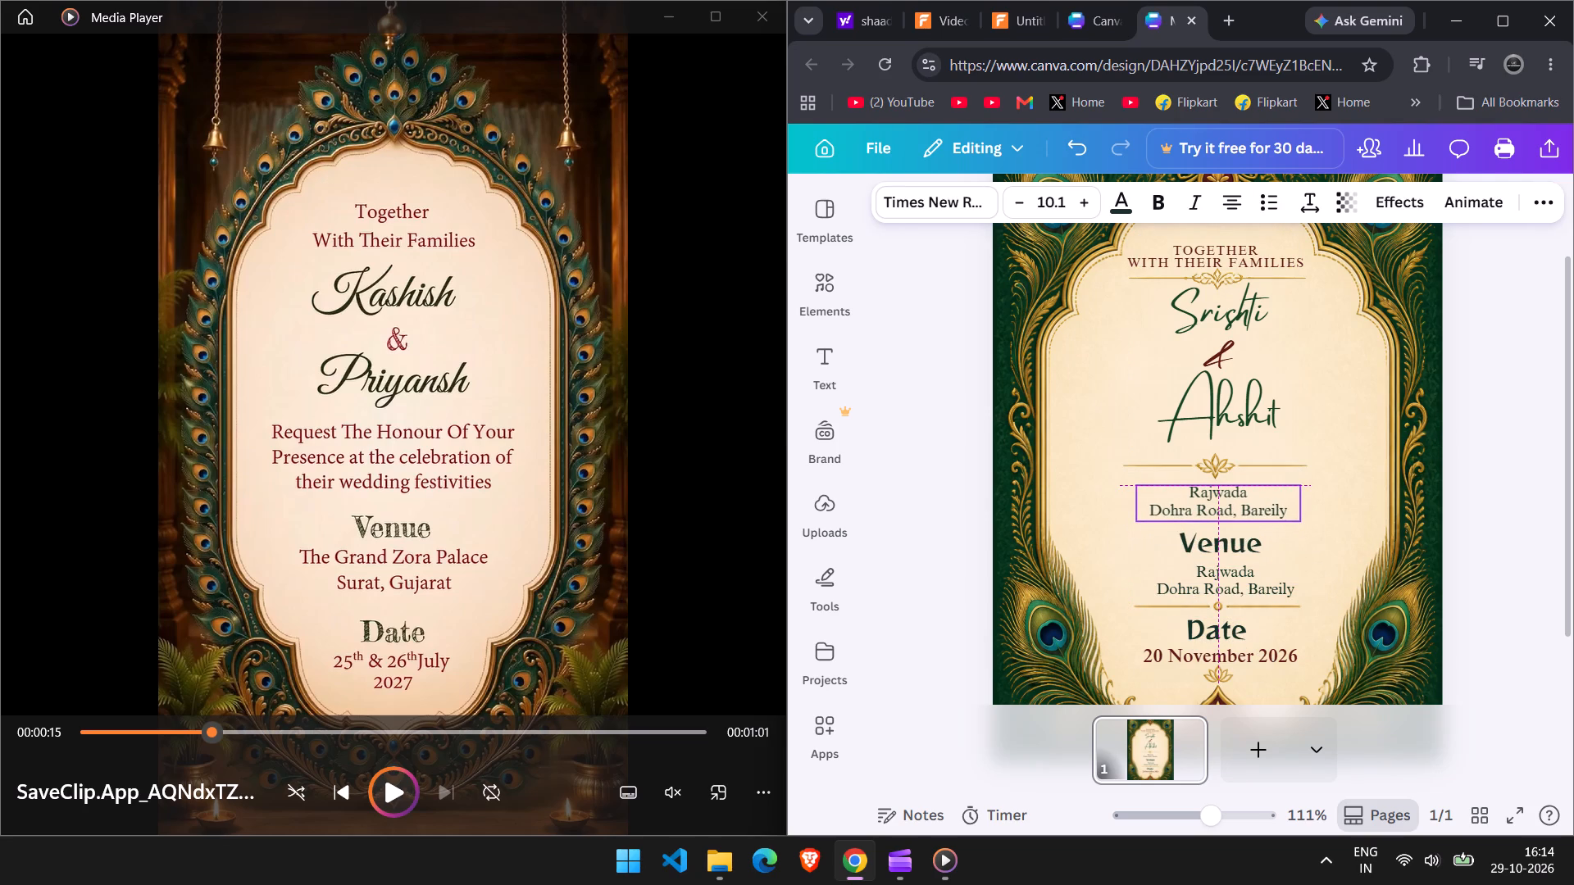
drag(1264, 511, 1262, 506)
Replace all the text in the copied block with "Request The Honour Of Your".
click(1245, 506)
triple_click(1244, 500)
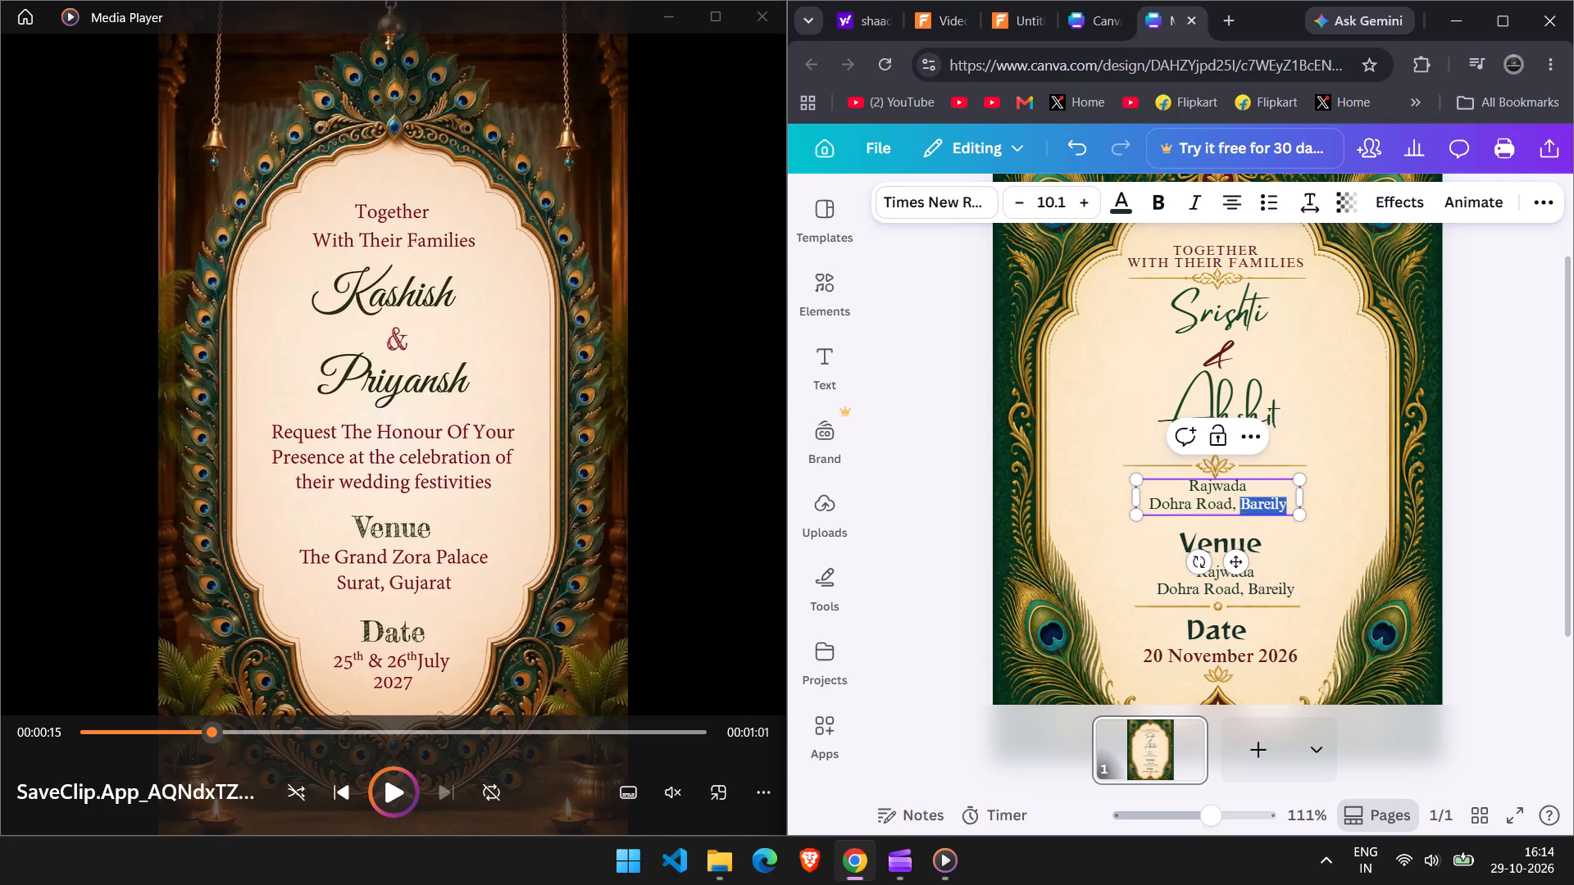
double_click(1244, 500)
double_click(1244, 500)
triple_click(1243, 500)
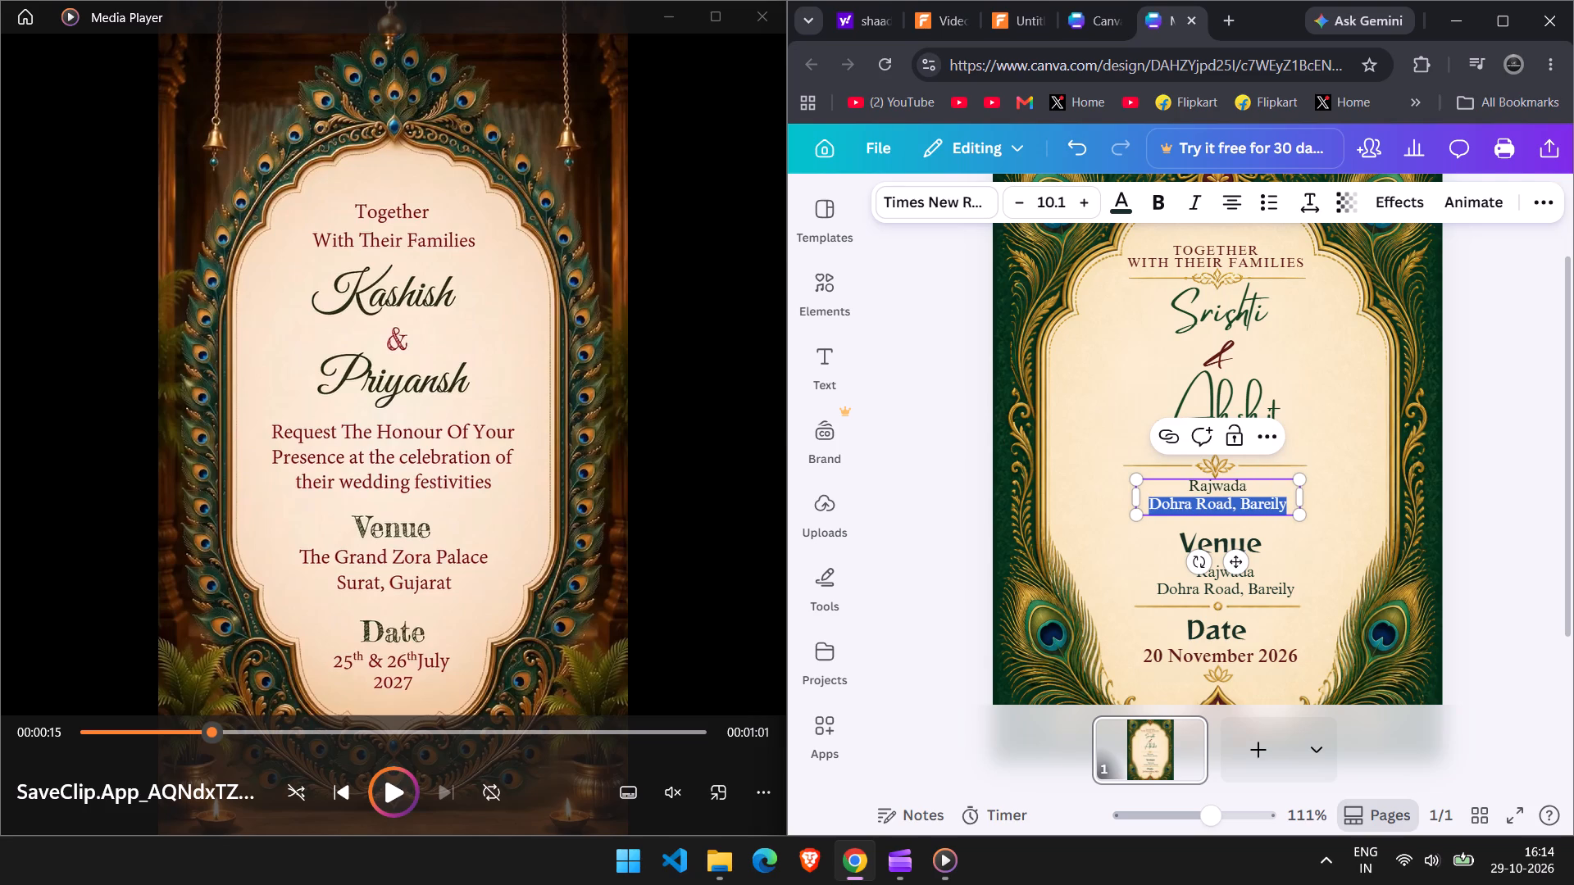
drag(1175, 484, 1283, 502)
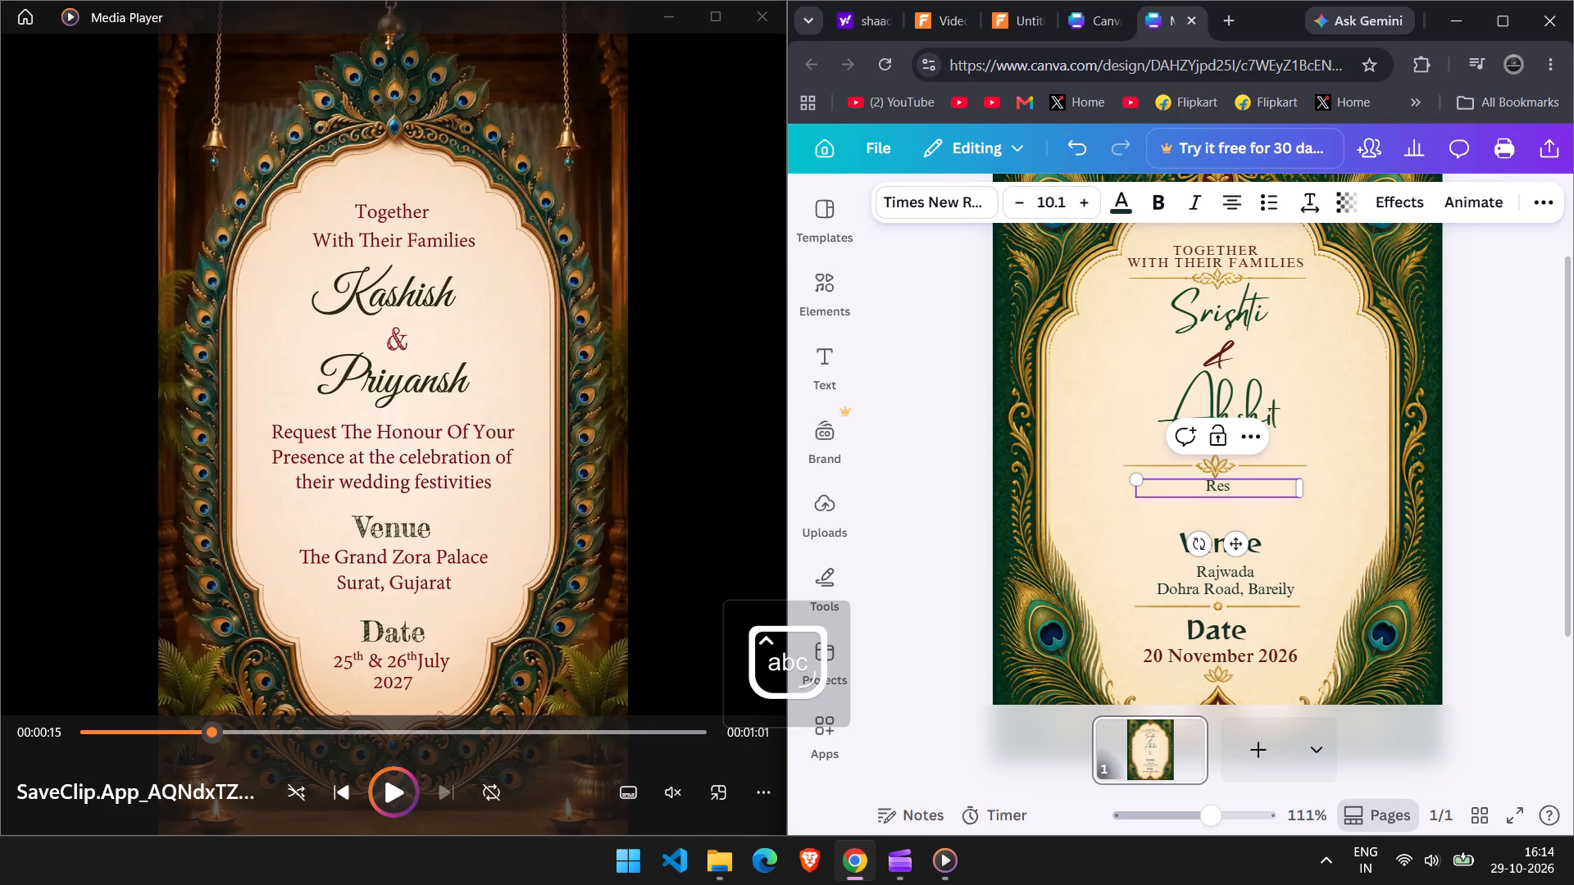
key(BackSpace)
text(quest)
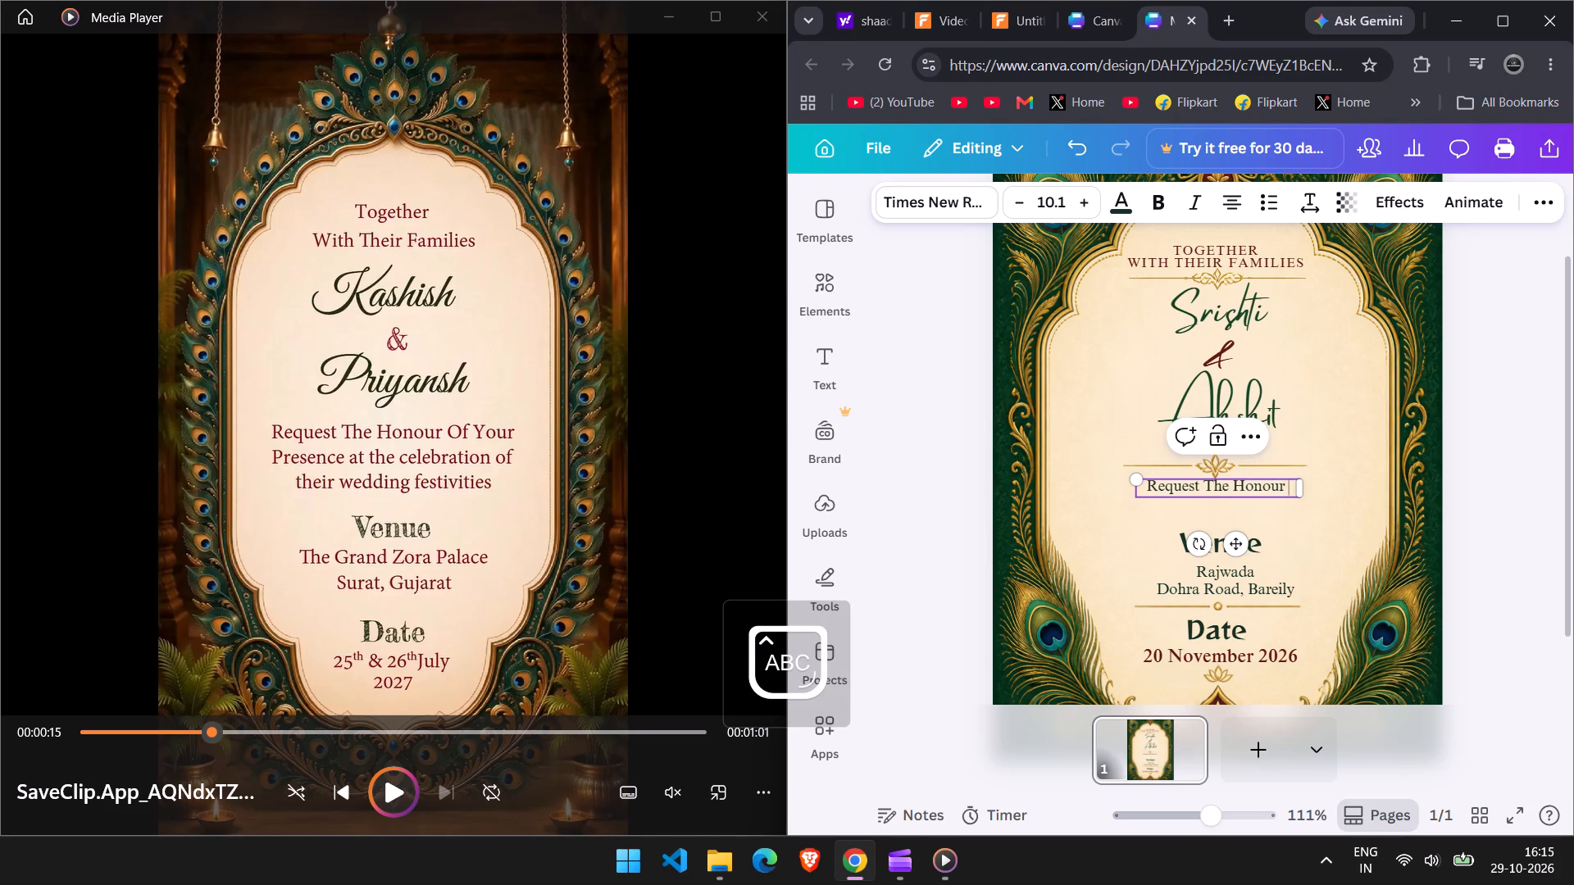
key(space)
key(BackSpace)
key(BackSpace)
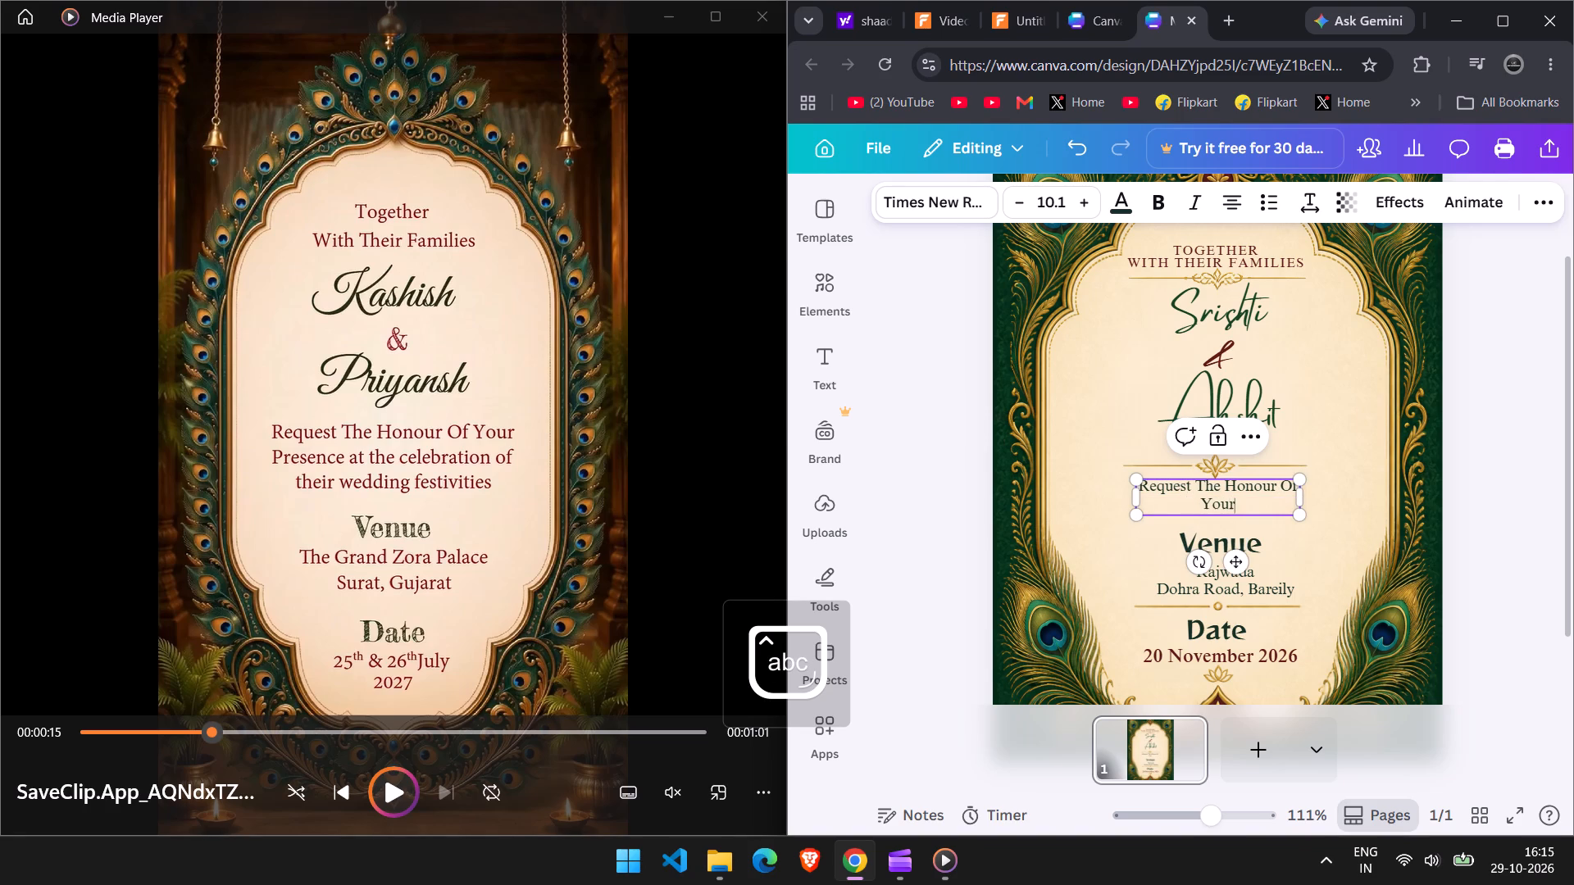
key(space)
Continue the invitation wording with "Presence at the celebration of their wedding".
text(resence)
key(space)
text(at hte)
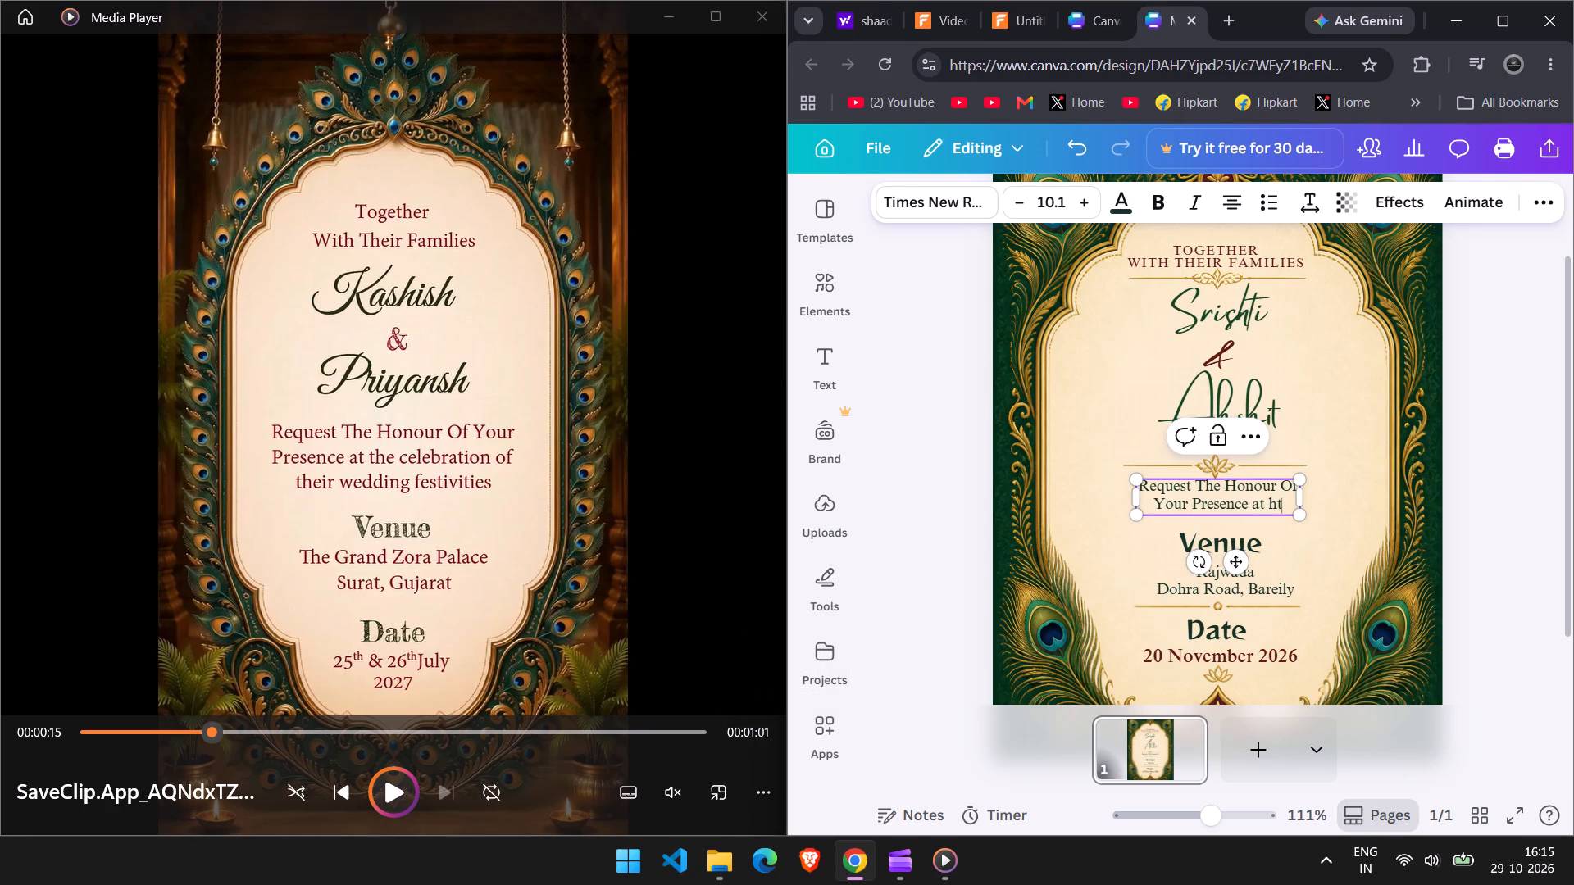
key(BackSpace)
key(BackSpace)
key(BackSpace)
text(the)
key(space)
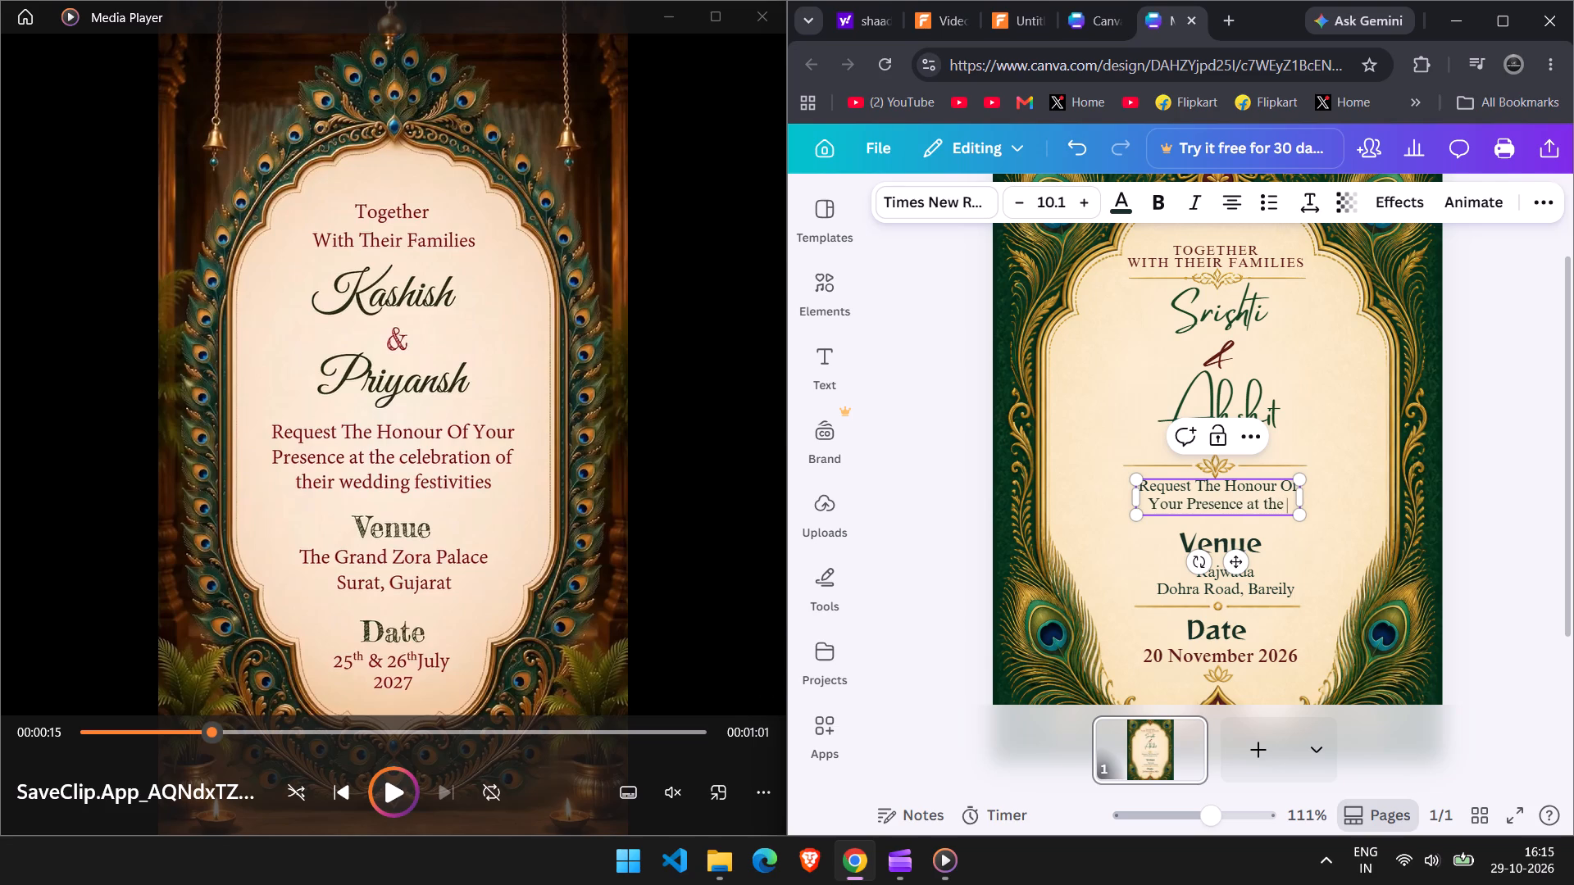
key(c)
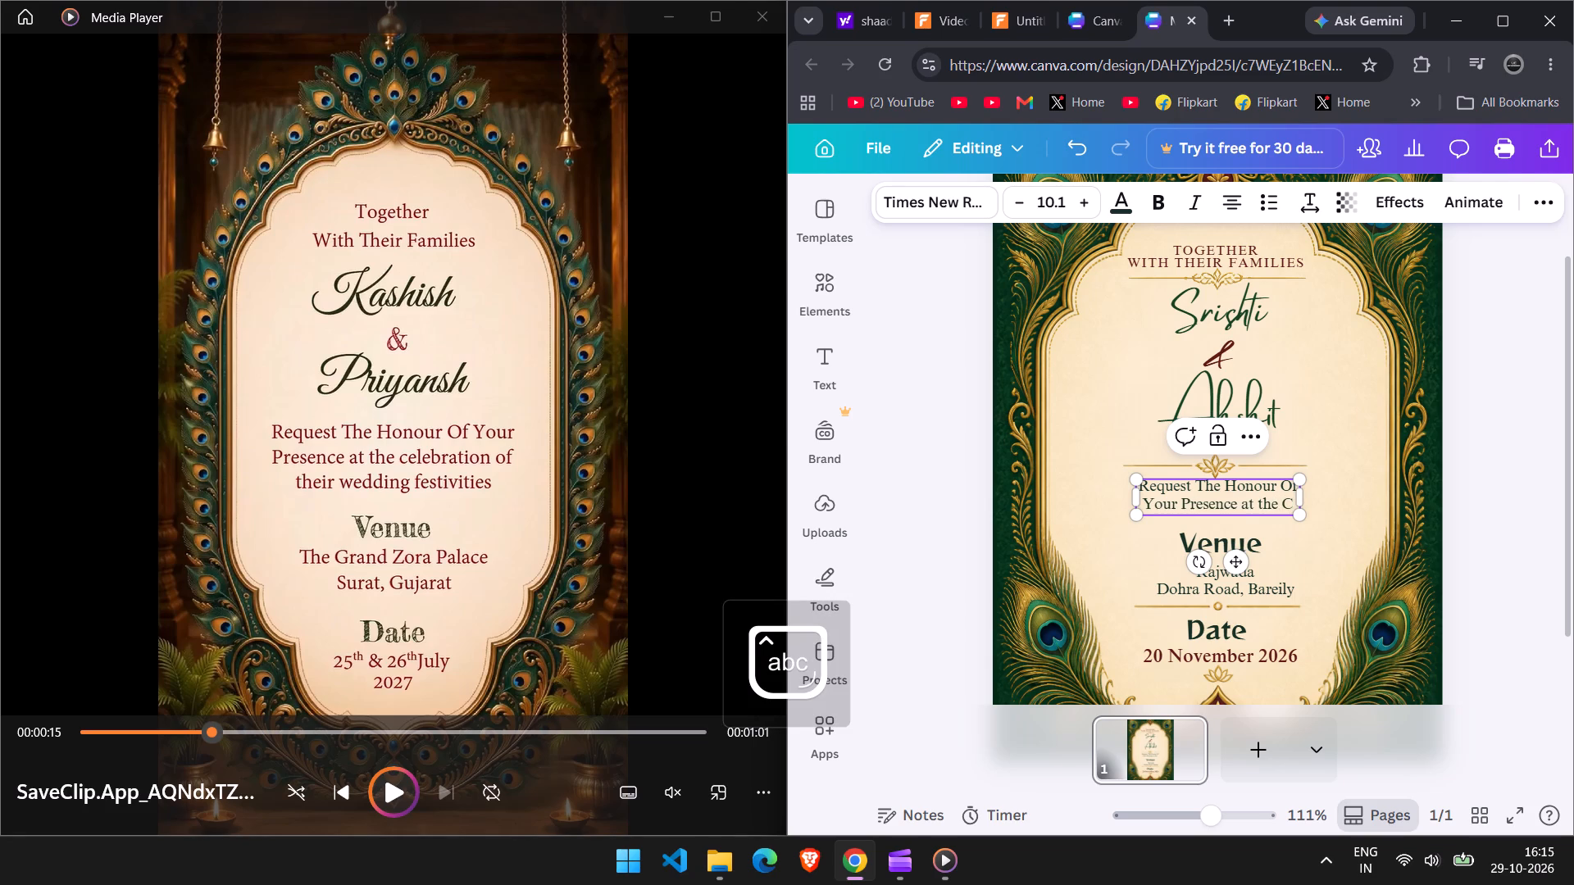
key(BackSpace)
text(cele)
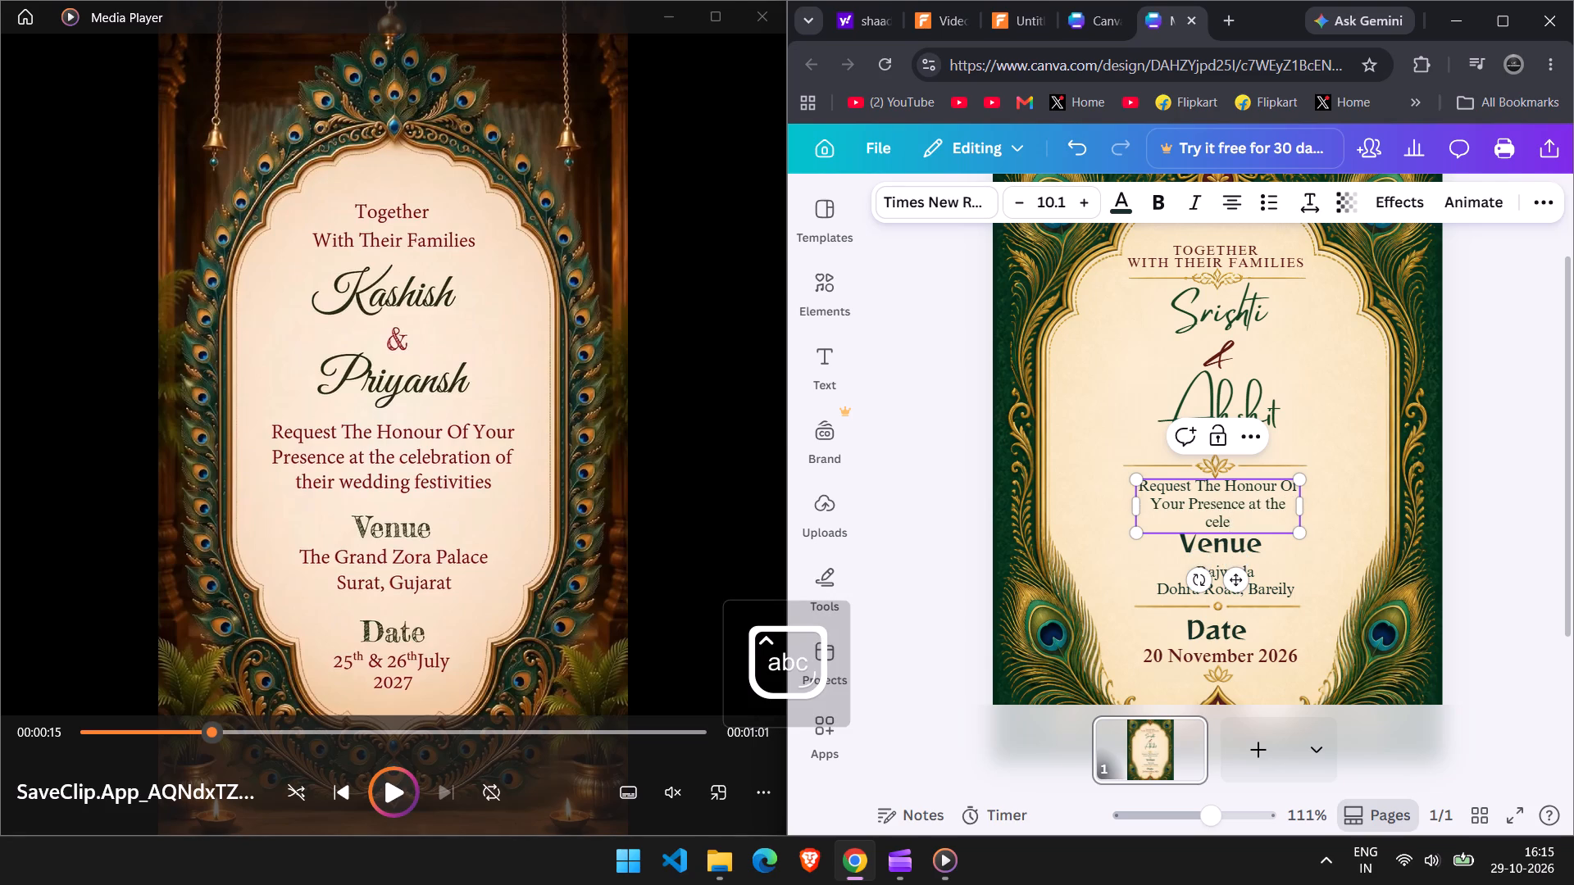
text(btar)
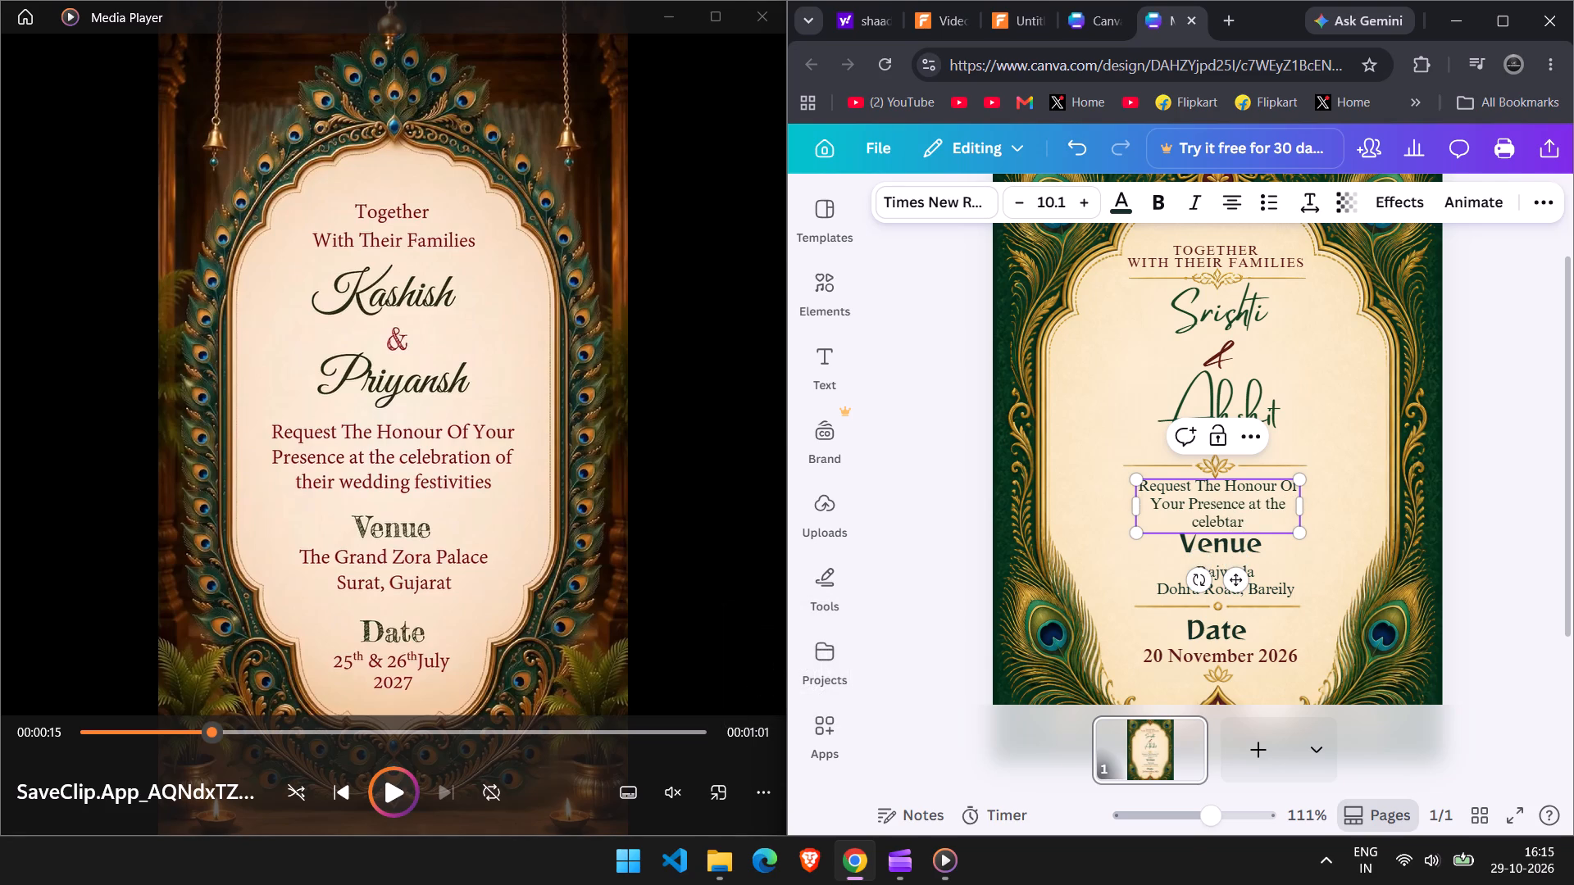
key(BackSpace)
key(BackSpace)
key(BackSpace)
text(ration)
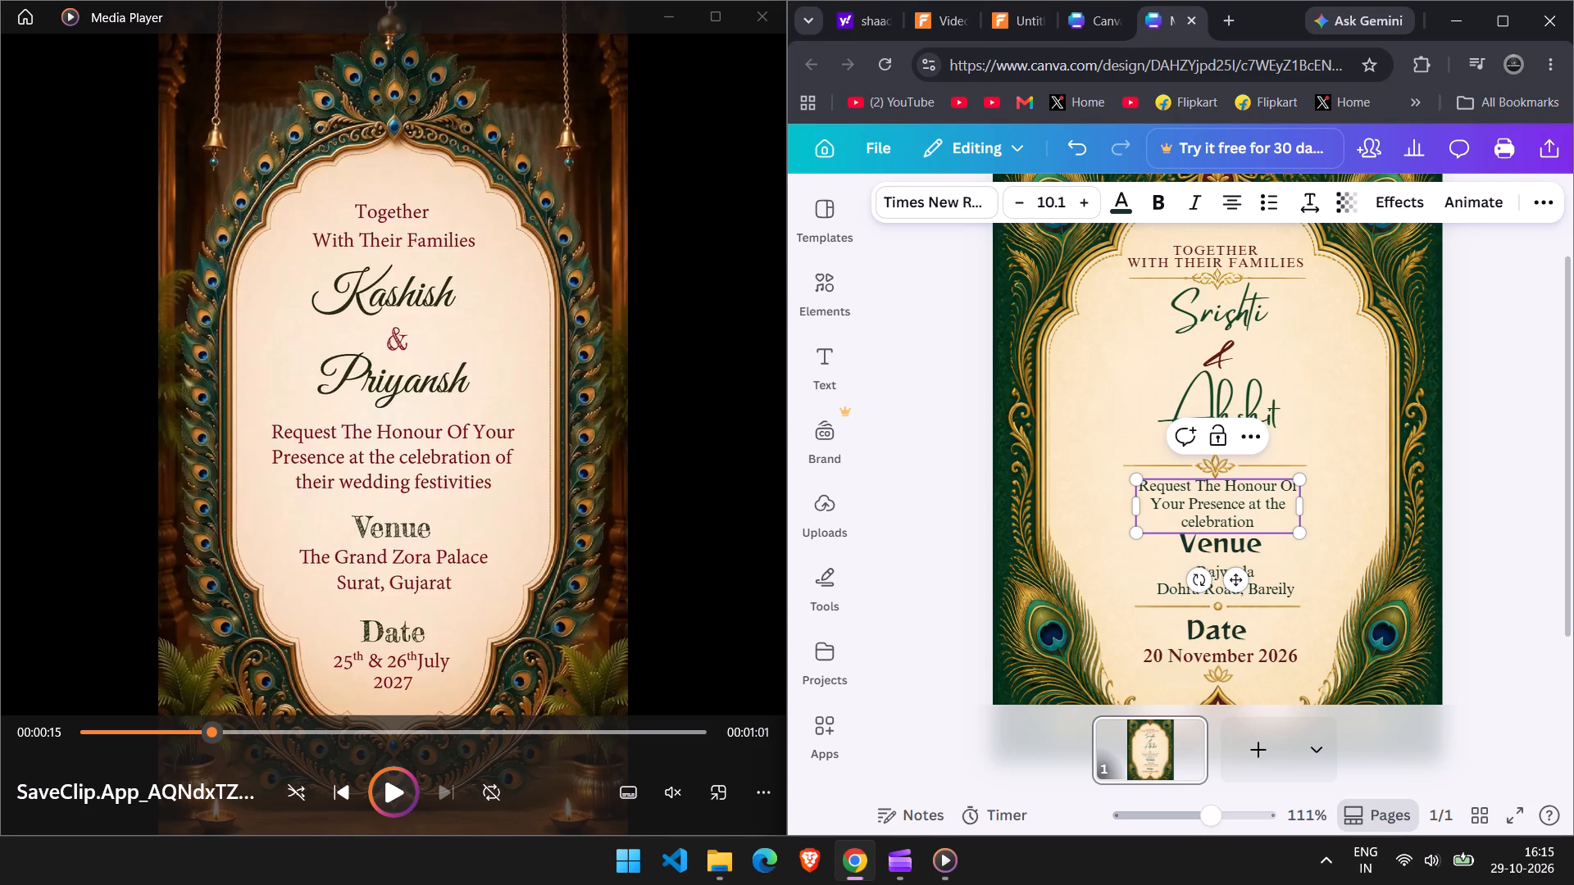
key(space)
text(of thi)
key(BackSpace)
key(r)
key(BackSpace)
text(eir)
key(space)
text(wedding de)
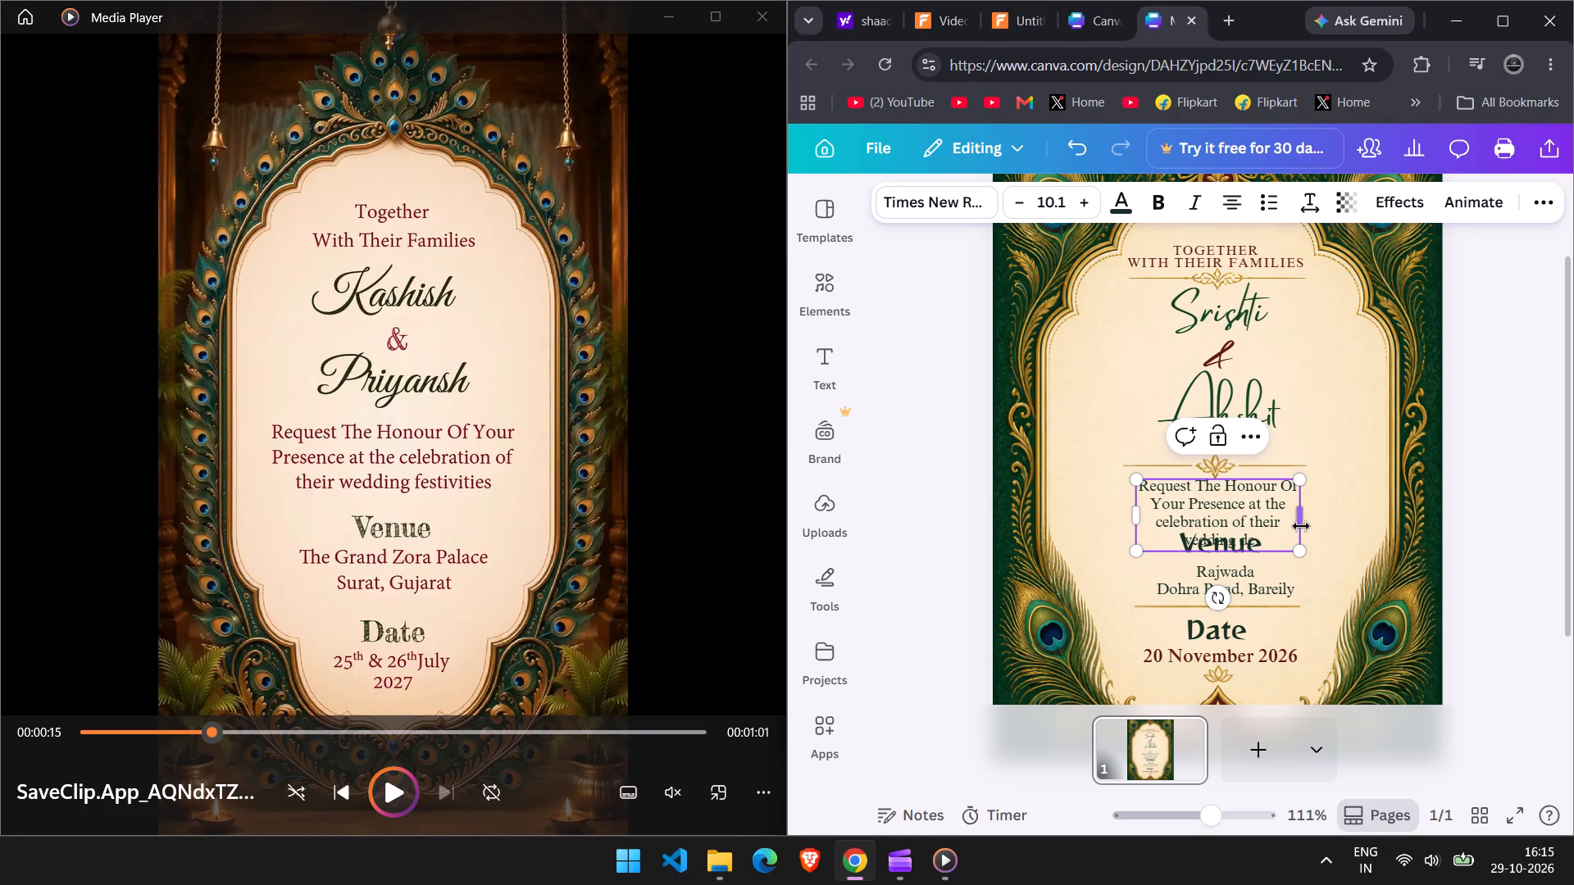
Widen the invitation text box on both sides to about 66.6 so the wording fits on two lines.
drag(1301, 526, 1366, 503)
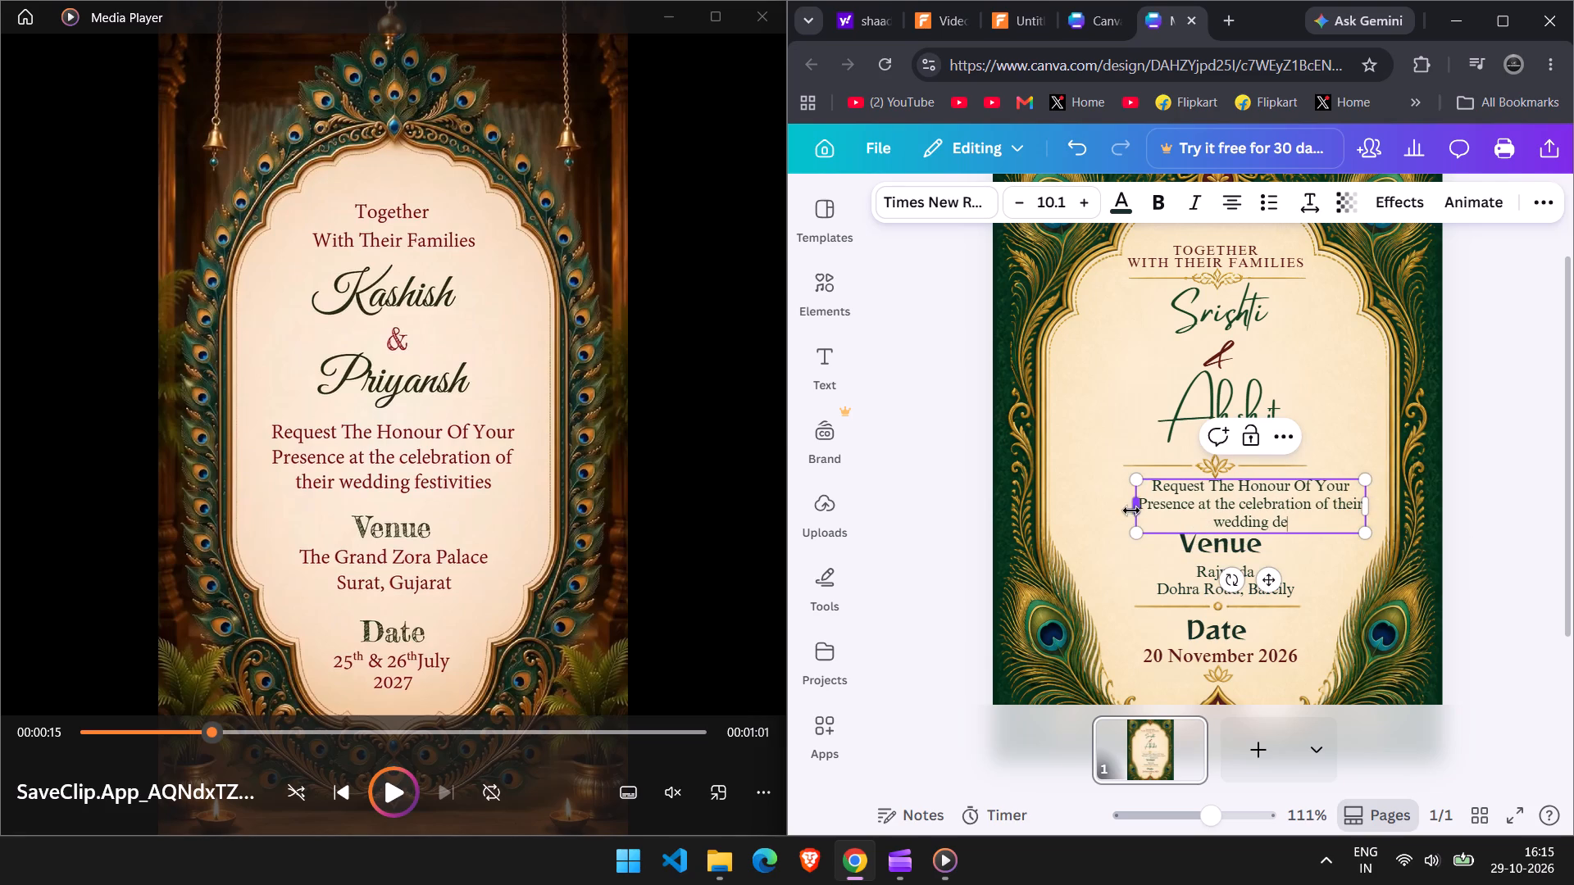
drag(1135, 508, 1080, 501)
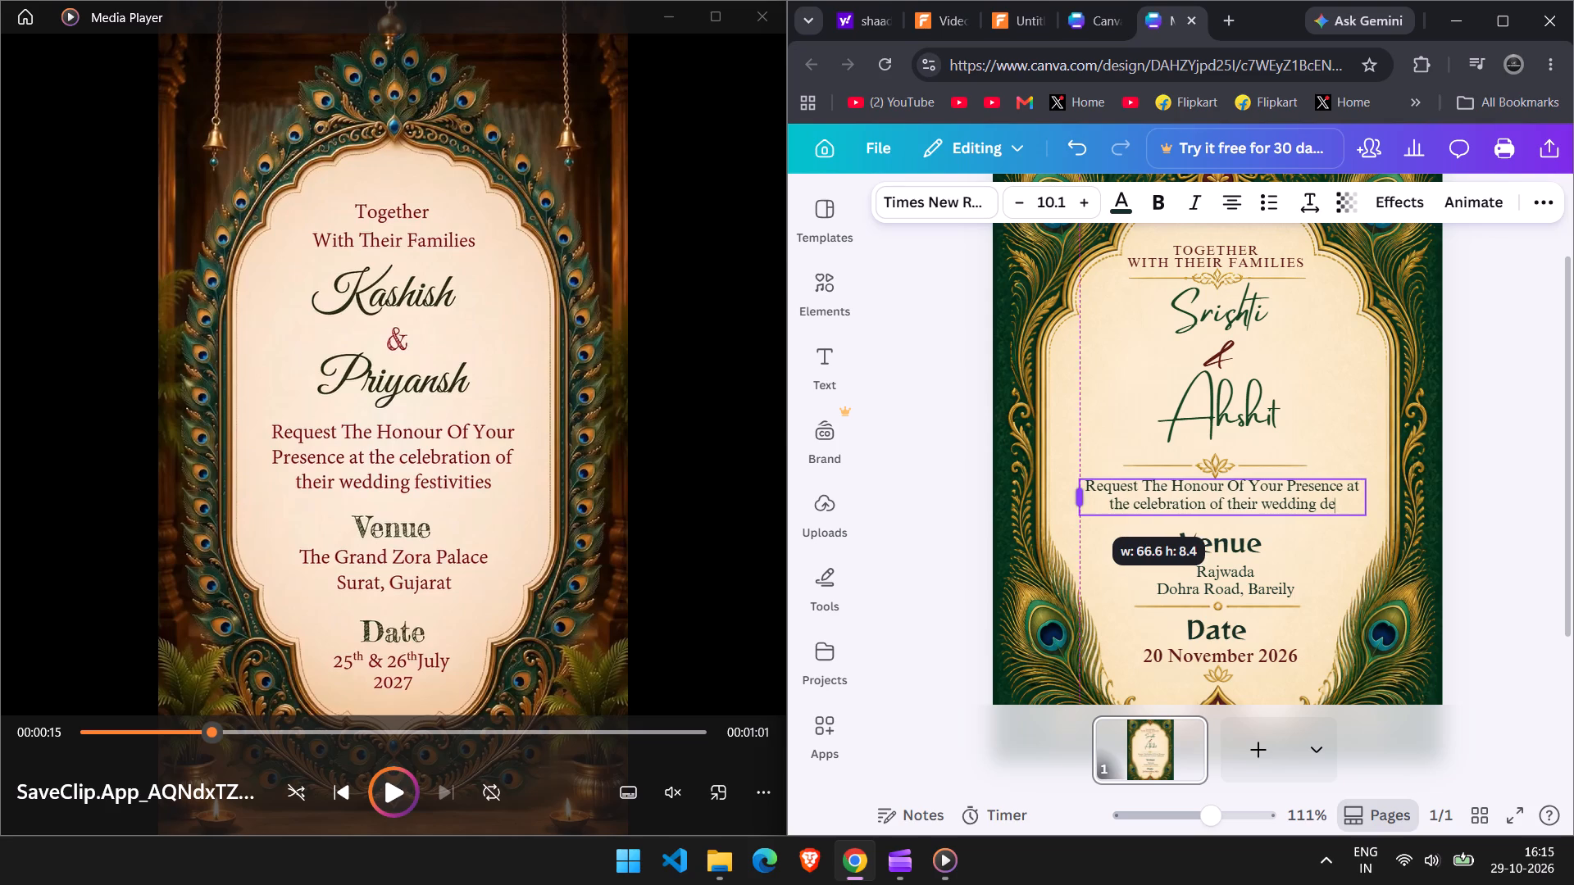
drag(1080, 501, 1080, 501)
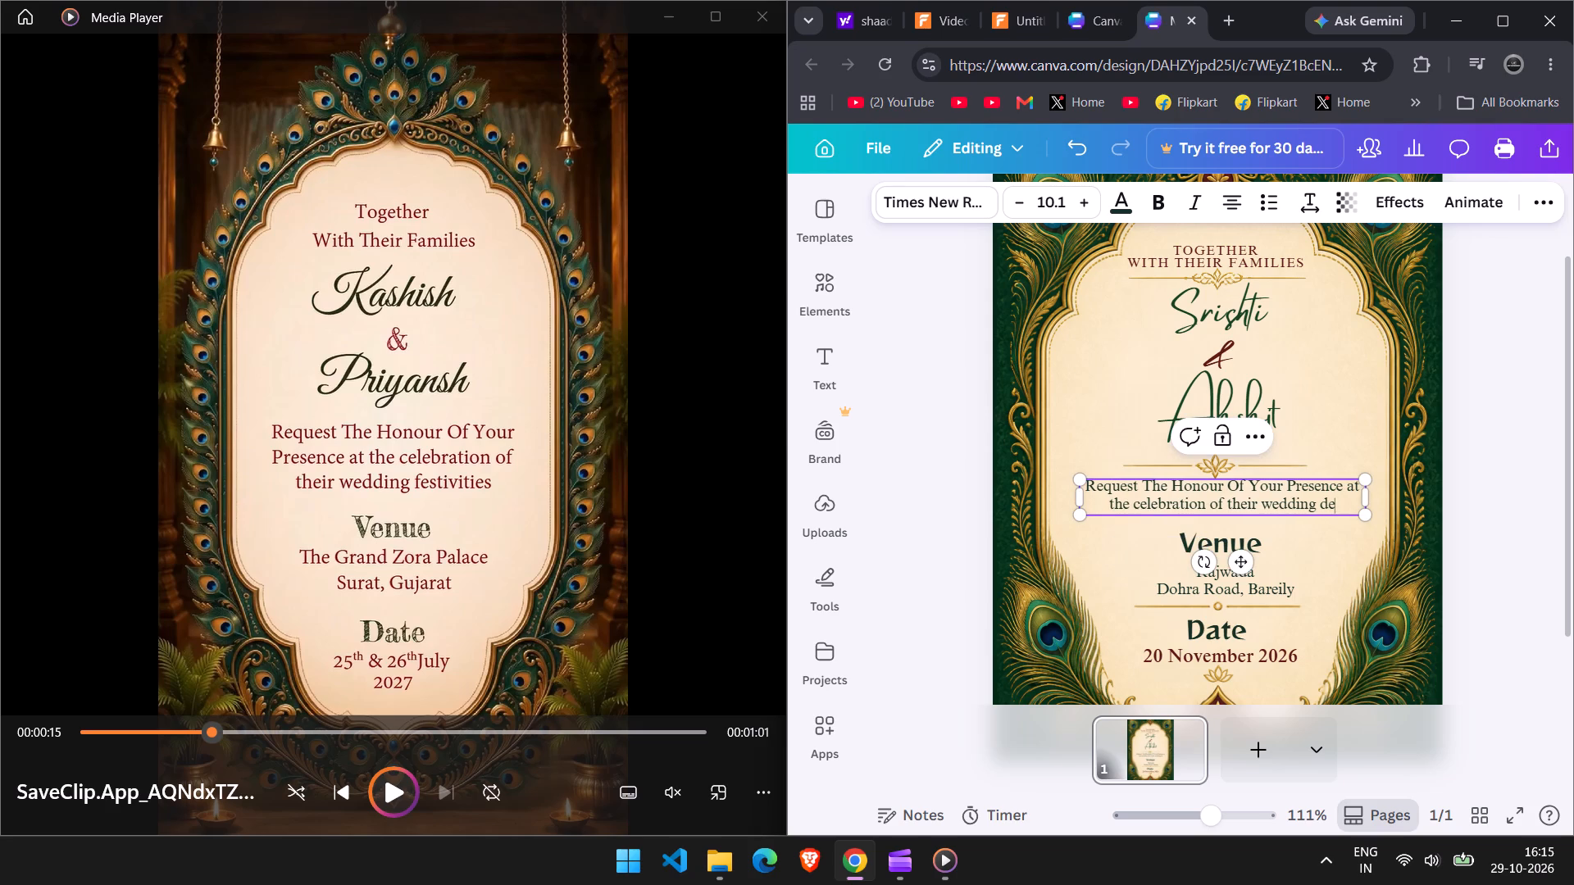
Replace the stray "de" at the end of the invitation wording with "Festi".
click(1335, 514)
double_click(1323, 506)
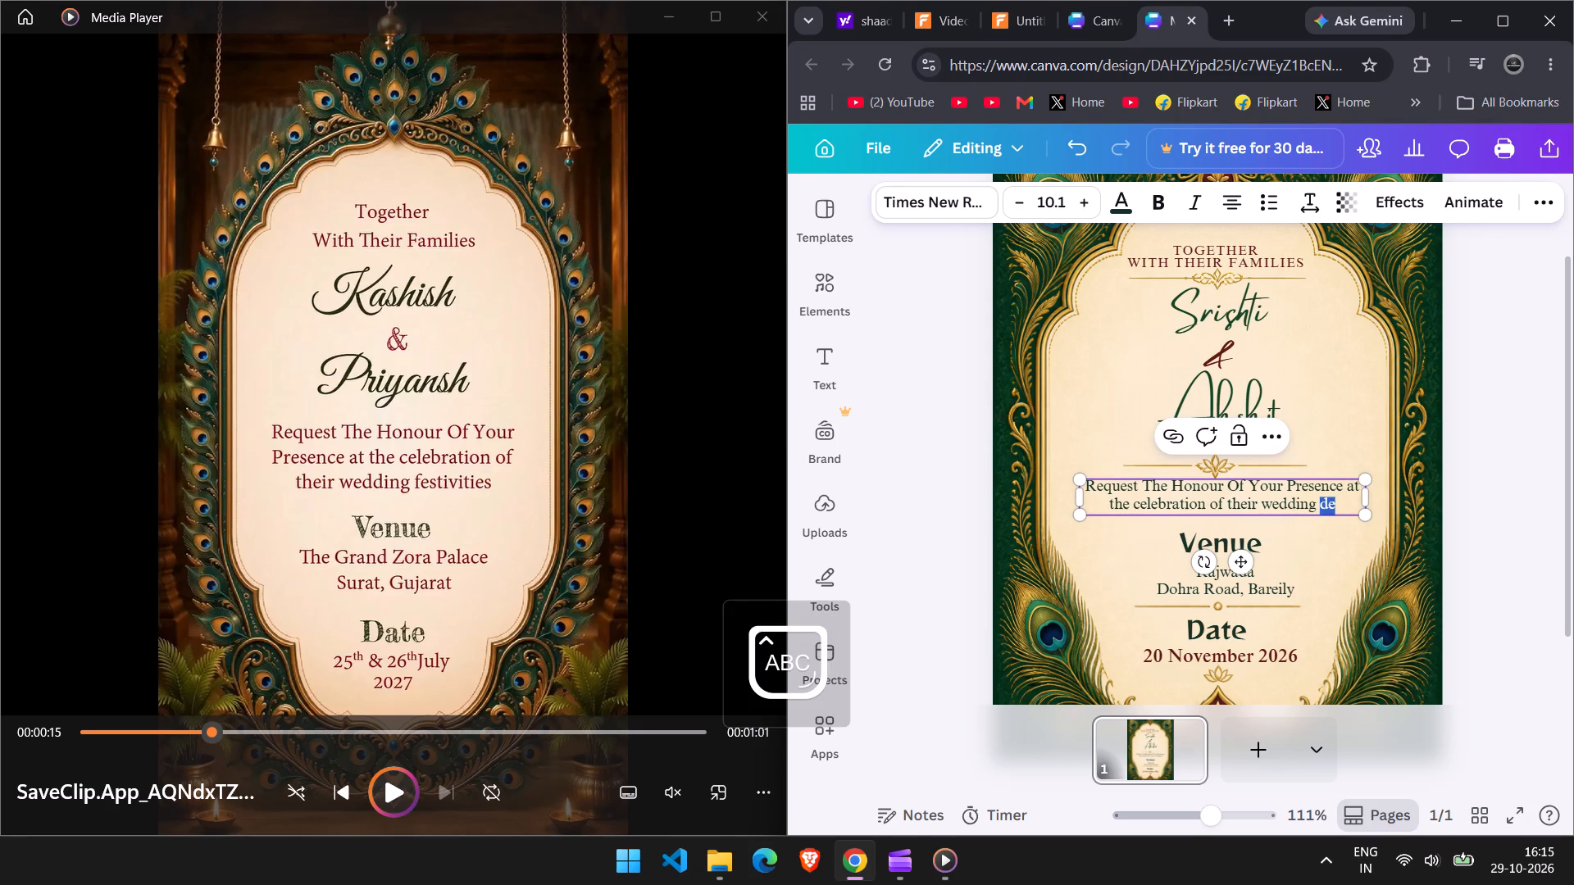
text(es)
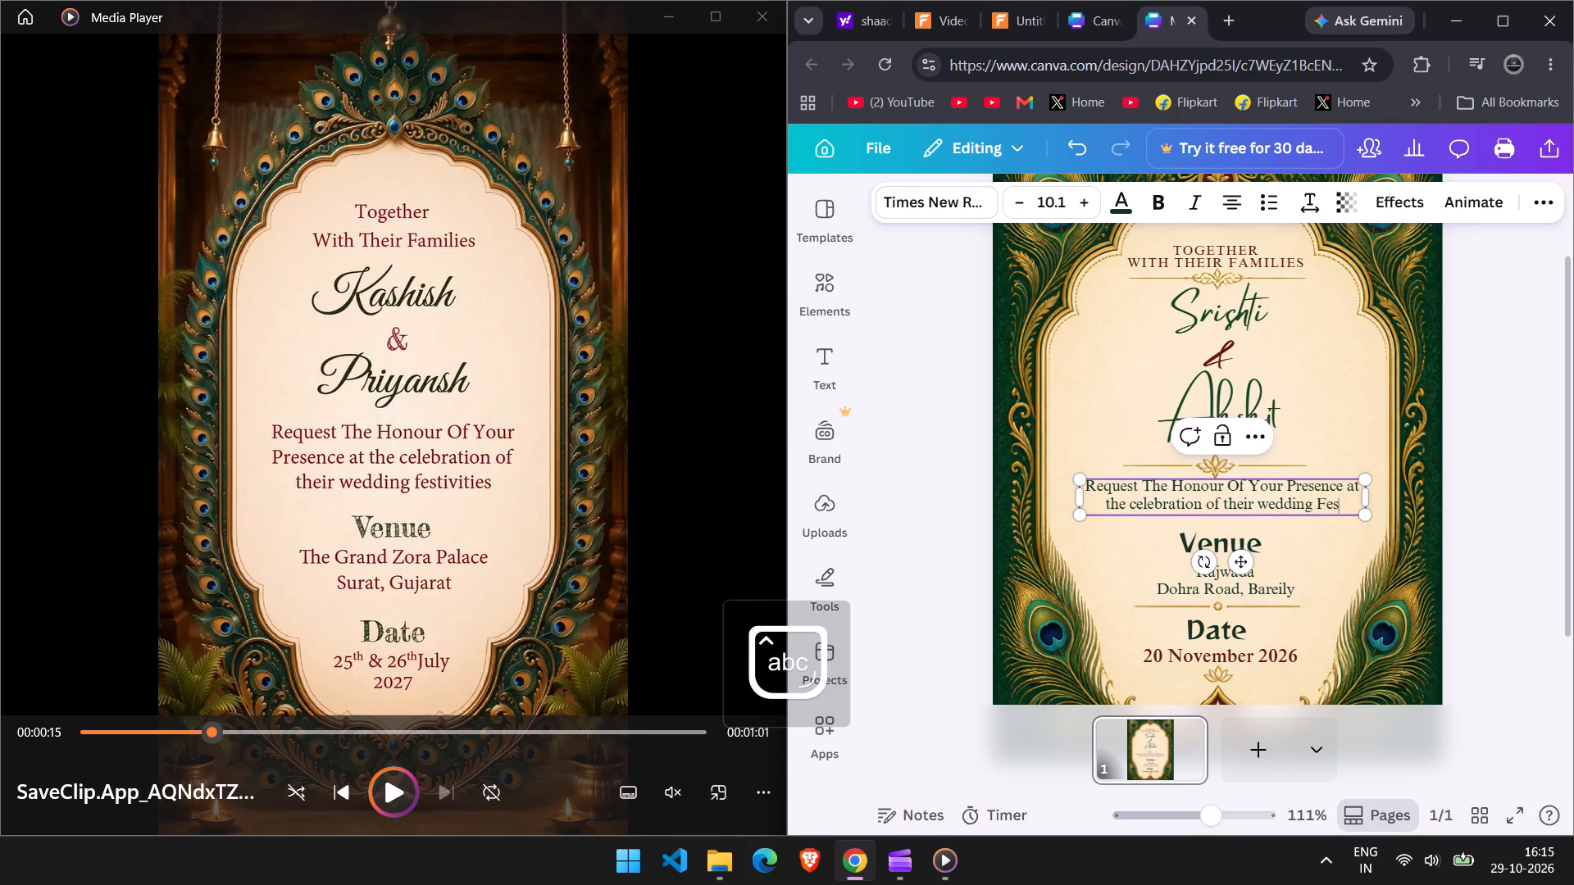
text(ti)
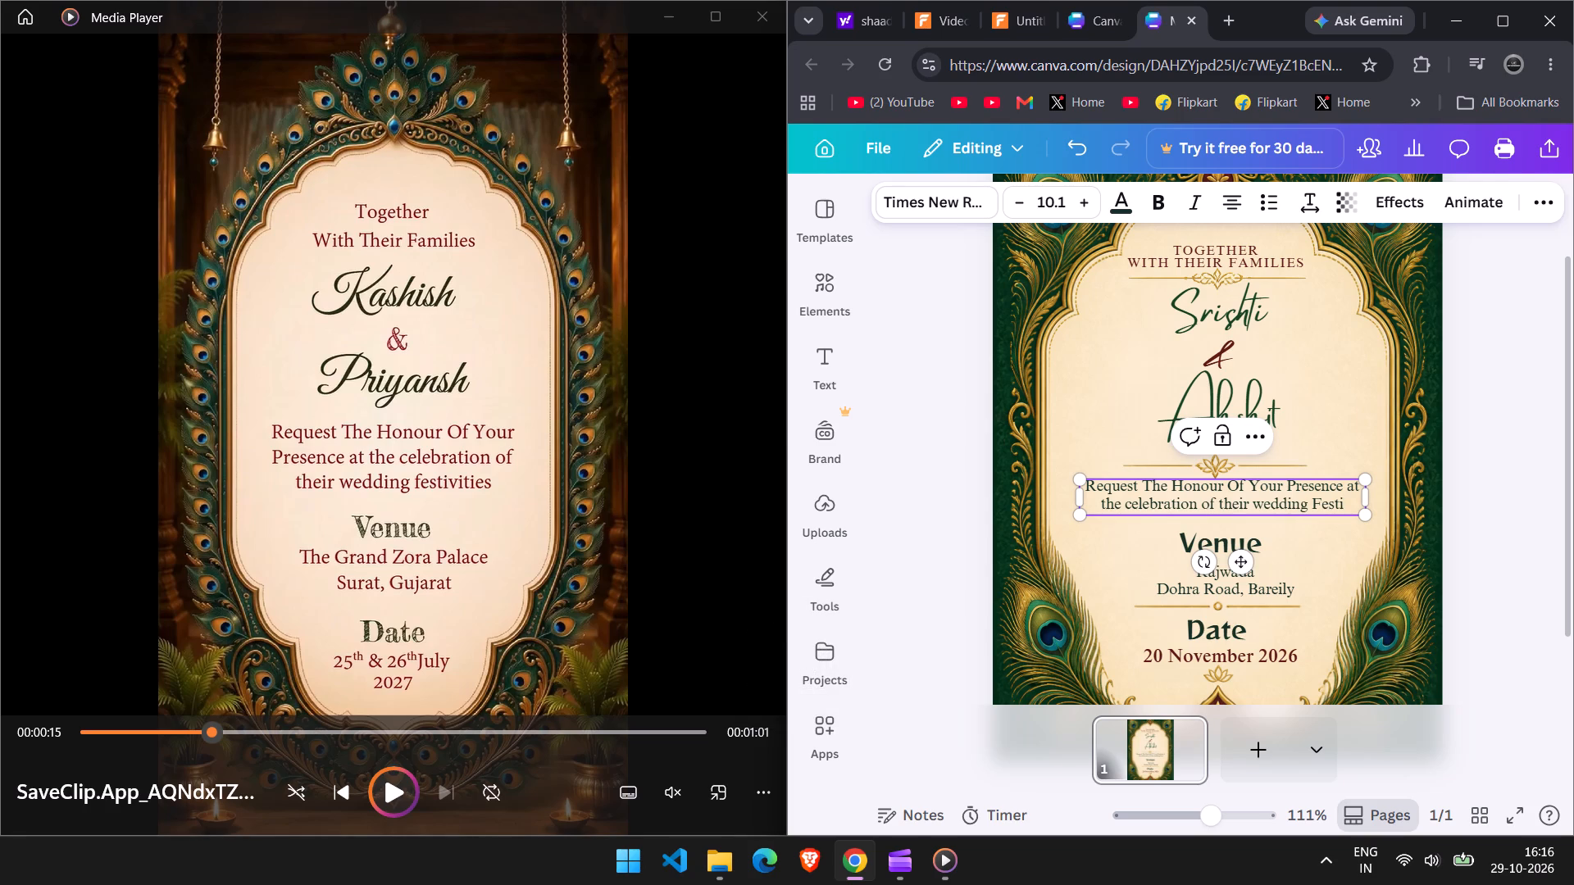
Capitalize "wedding" as "Wedding" in the second line of the invitation wording.
key(Left)
key(Left)
key(Left)
key(Left)
key(Left)
key(Left)
key(Left)
key(Left)
key(Left)
key(Left)
key(Left)
key(Left)
key(Left)
key(Right)
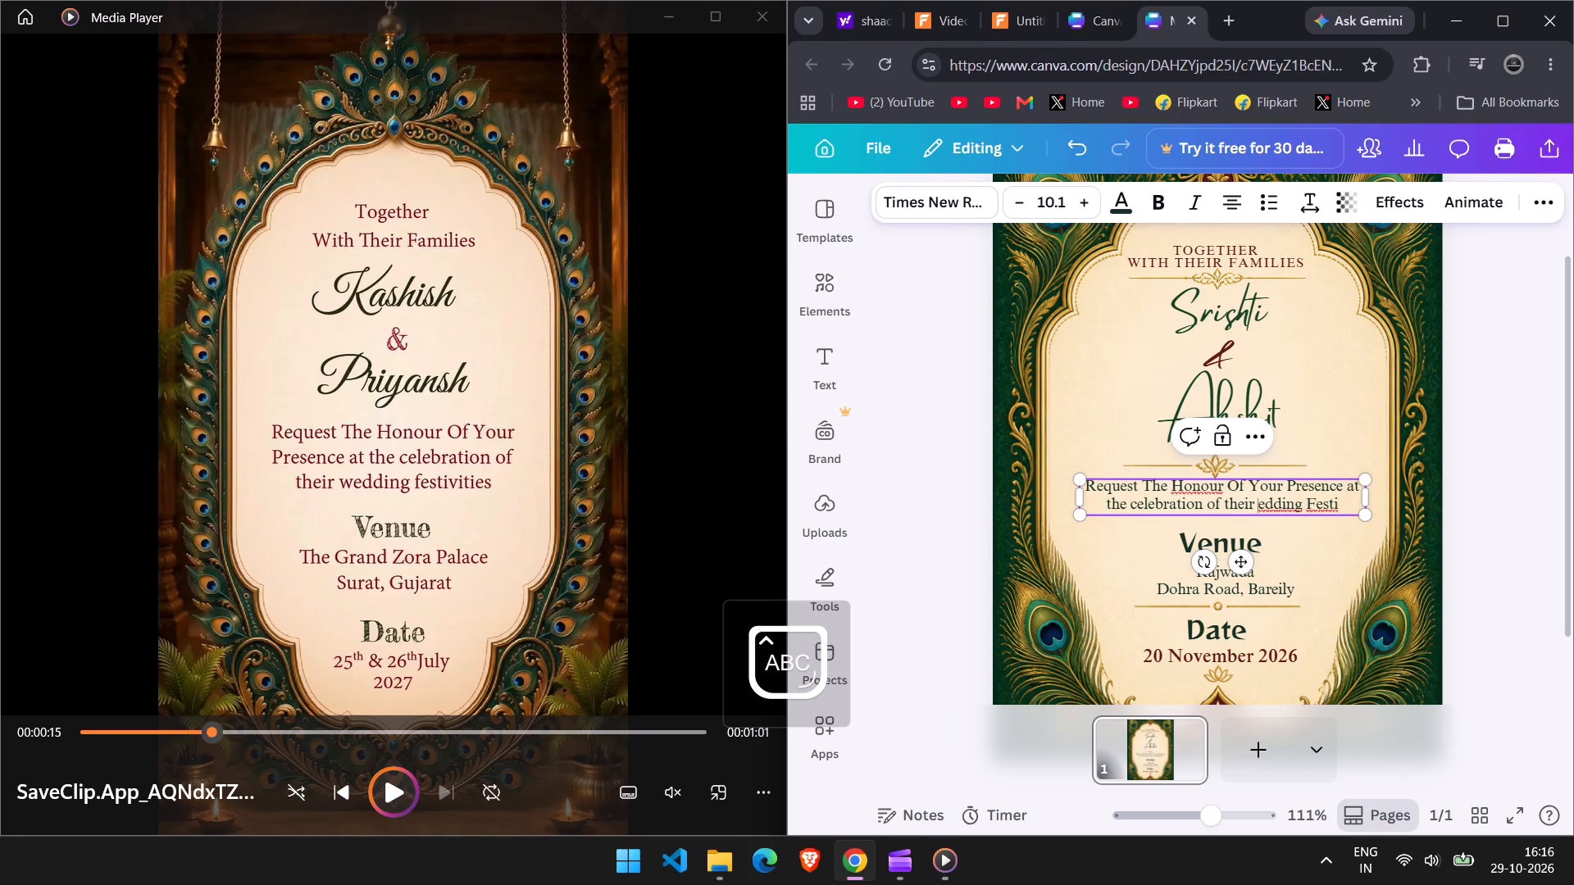
Extend the last word of the invitation wording to "Festivies".
click(1349, 501)
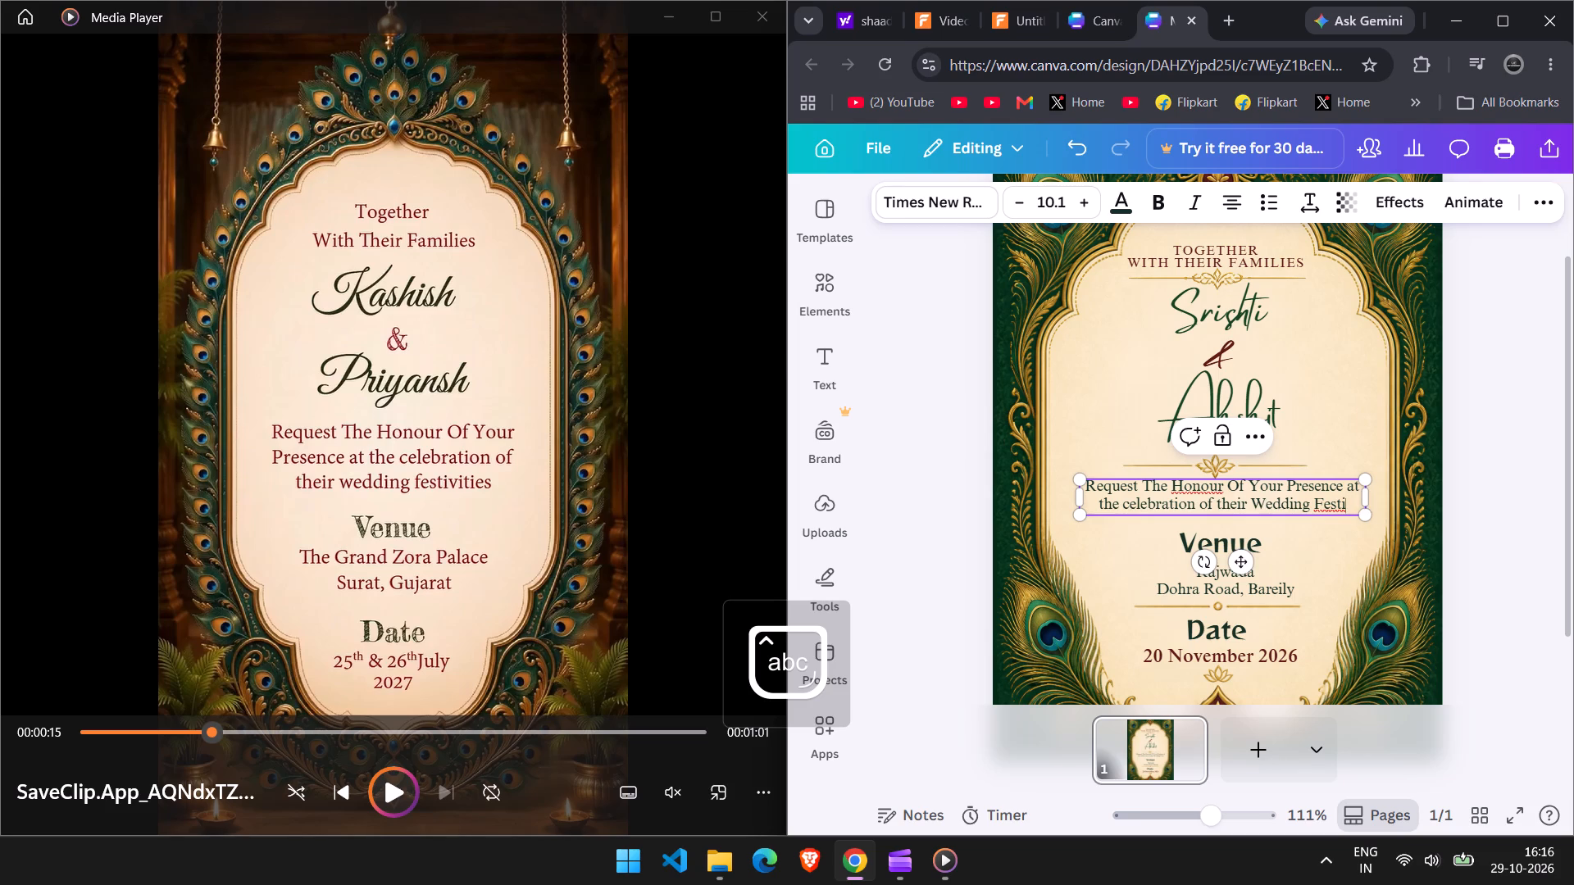
key(v)
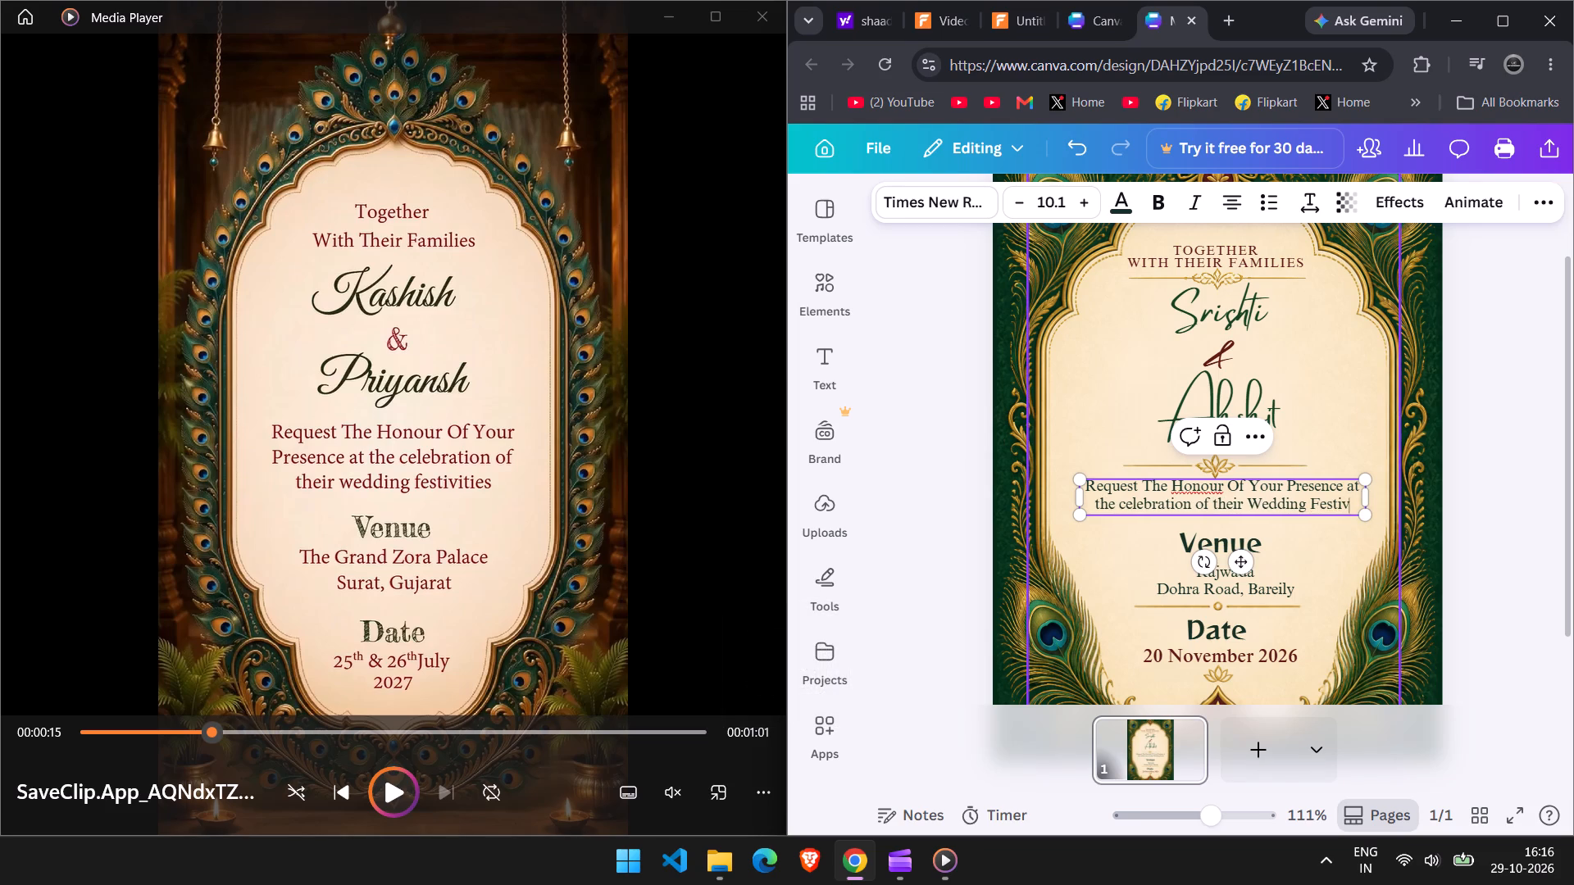
key(i)
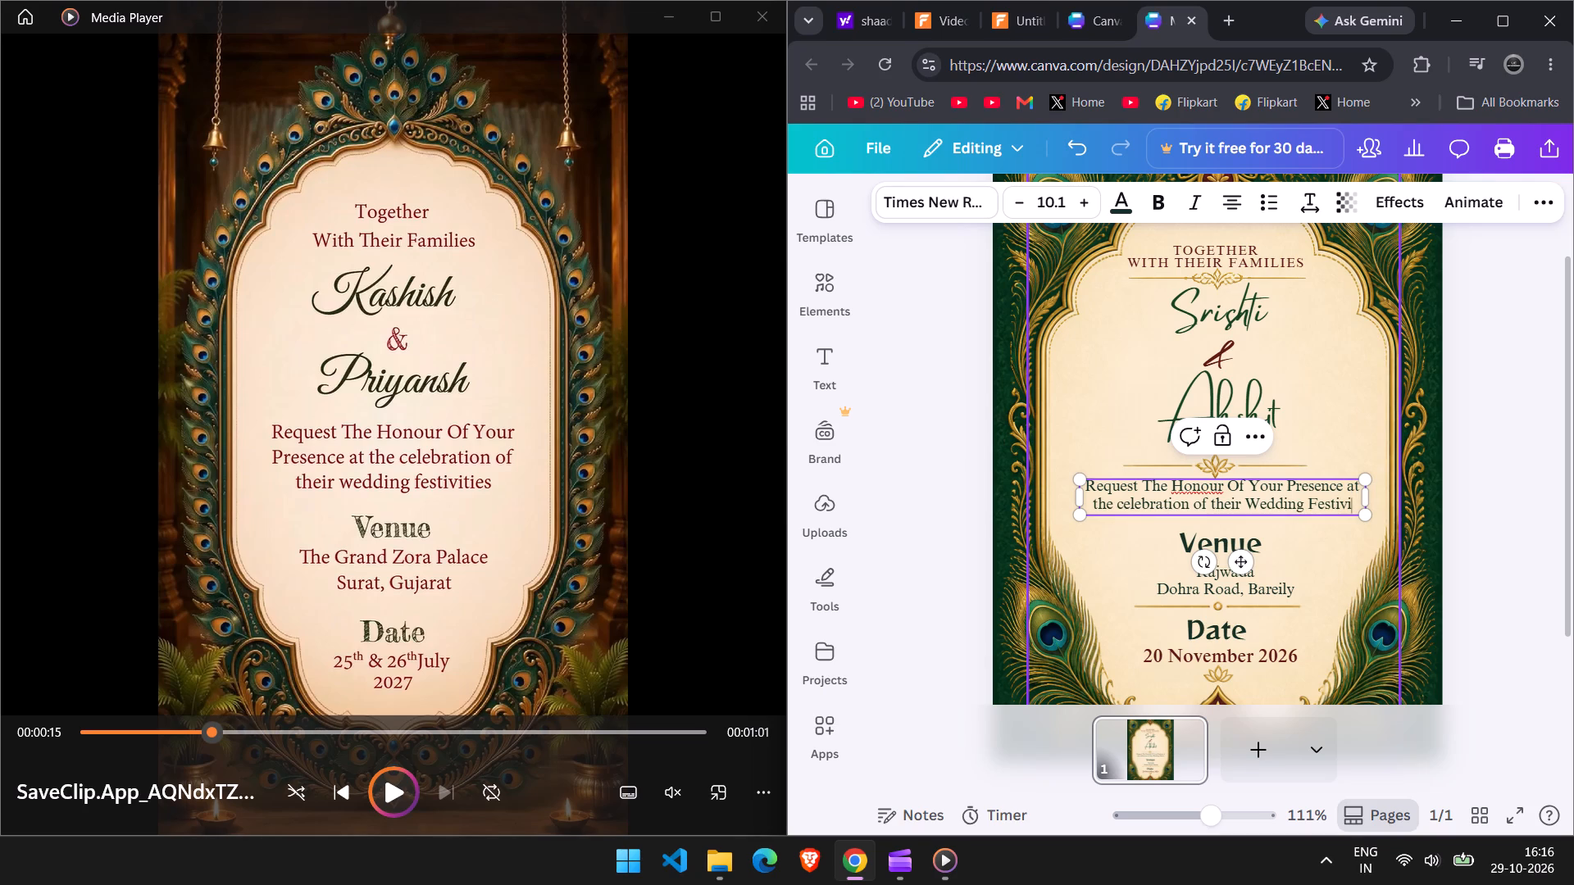
key(s)
key(BackSpace)
text(es)
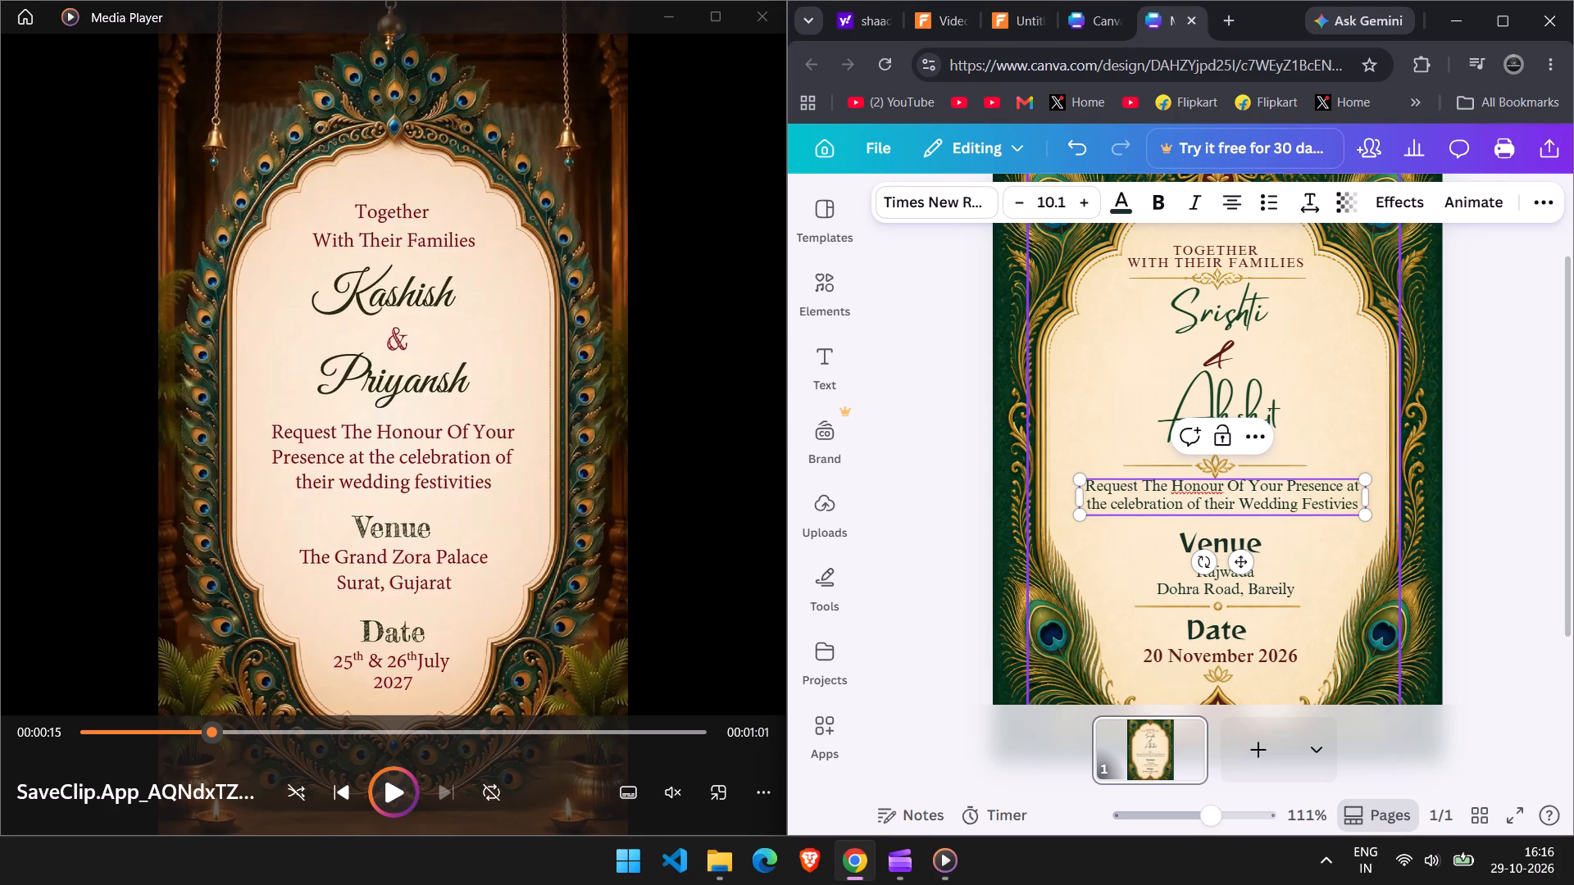
Correct the last word of the invitation wording from "Festivies" to "Festivities".
key(Left)
key(Left)
key(Left)
key(Right)
text(ti)
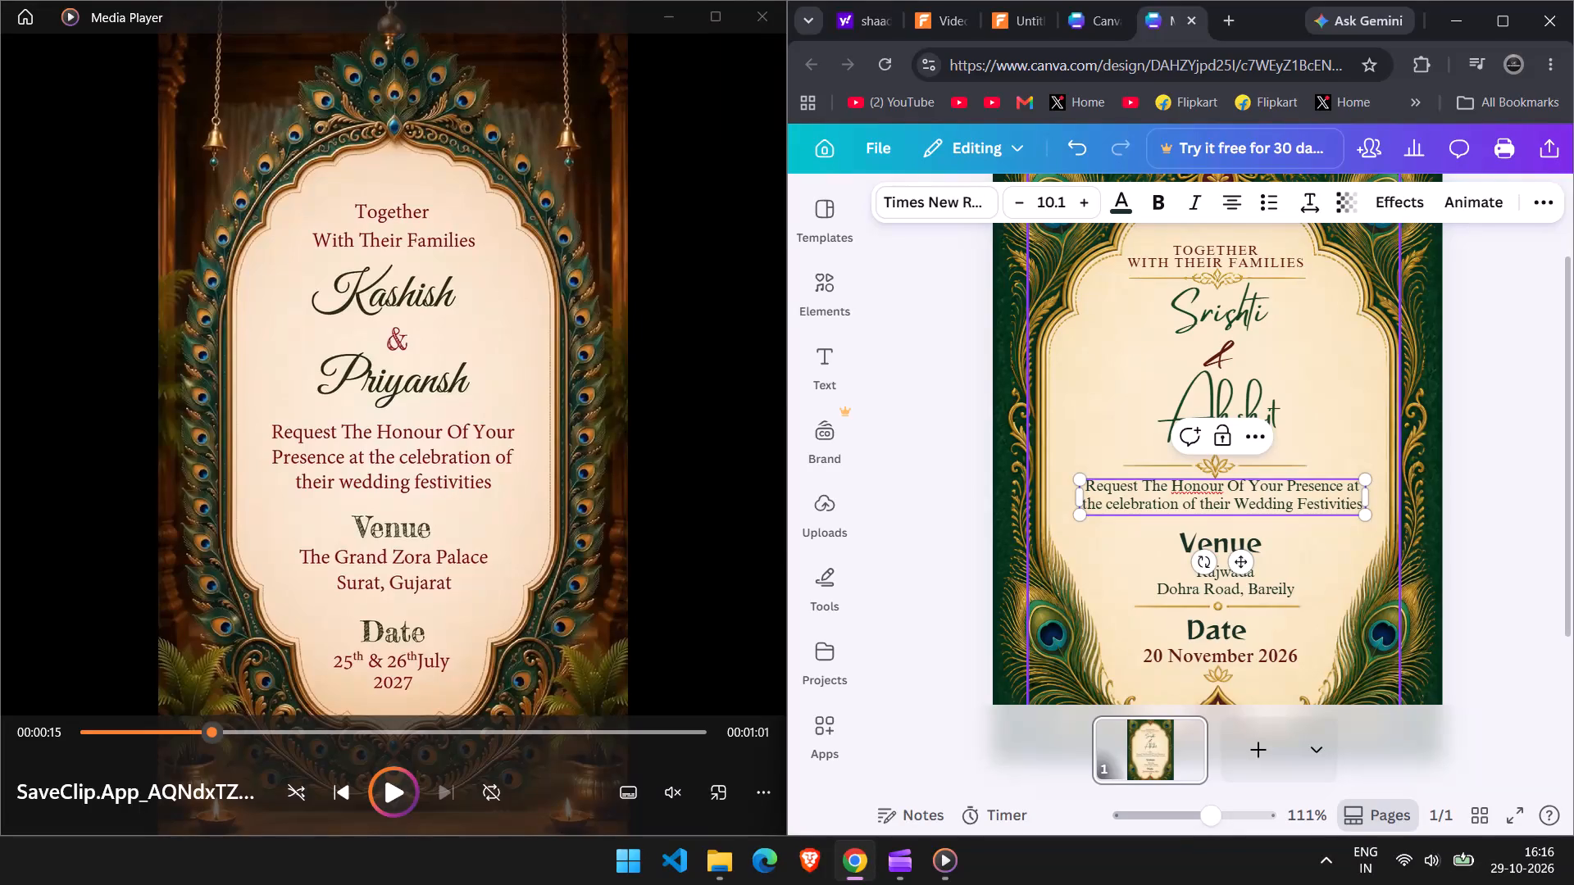
scroll(1290, 598, down, 1)
click(1513, 484)
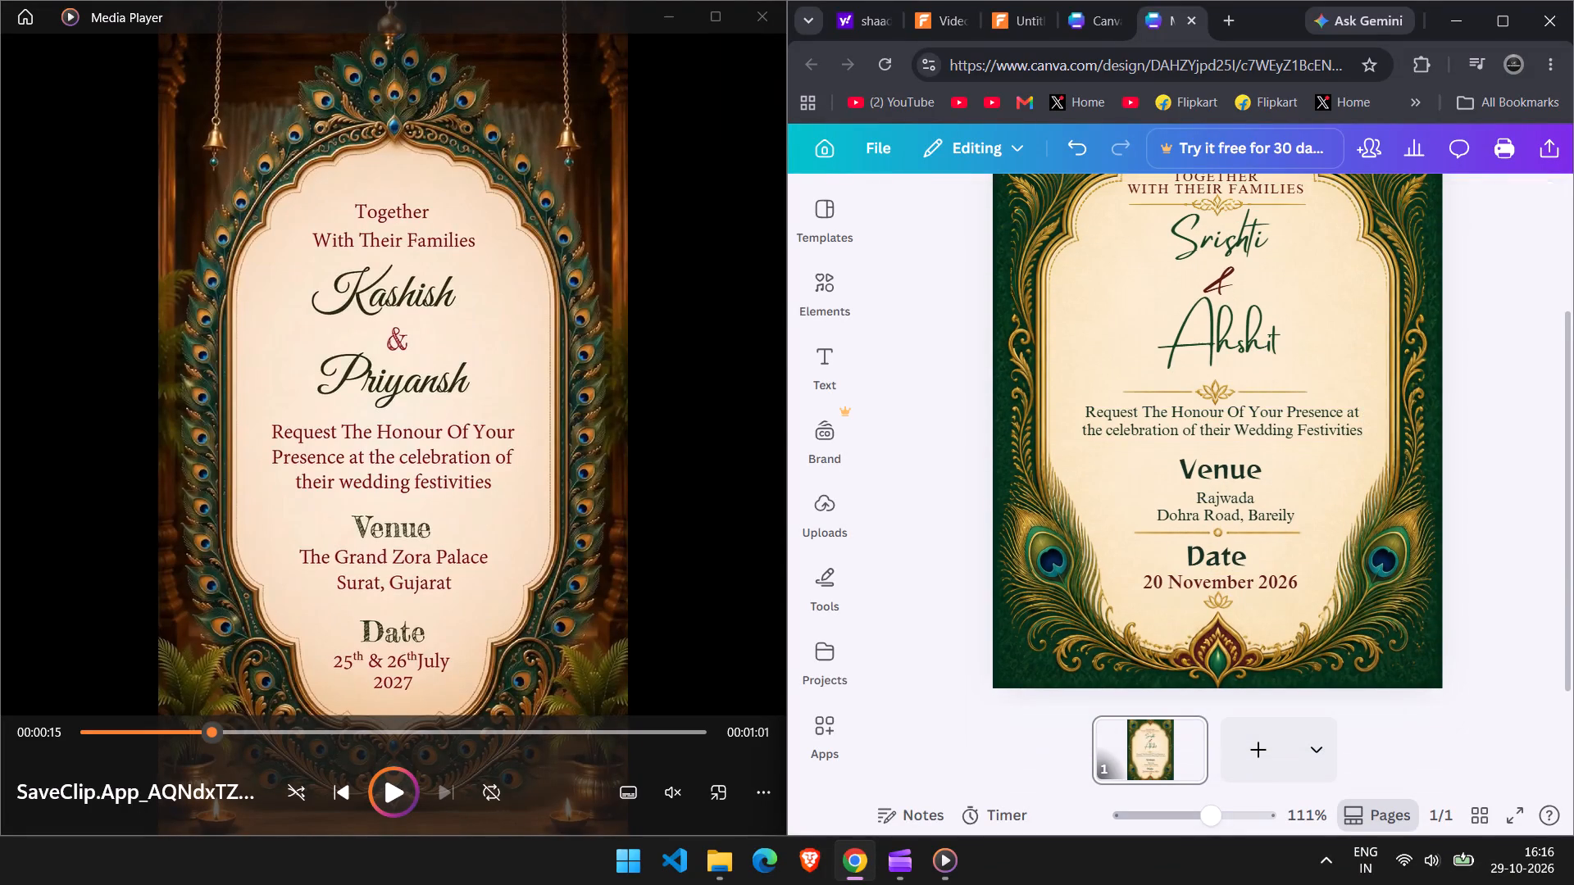
Nudge the two-line invitation wording slightly down toward the Venue heading, keeping it horizontally centred on the card.
drag(1298, 422, 1296, 429)
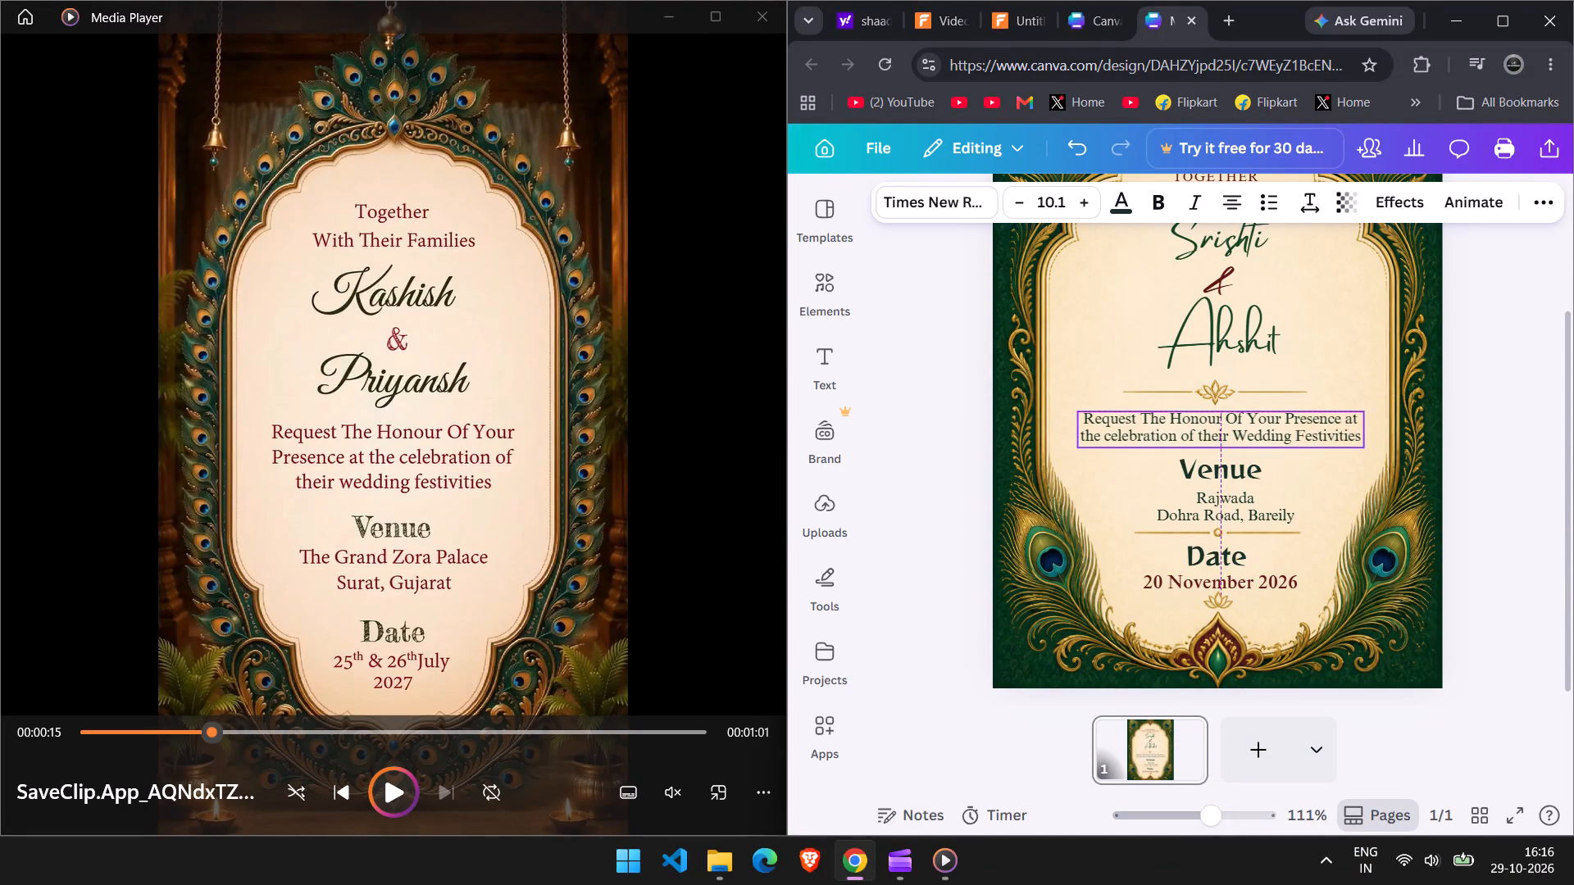
drag(1296, 429, 1299, 429)
click(1488, 479)
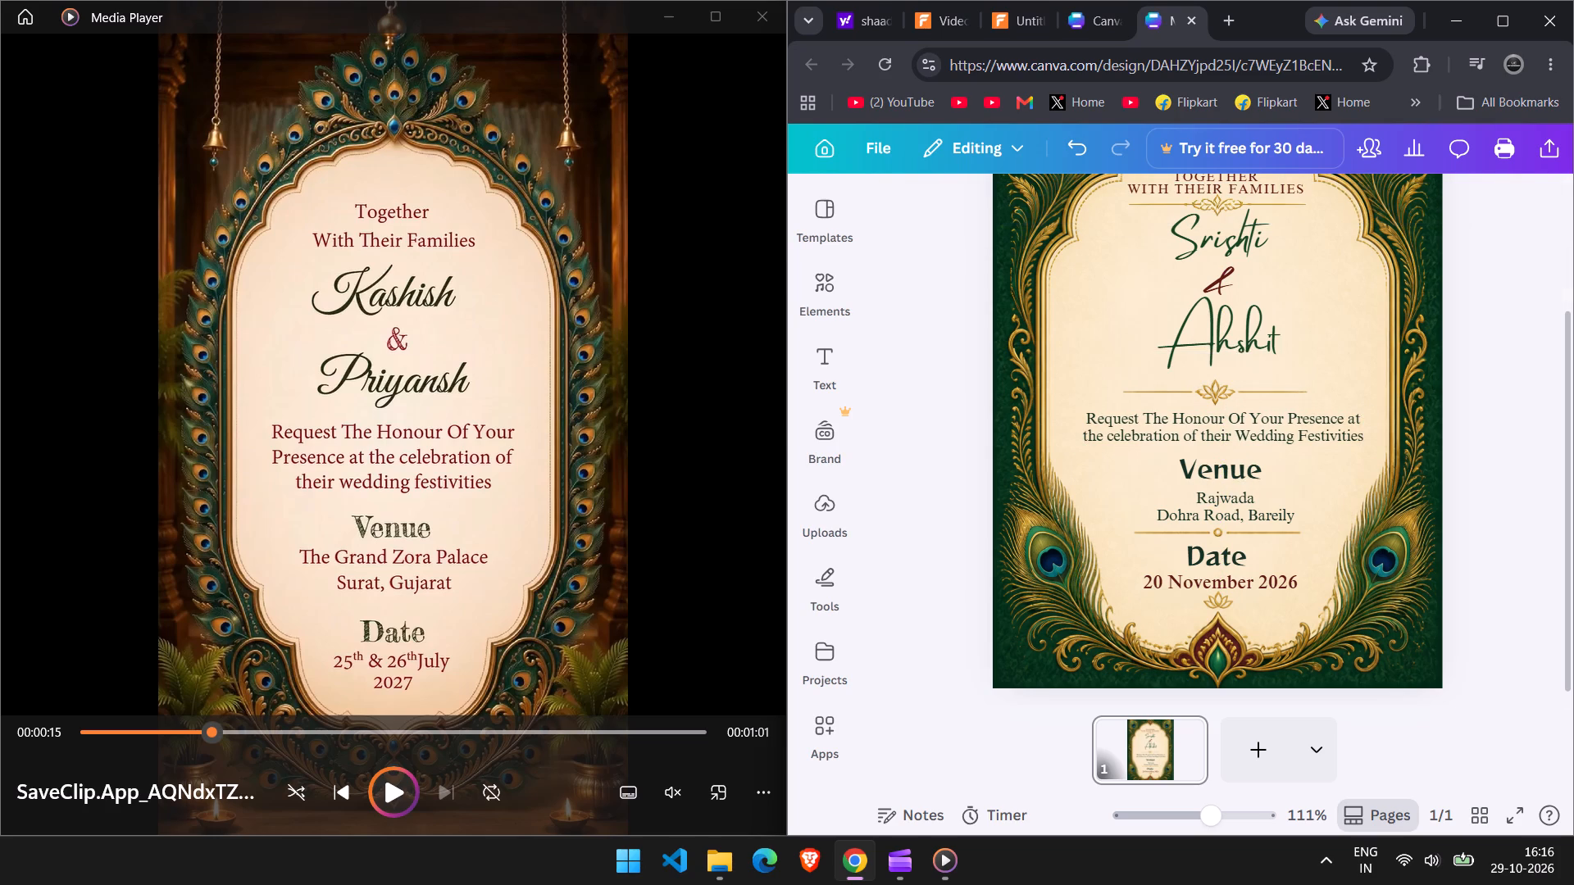
Maximize the browser window and review the whole invitation card from top to bottom.
scroll(1536, 569, down, 2)
scroll(1535, 572, up, 3)
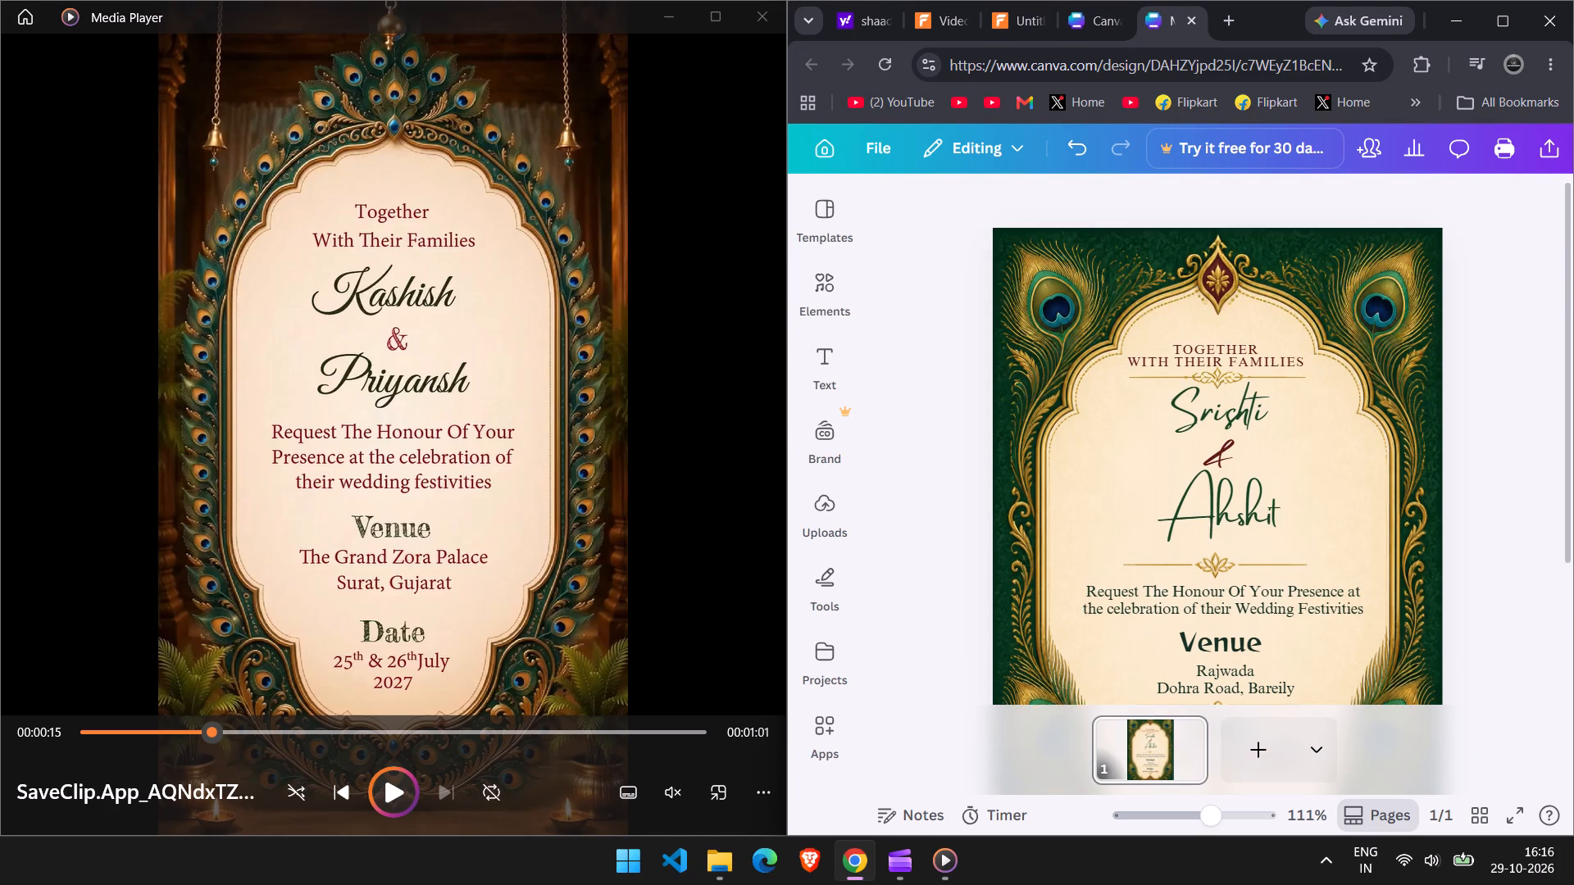
scroll(1535, 572, down, 3)
click(1509, 17)
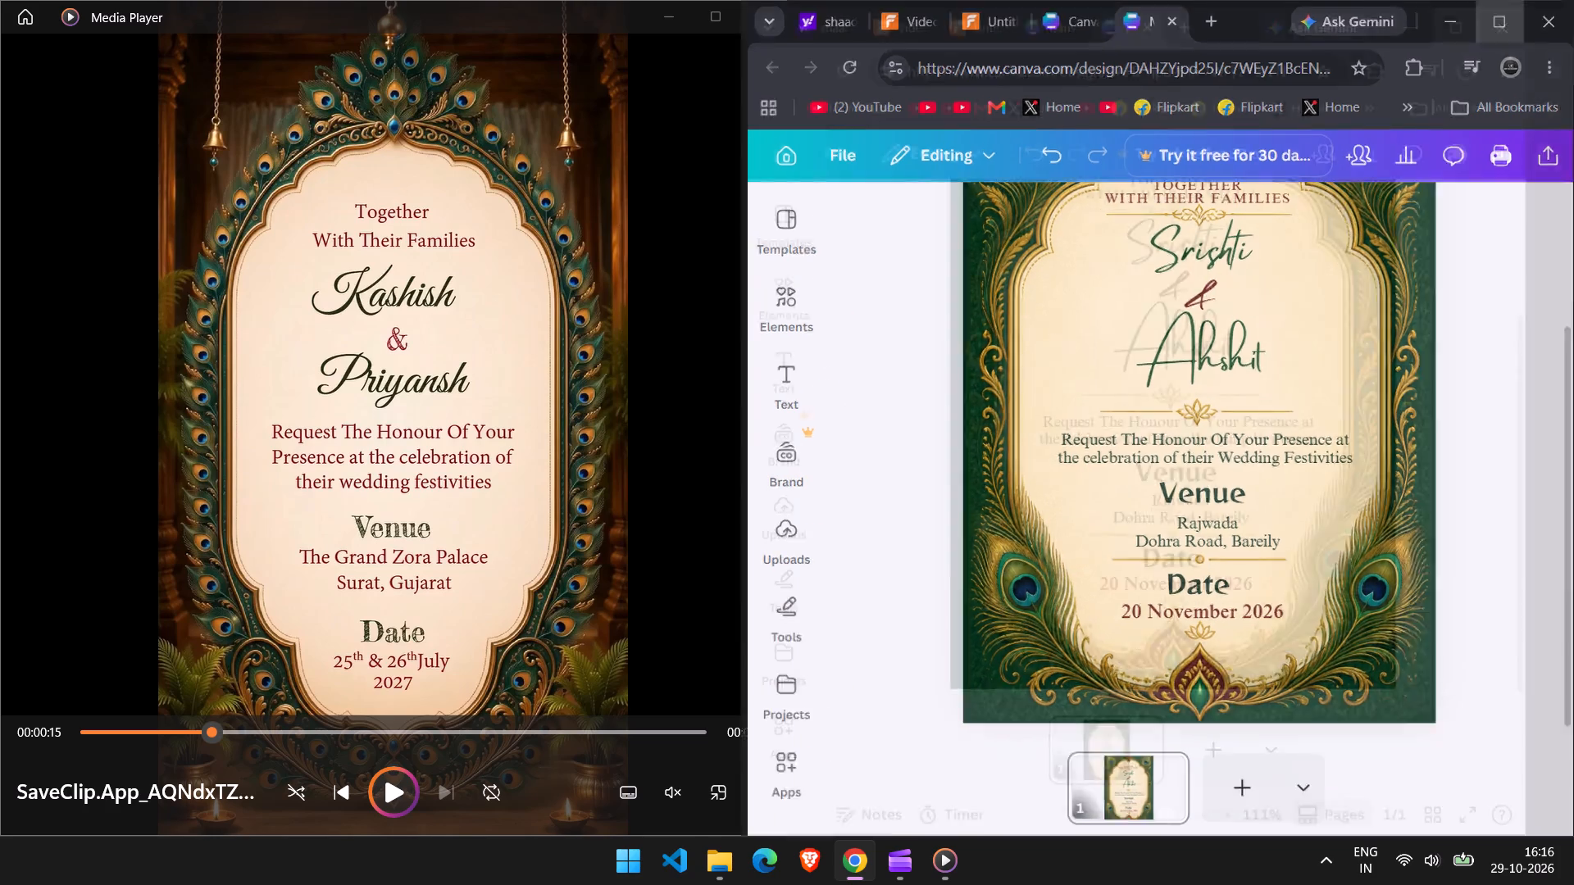
scroll(1208, 600, up, 1)
scroll(1208, 600, down, 1)
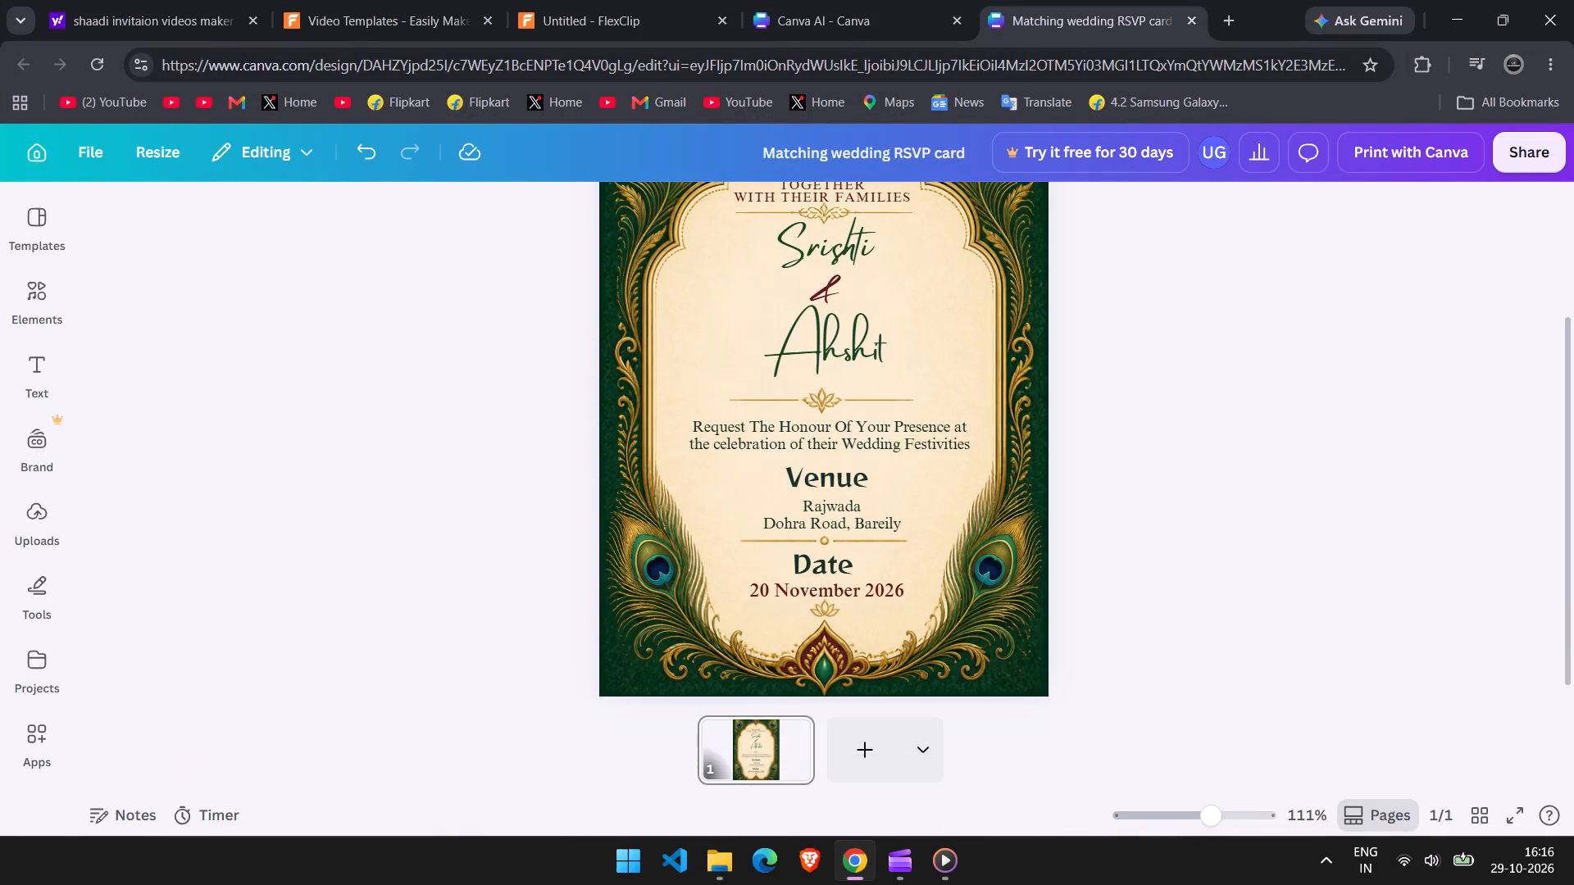
Switch to Media Player and replay the reference video's invitation card scene to examine how its text animates in.
click(945, 882)
click(564, 521)
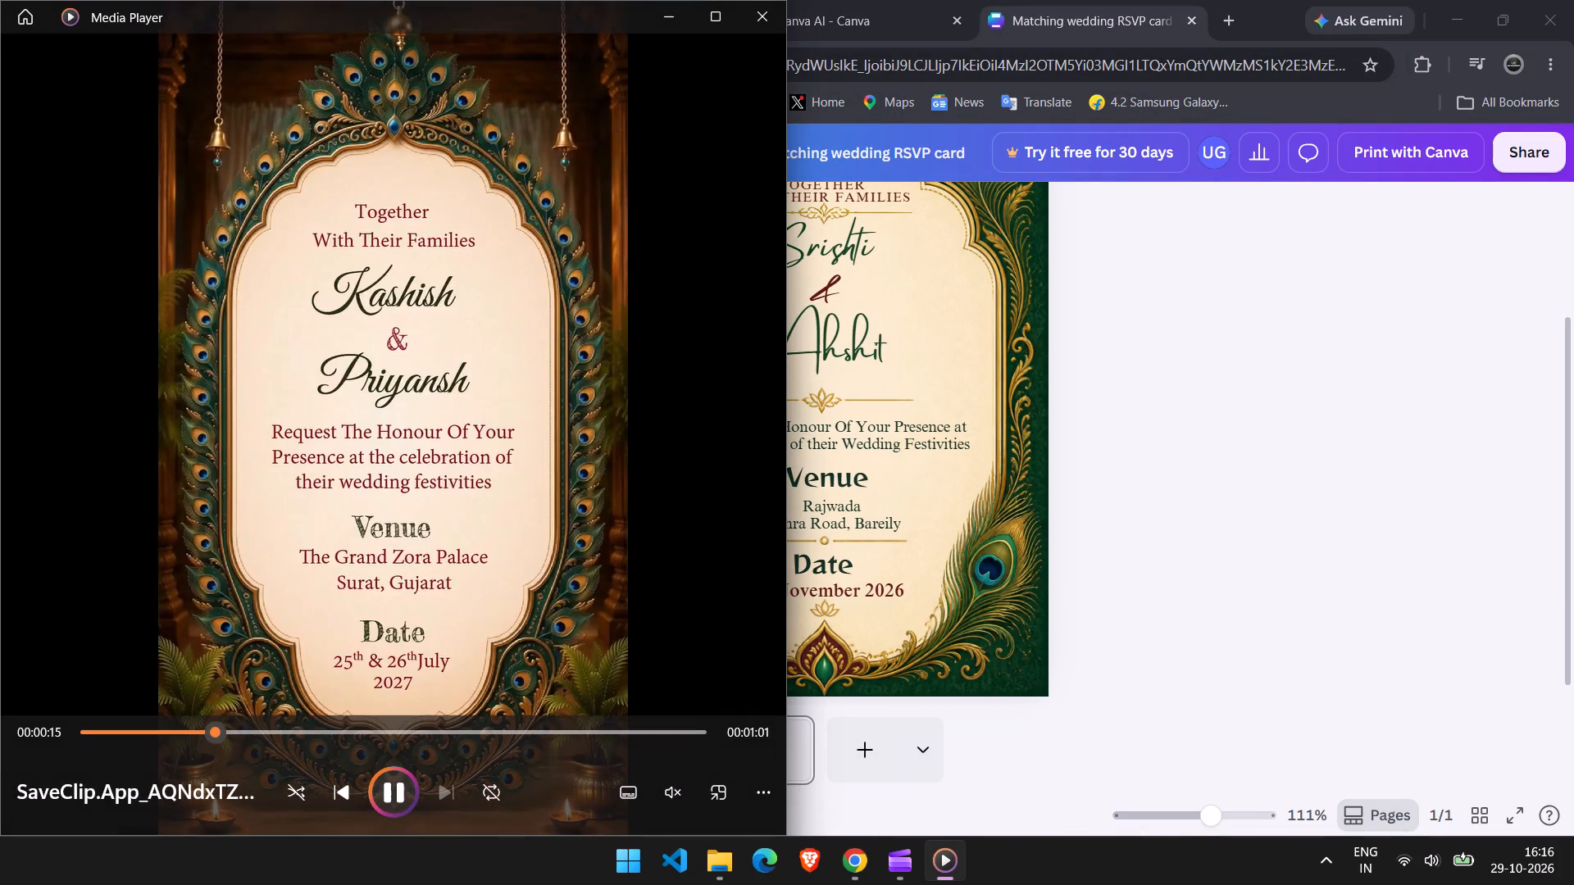
key(Left)
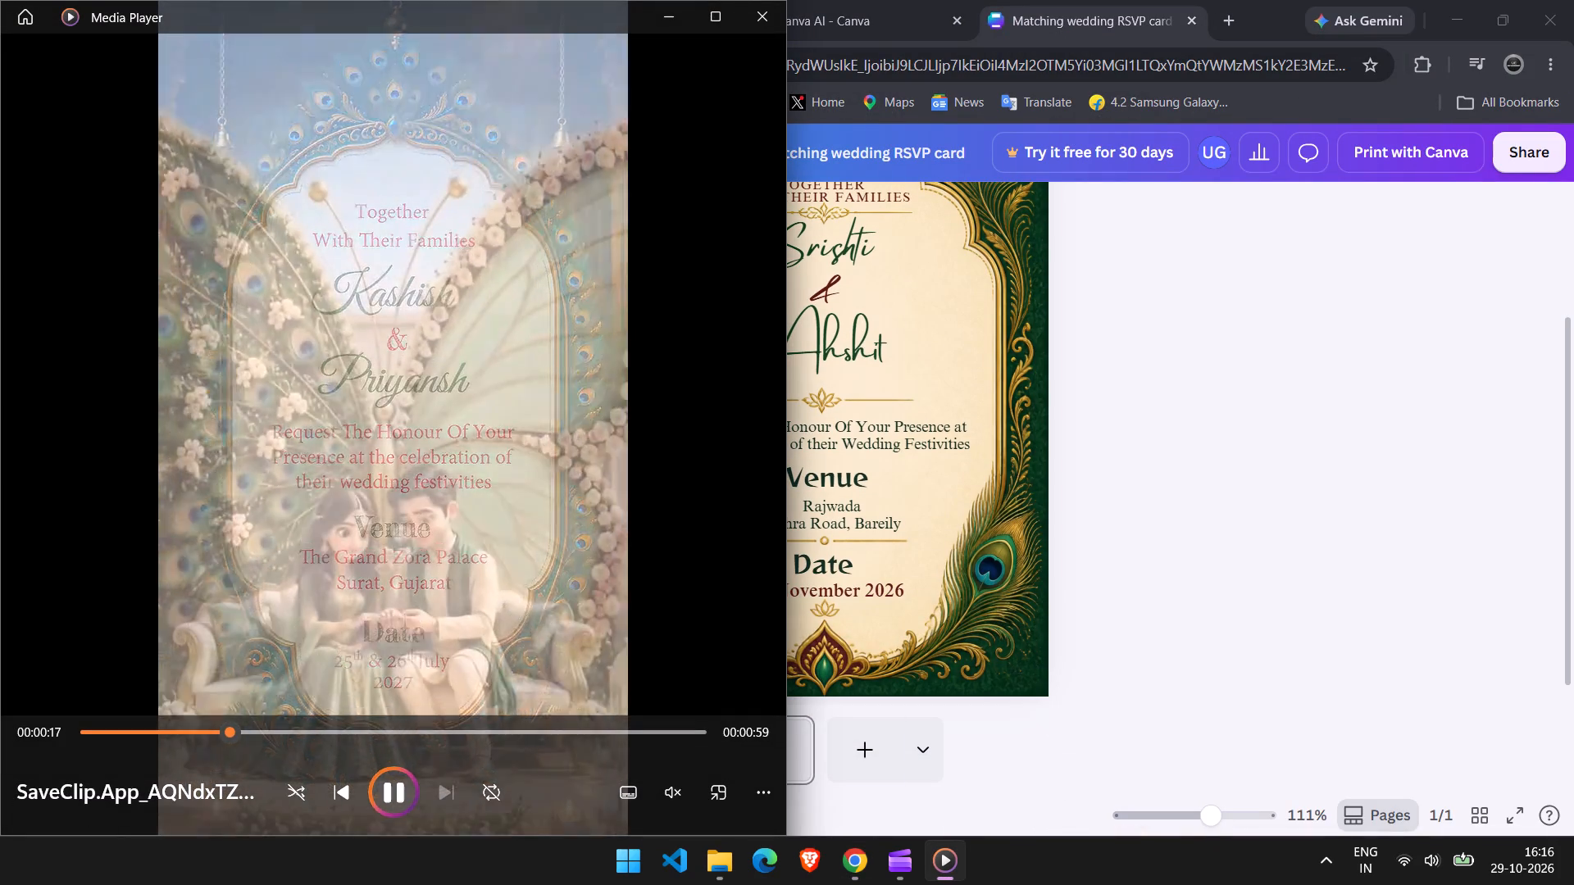
key(Left)
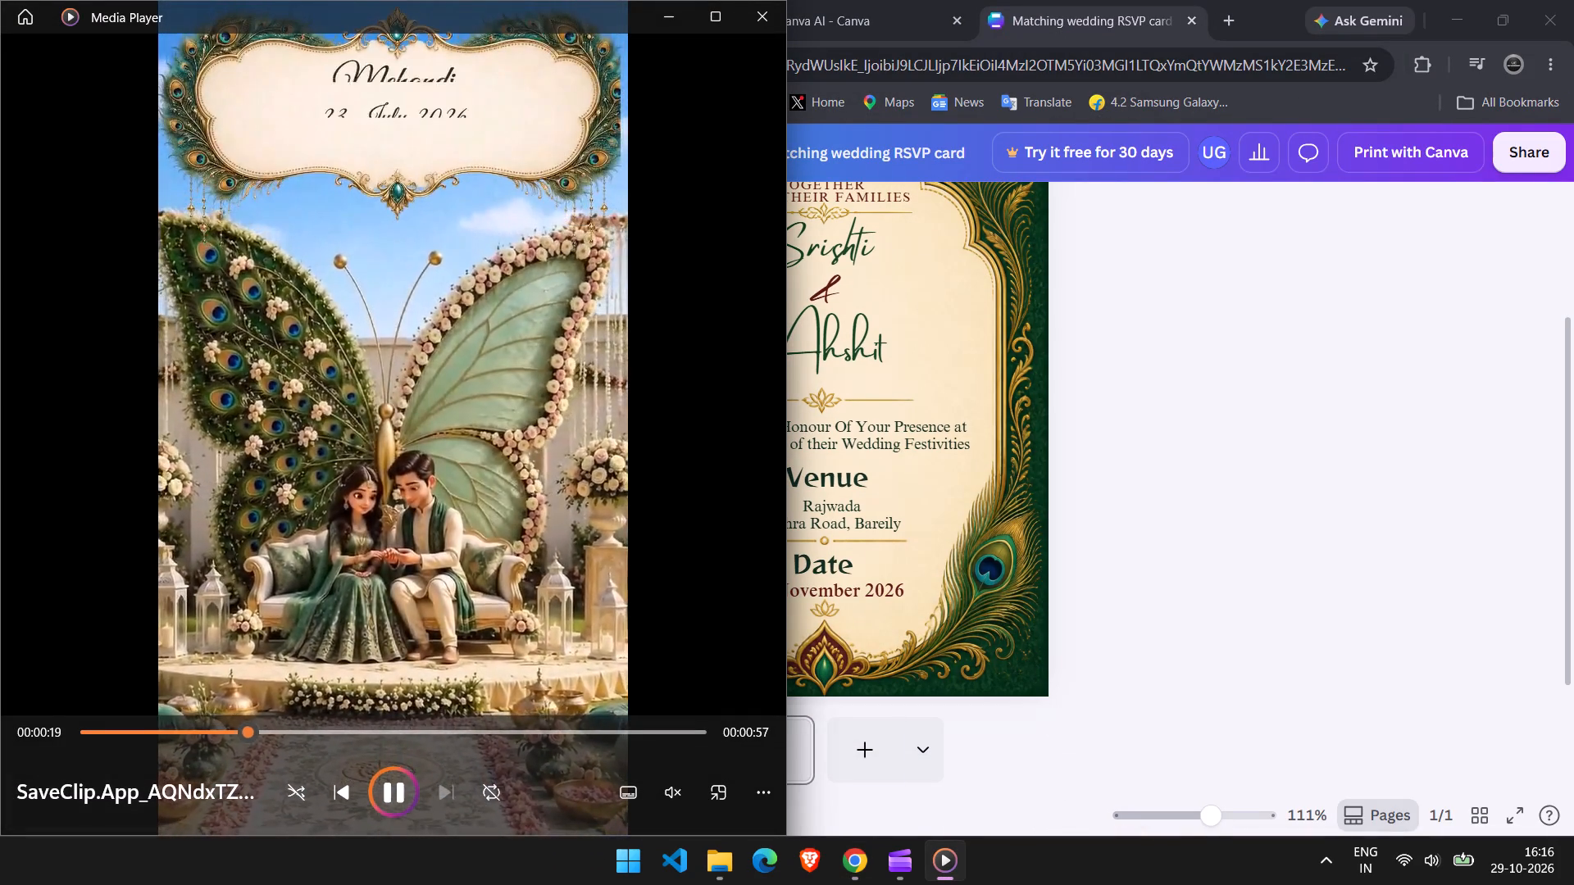
click(196, 740)
click(183, 728)
click(161, 738)
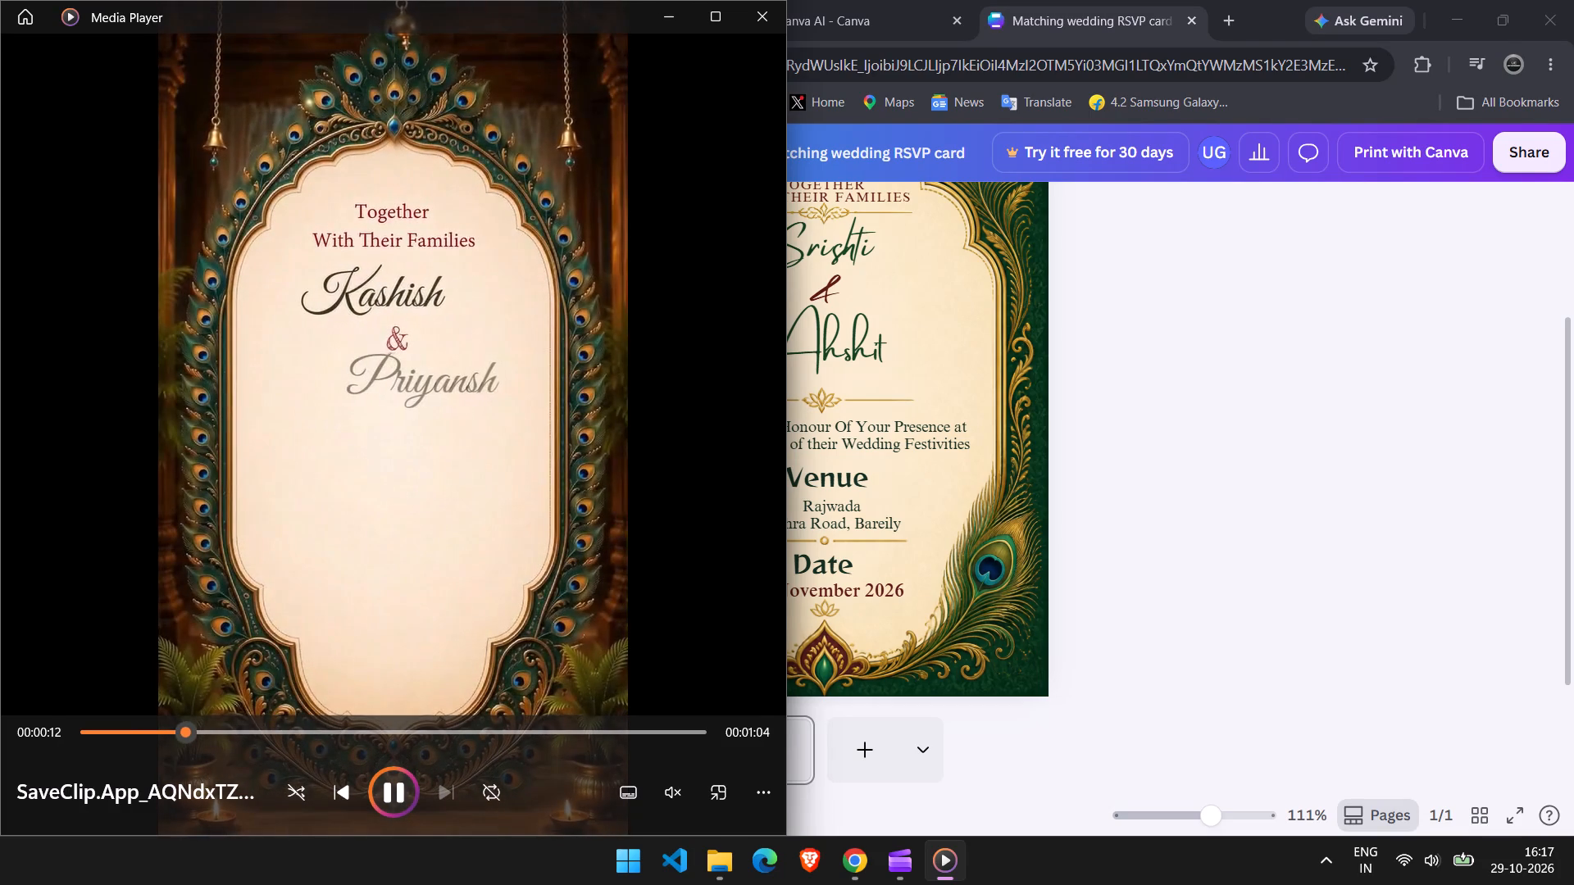
click(385, 795)
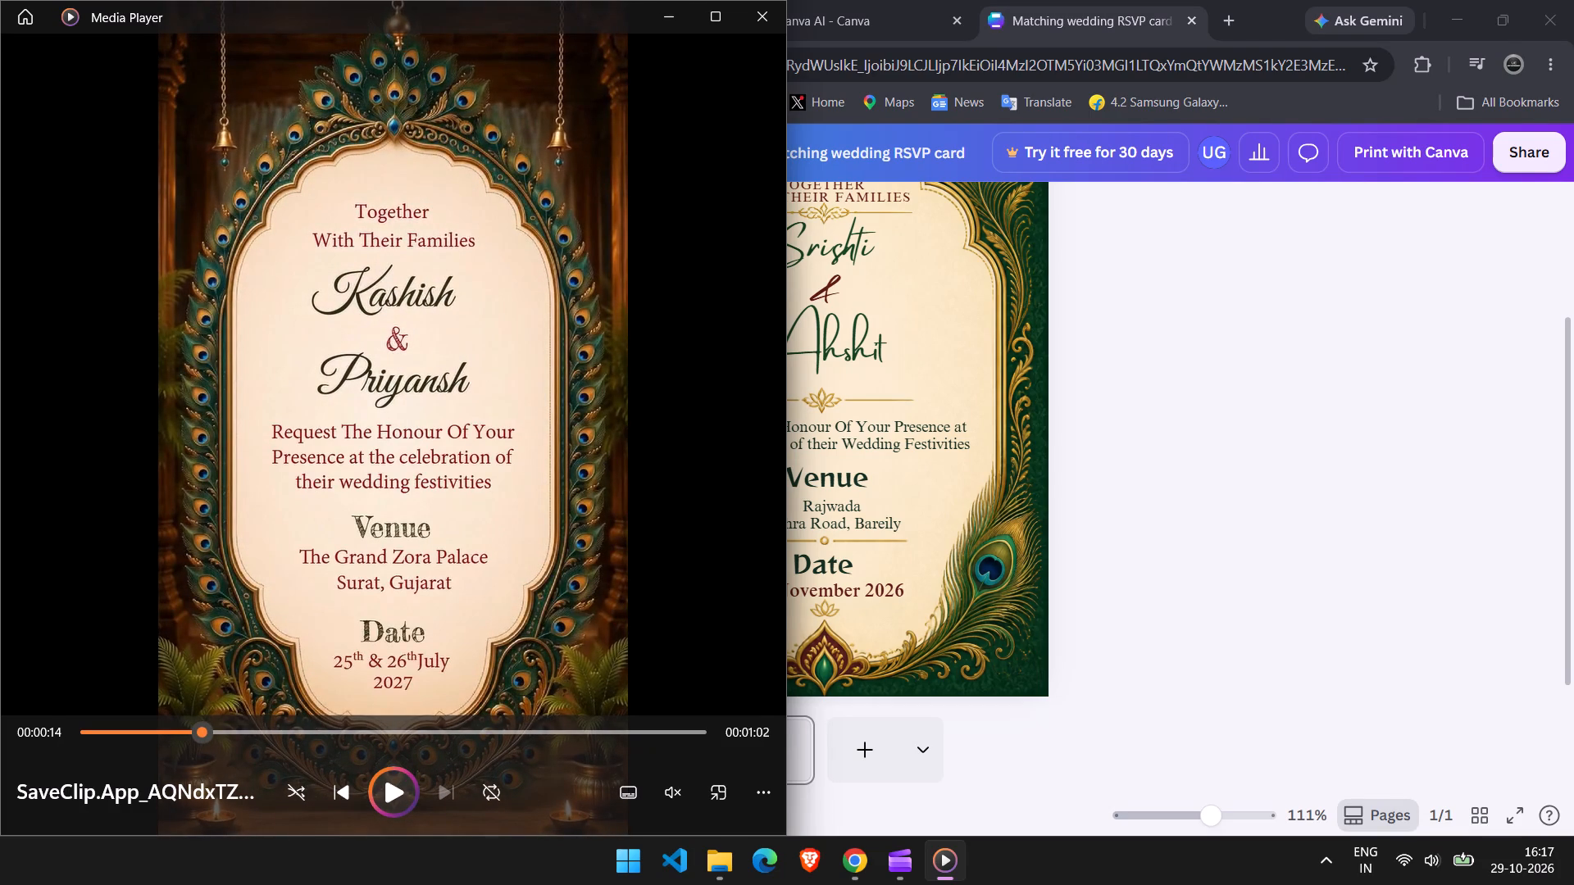
click(166, 741)
click(392, 792)
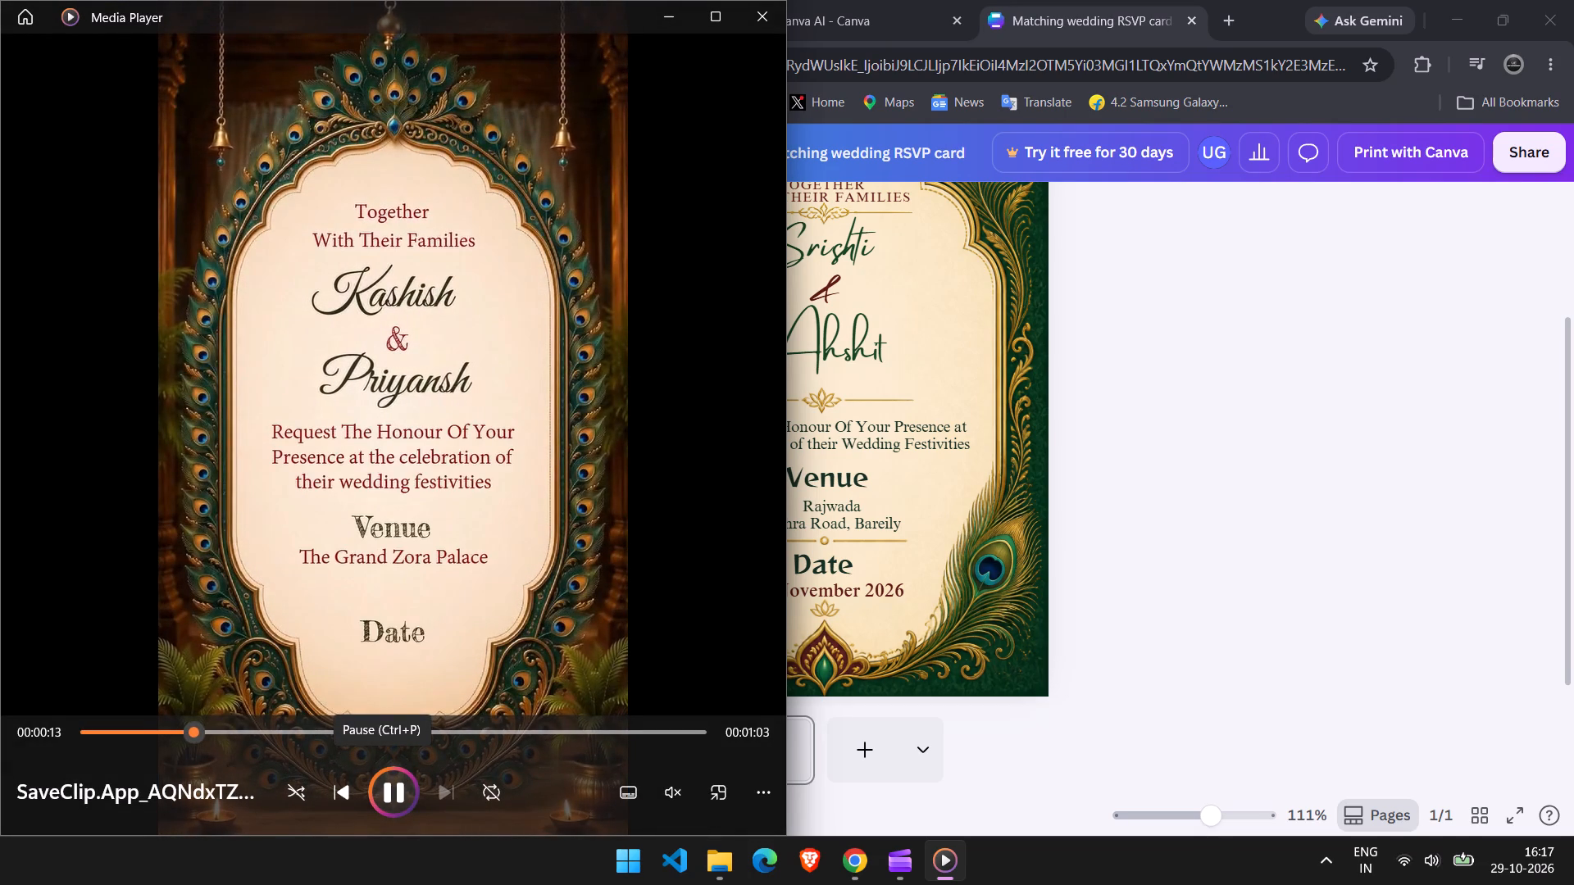
click(392, 796)
click(179, 729)
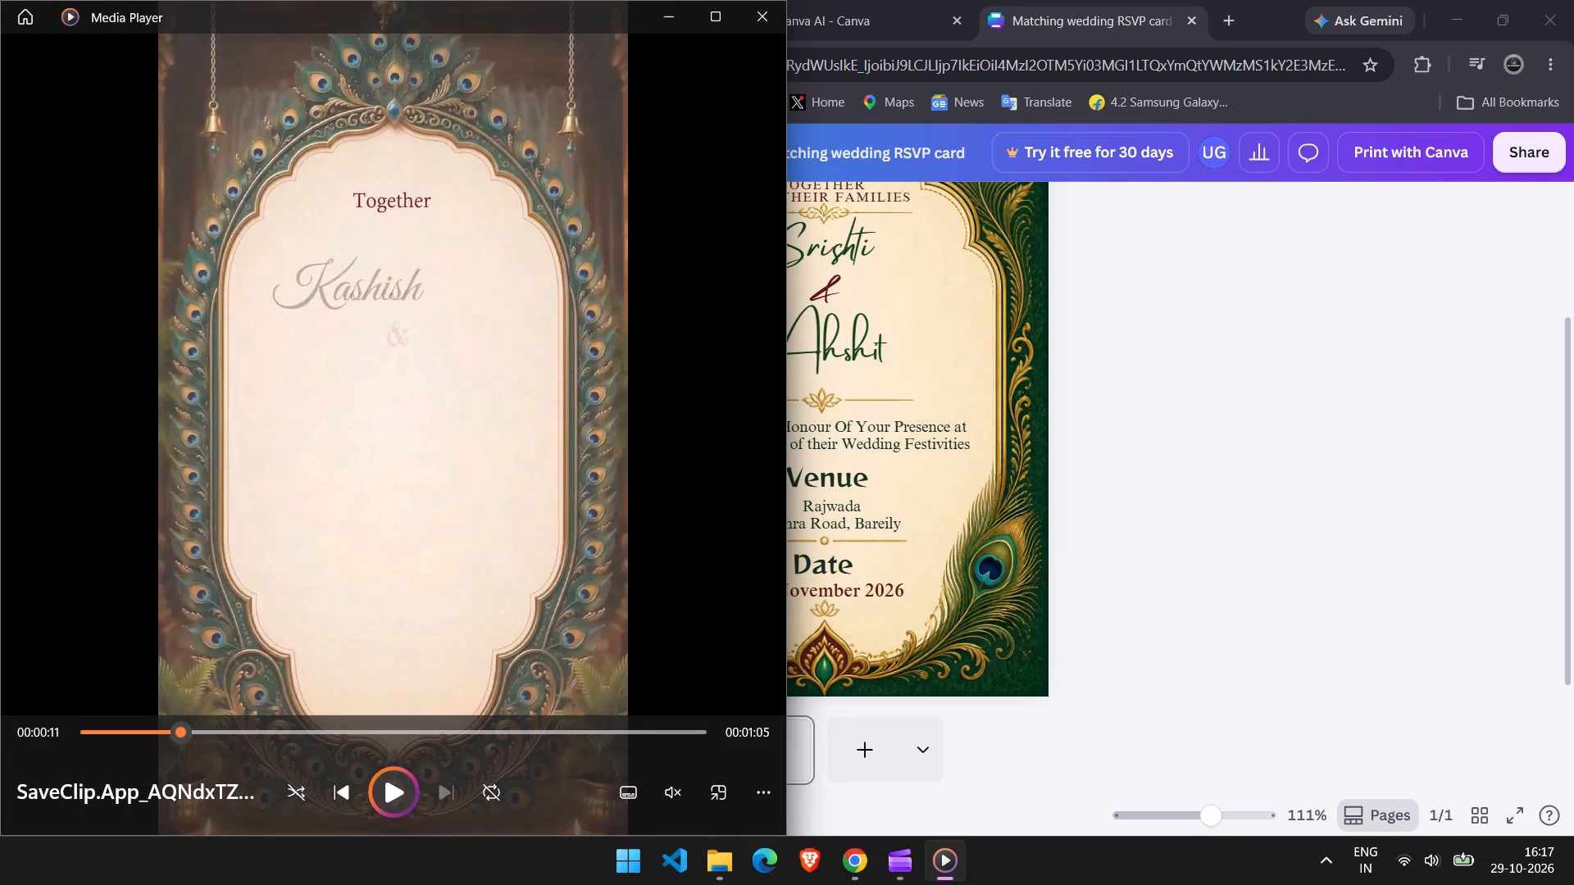
click(165, 735)
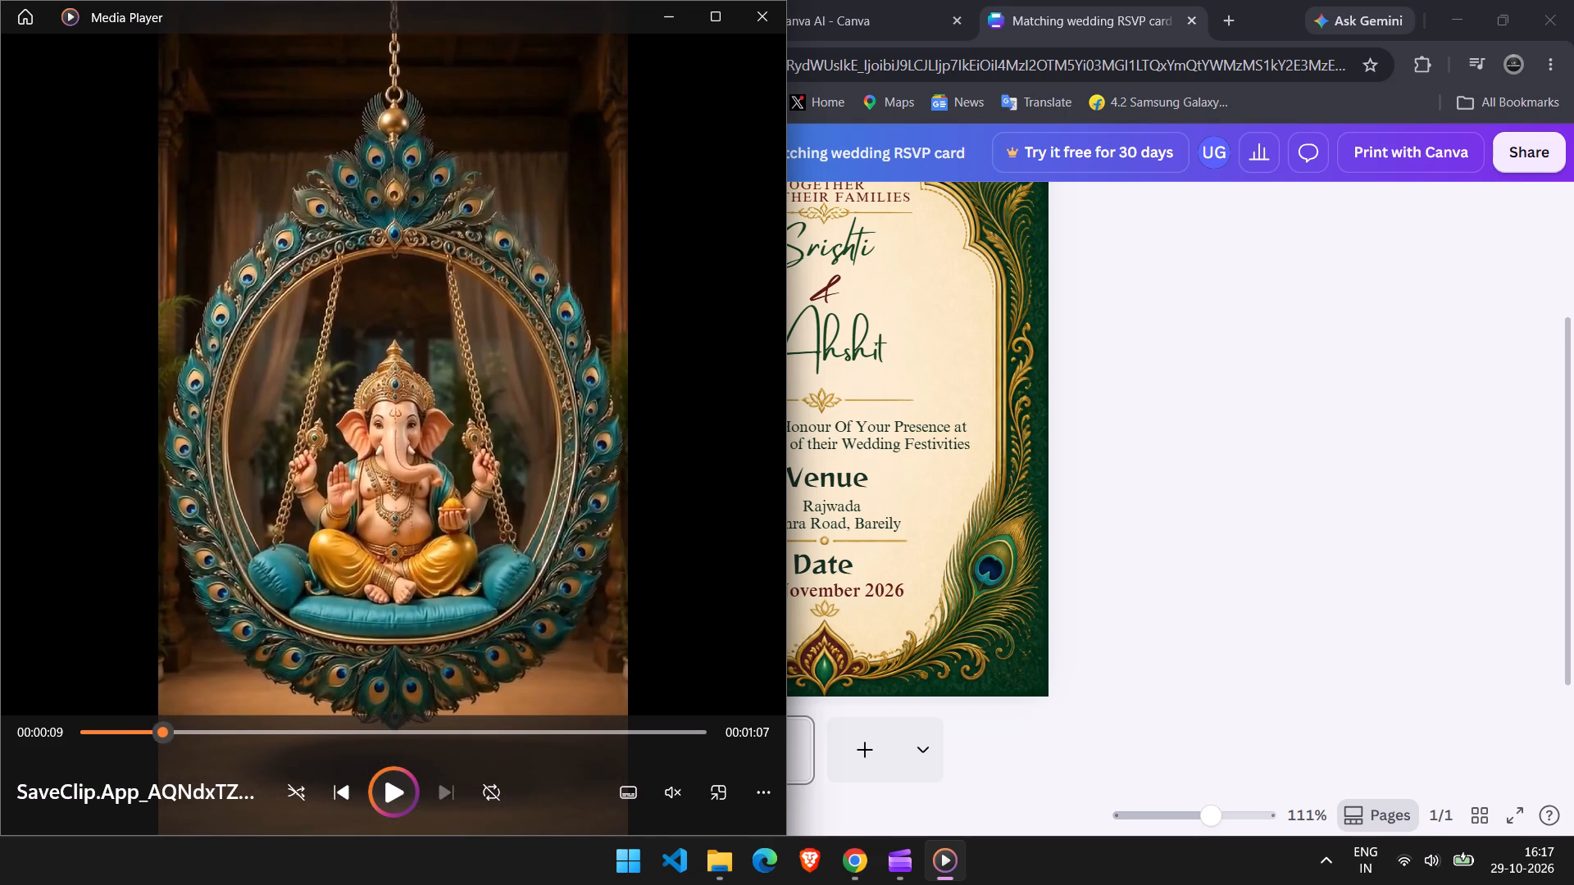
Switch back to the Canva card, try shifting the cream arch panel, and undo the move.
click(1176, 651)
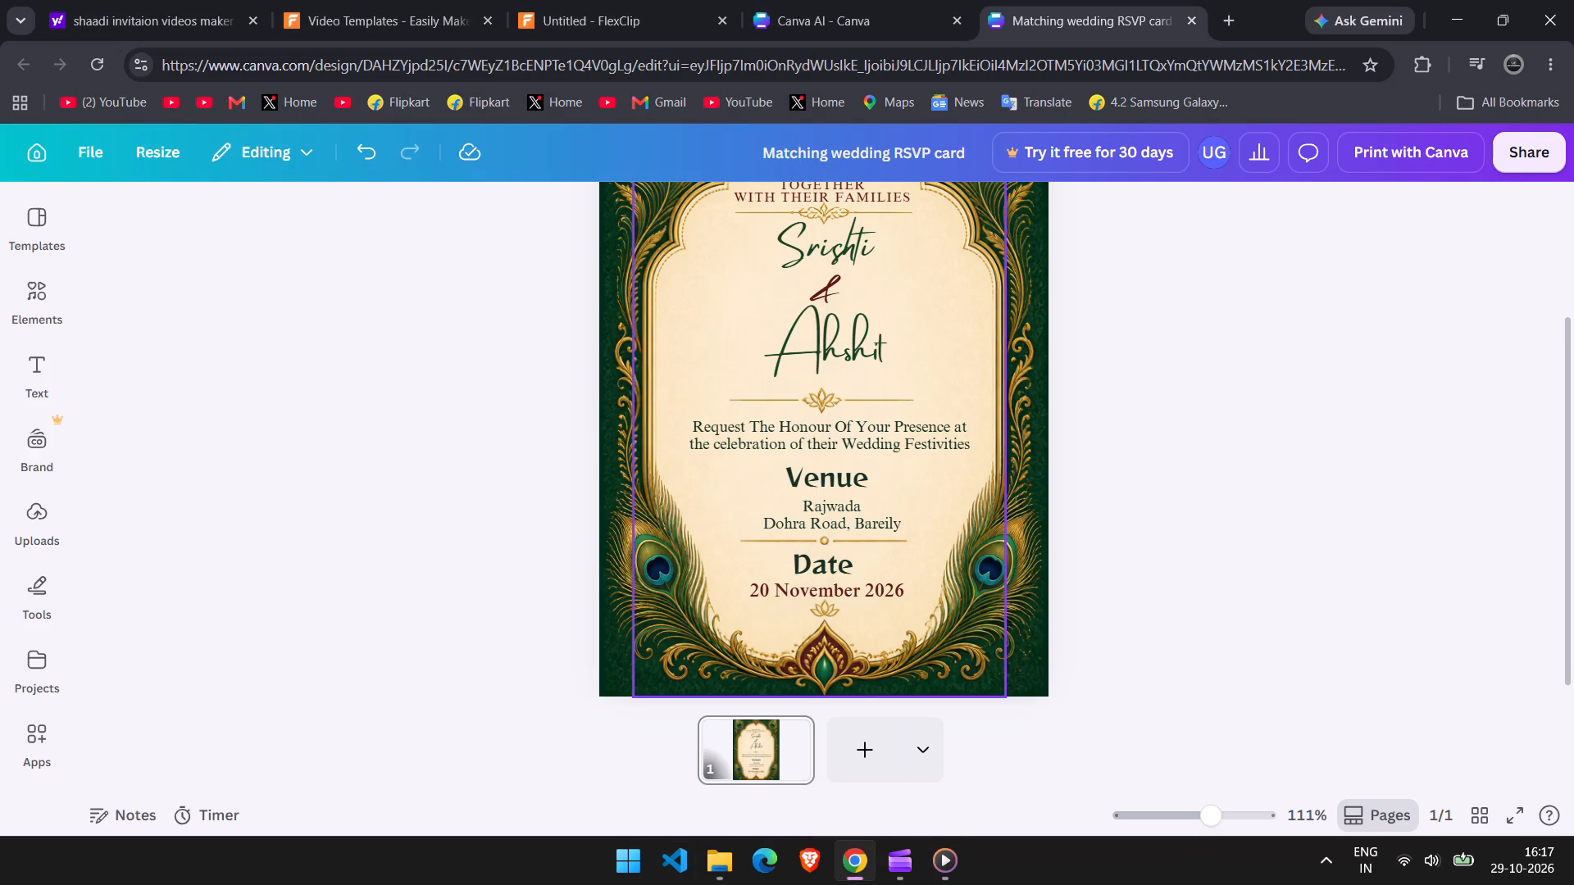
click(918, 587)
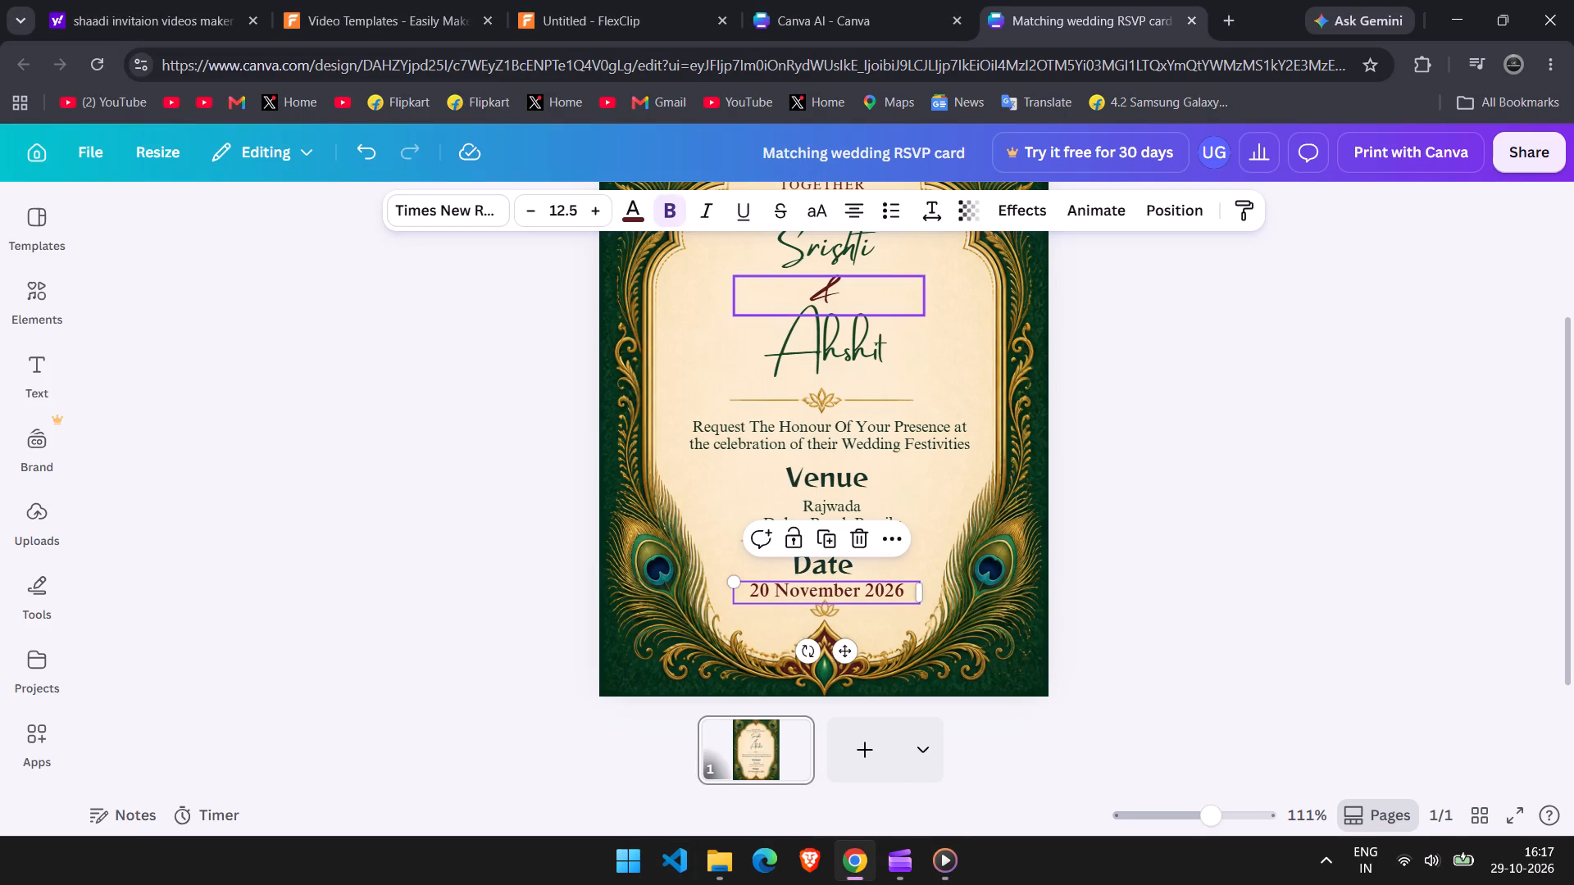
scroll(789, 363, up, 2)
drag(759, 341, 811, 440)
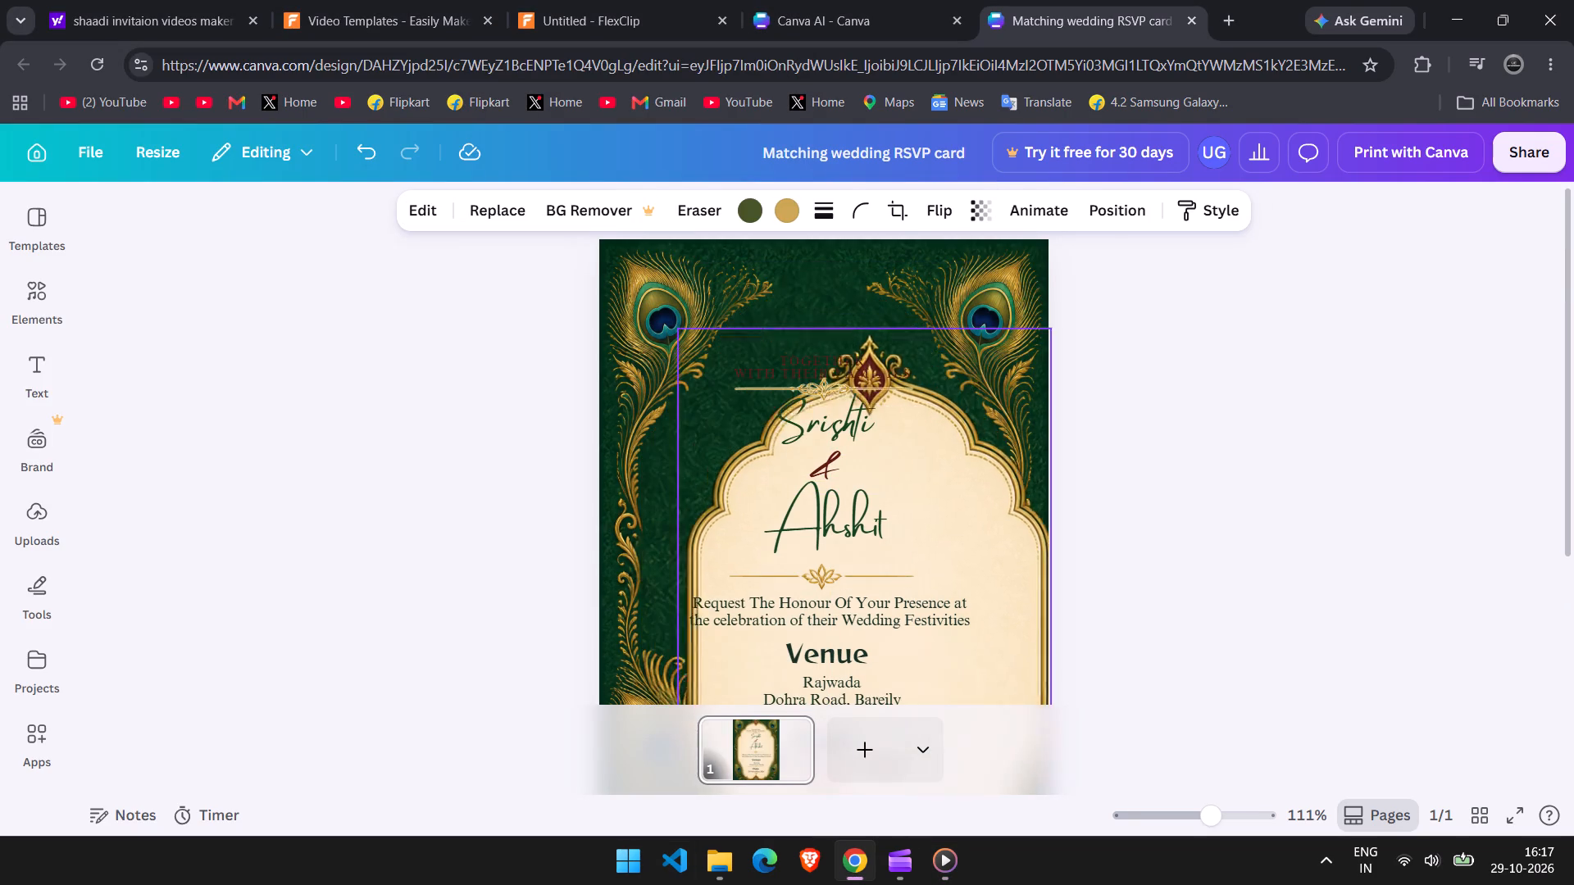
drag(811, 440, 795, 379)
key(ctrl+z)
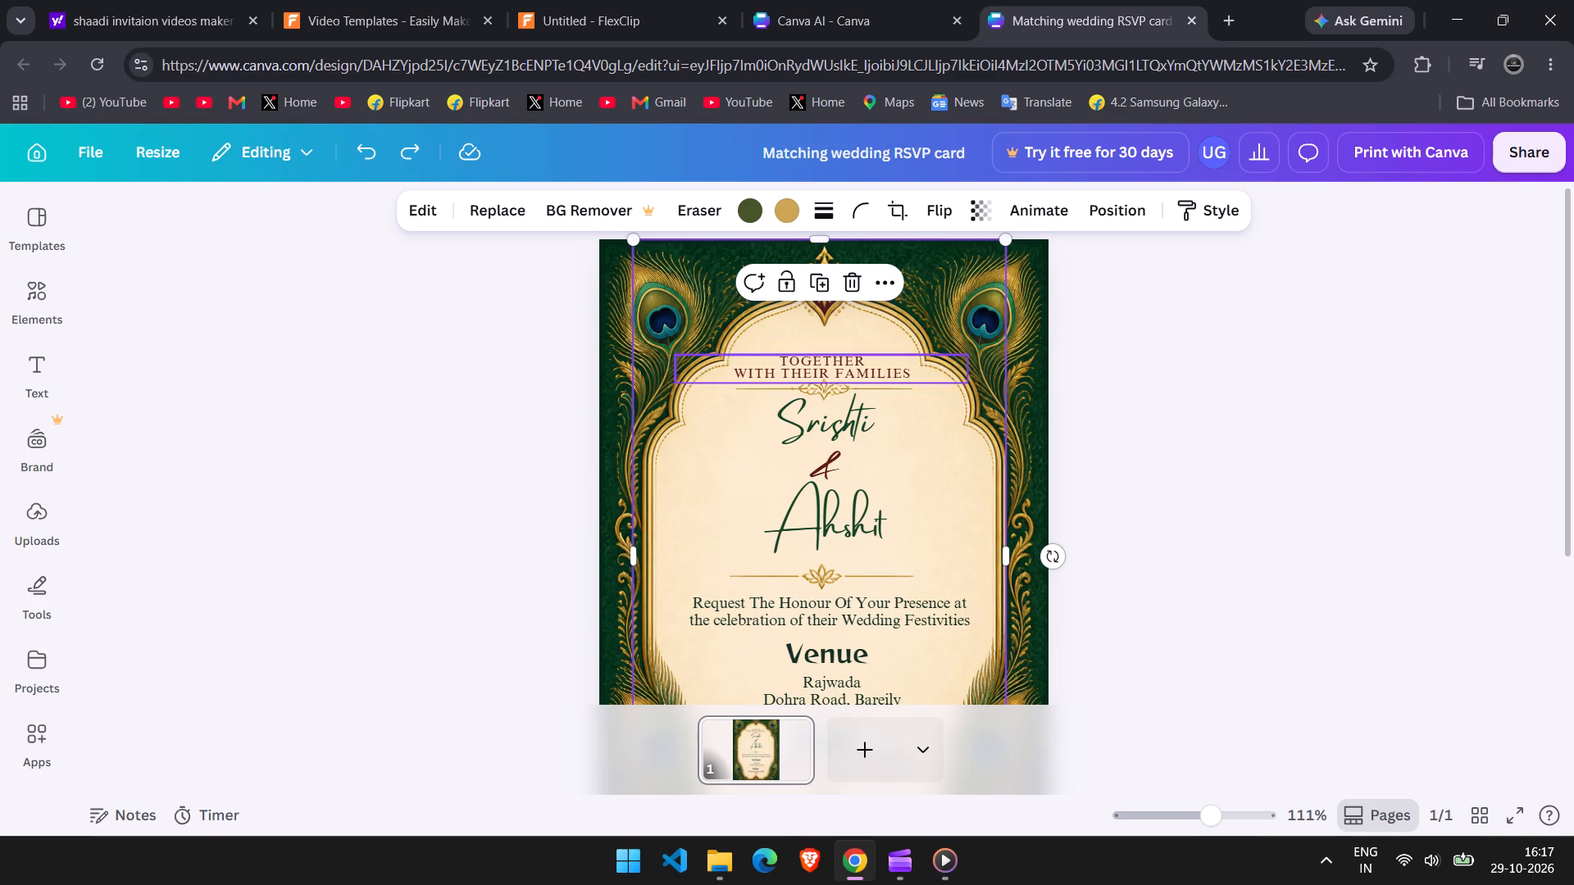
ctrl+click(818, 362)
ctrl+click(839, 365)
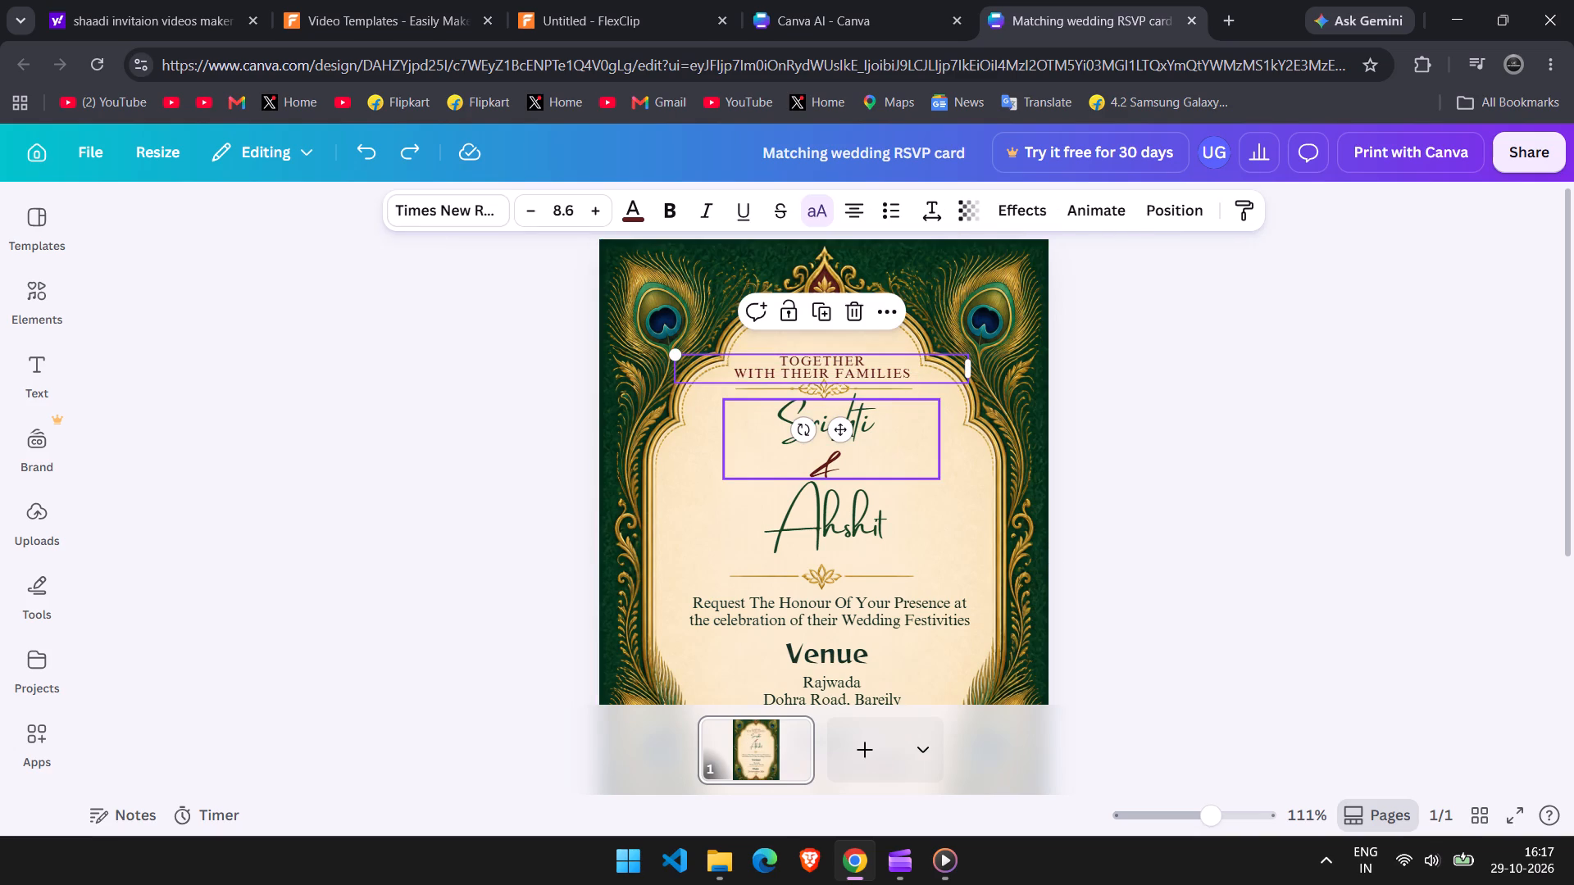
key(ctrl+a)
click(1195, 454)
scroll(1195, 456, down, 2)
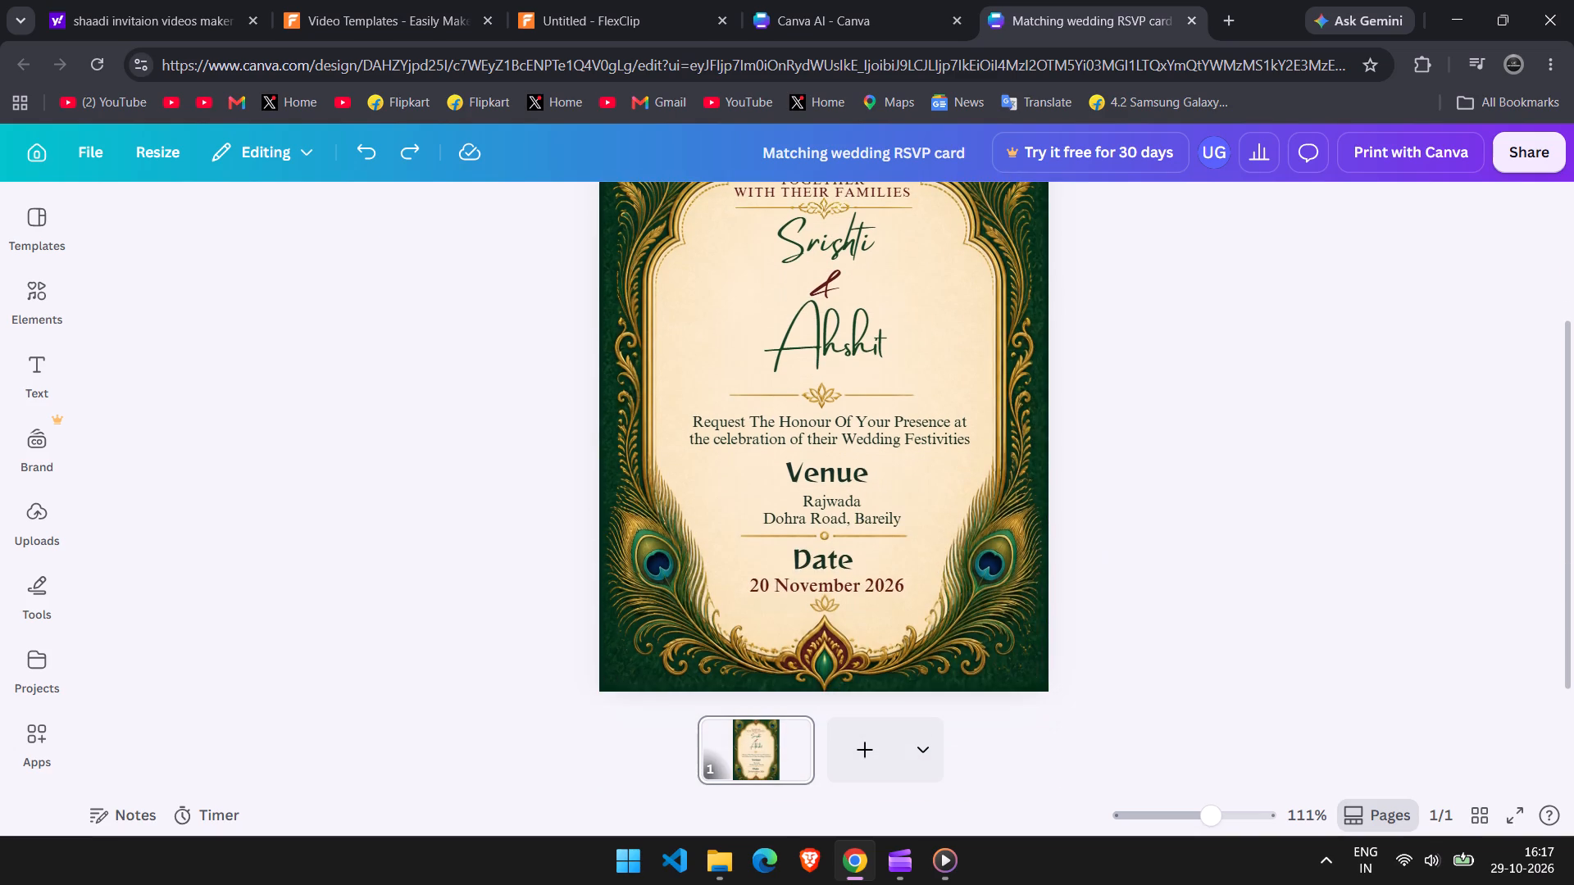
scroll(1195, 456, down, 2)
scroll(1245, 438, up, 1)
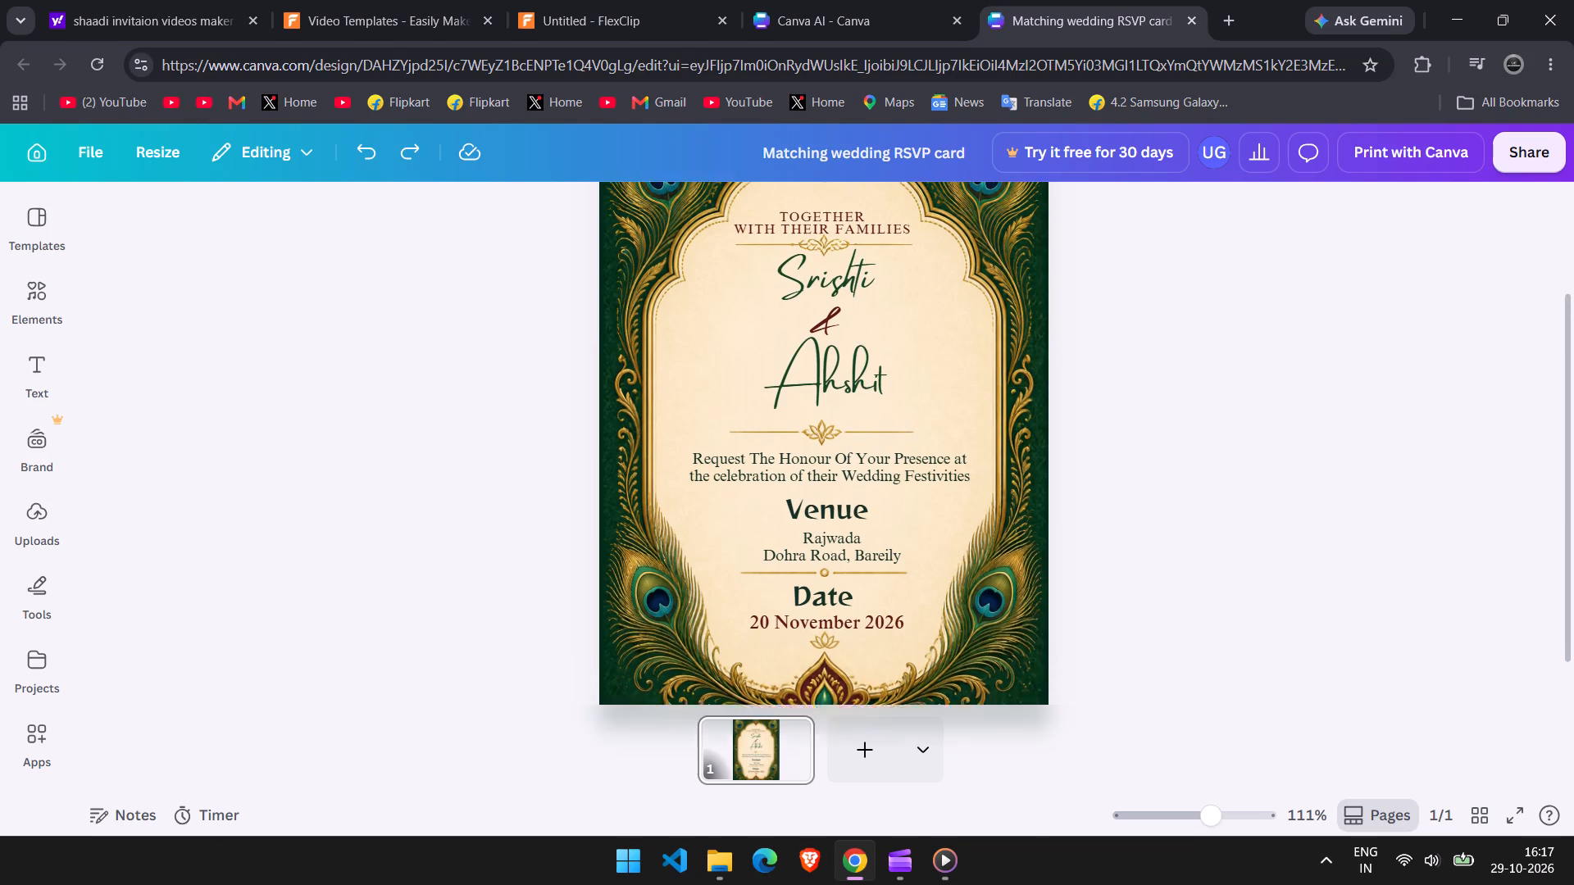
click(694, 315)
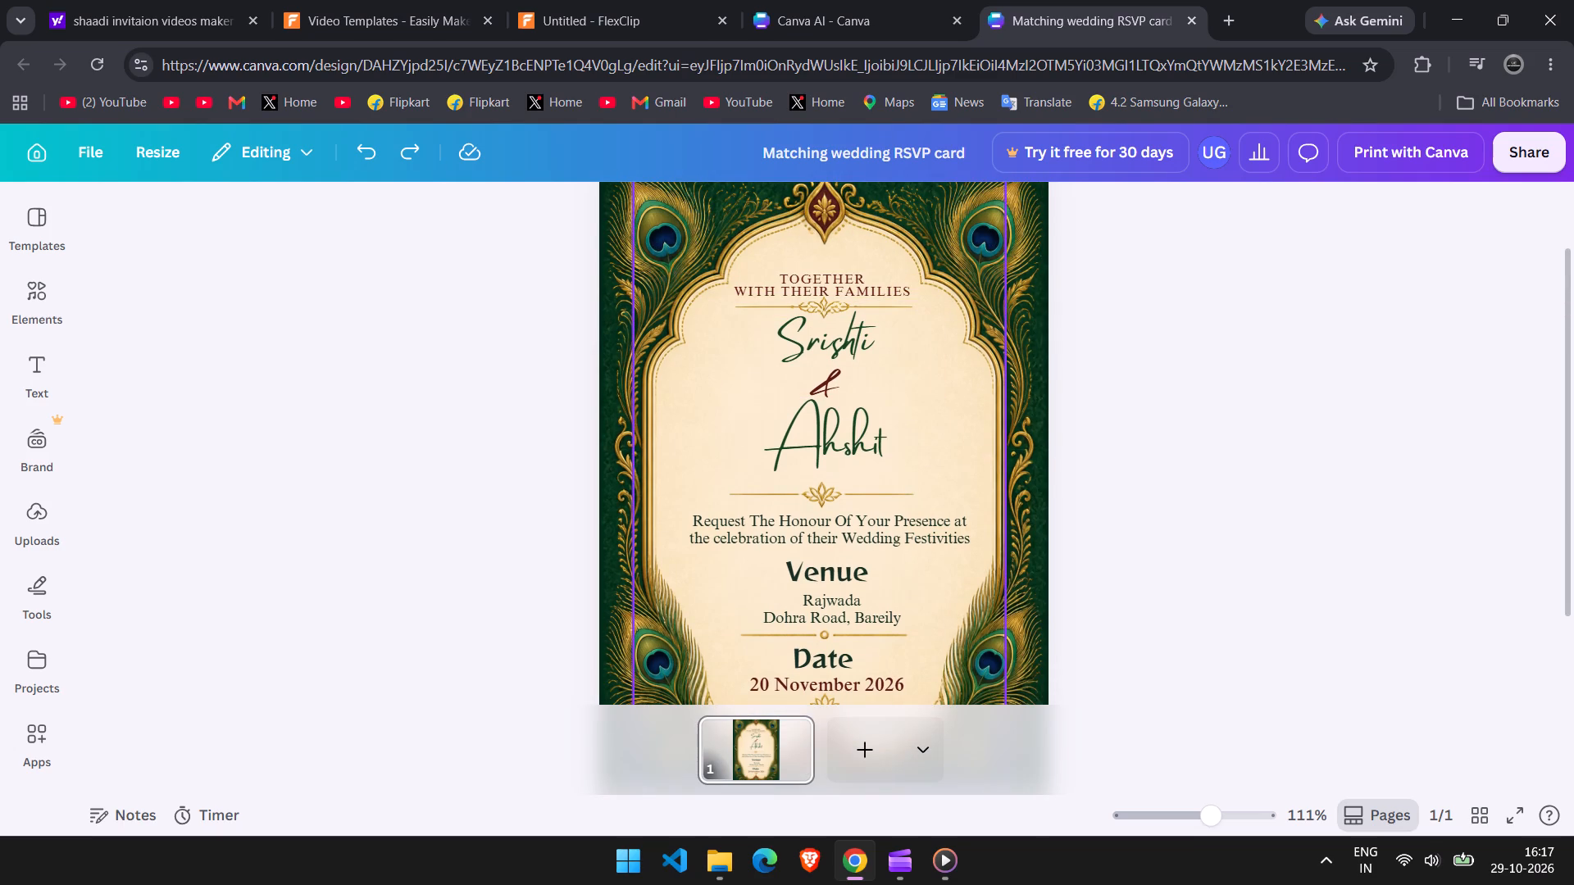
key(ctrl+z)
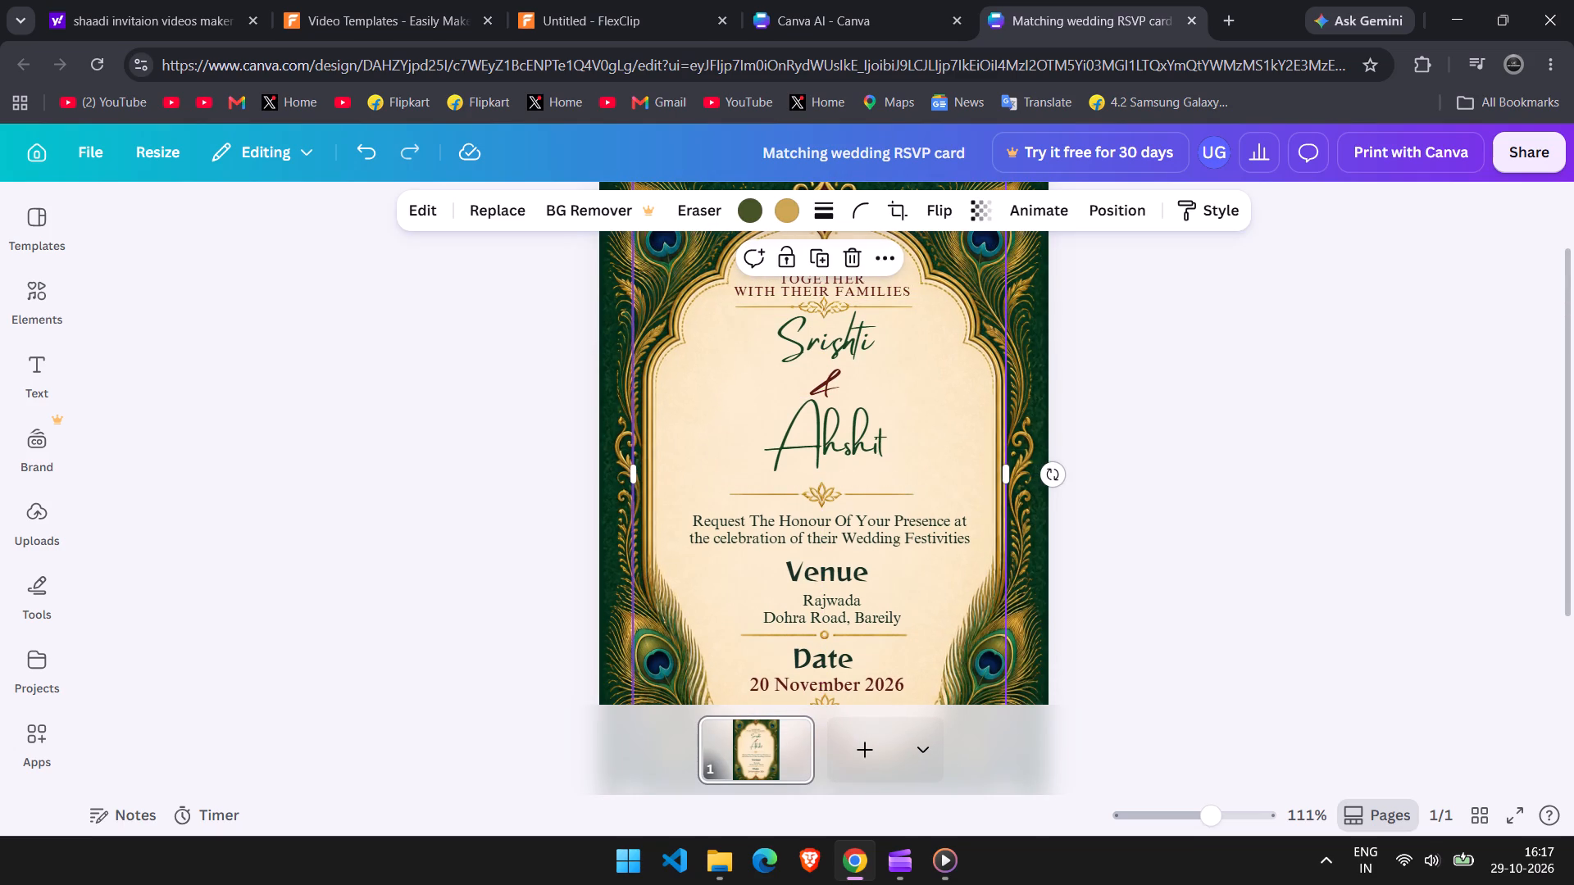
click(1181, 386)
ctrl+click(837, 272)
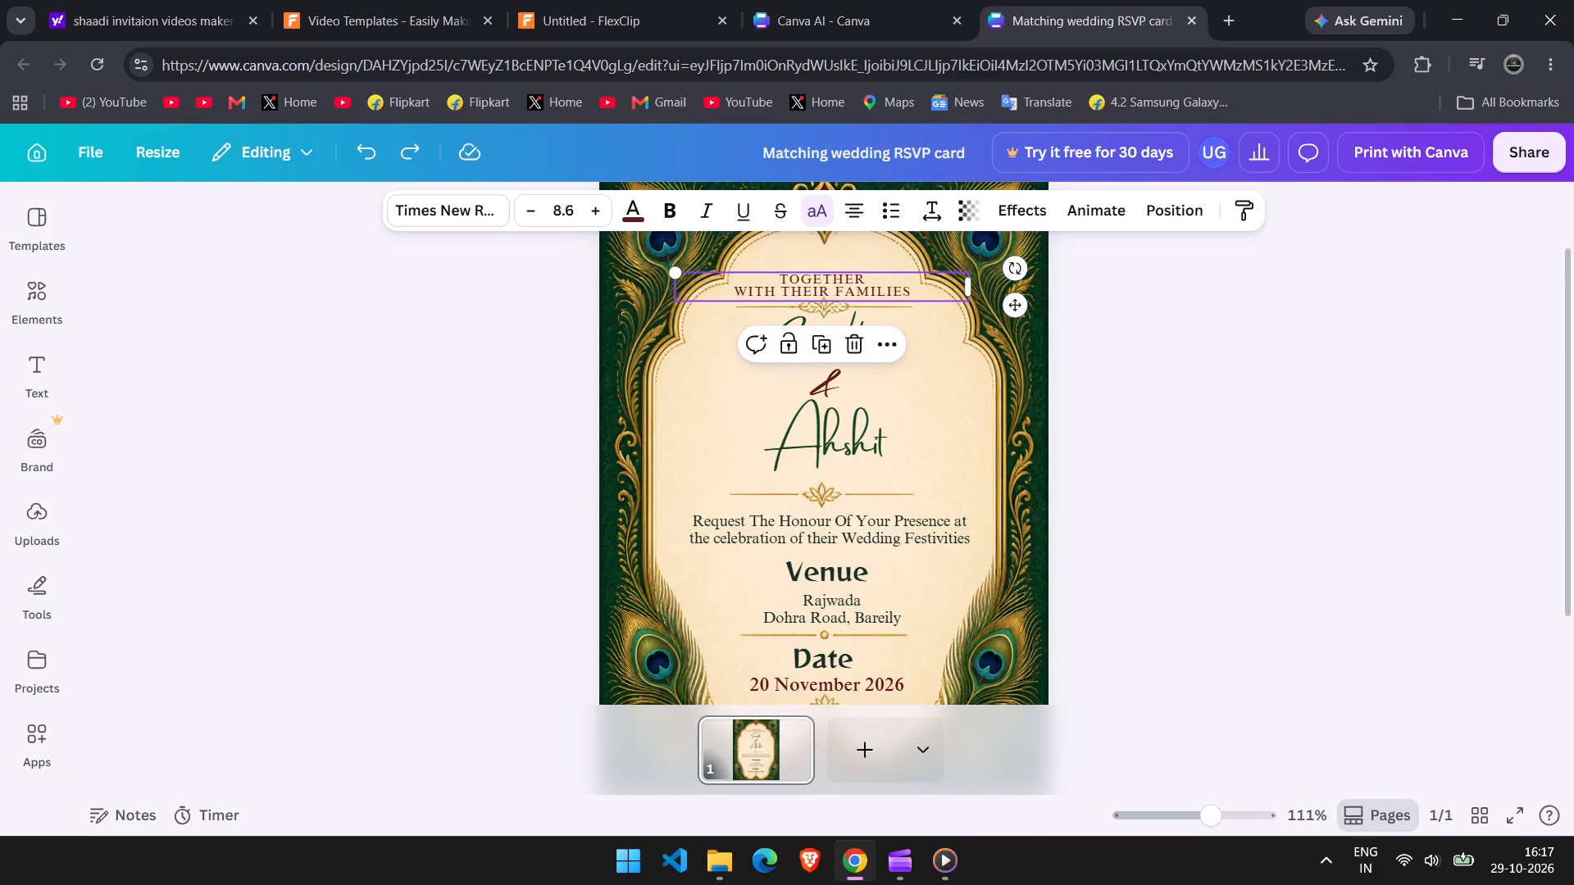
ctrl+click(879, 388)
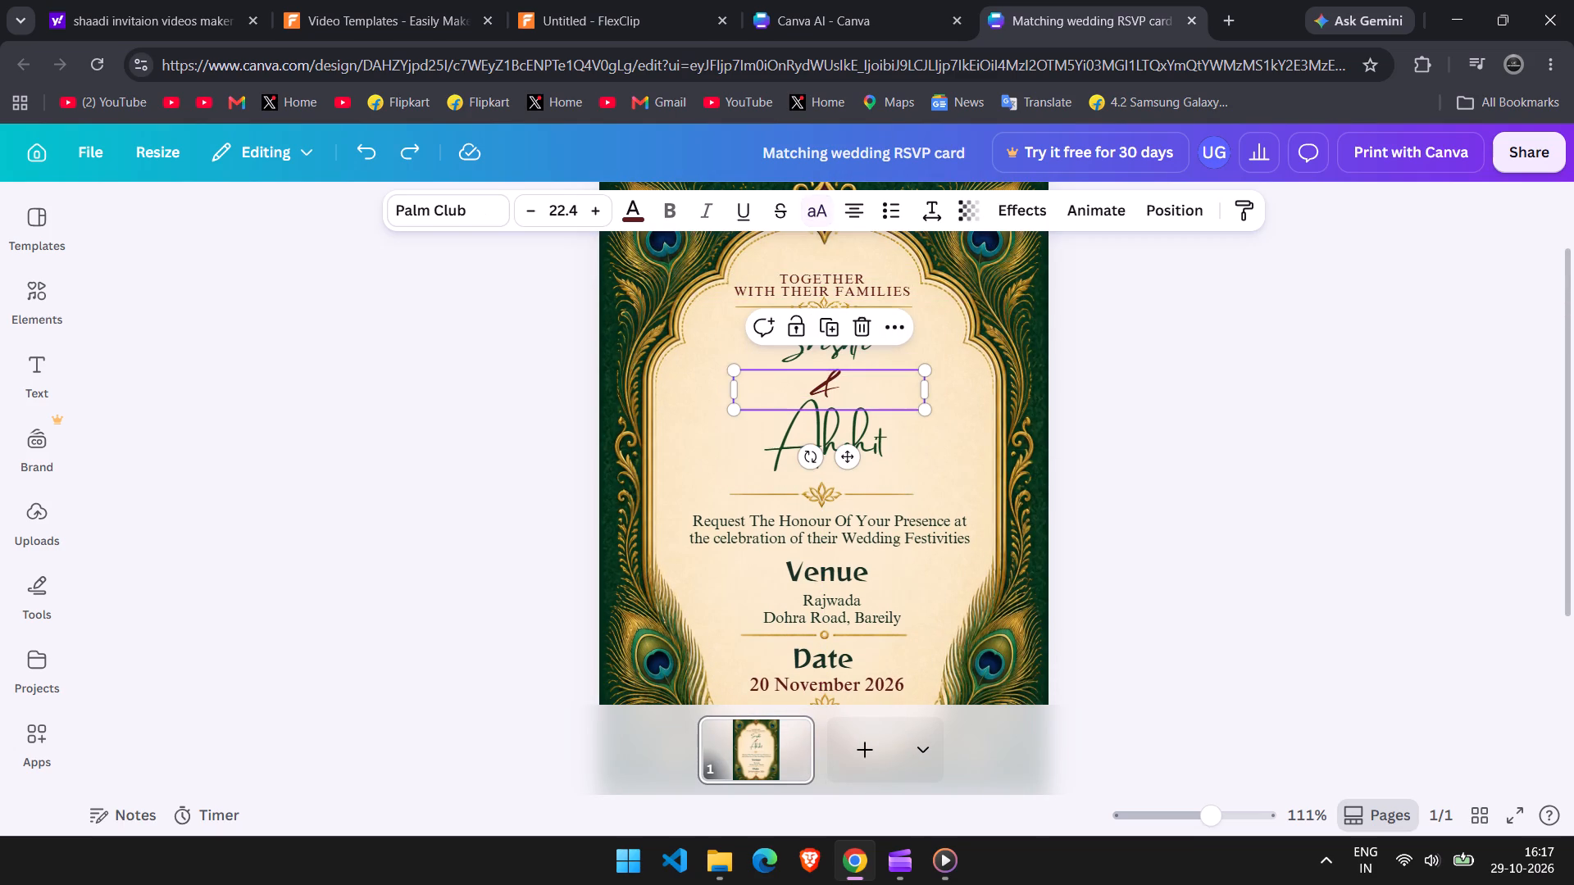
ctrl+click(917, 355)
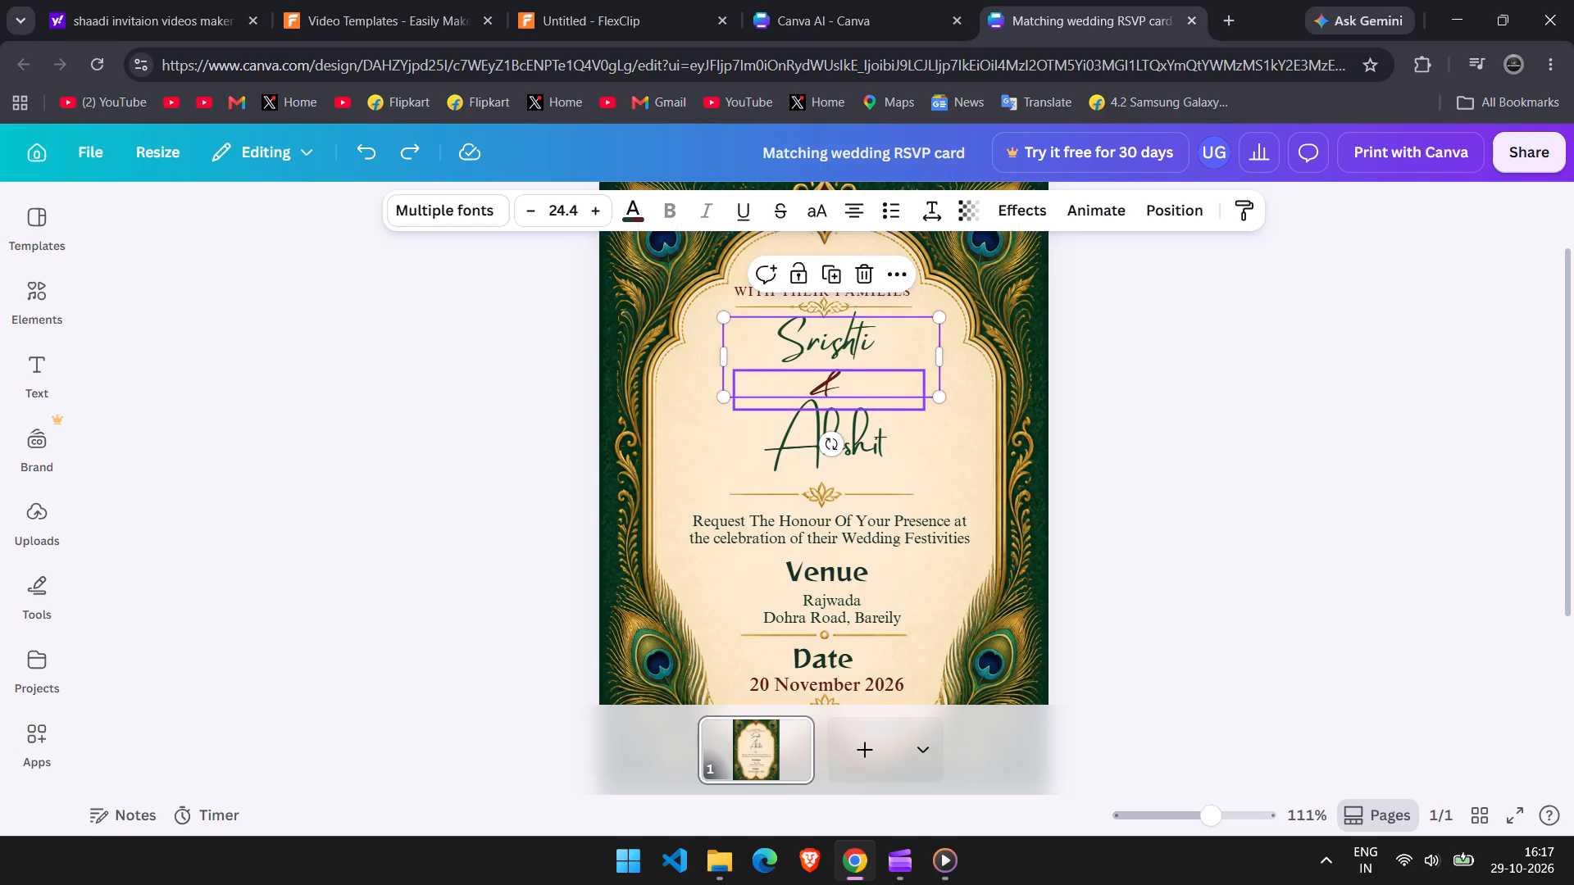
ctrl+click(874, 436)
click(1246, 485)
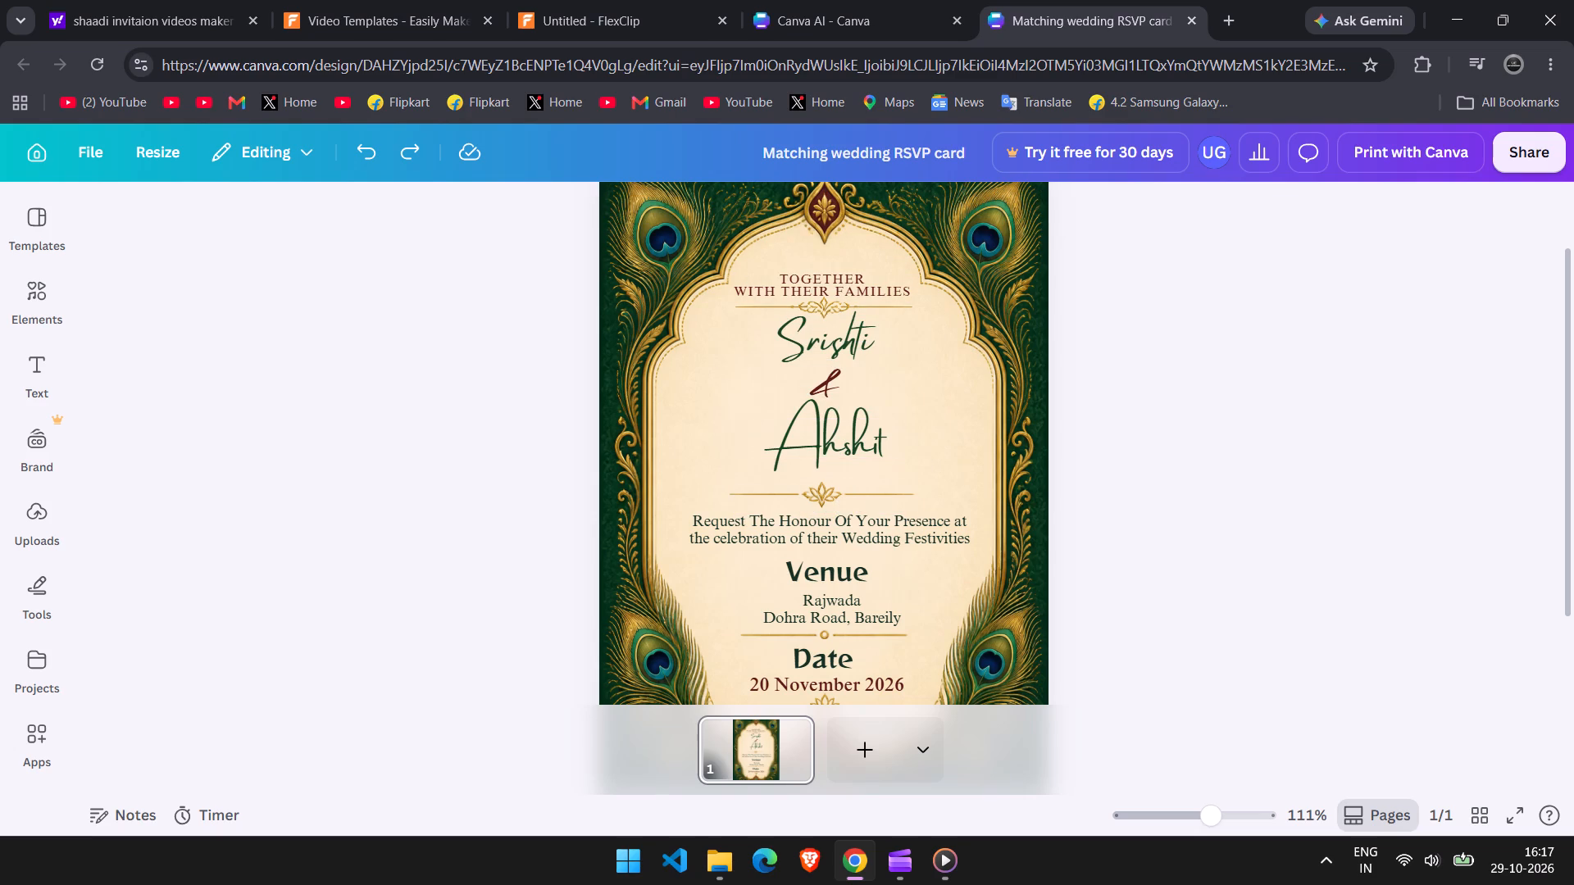
Look through the text animation options for the "Together with their families" heading, including the Ascend preview.
click(864, 284)
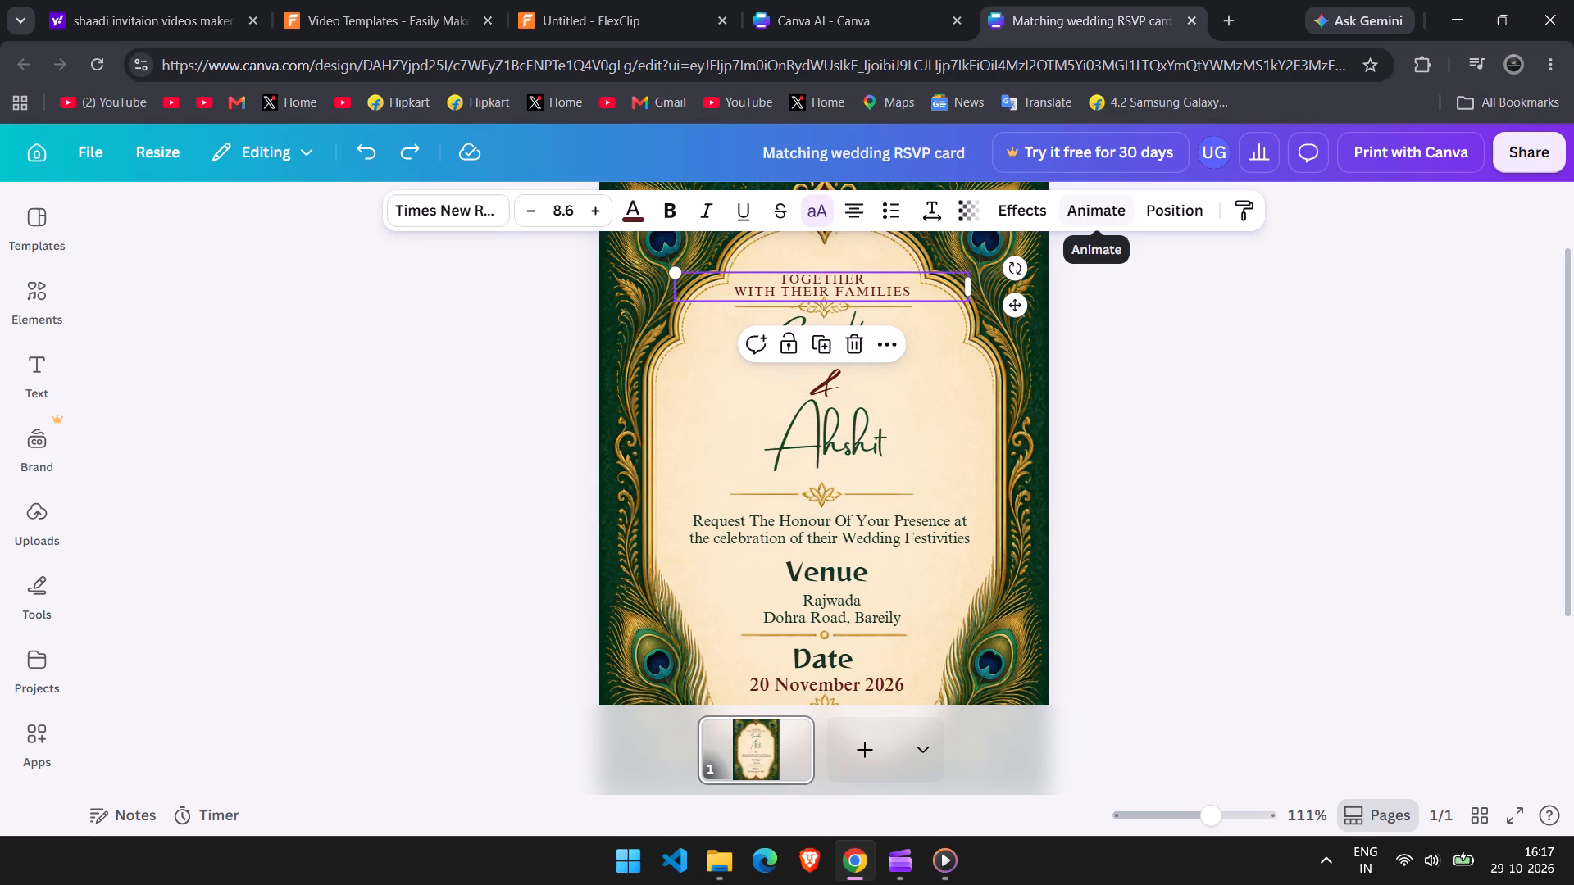
click(1094, 212)
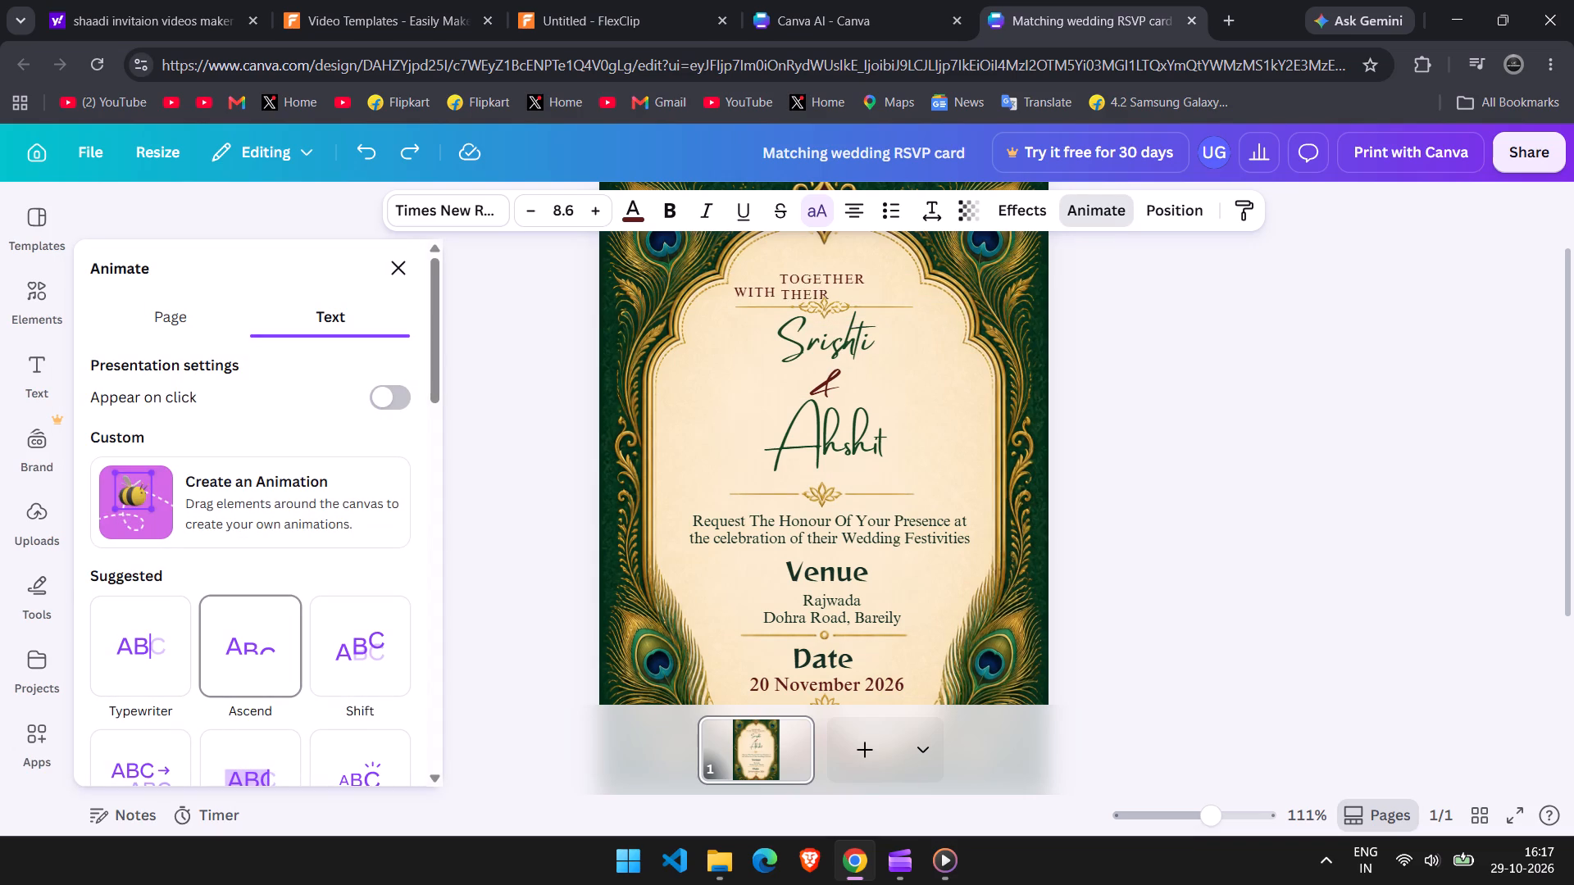
scroll(212, 651, down, 1)
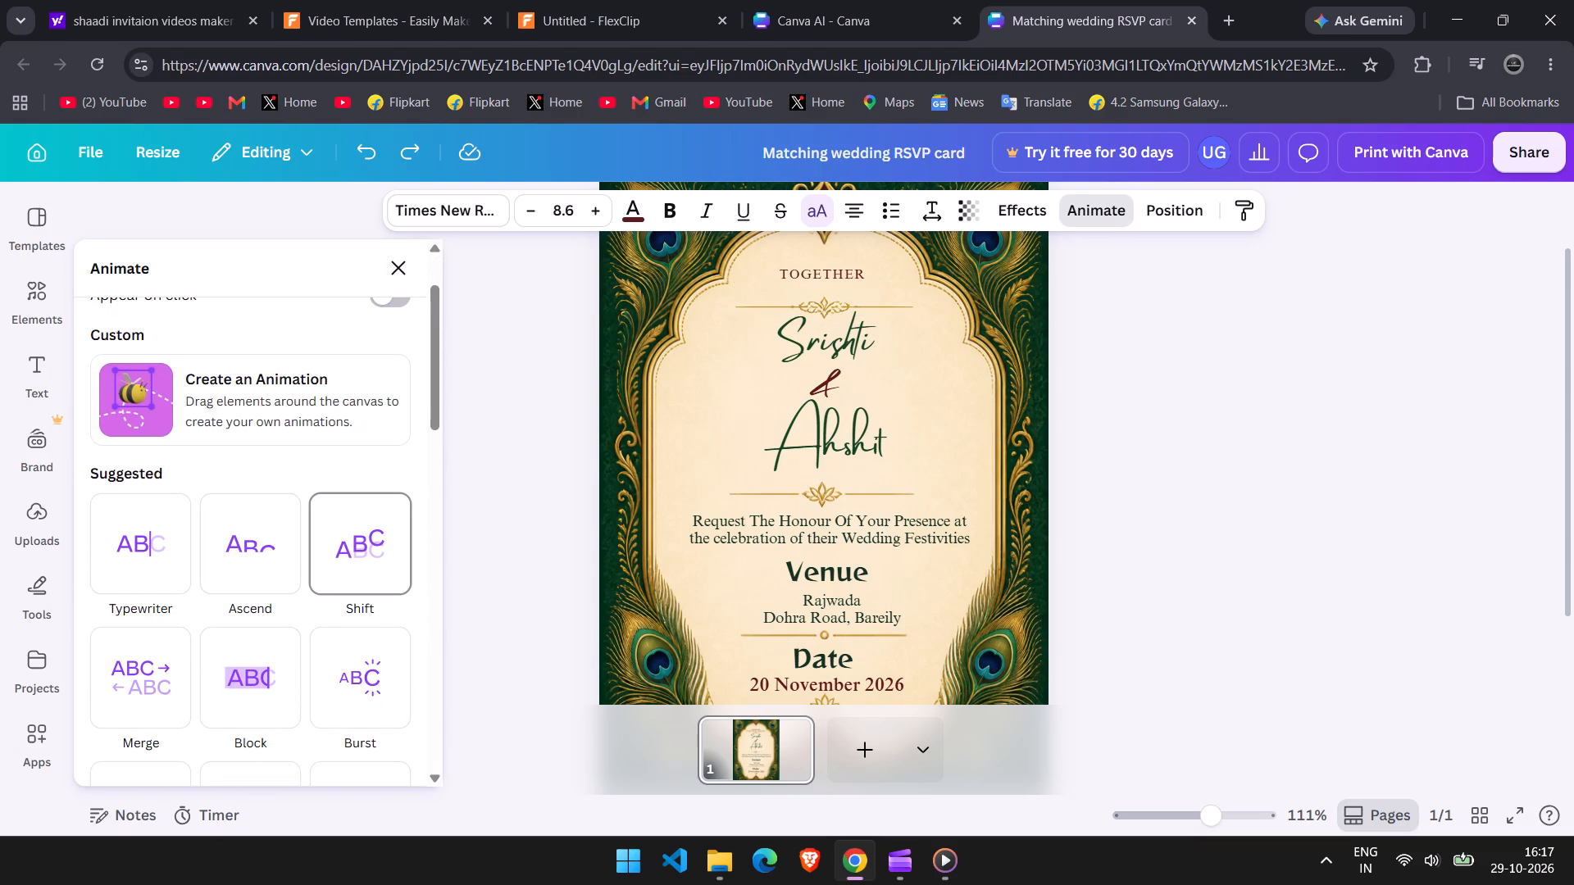
click(507, 486)
click(707, 339)
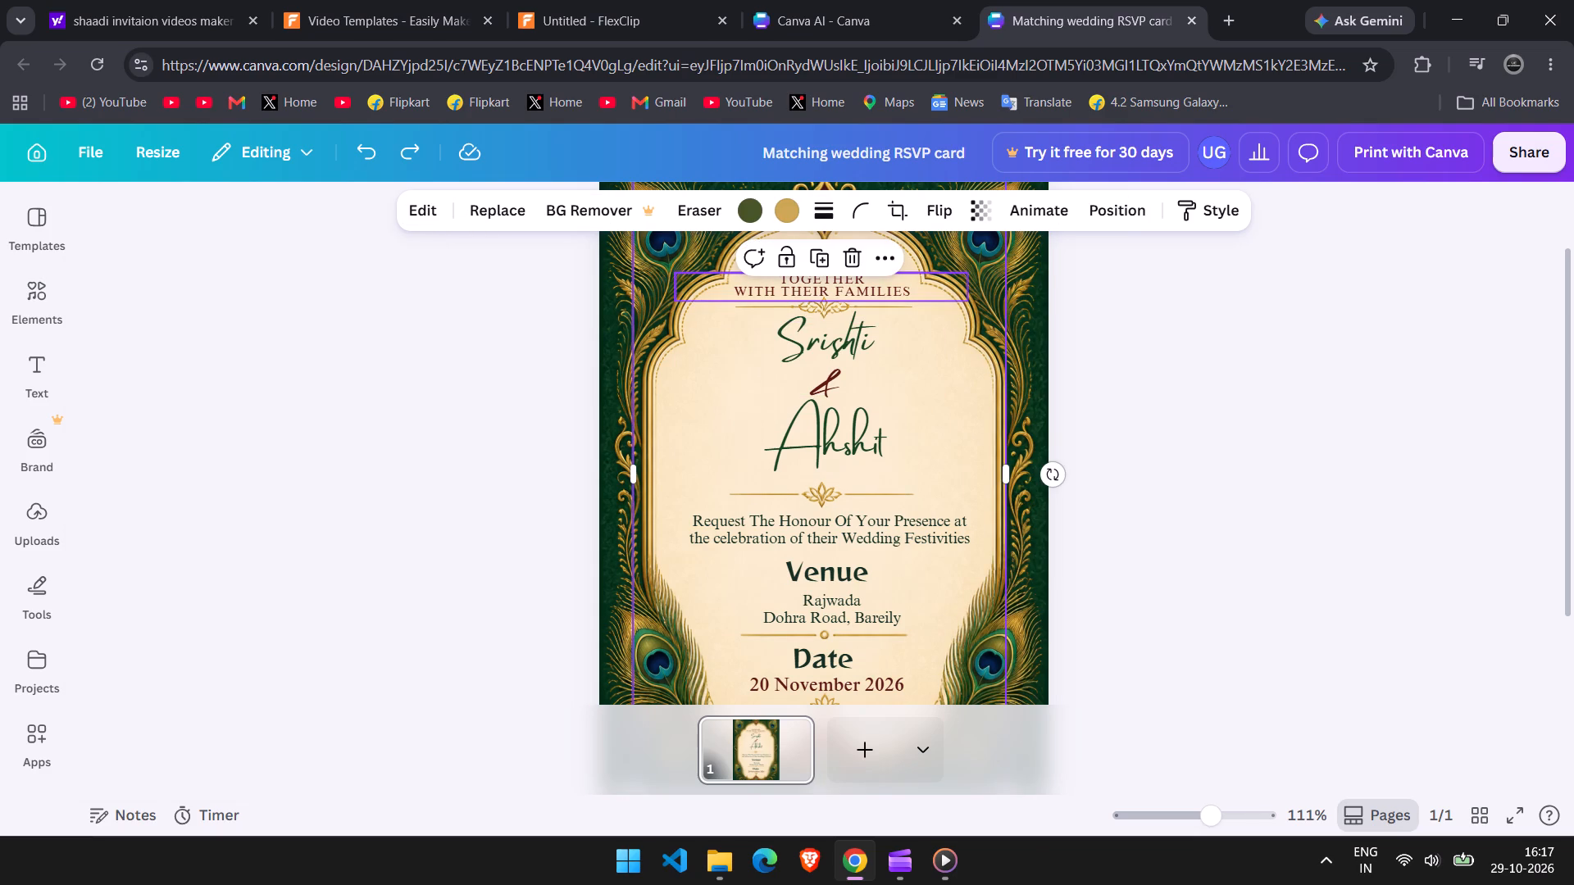
click(747, 281)
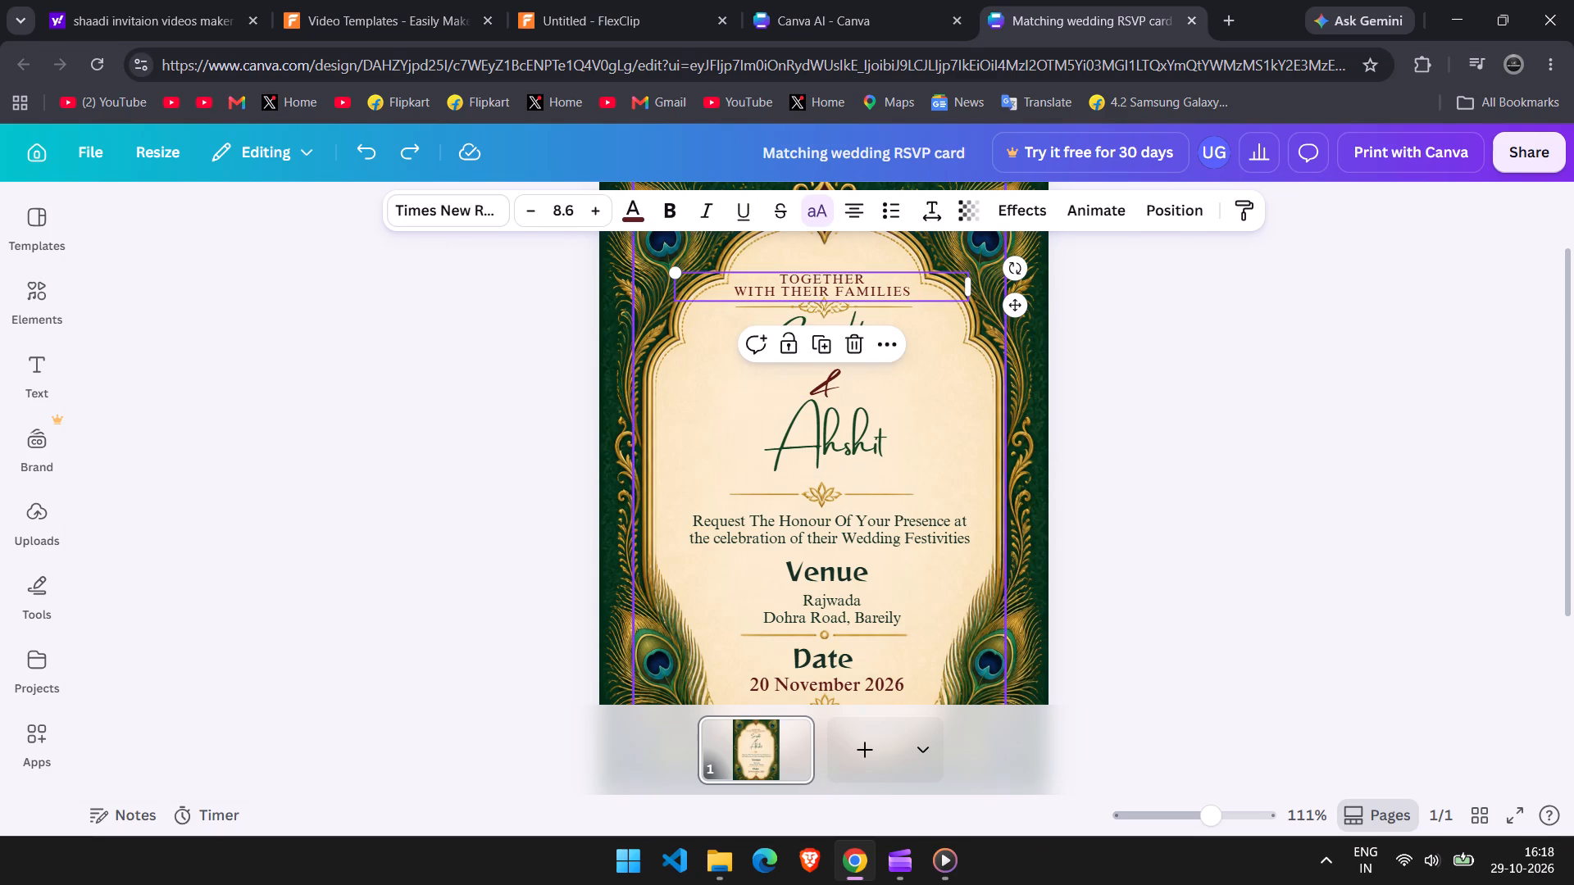
click(1274, 455)
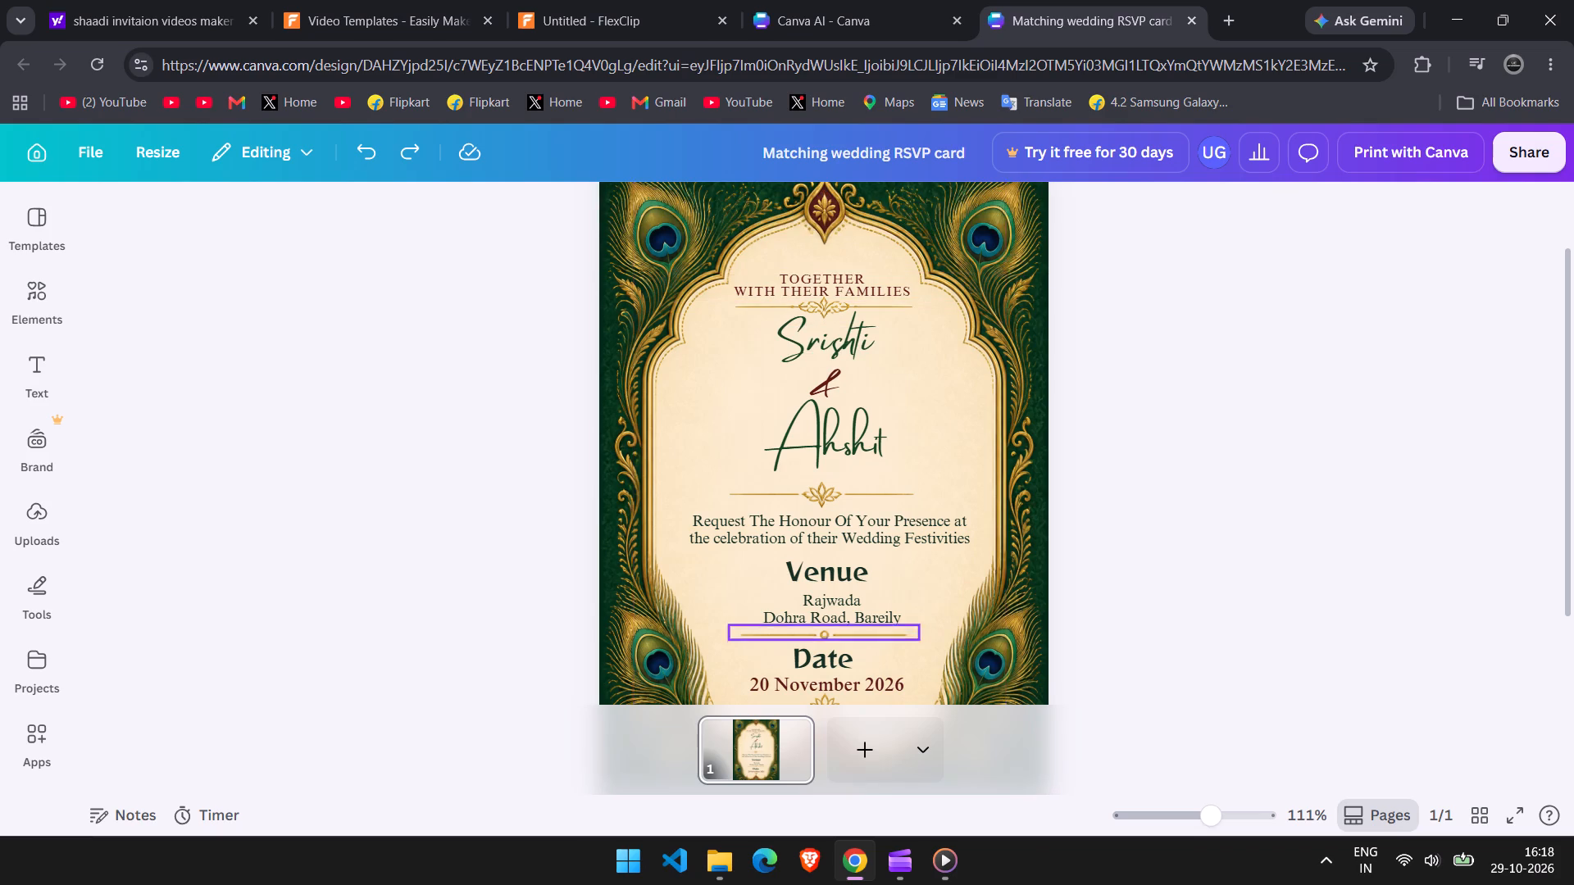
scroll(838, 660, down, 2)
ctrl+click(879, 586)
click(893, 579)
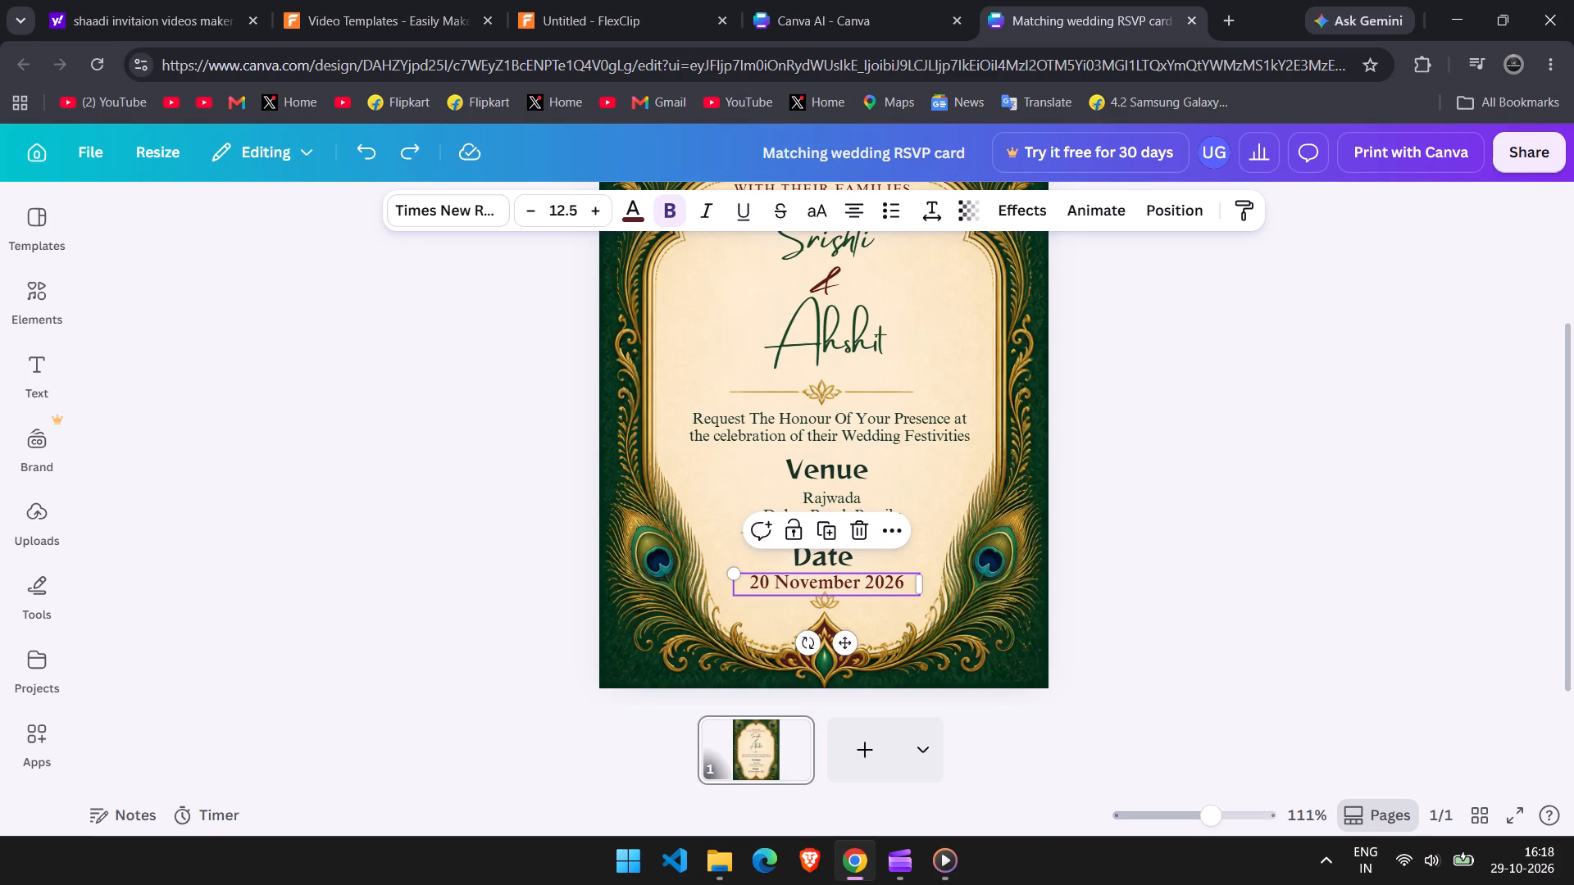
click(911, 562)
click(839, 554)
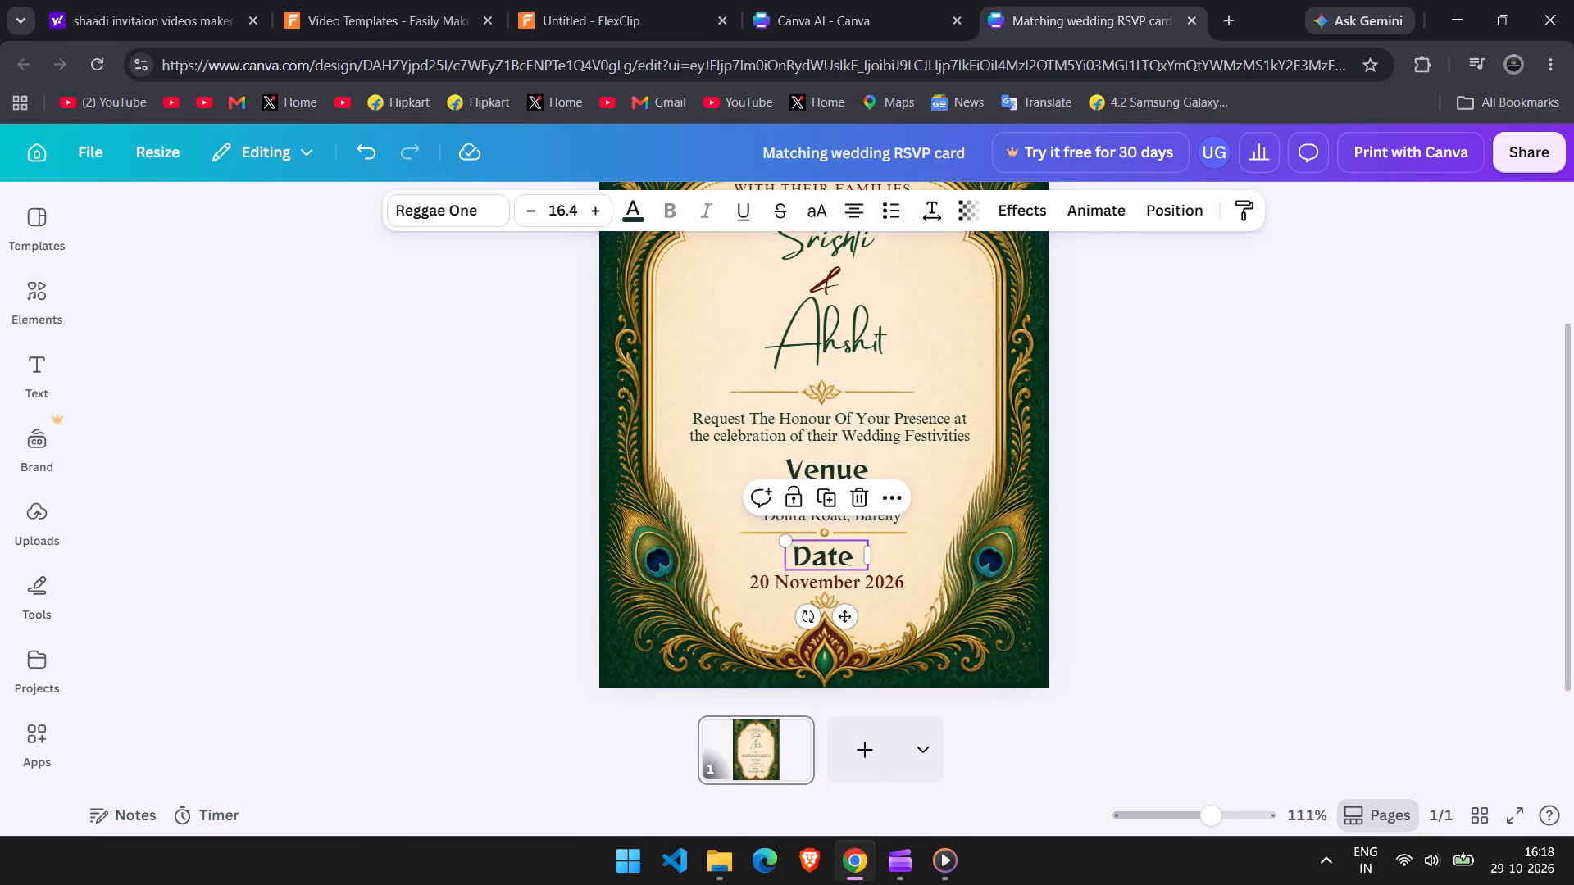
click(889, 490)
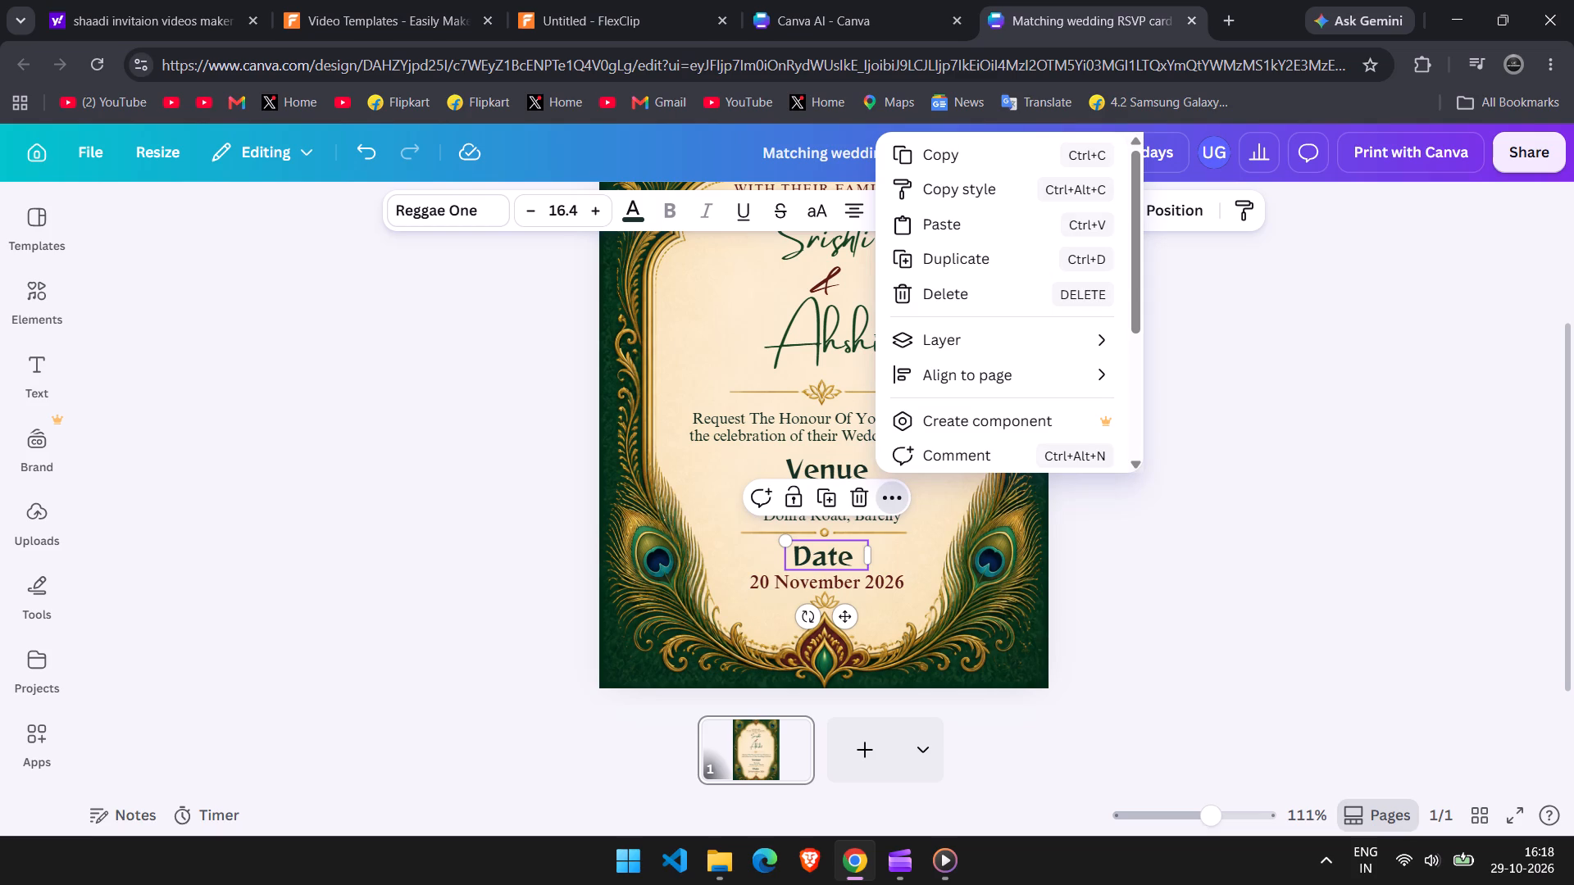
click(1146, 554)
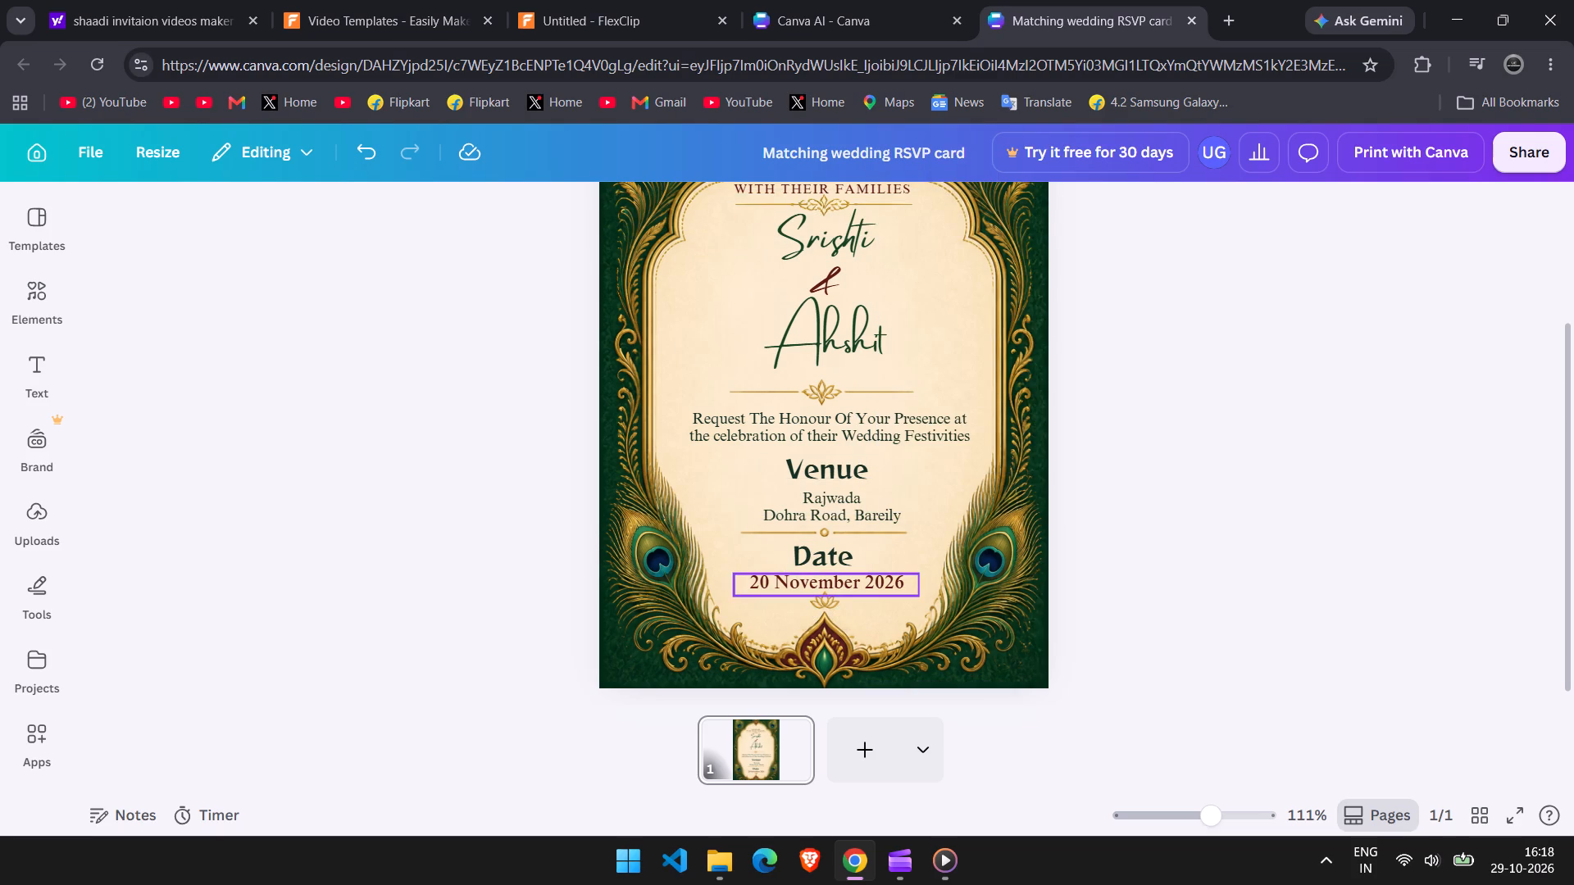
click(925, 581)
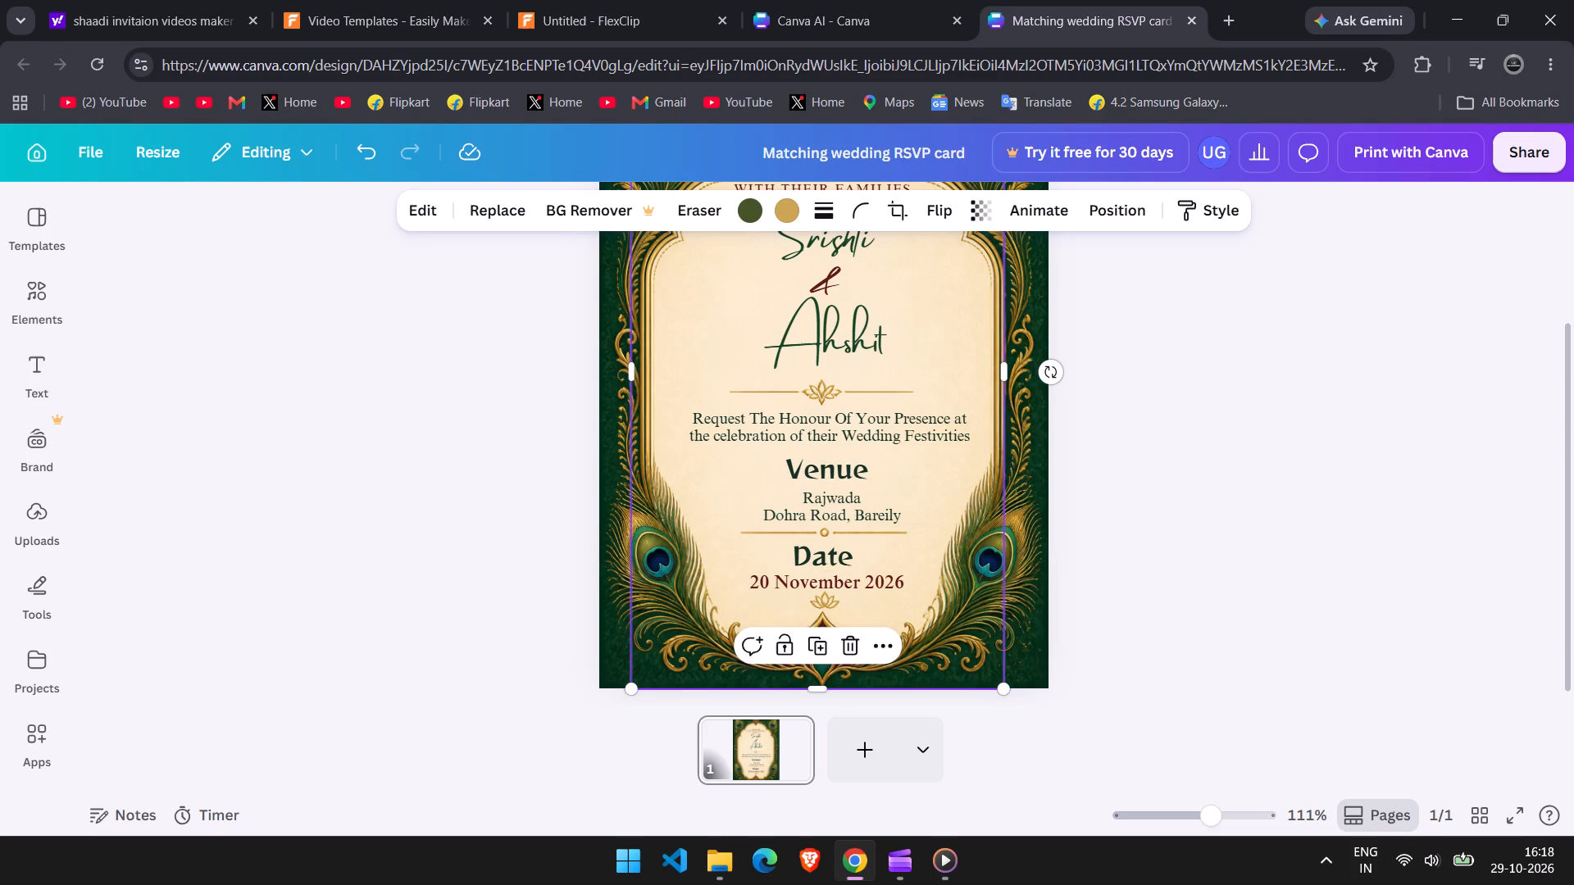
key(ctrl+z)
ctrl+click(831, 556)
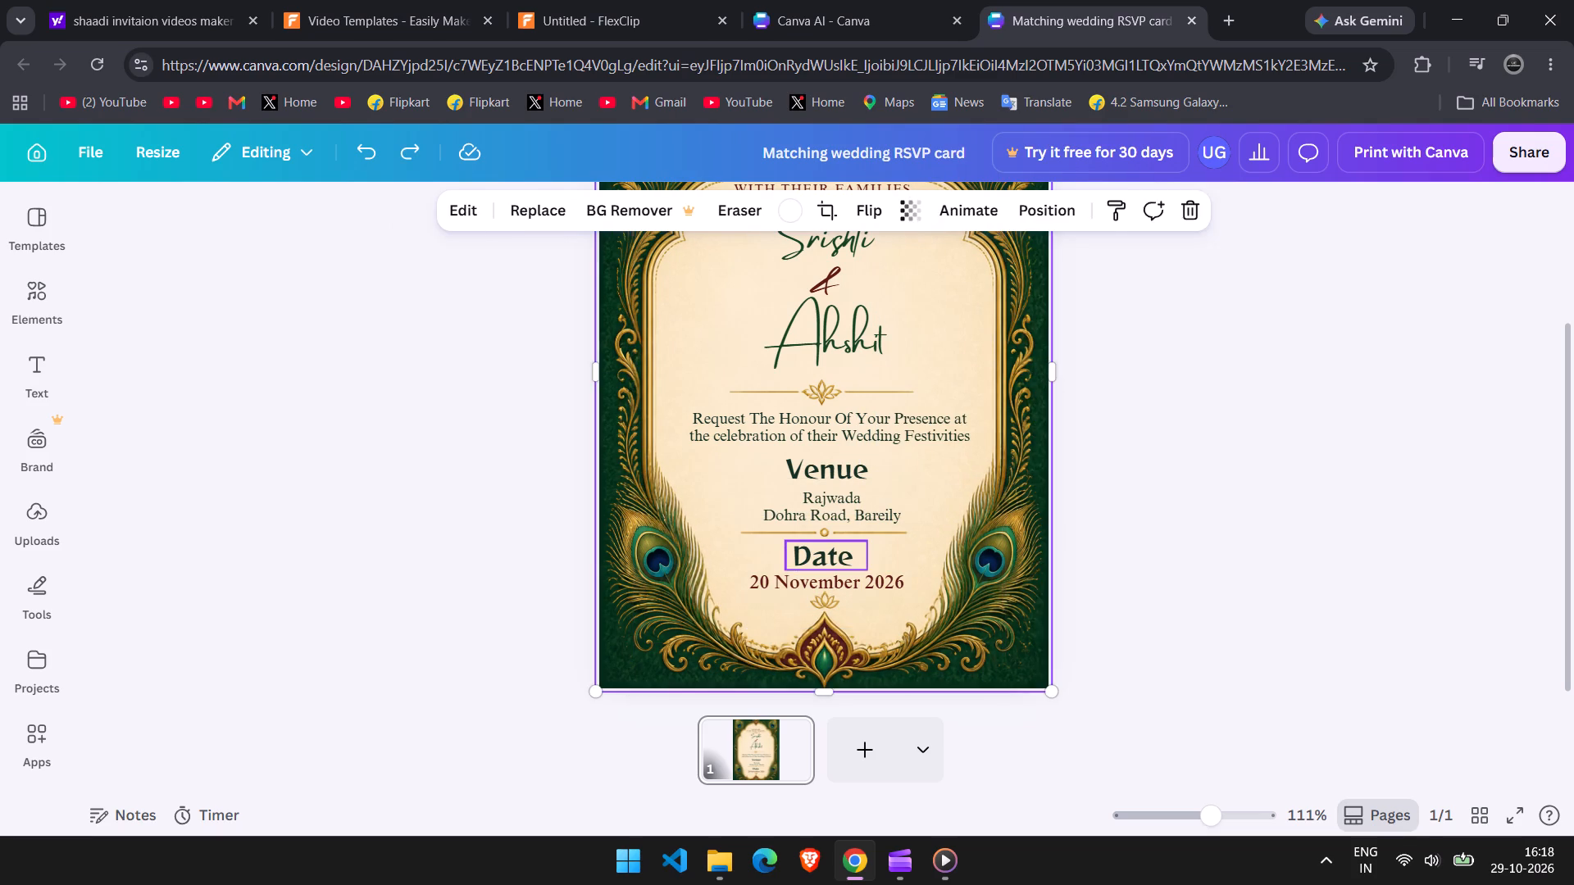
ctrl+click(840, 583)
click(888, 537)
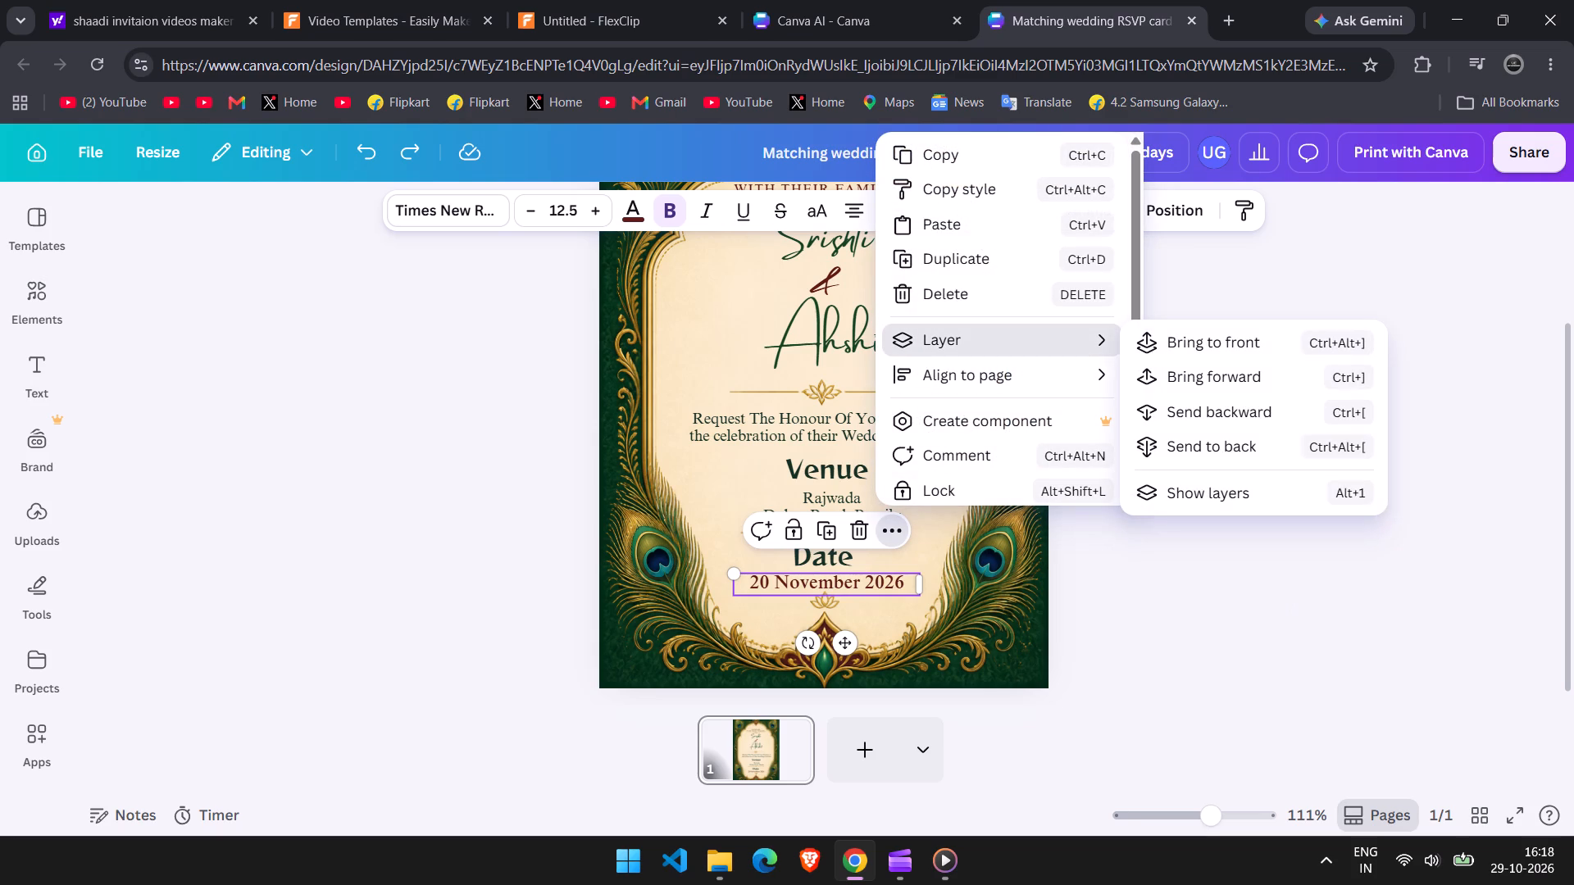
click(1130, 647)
Lock the cream arch panel in place behind the invitation text.
click(952, 505)
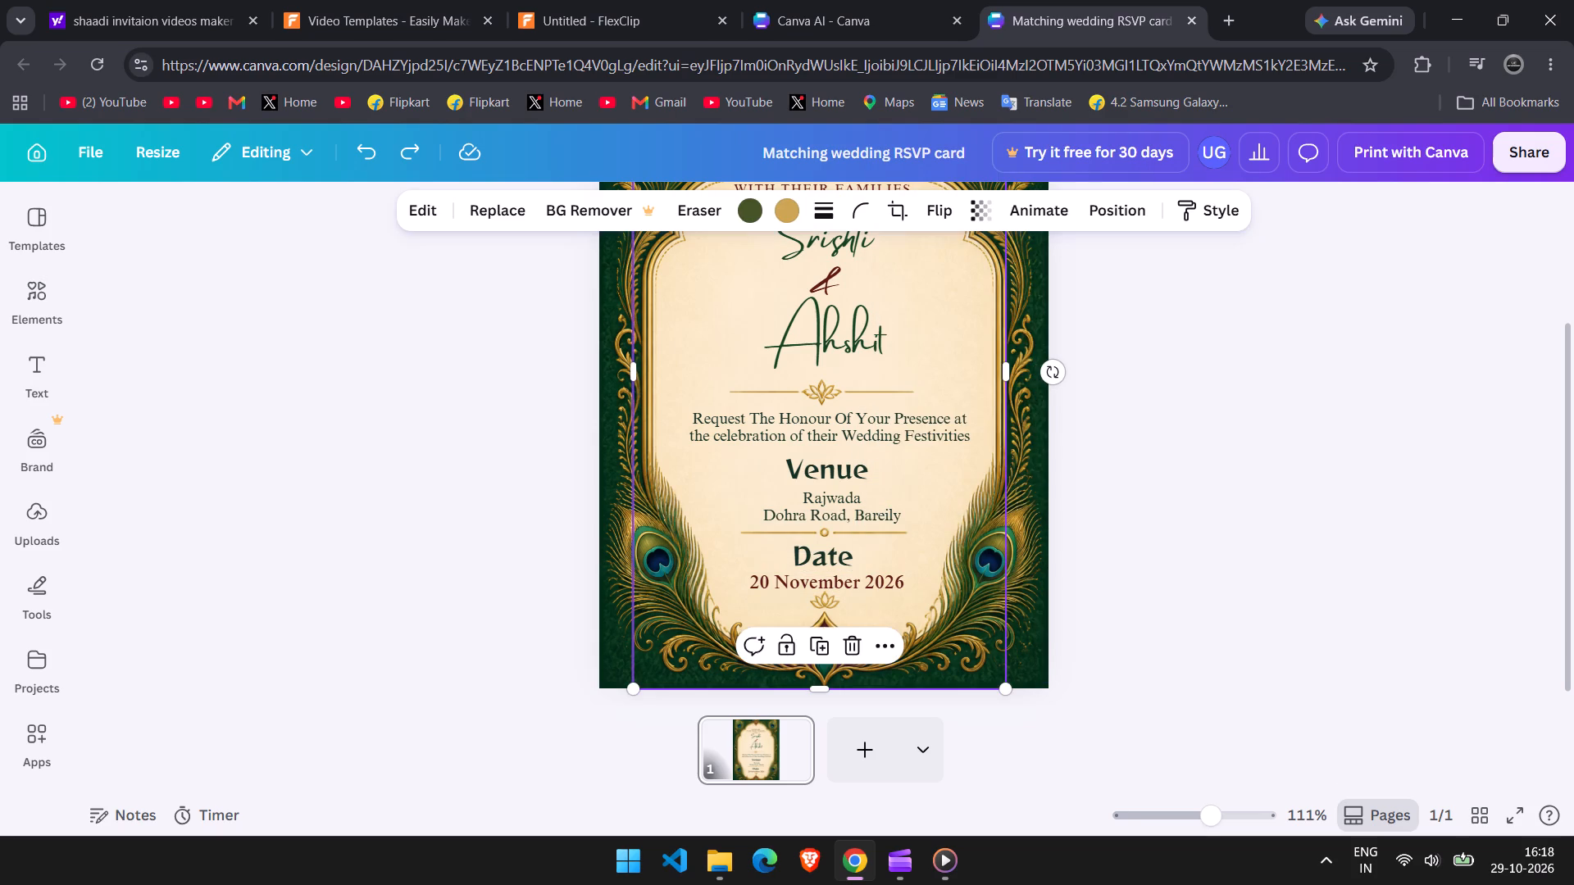
scroll(1244, 575, up, 6)
scroll(1197, 467, down, 4)
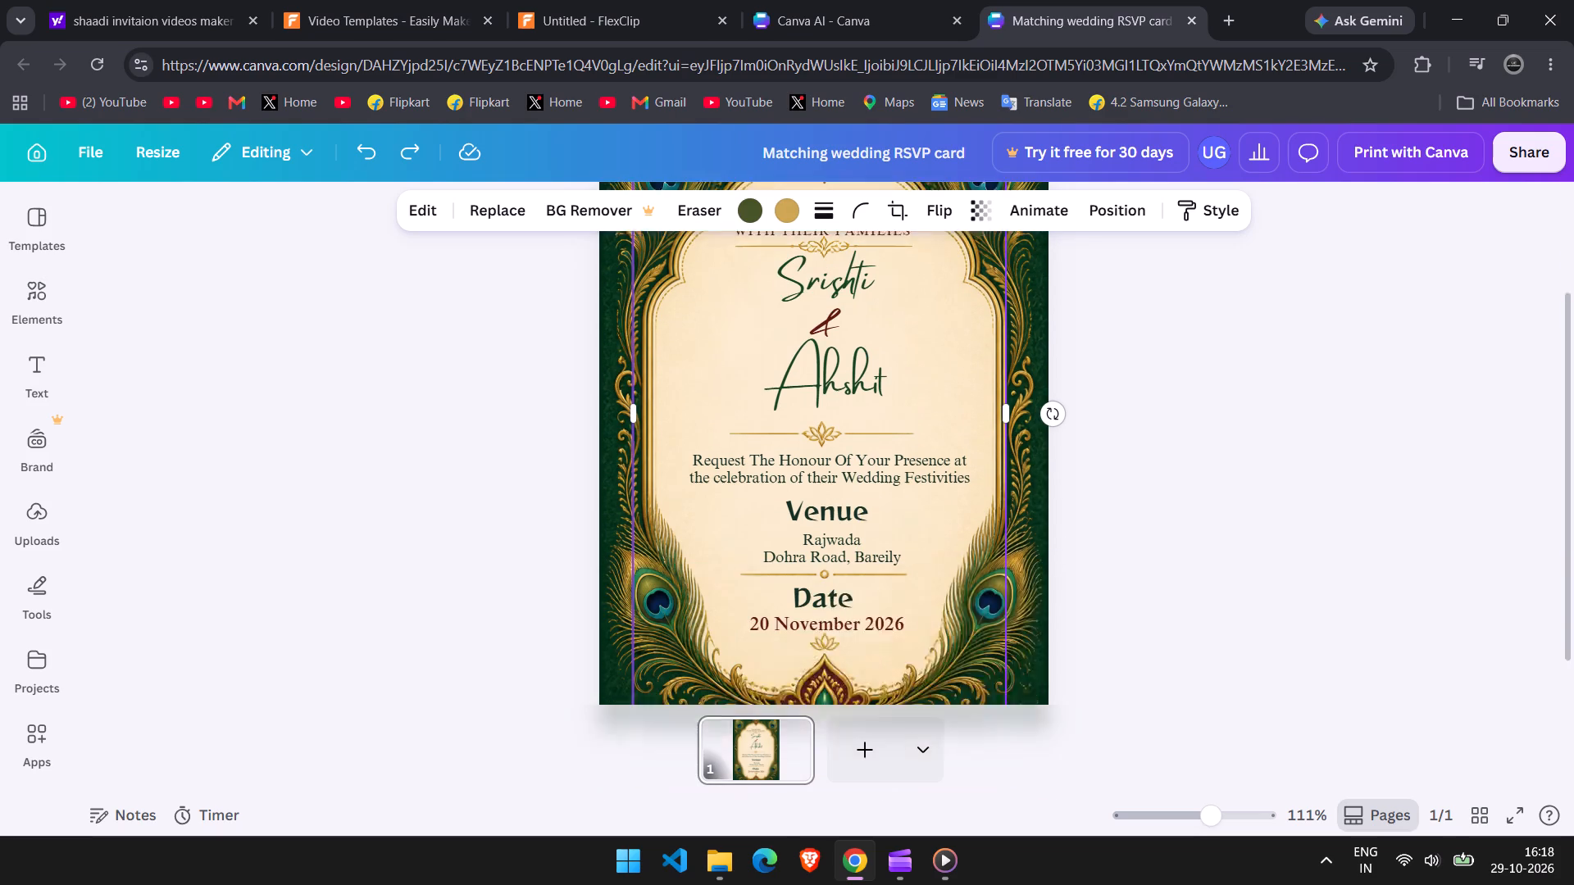
scroll(1194, 482, down, 1)
right_click(959, 580)
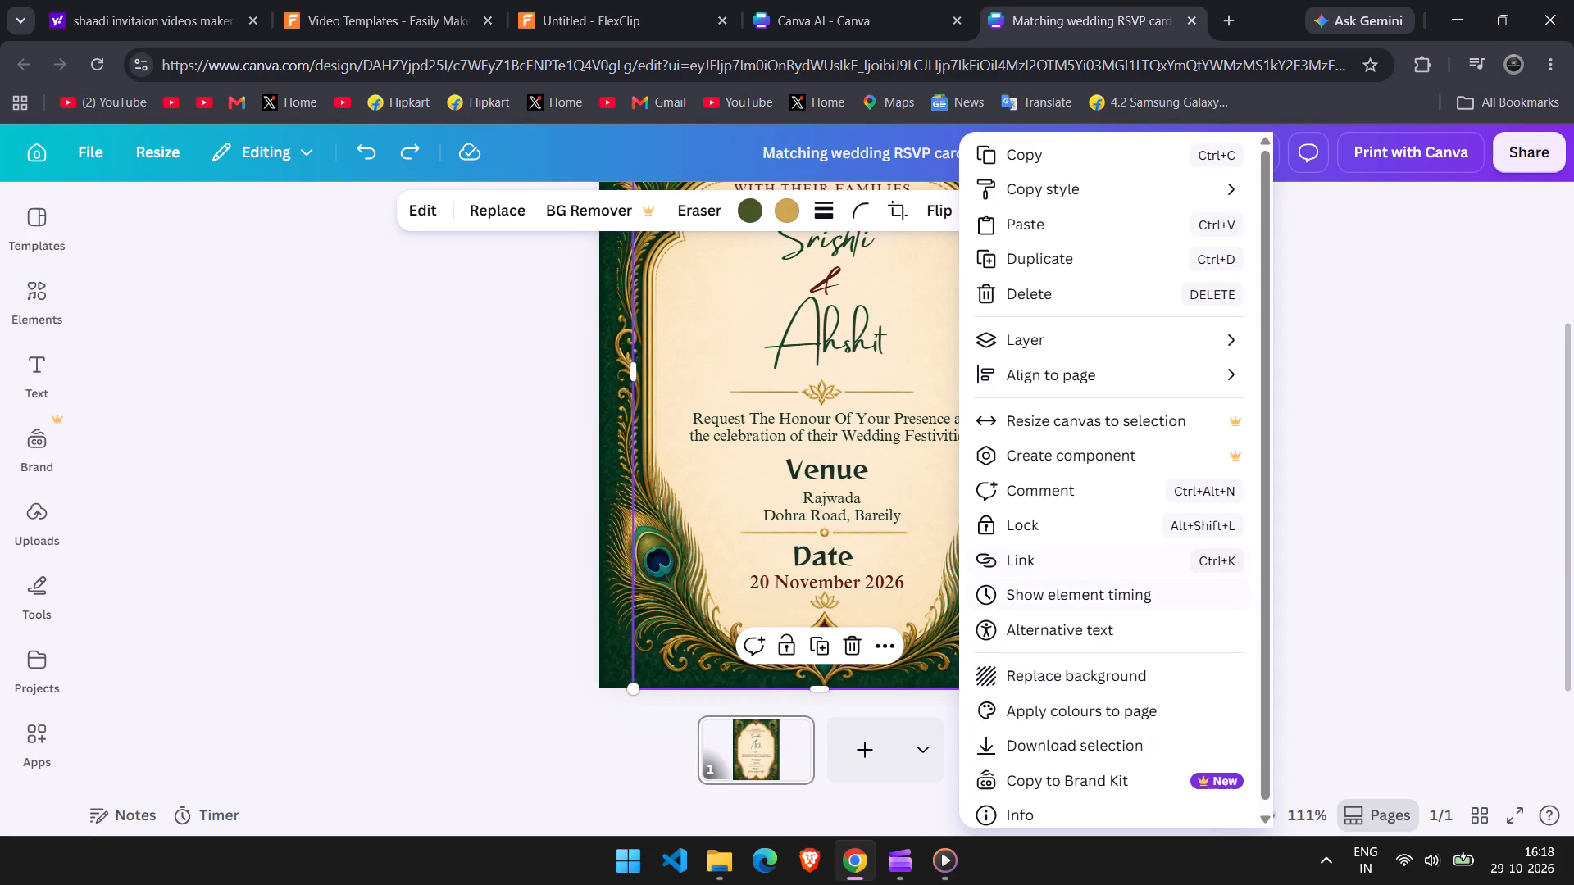
click(1046, 525)
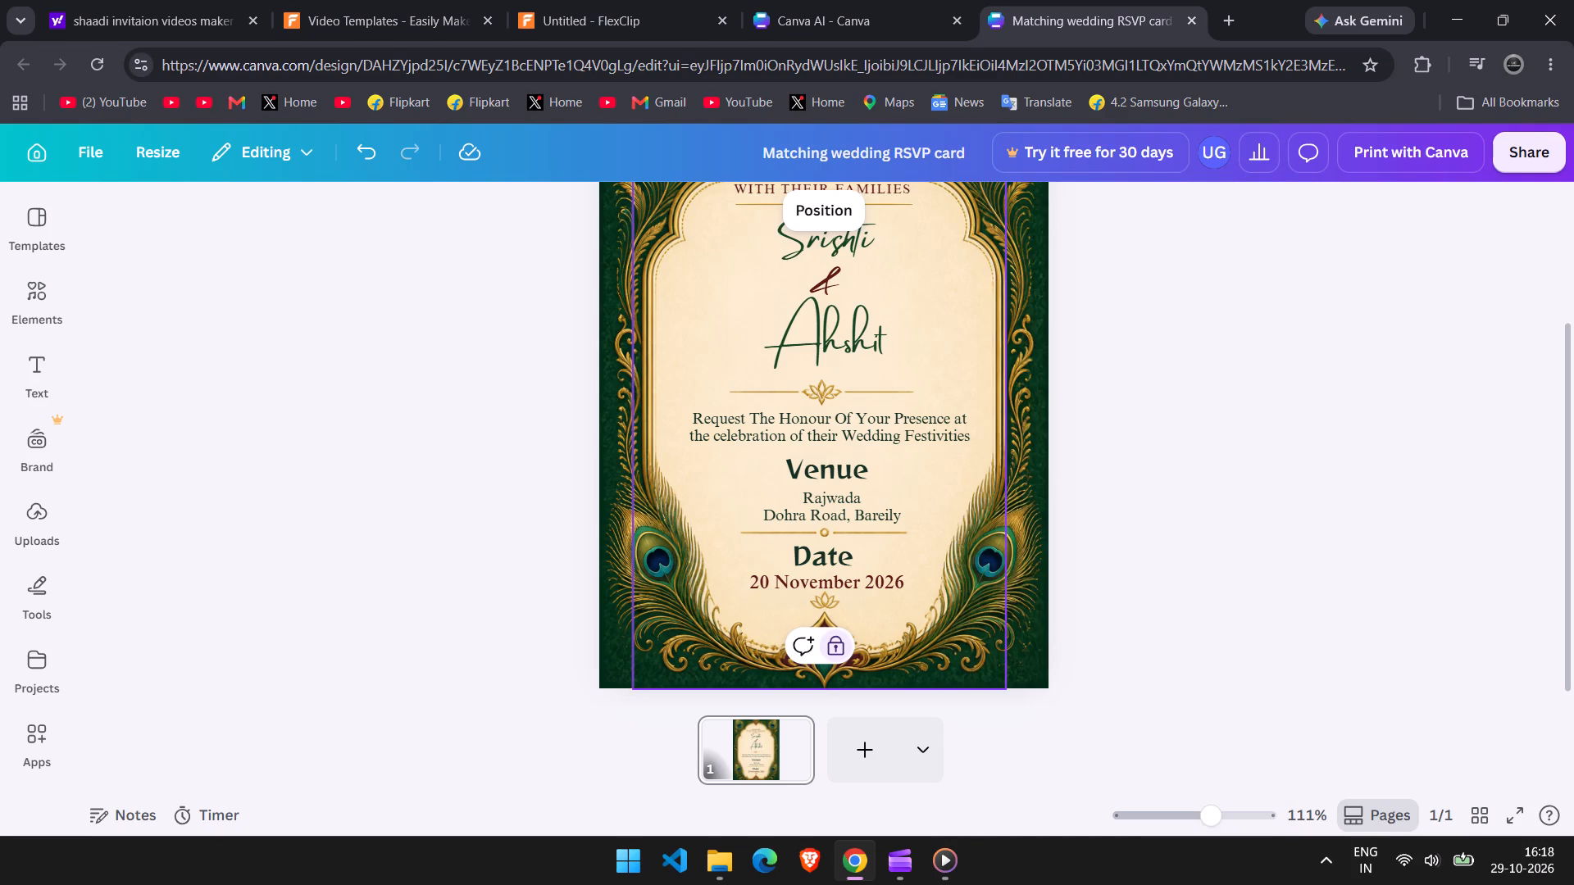
click(1135, 586)
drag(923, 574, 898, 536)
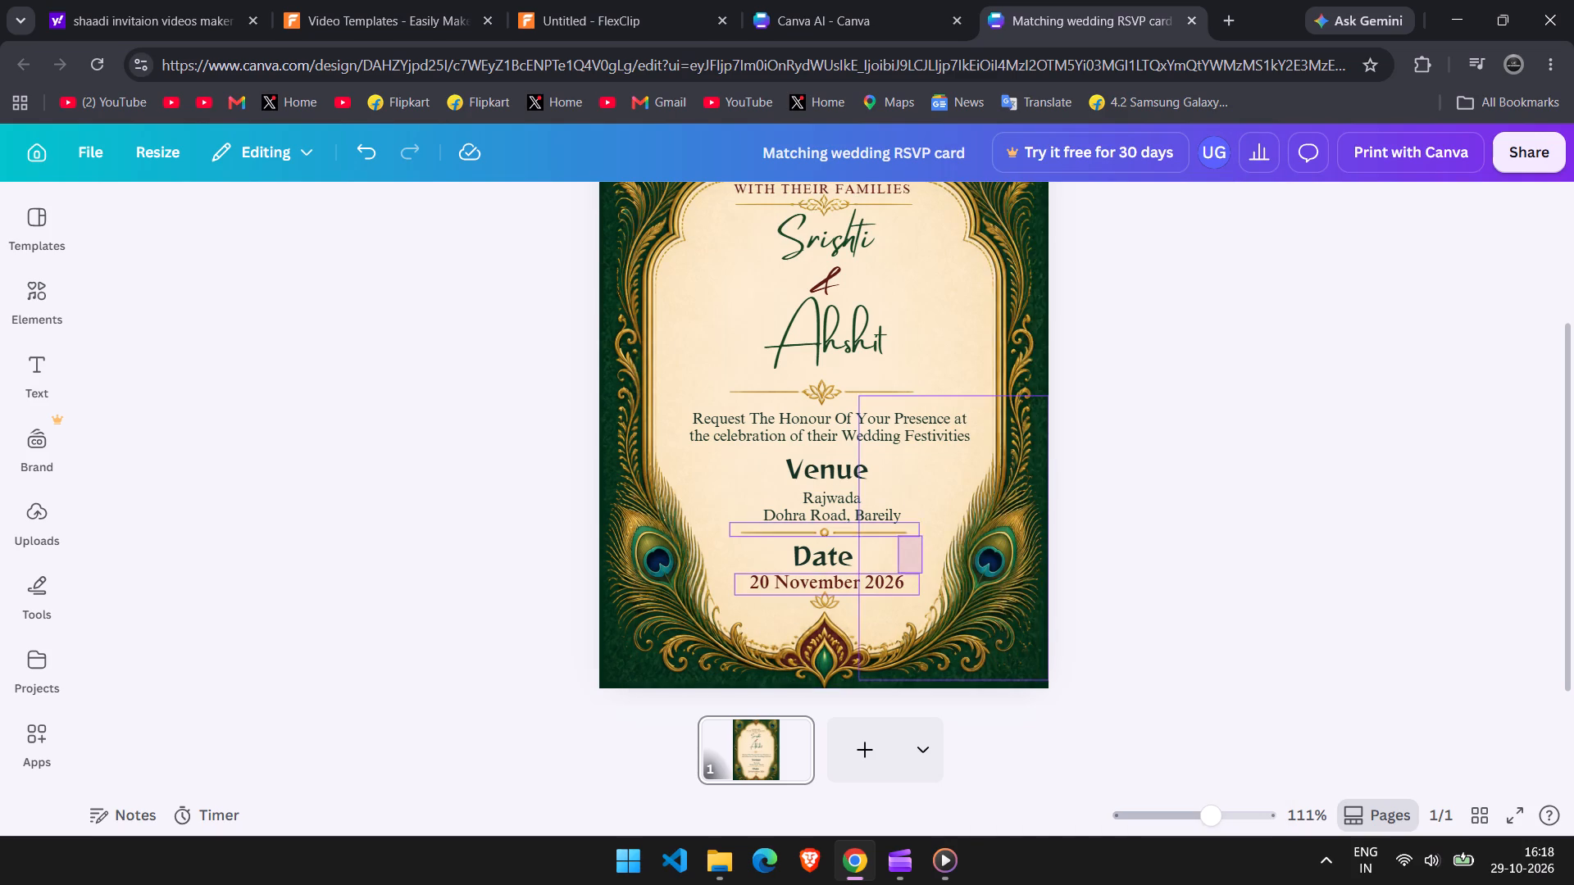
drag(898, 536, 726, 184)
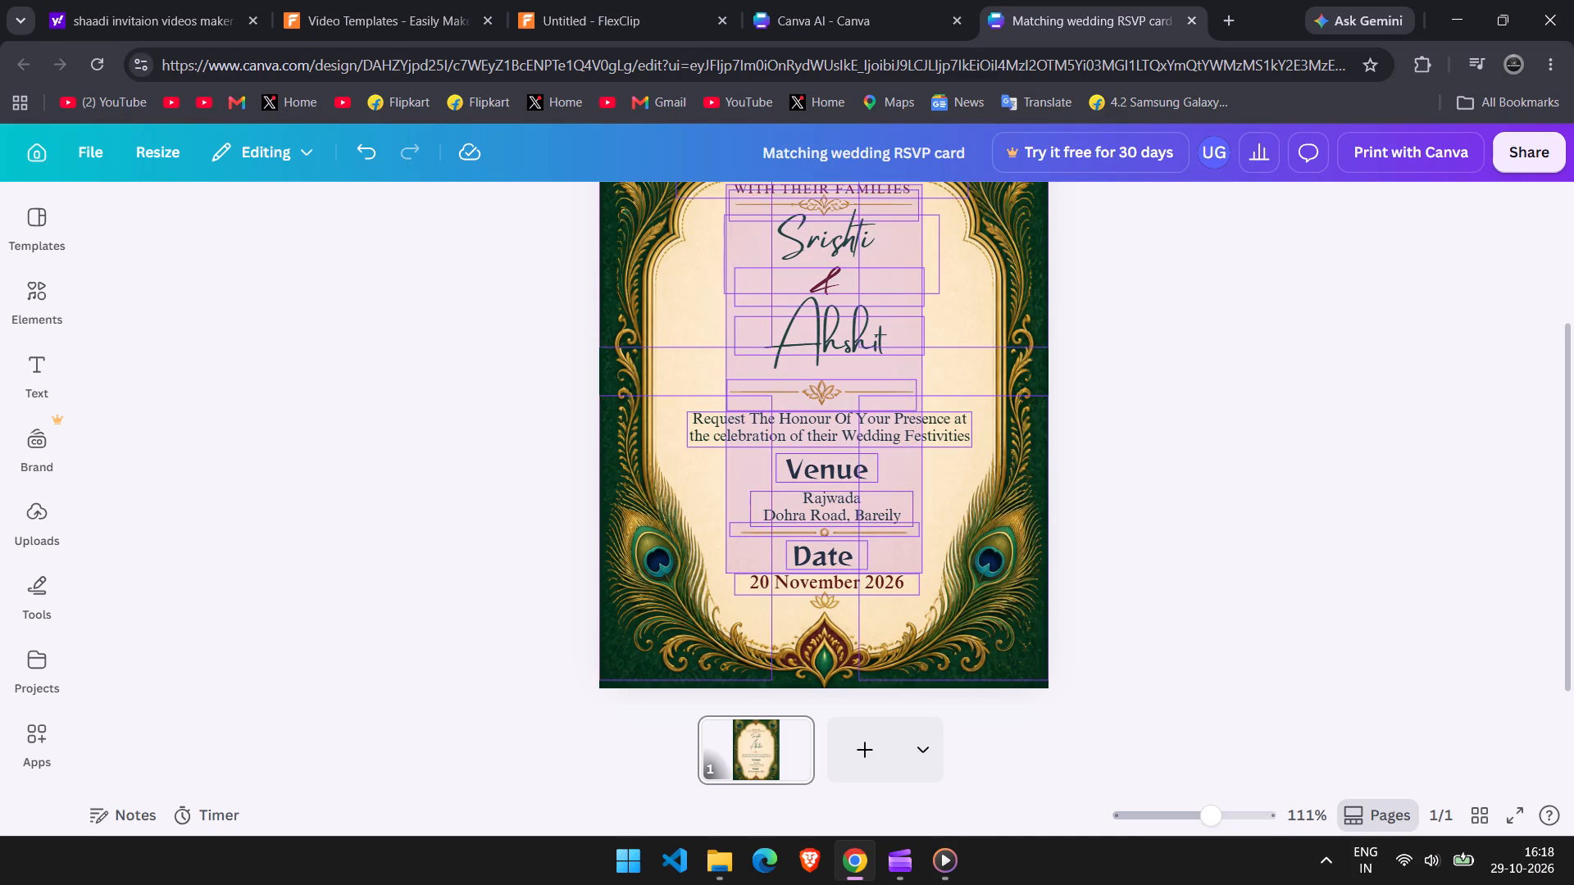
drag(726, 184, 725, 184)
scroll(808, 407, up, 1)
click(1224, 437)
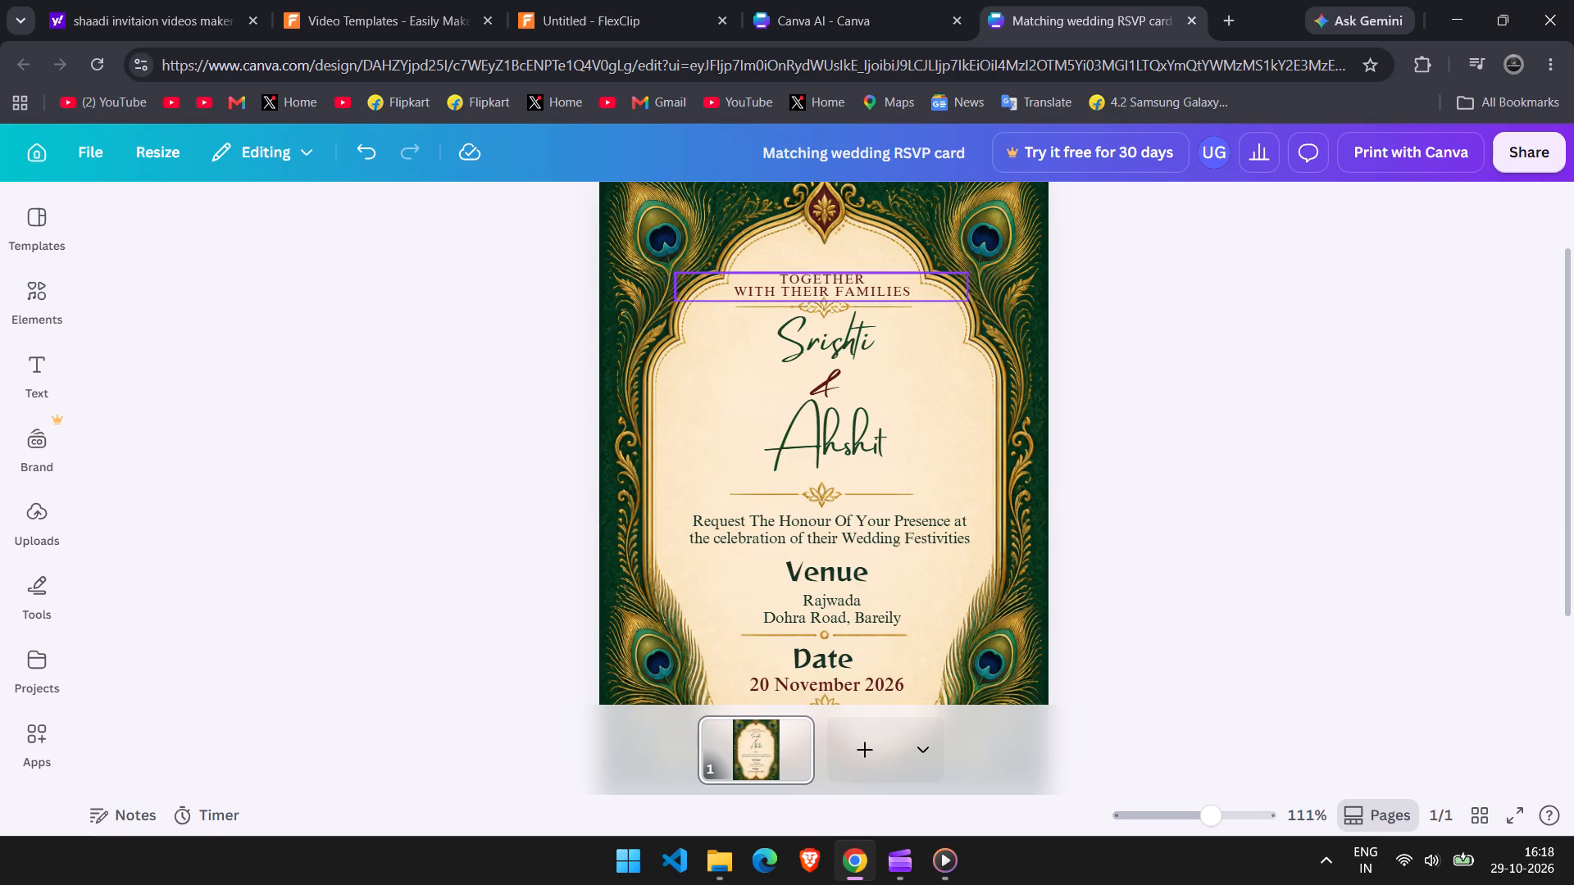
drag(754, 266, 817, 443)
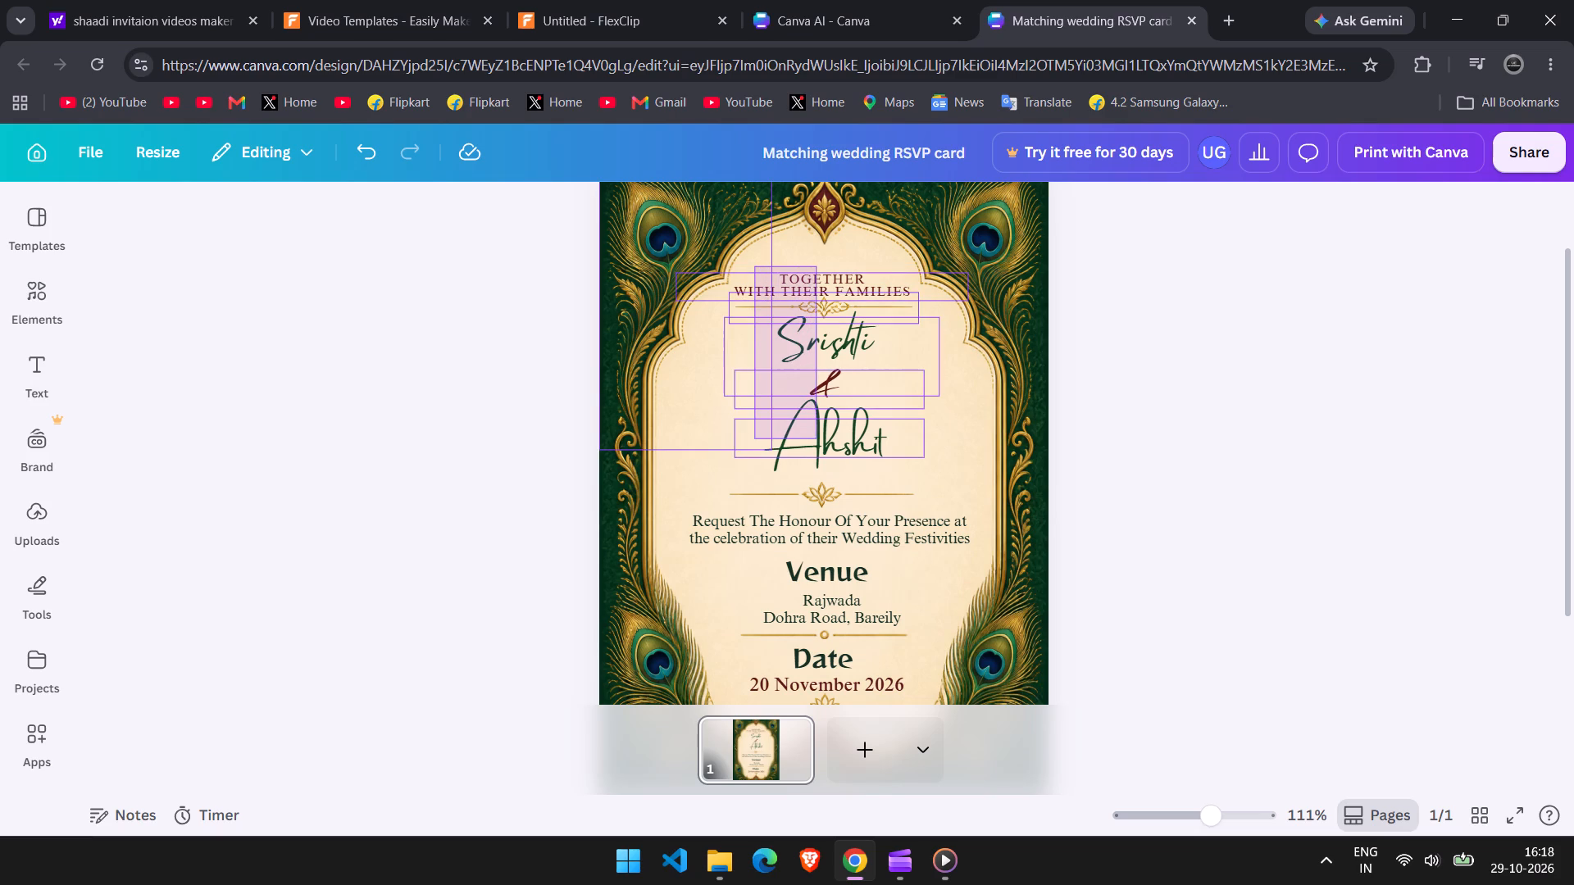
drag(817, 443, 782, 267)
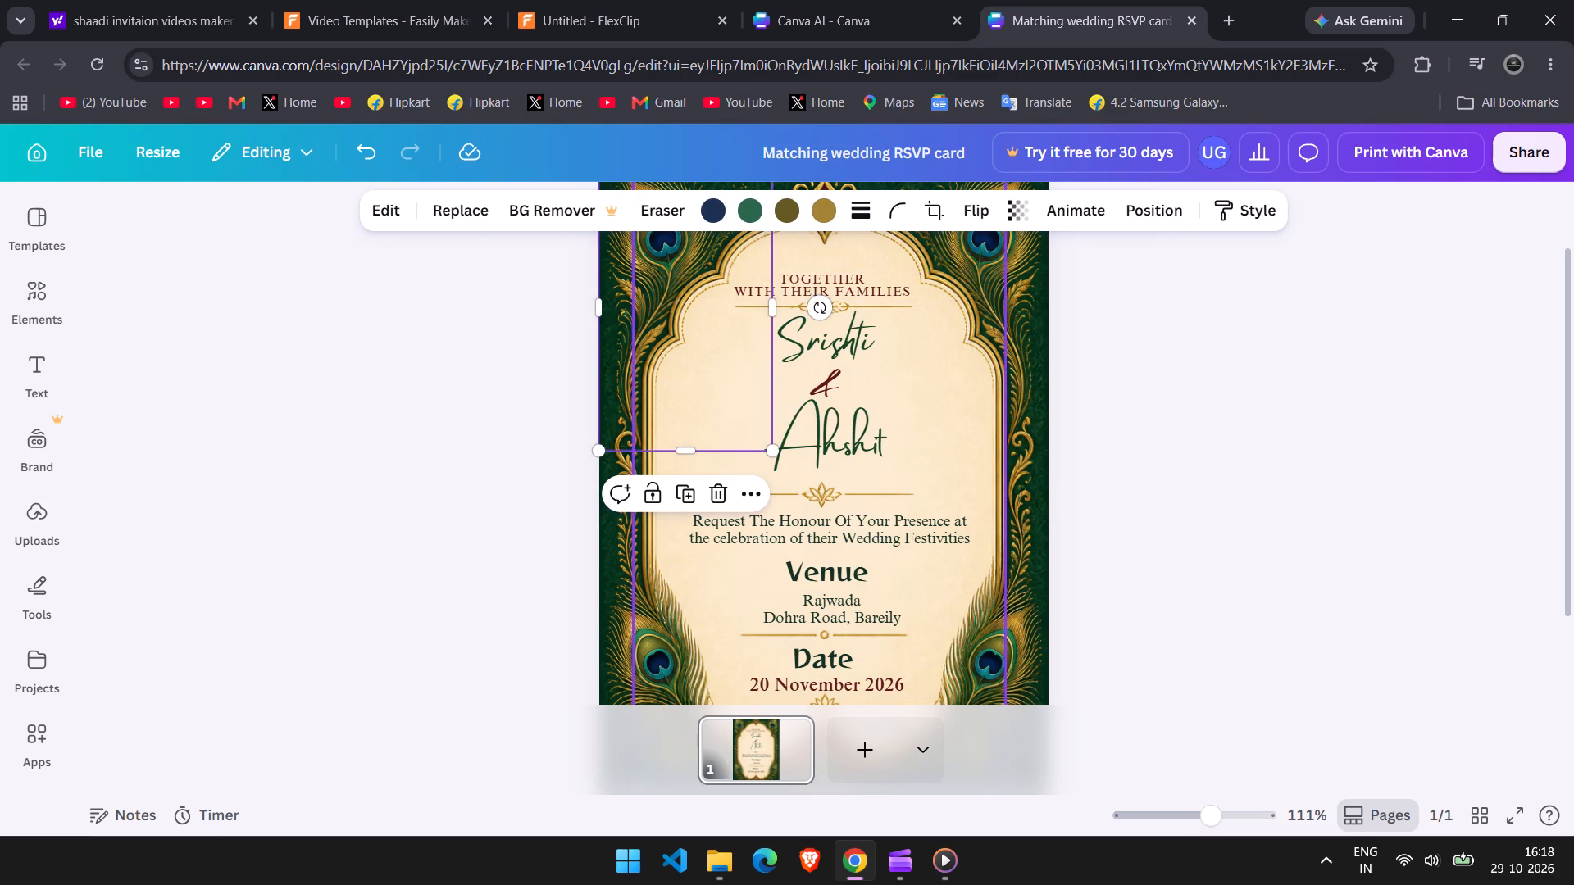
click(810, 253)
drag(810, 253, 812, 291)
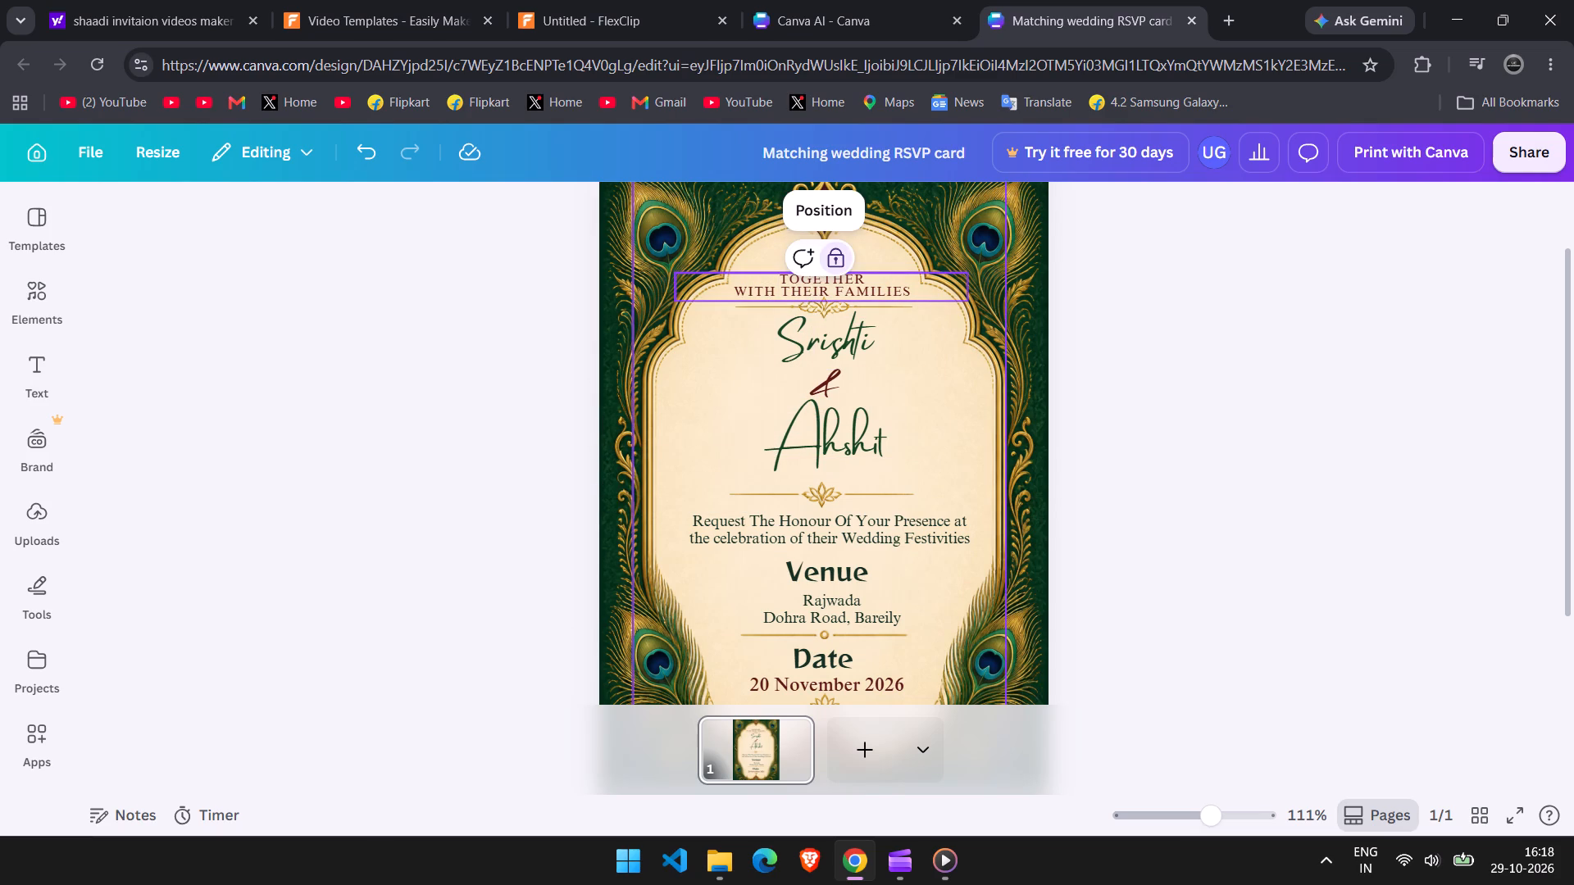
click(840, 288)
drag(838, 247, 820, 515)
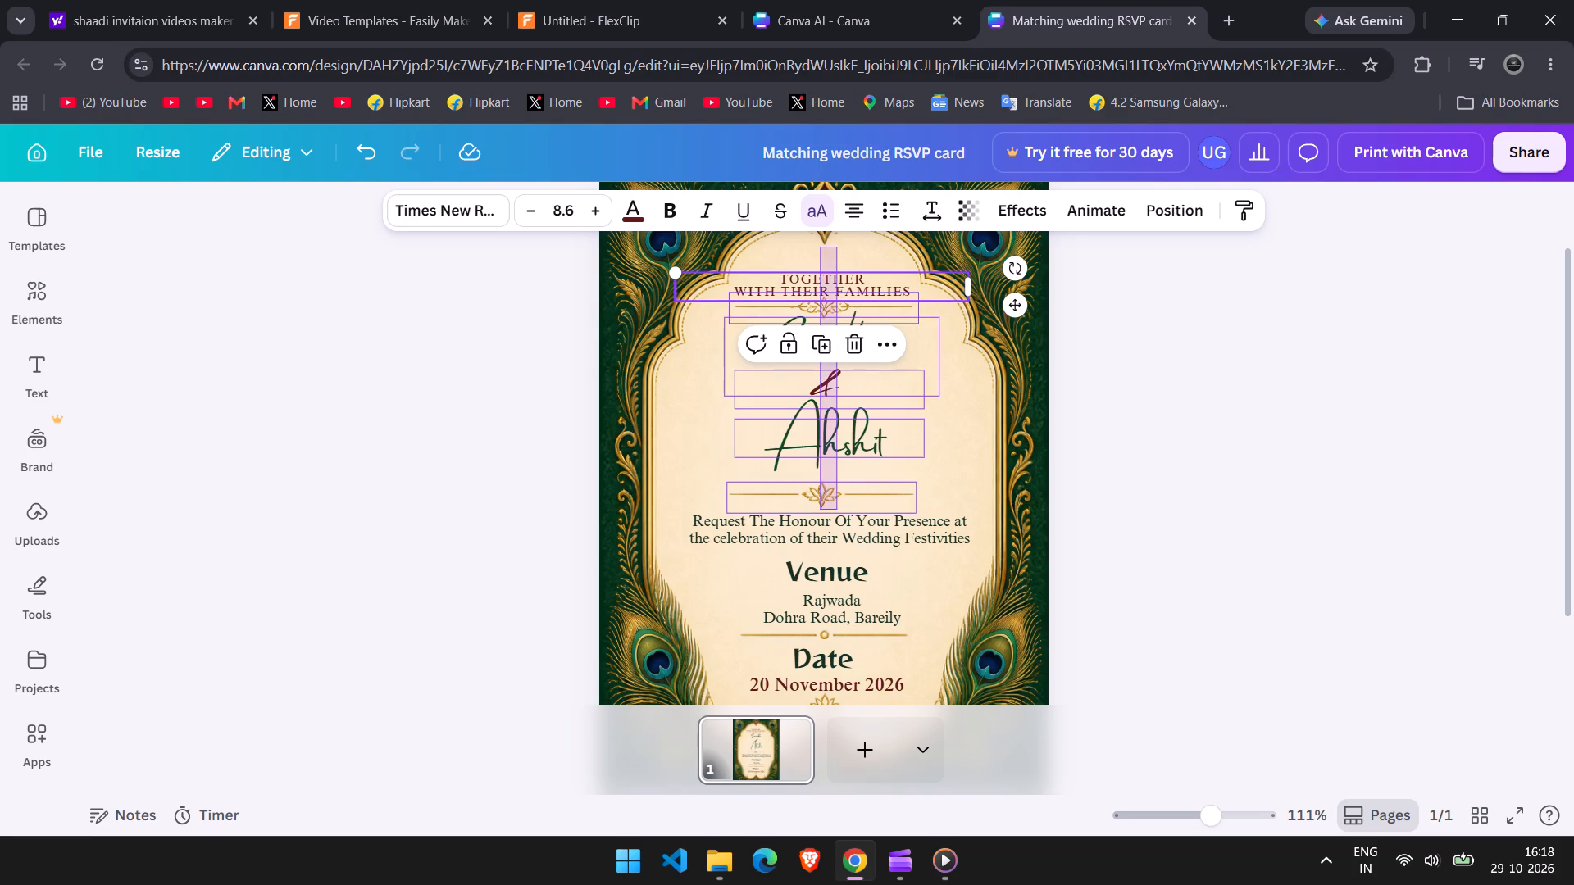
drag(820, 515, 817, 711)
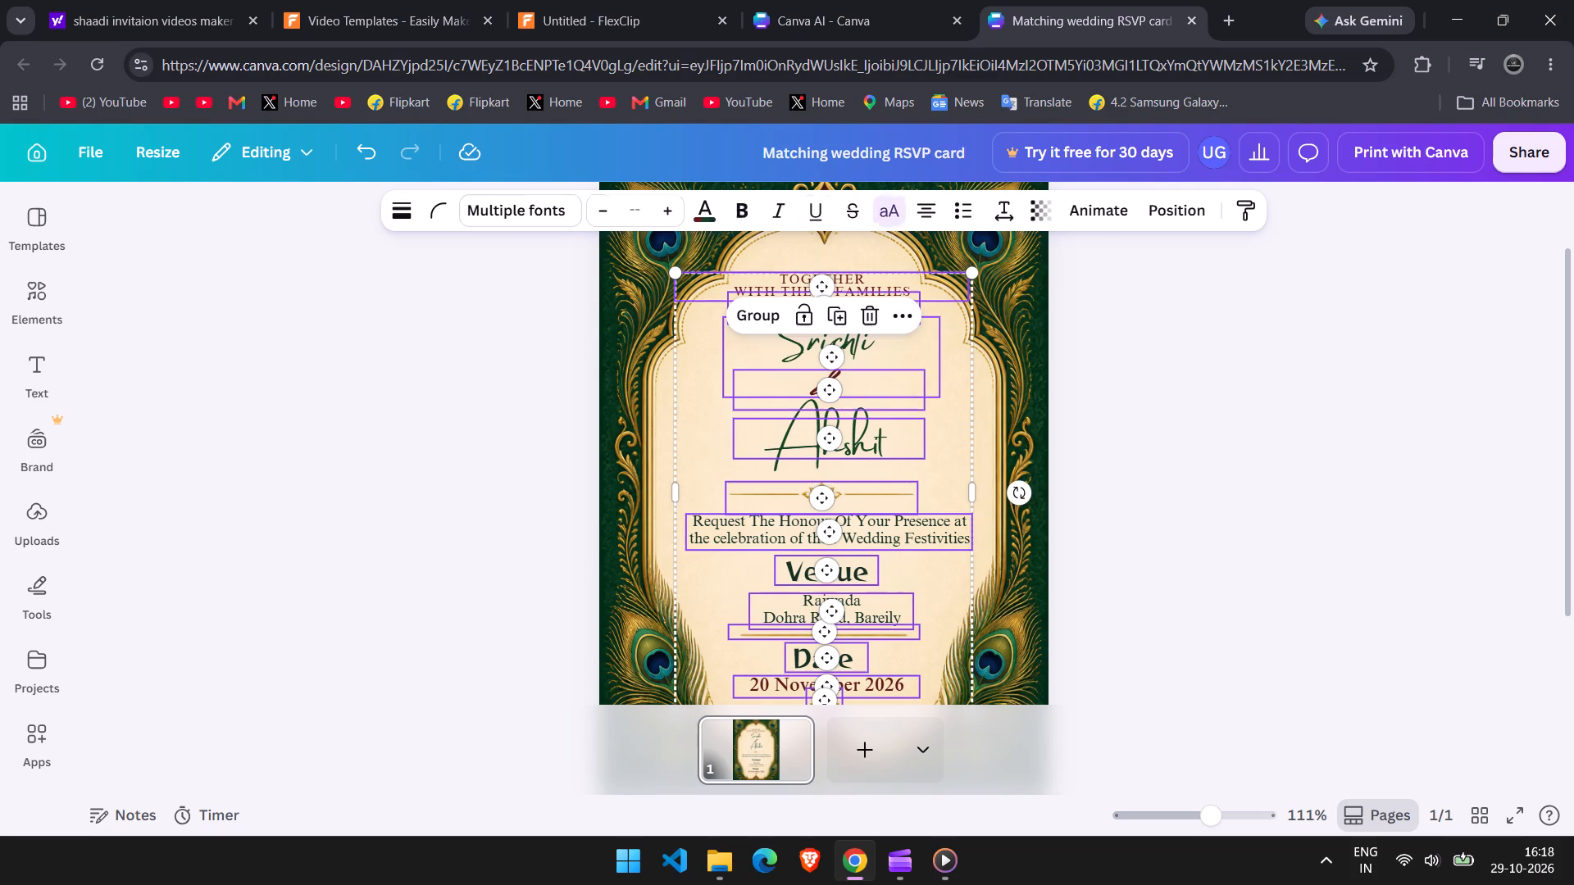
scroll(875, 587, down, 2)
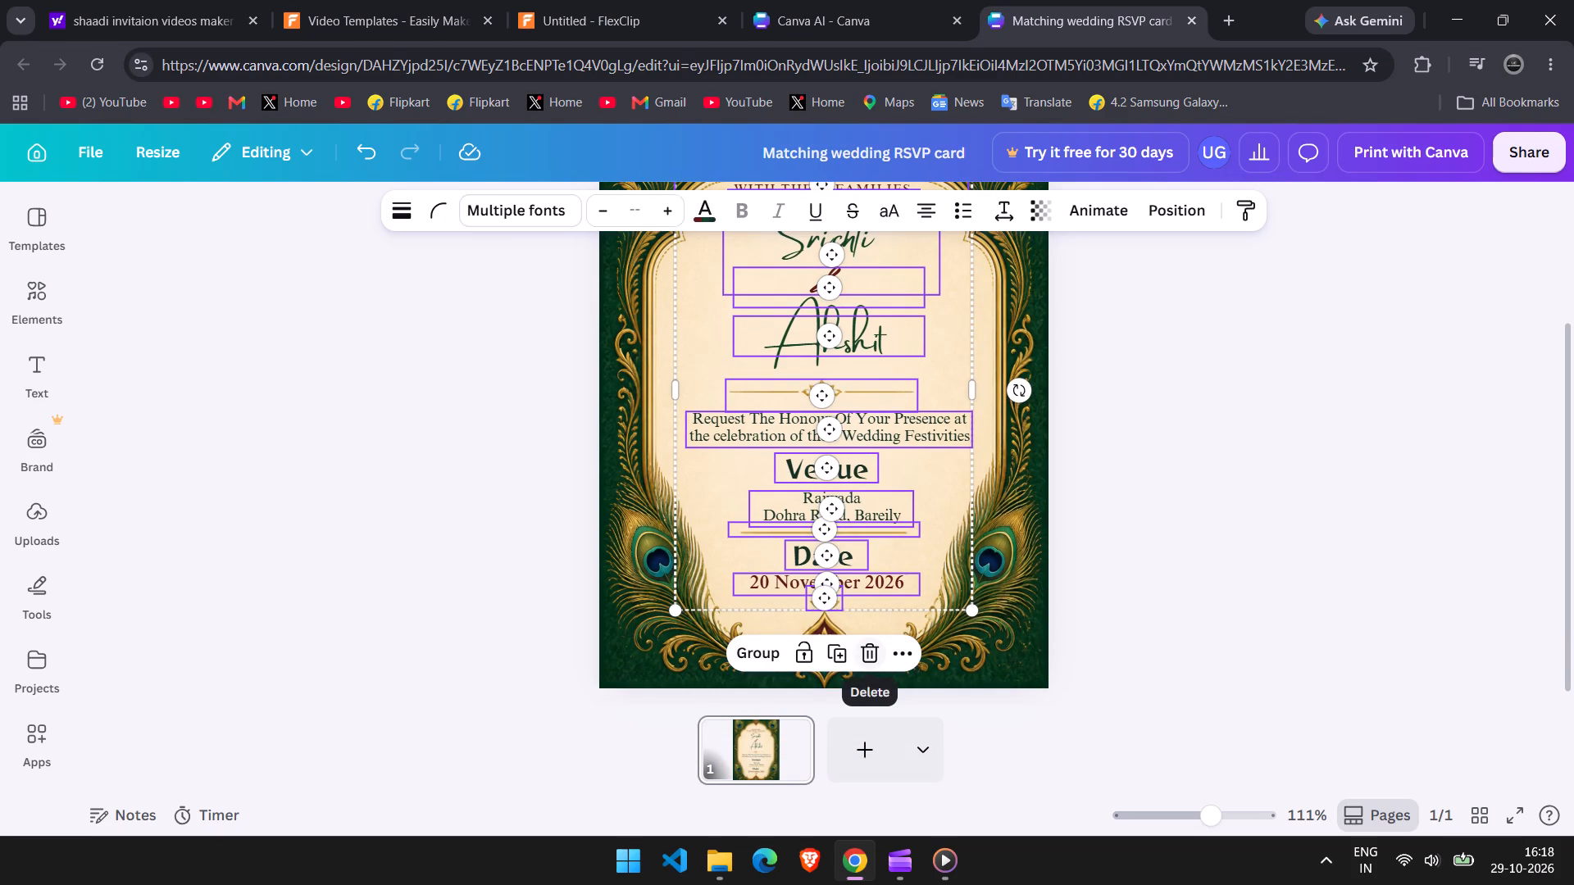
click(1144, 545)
Apply the Fade animation to all the card's text and dividers together, from the families heading down to the wedding date.
scroll(817, 325, up, 2)
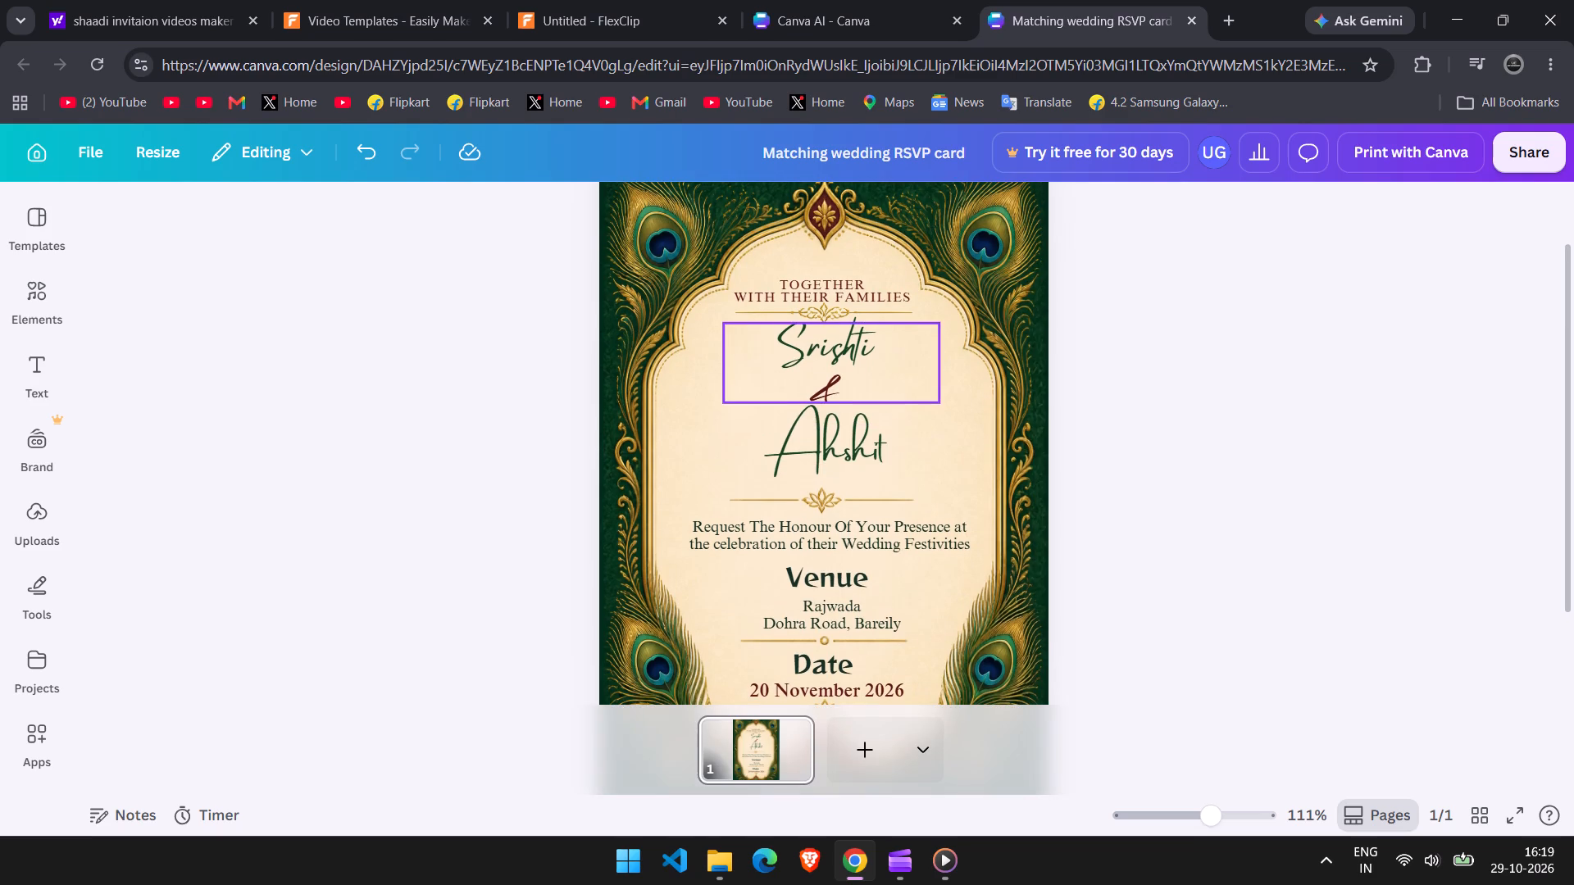
drag(820, 340, 823, 567)
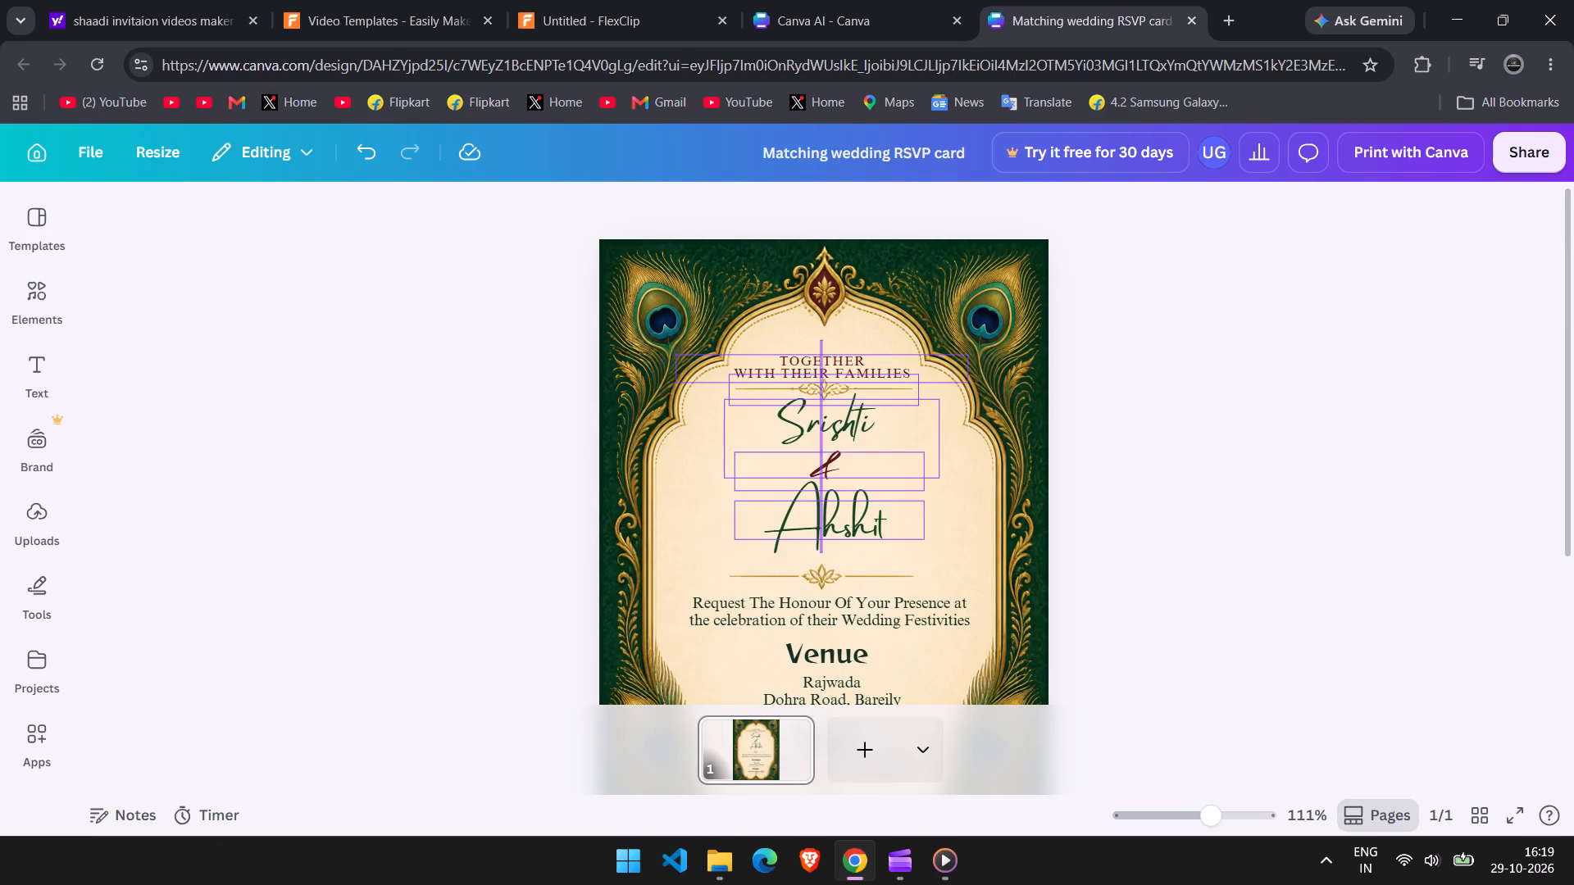
drag(823, 567, 842, 634)
scroll(844, 634, down, 3)
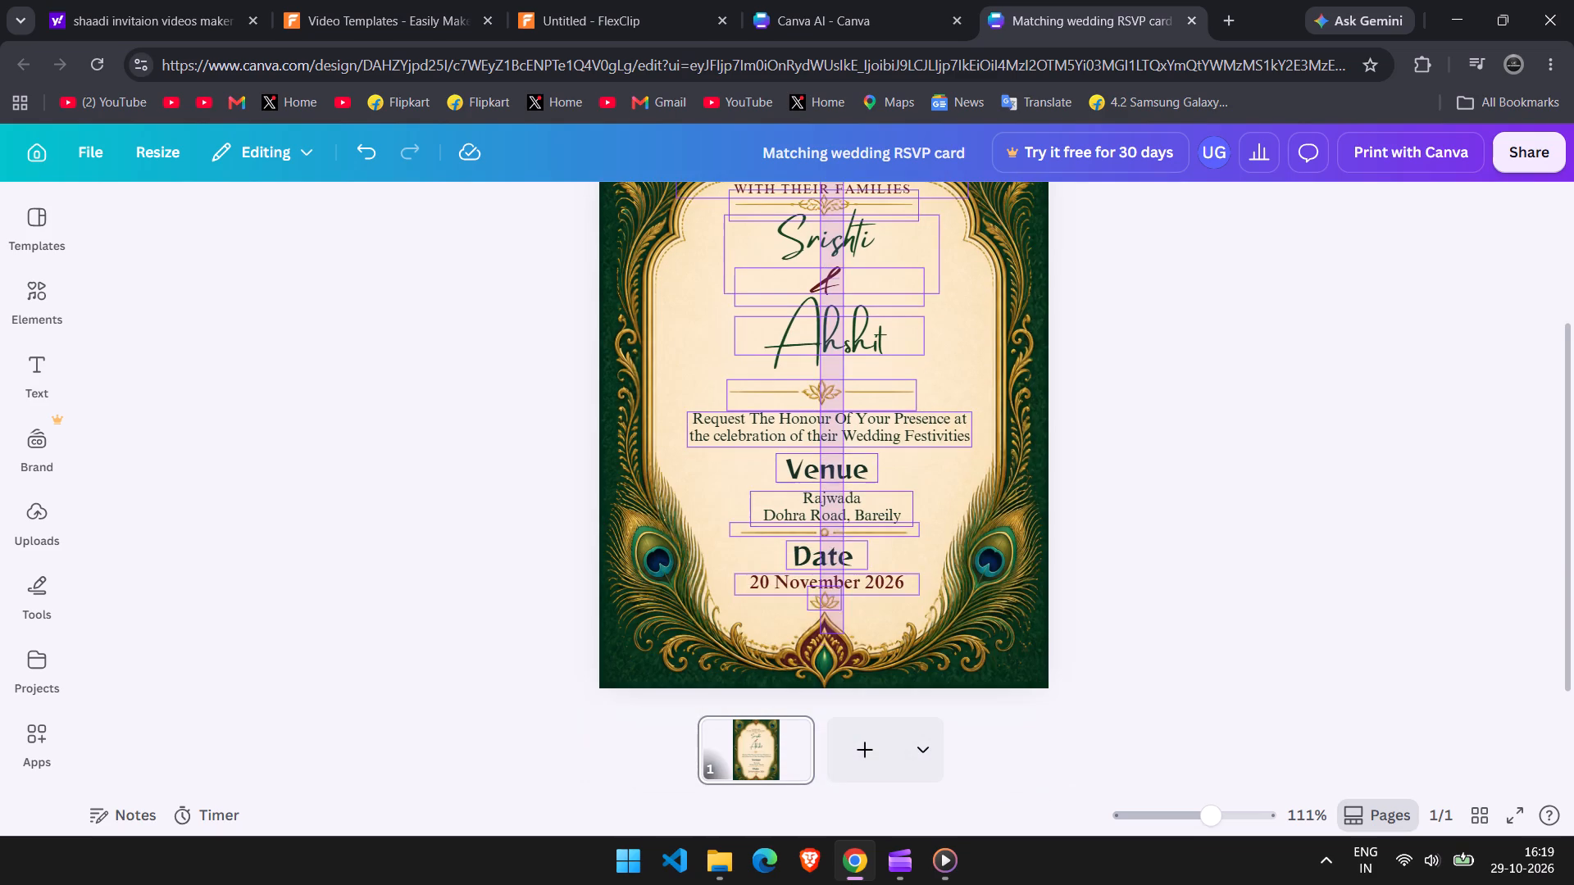
drag(842, 634, 826, 585)
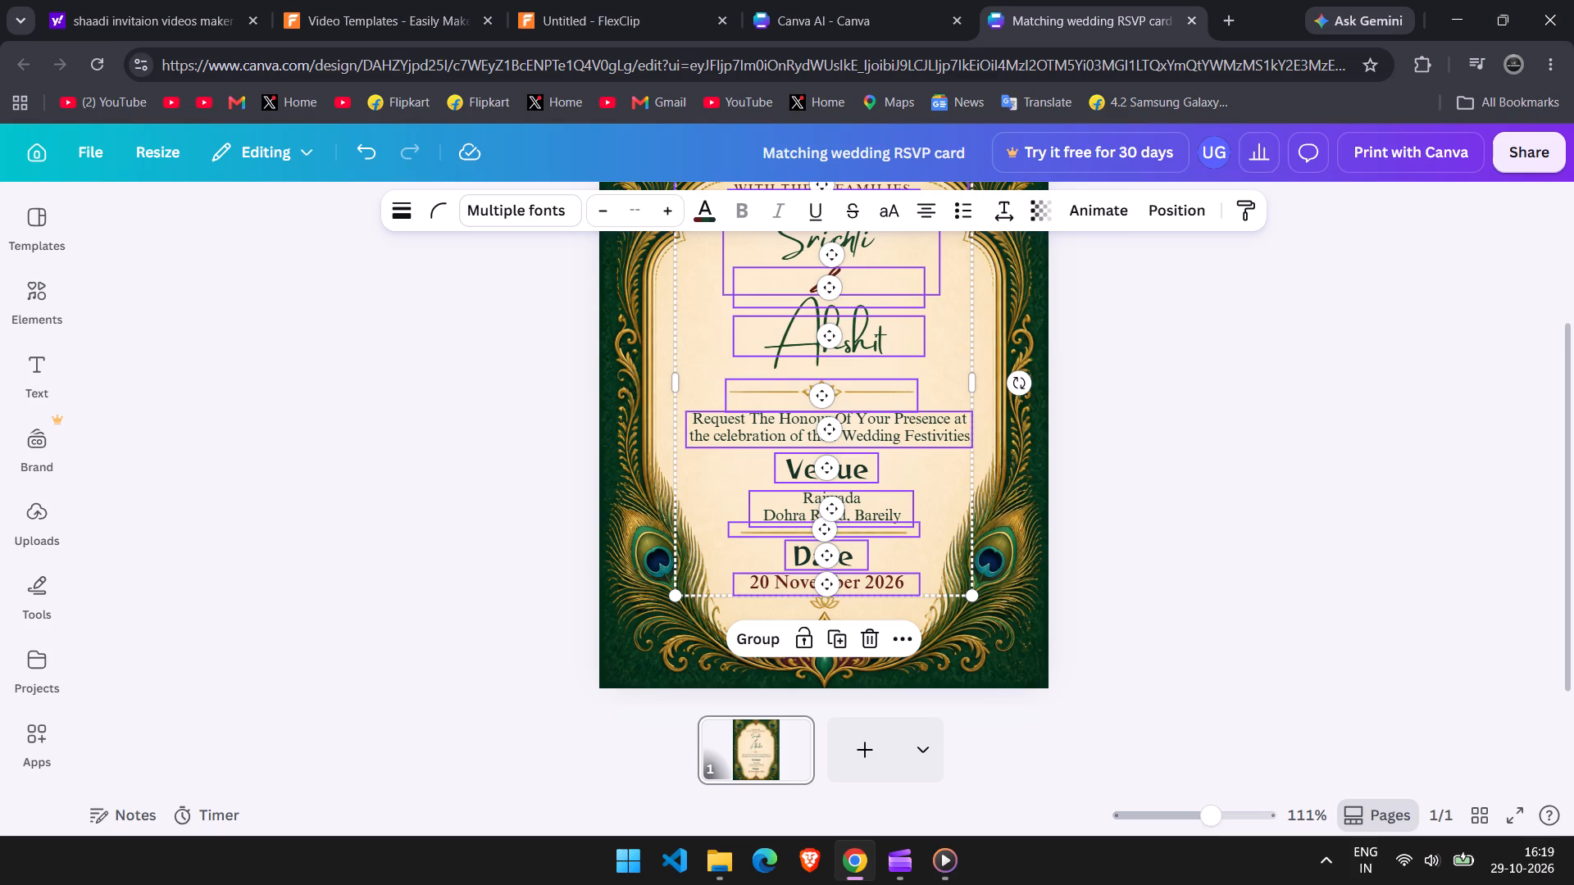
click(1108, 210)
scroll(226, 562, down, 1)
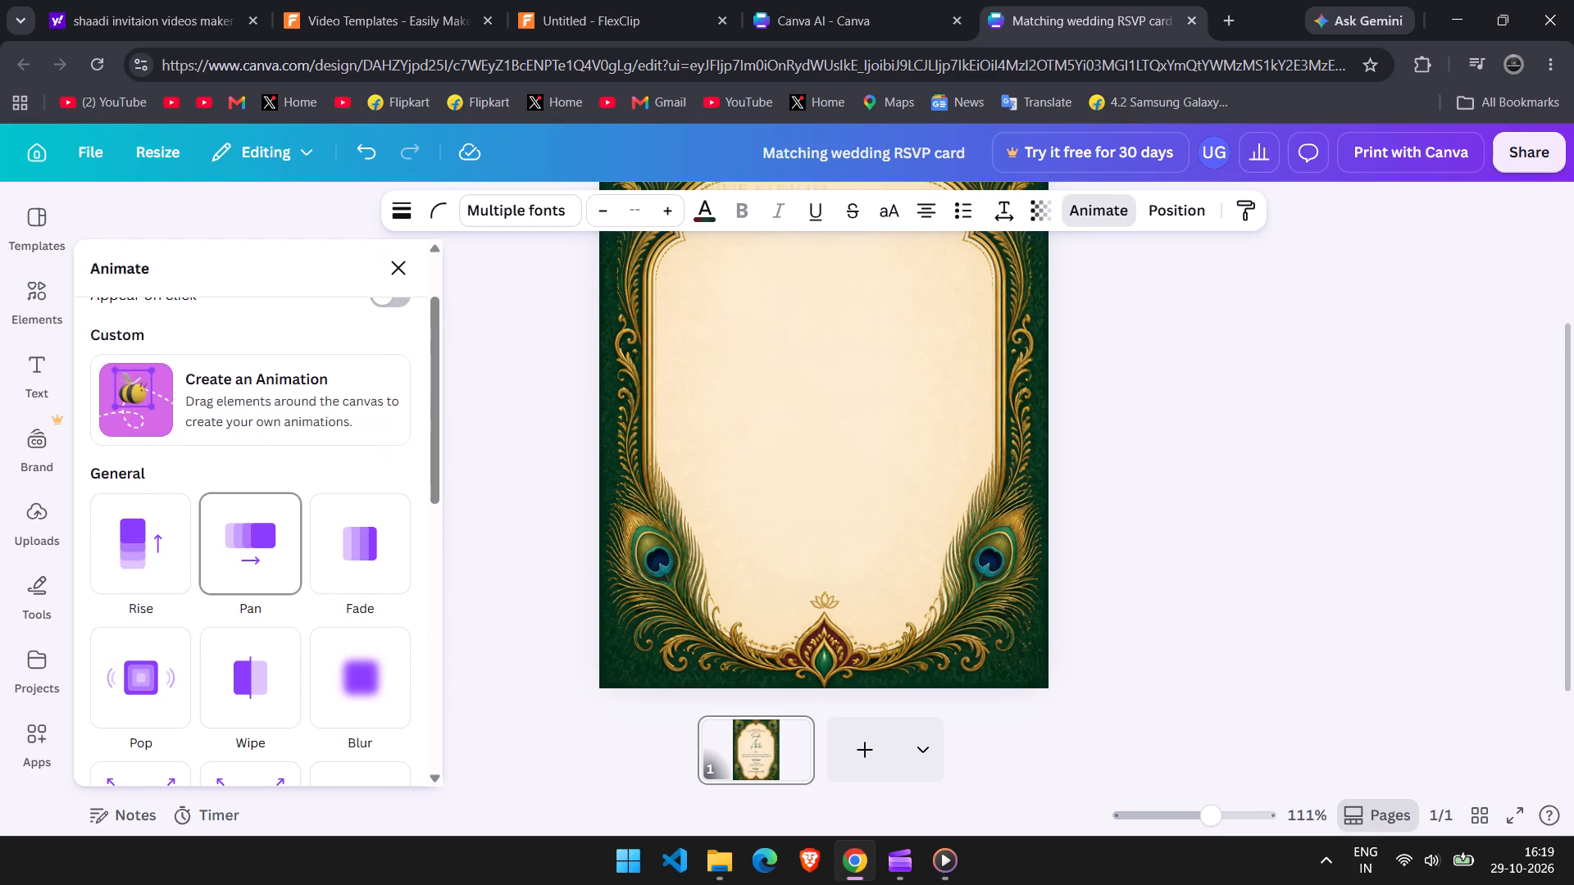
click(354, 556)
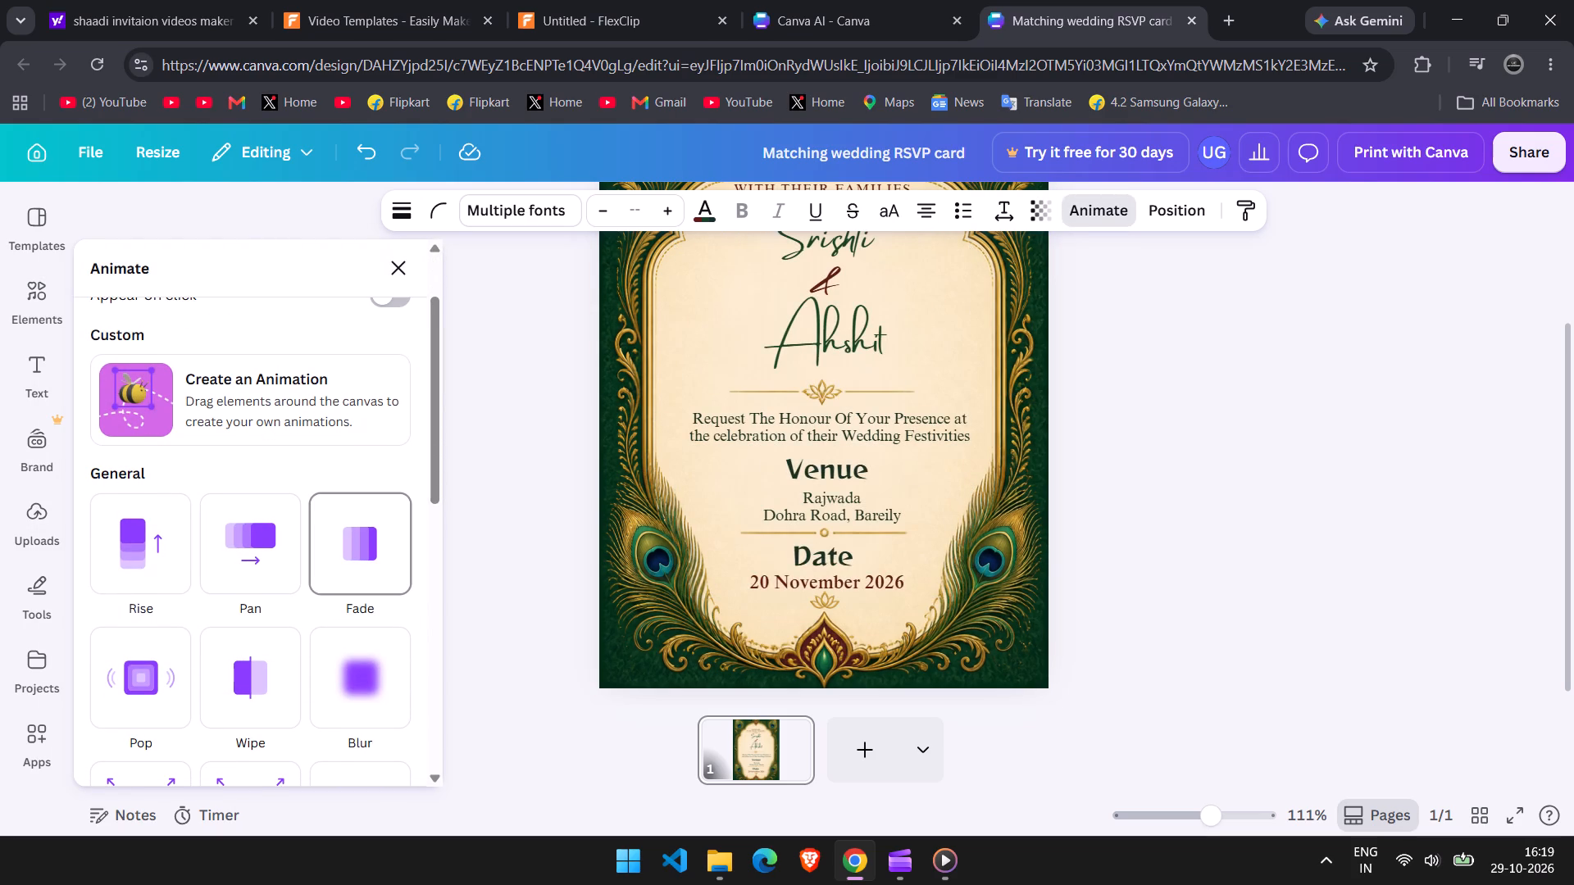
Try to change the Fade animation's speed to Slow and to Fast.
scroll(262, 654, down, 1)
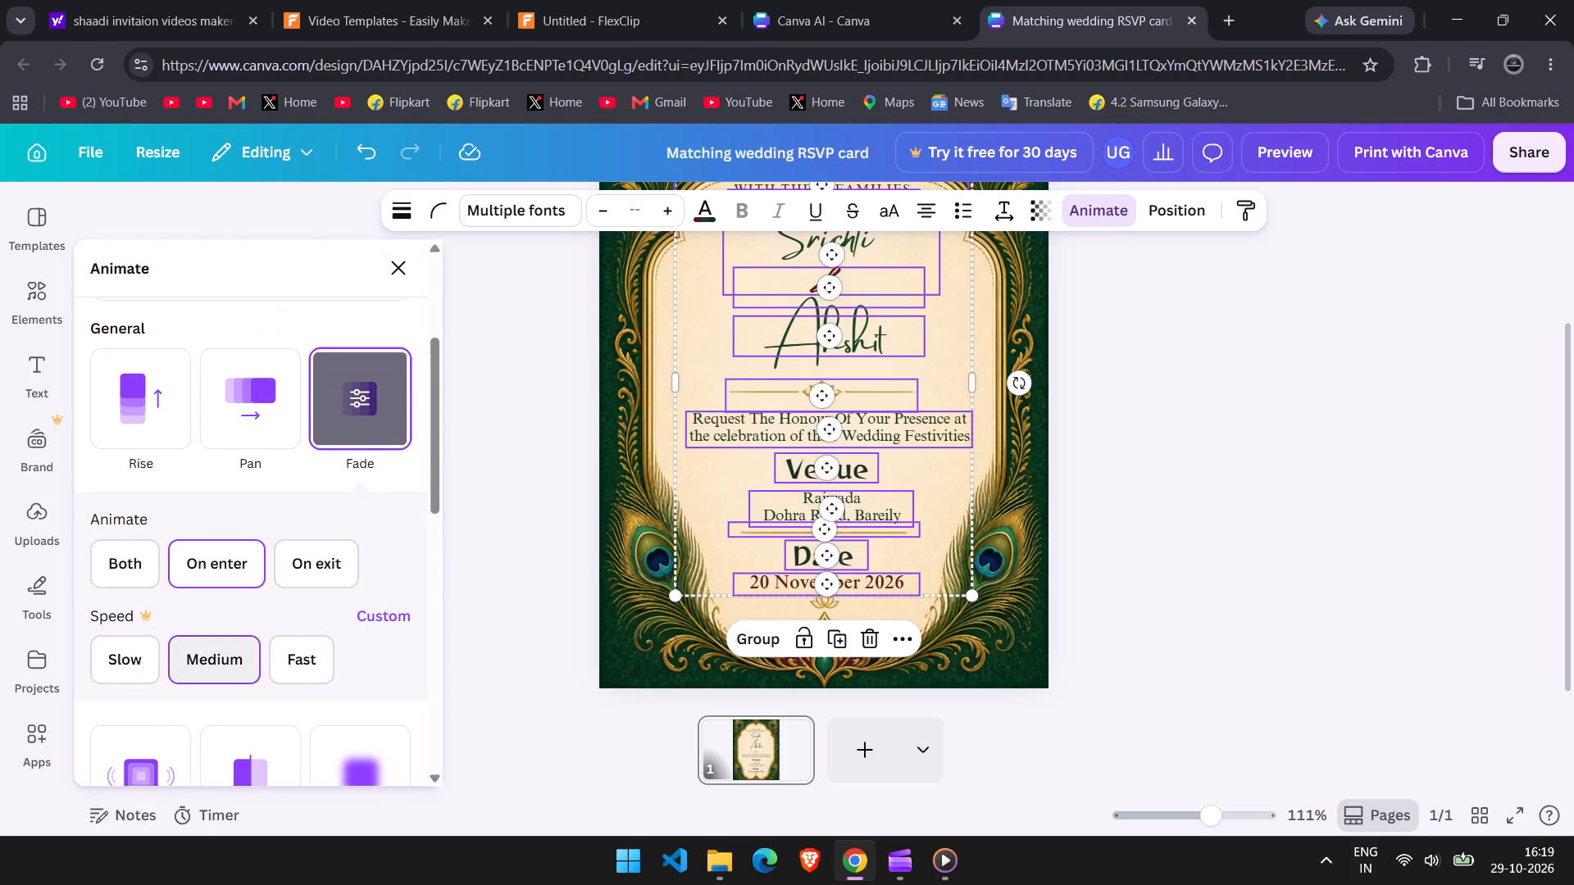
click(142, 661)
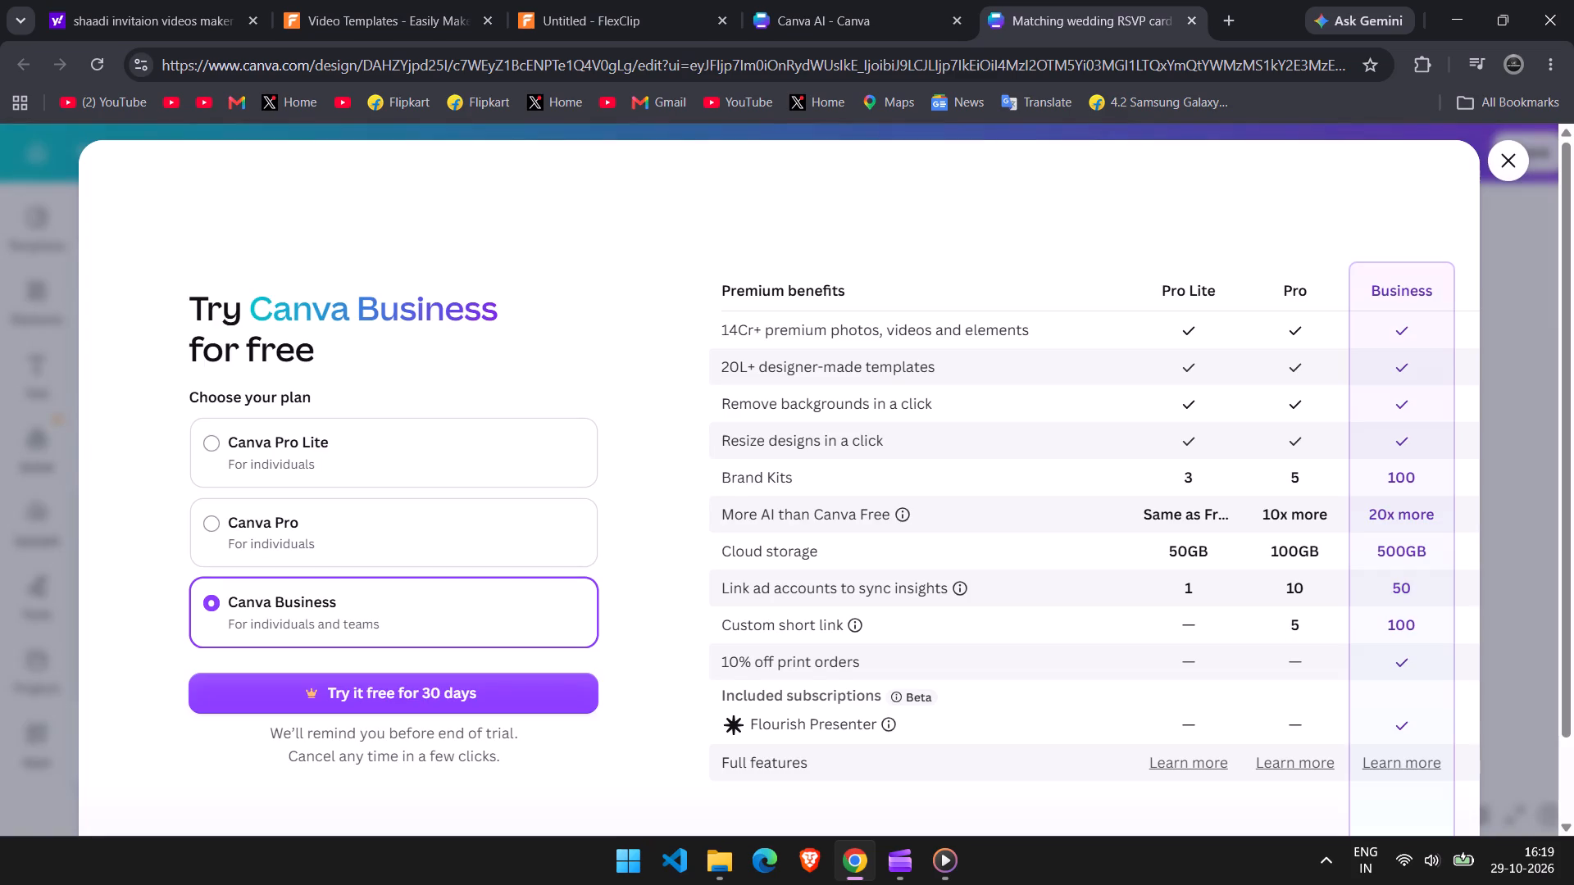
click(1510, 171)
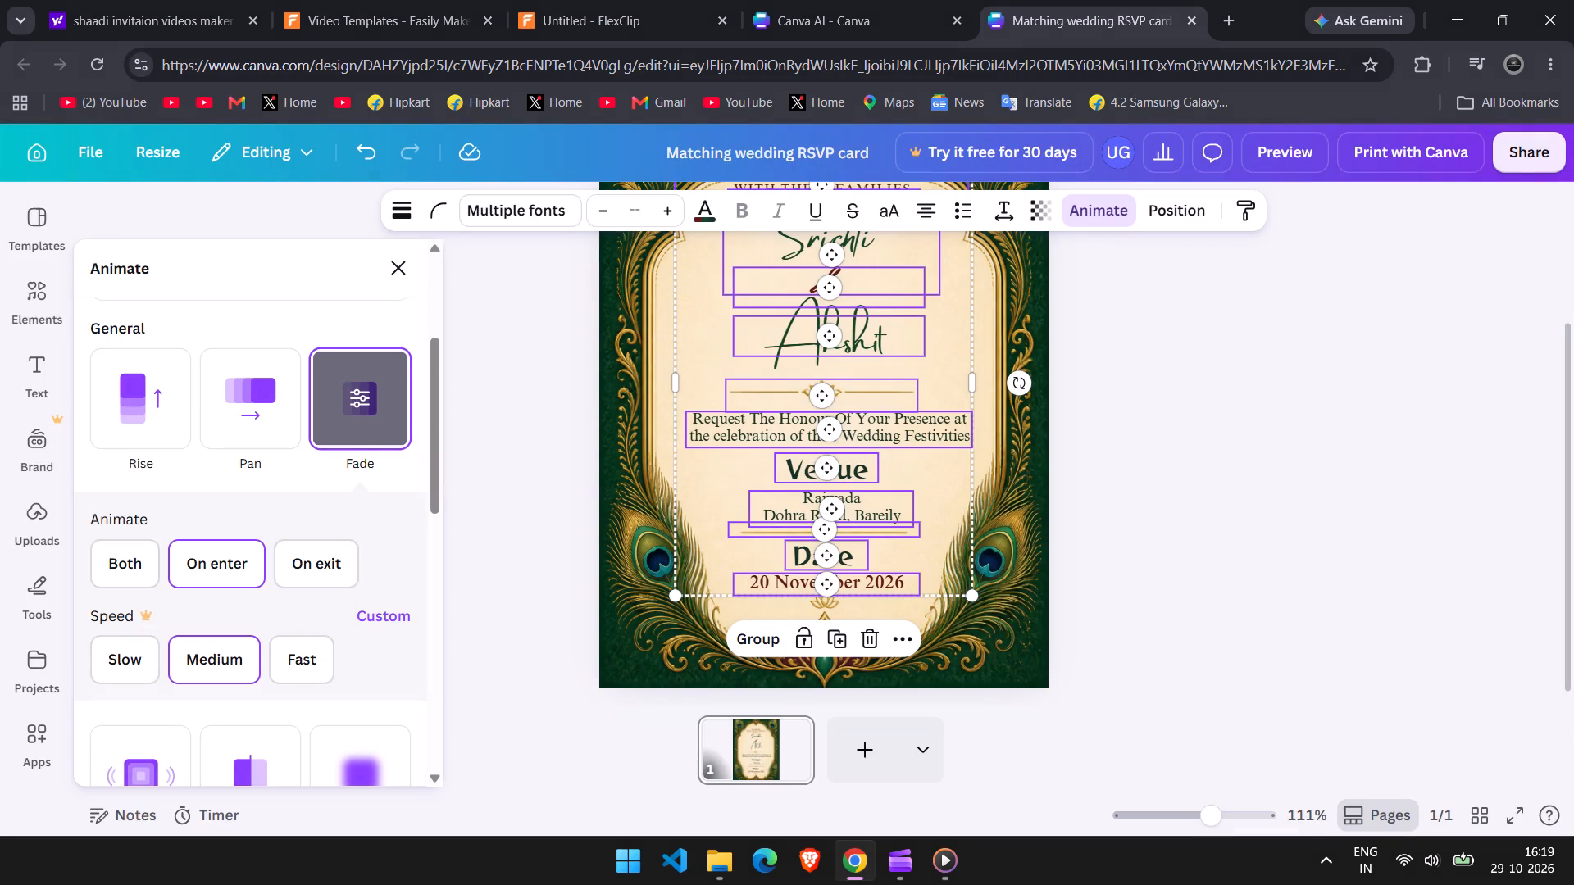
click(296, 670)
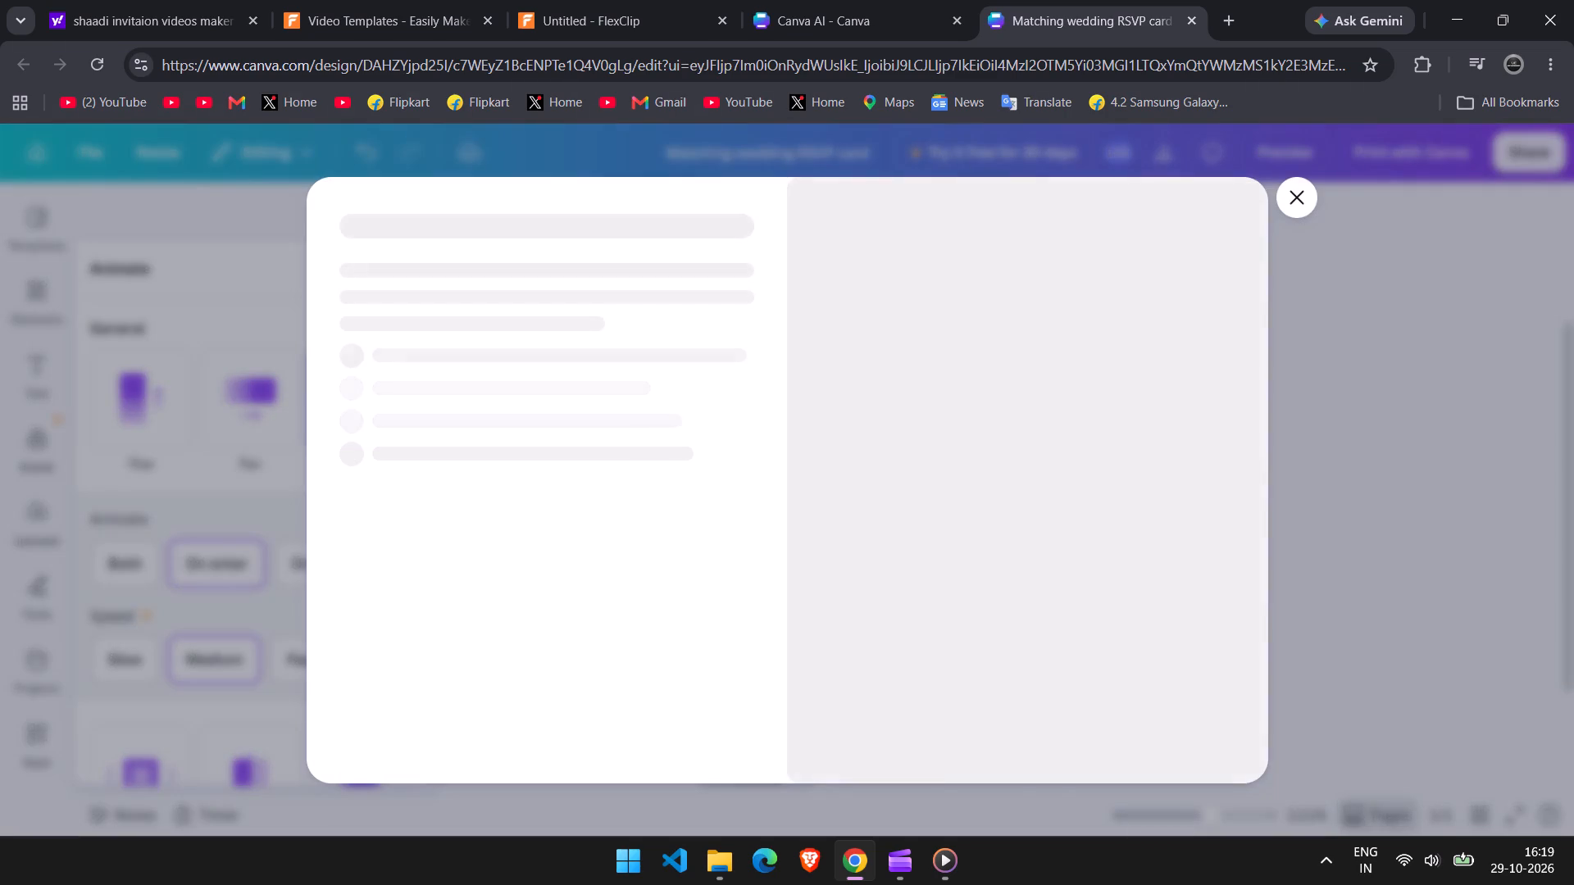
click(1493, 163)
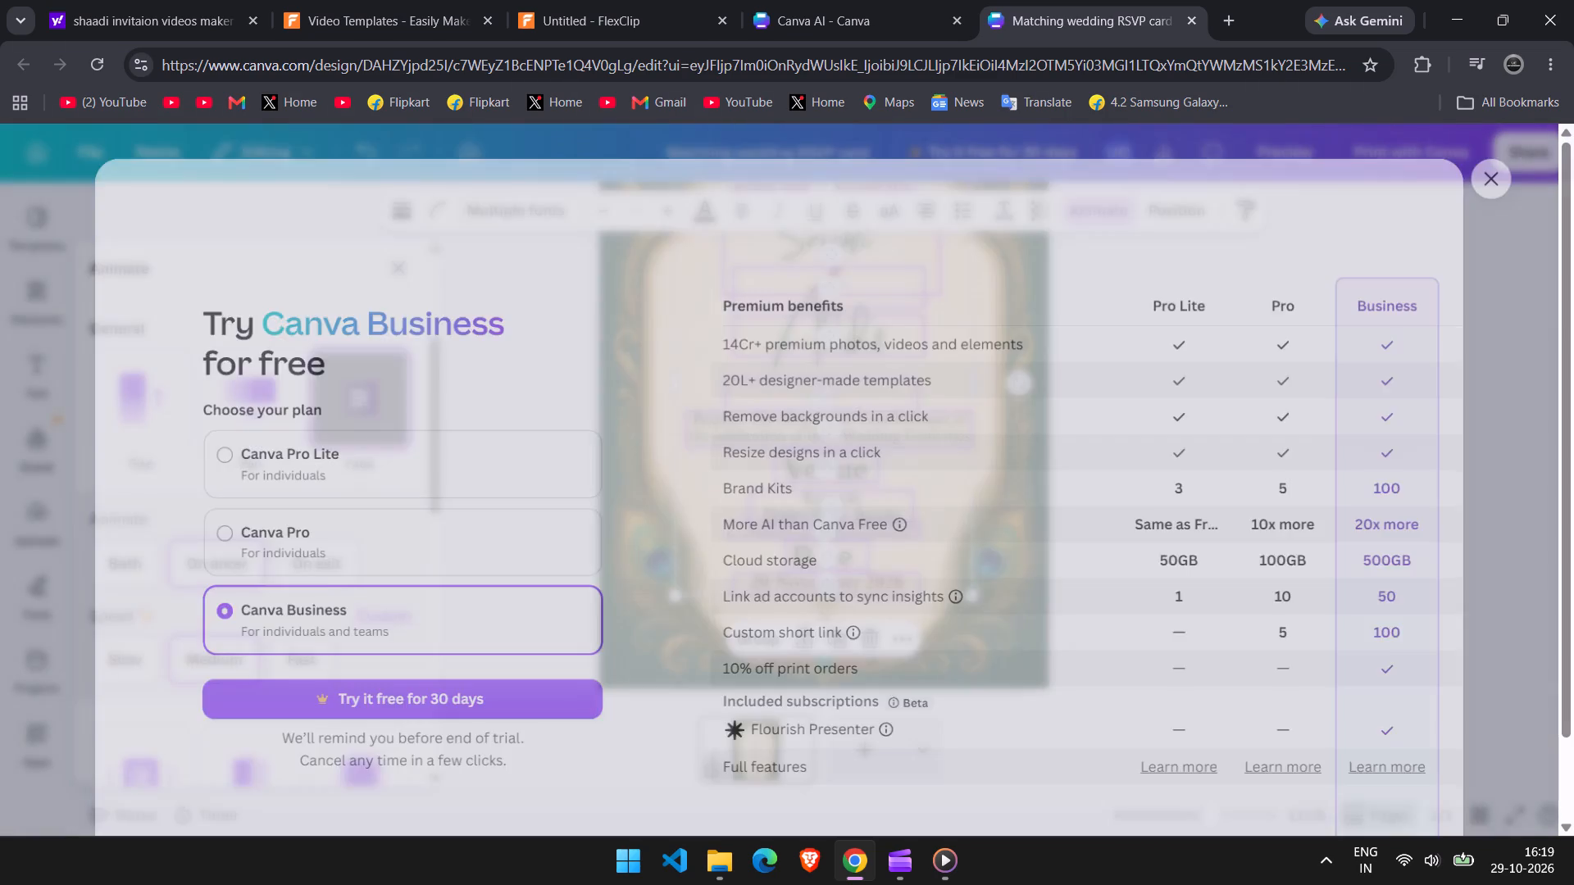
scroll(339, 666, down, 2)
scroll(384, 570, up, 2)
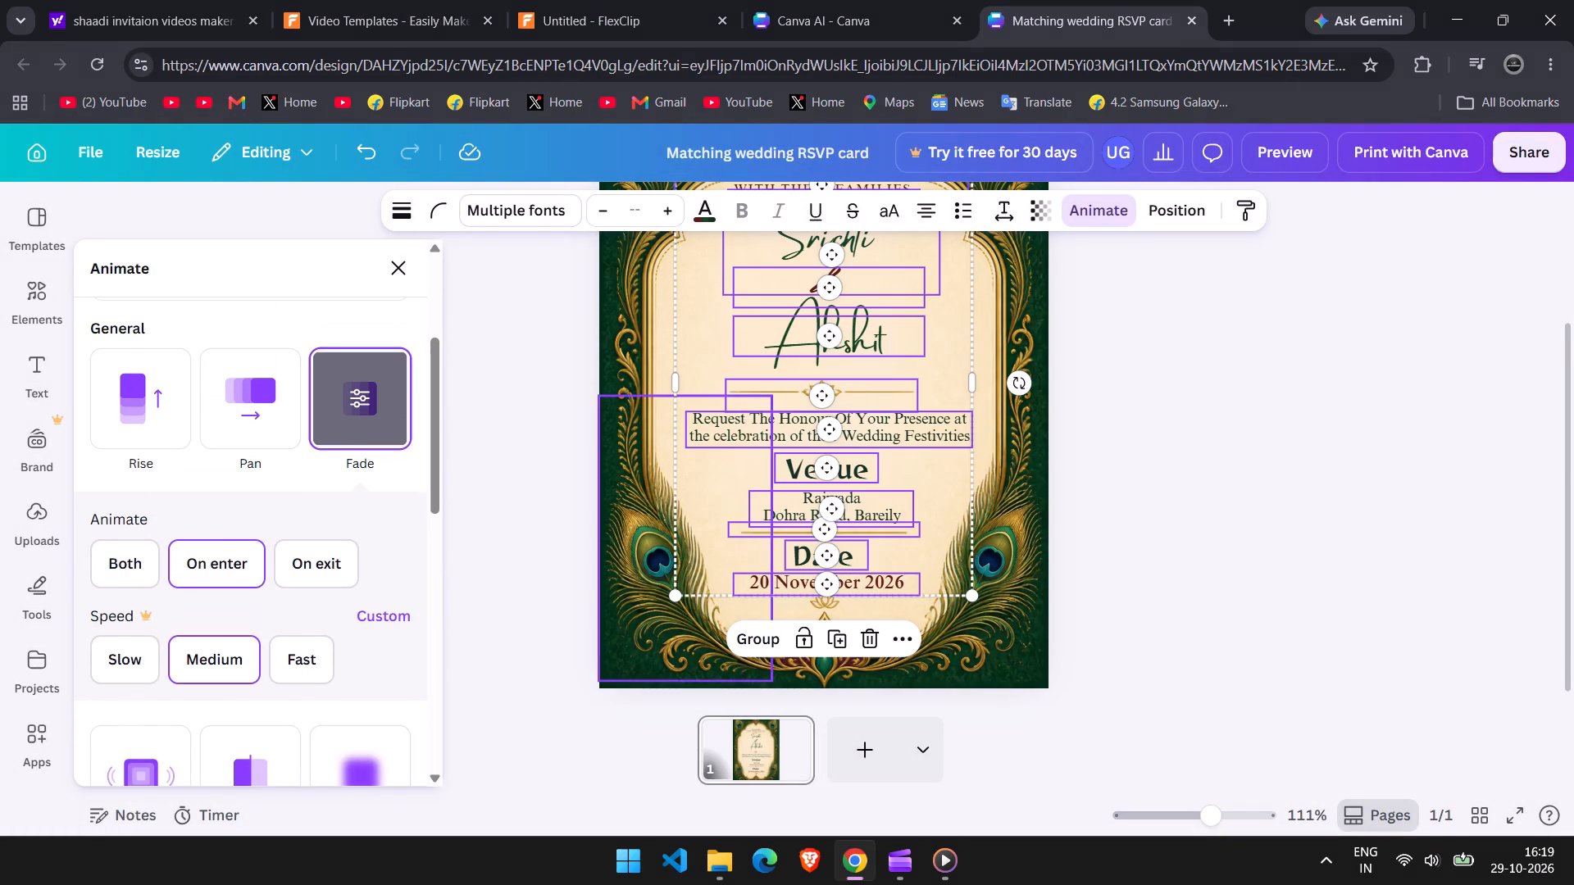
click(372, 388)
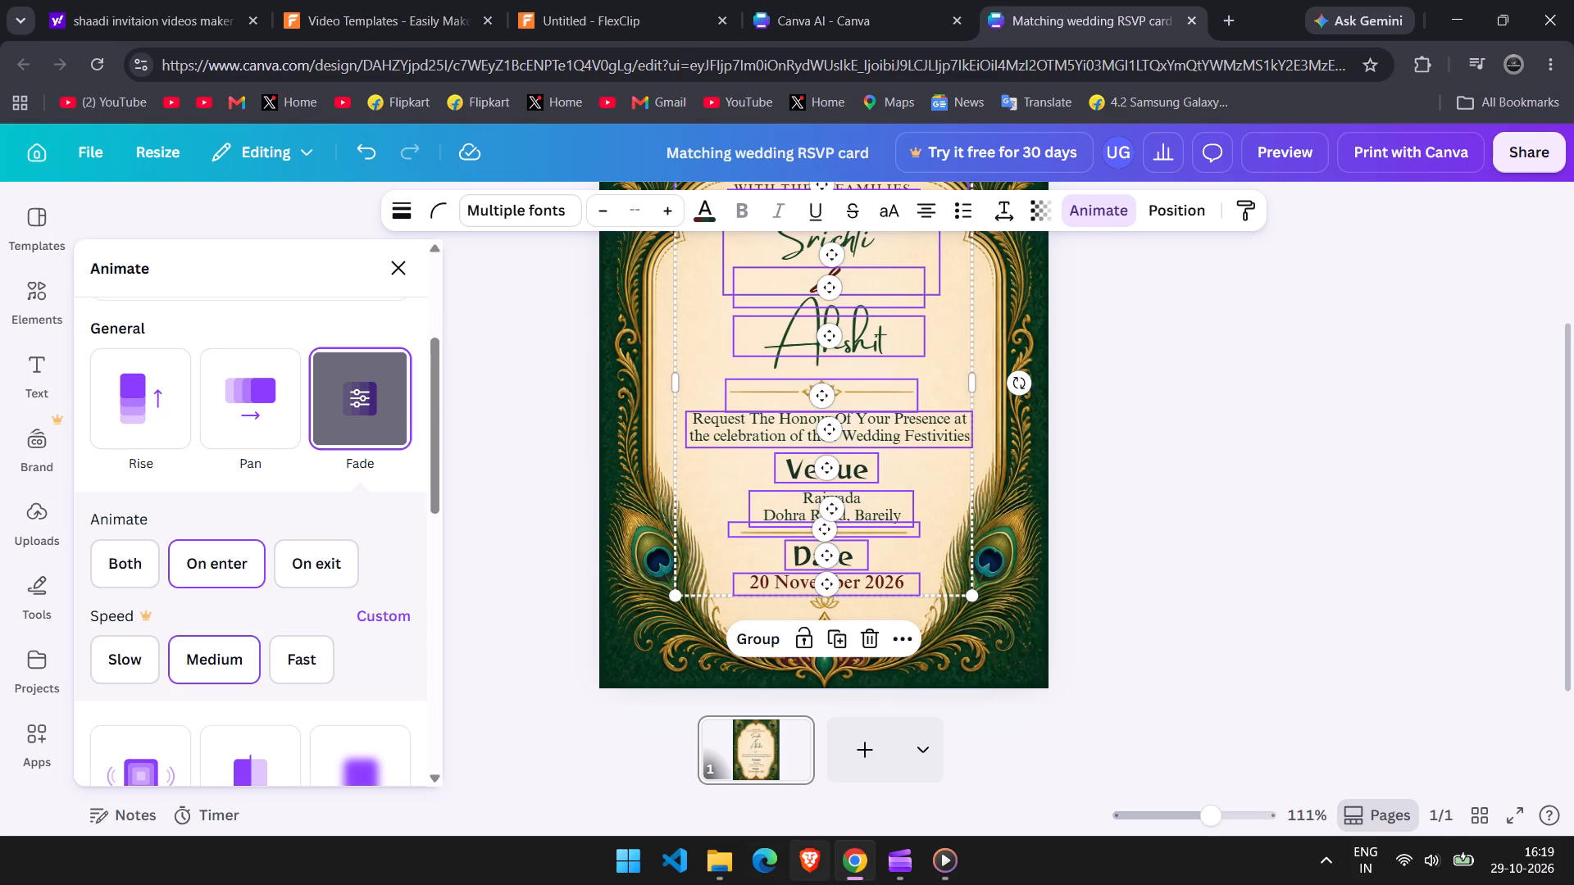
Switch to Media Player and play the reference video's invitation-text animation, pausing it at the full wording.
click(948, 863)
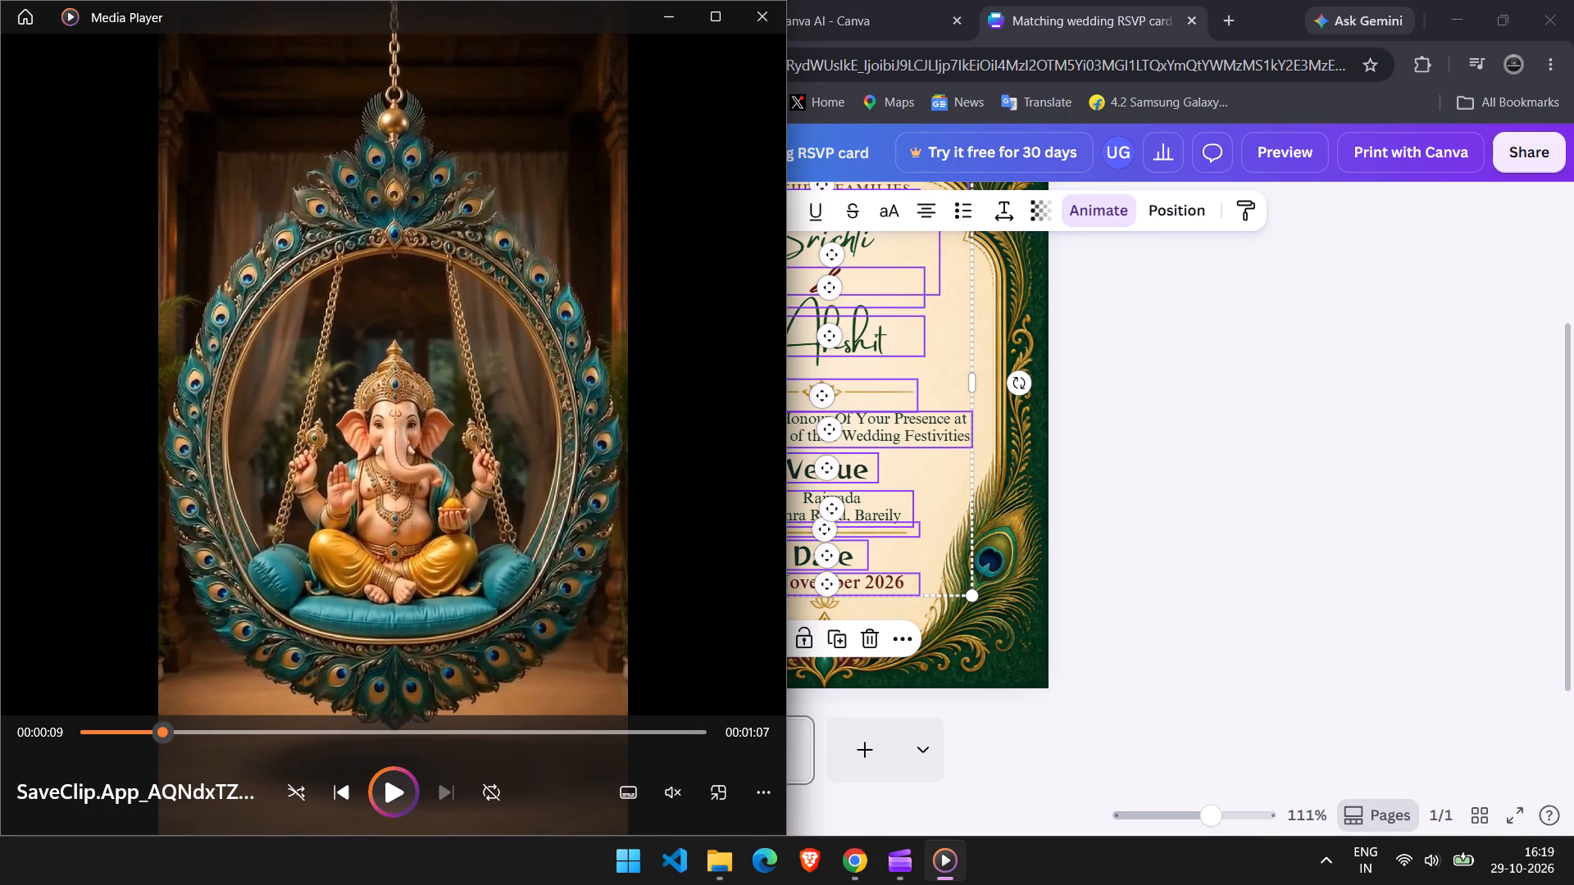
click(397, 779)
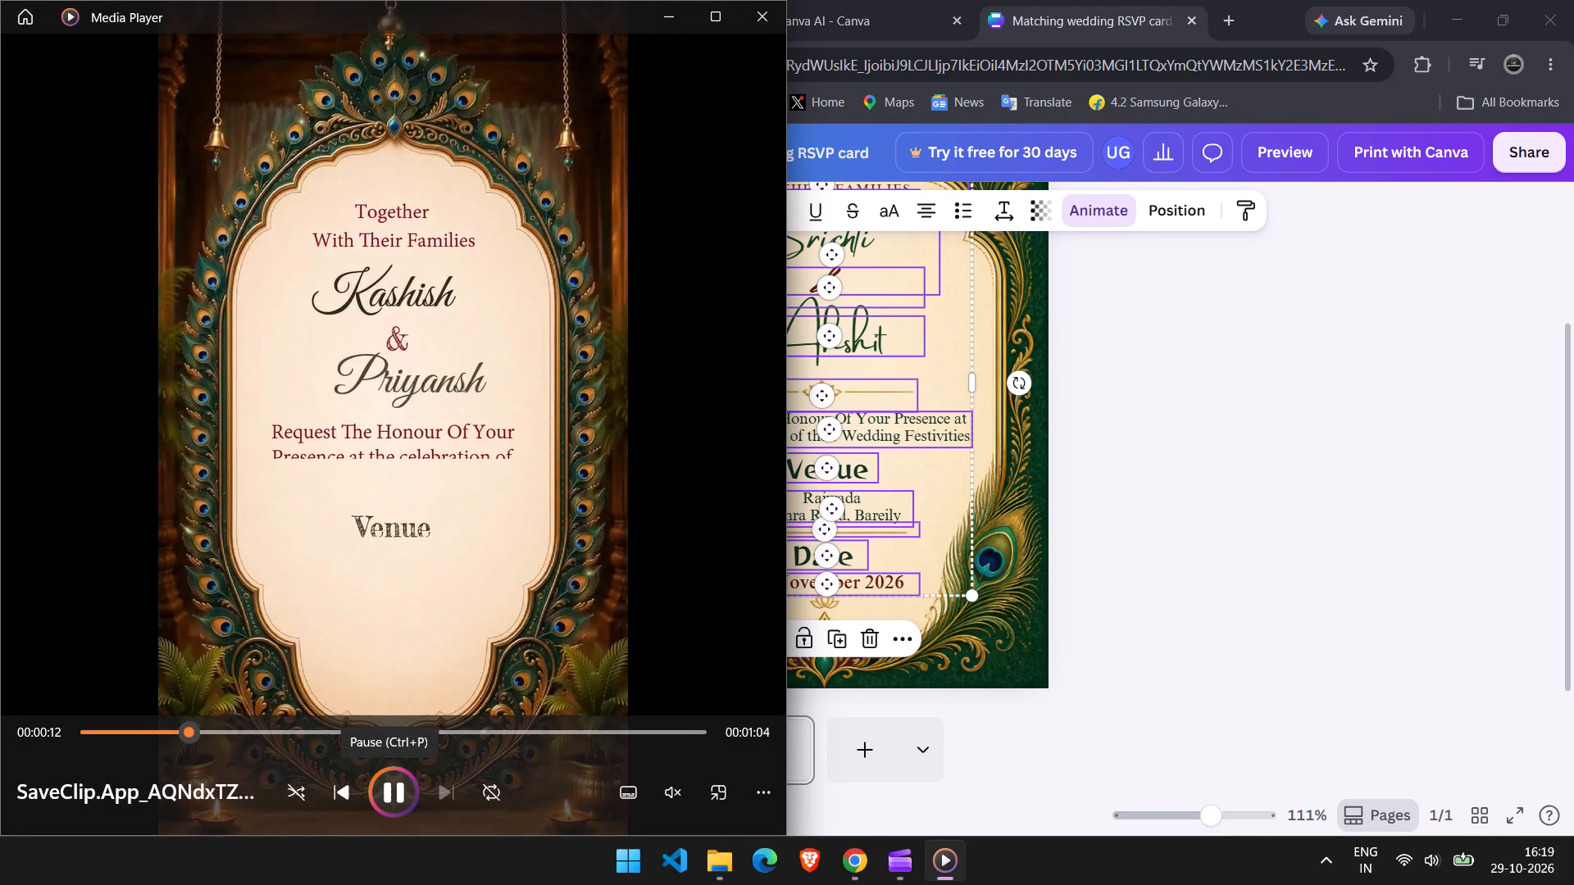
click(389, 780)
click(1293, 573)
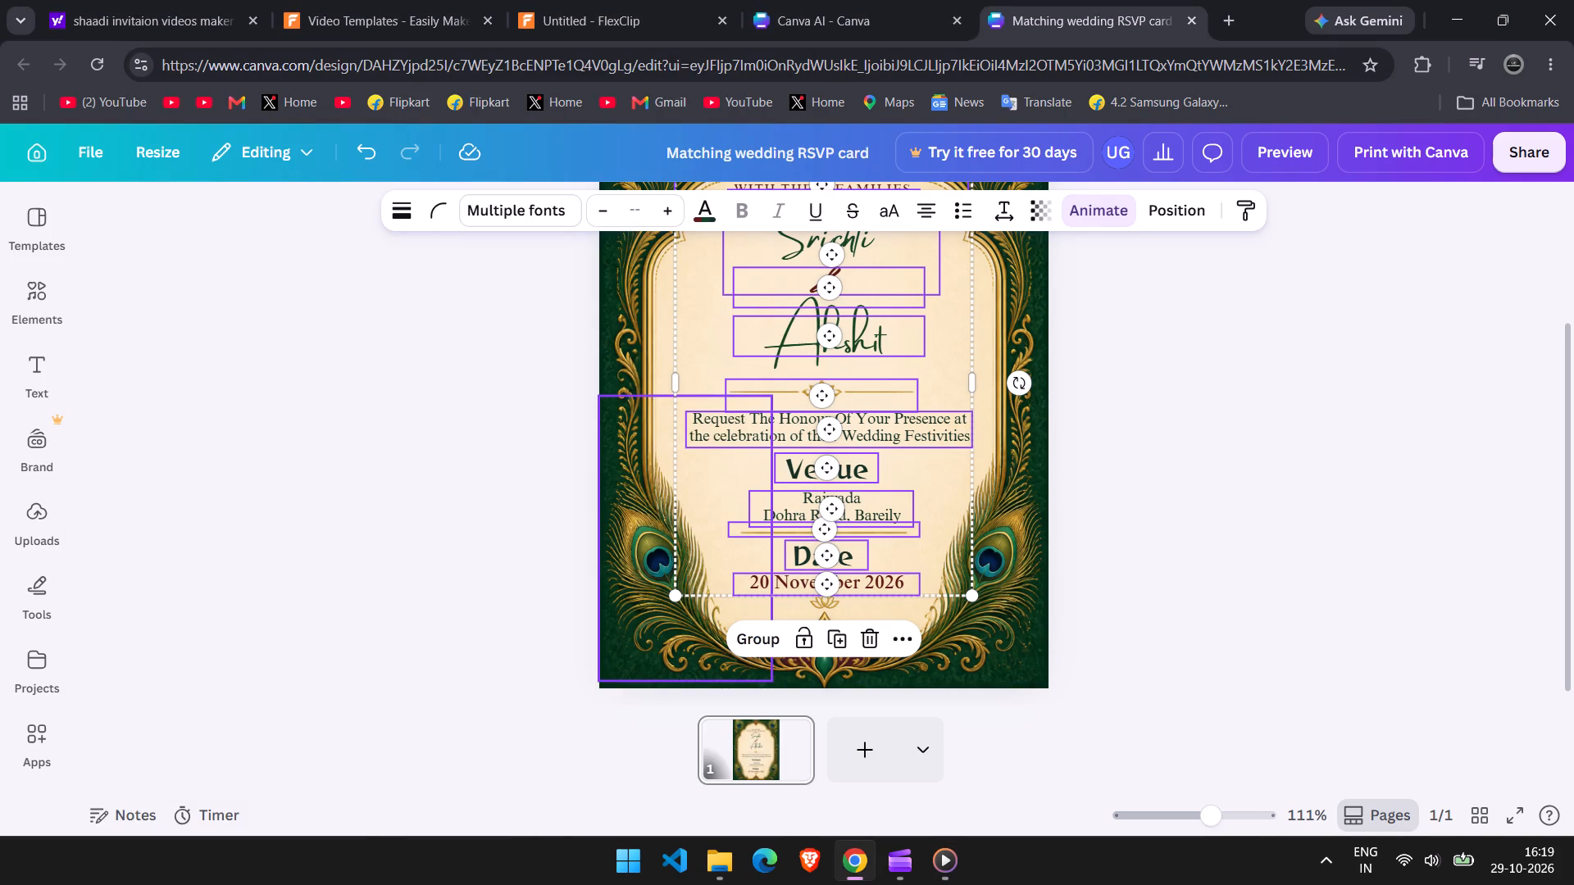
Preview the card full screen, and look over its whole layout on the canvas.
click(1213, 392)
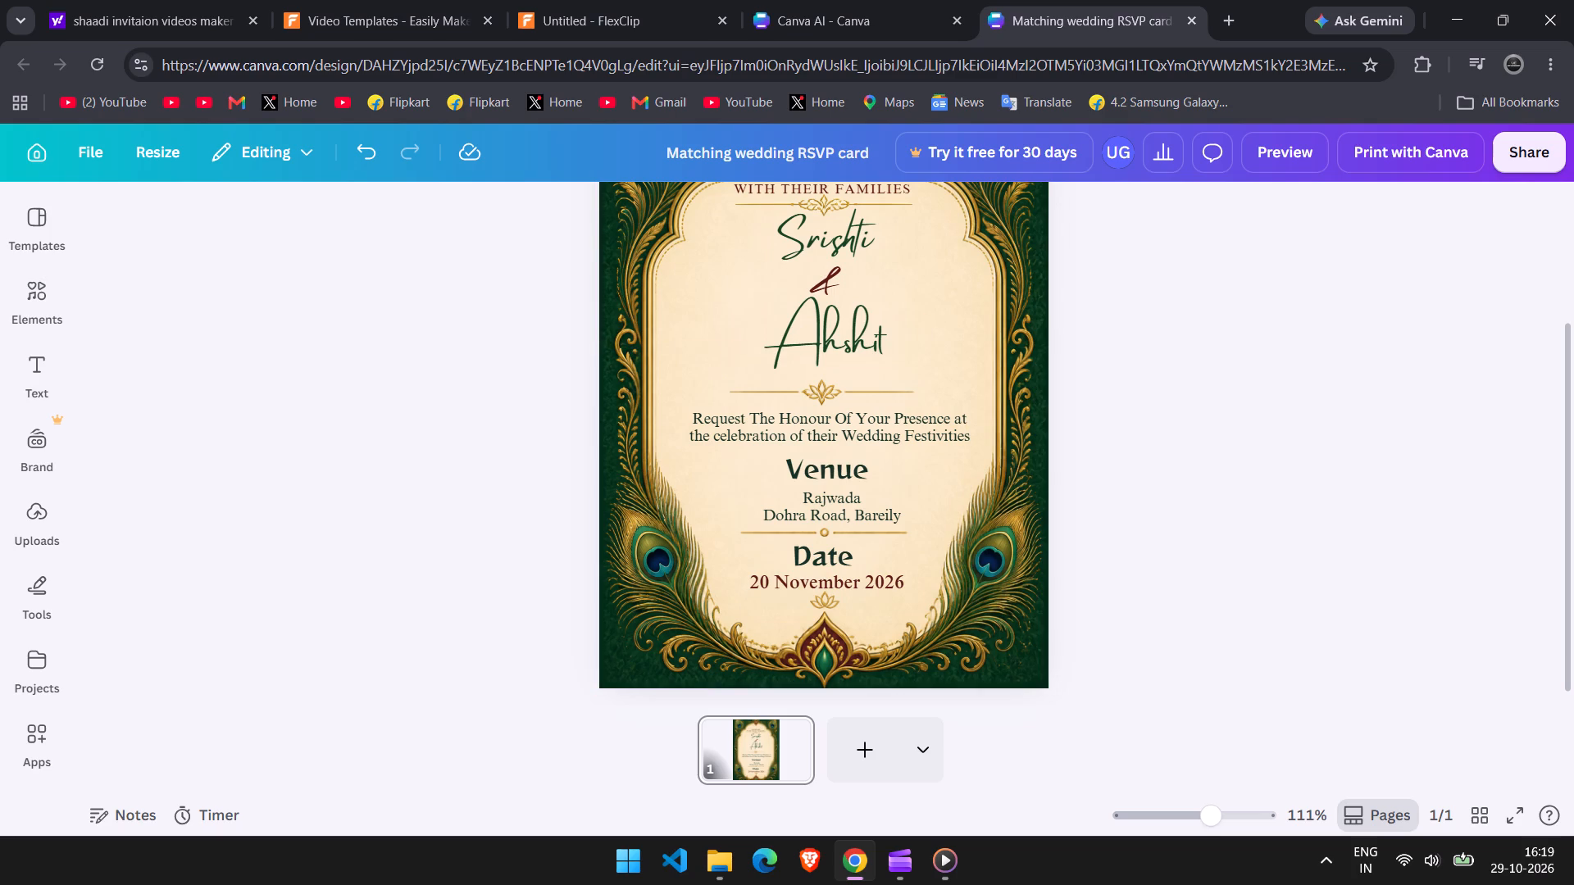
click(1294, 149)
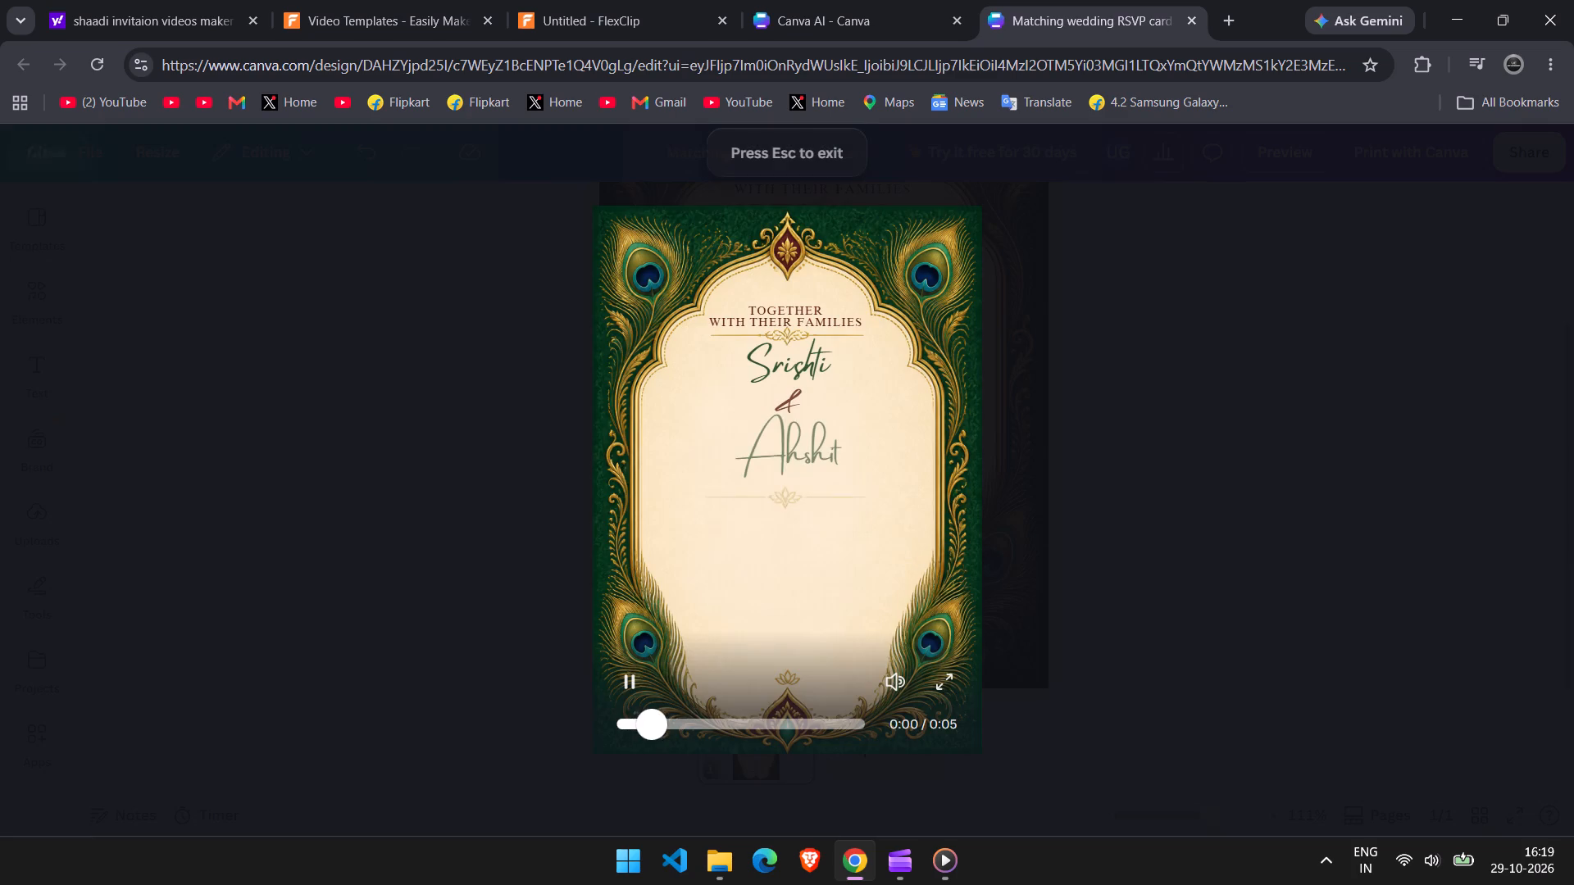
click(1182, 419)
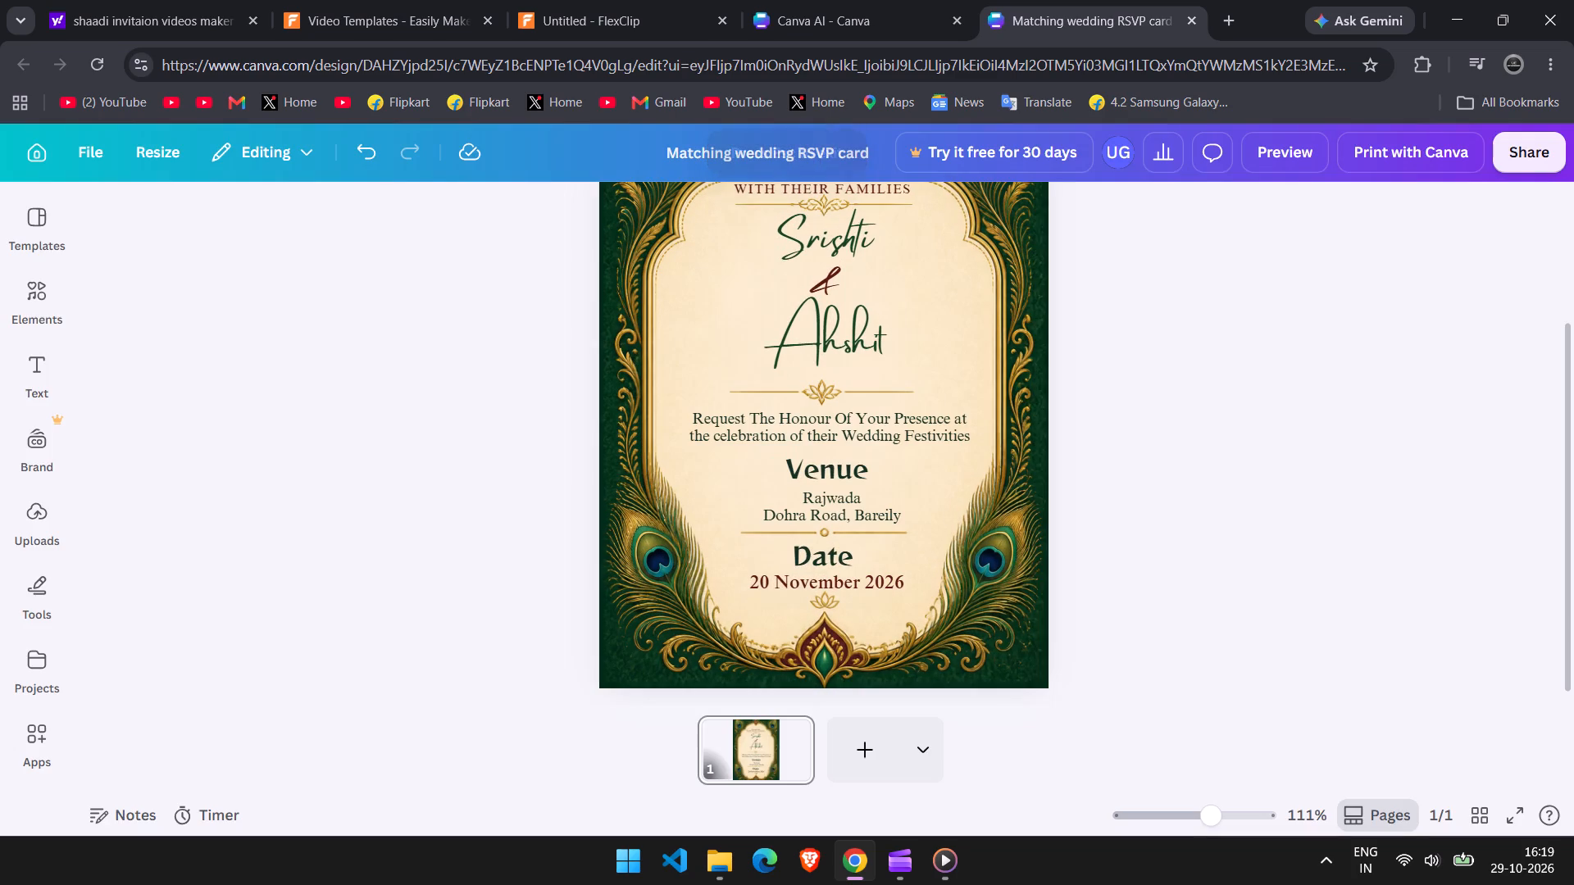
scroll(459, 594, up, 1)
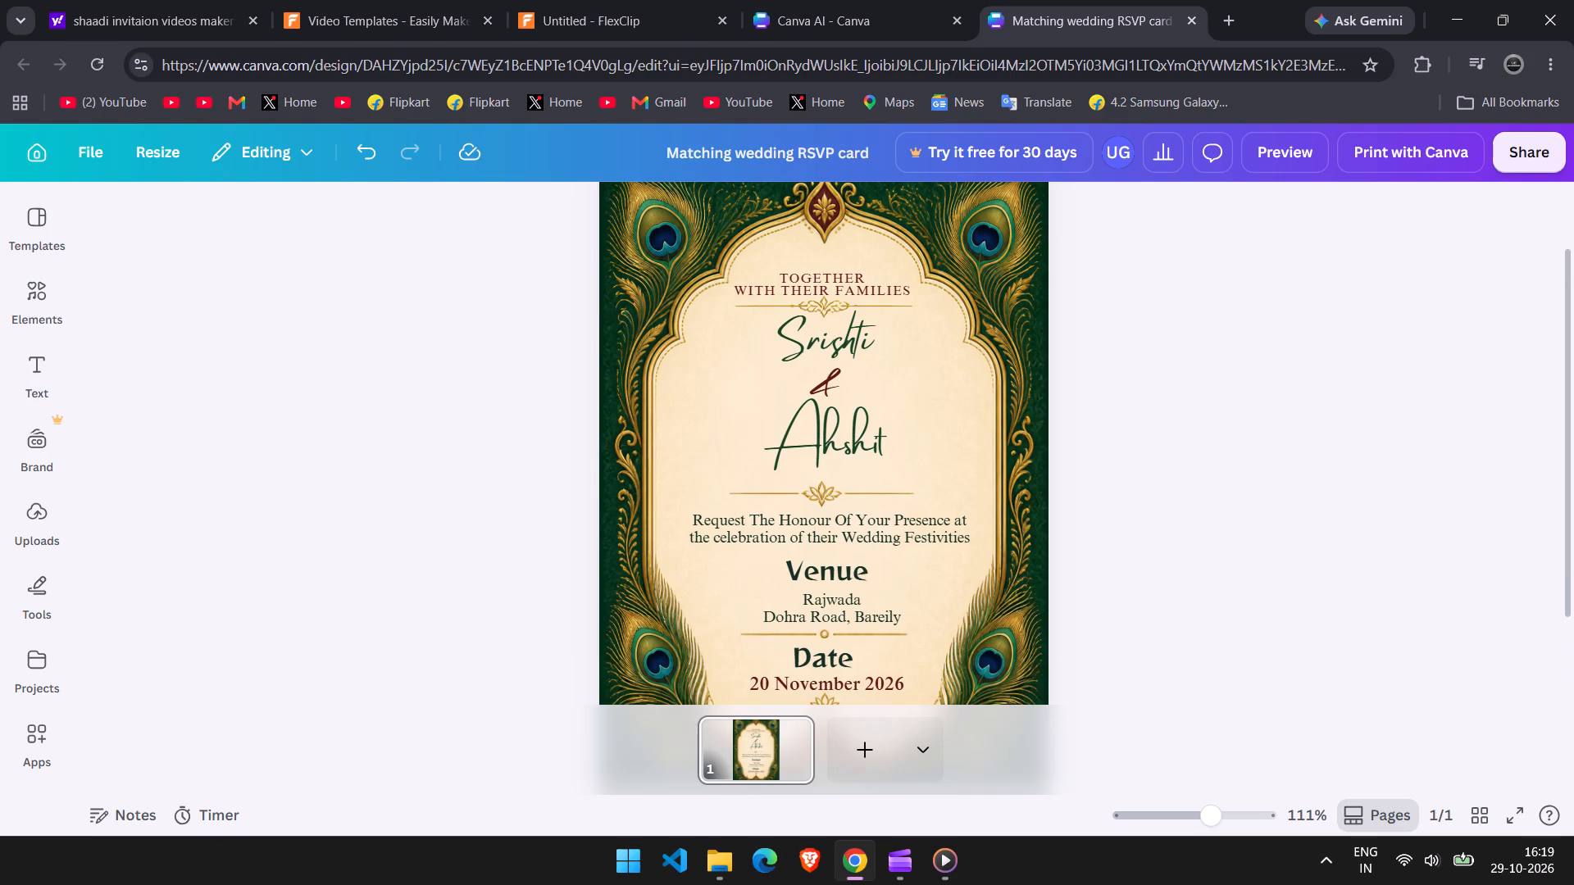
scroll(459, 594, up, 2)
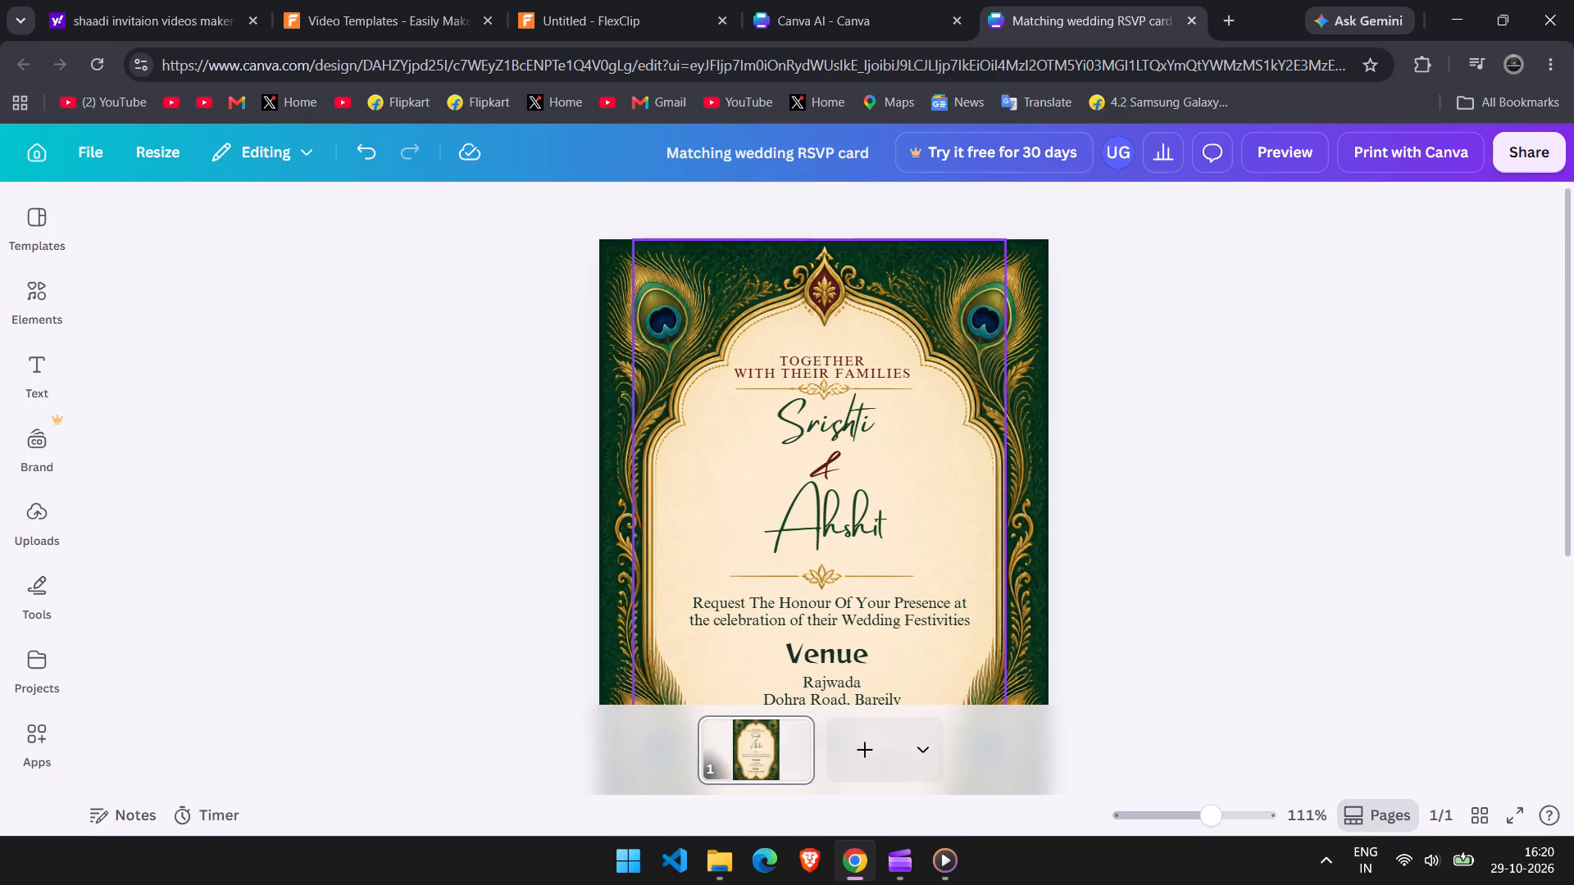
scroll(1030, 549, down, 3)
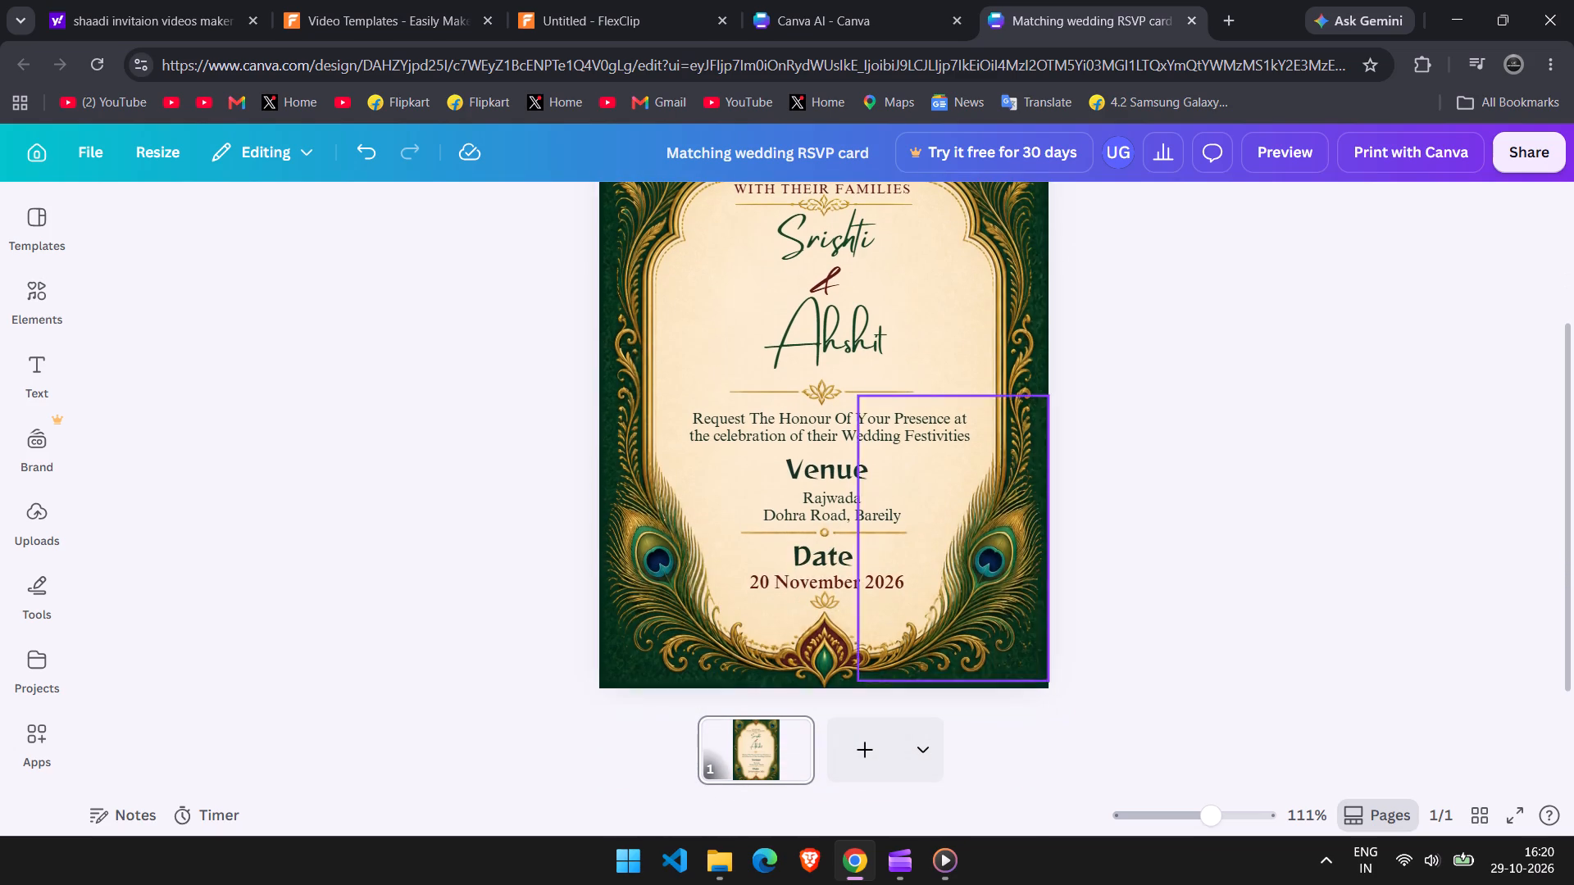
click(775, 748)
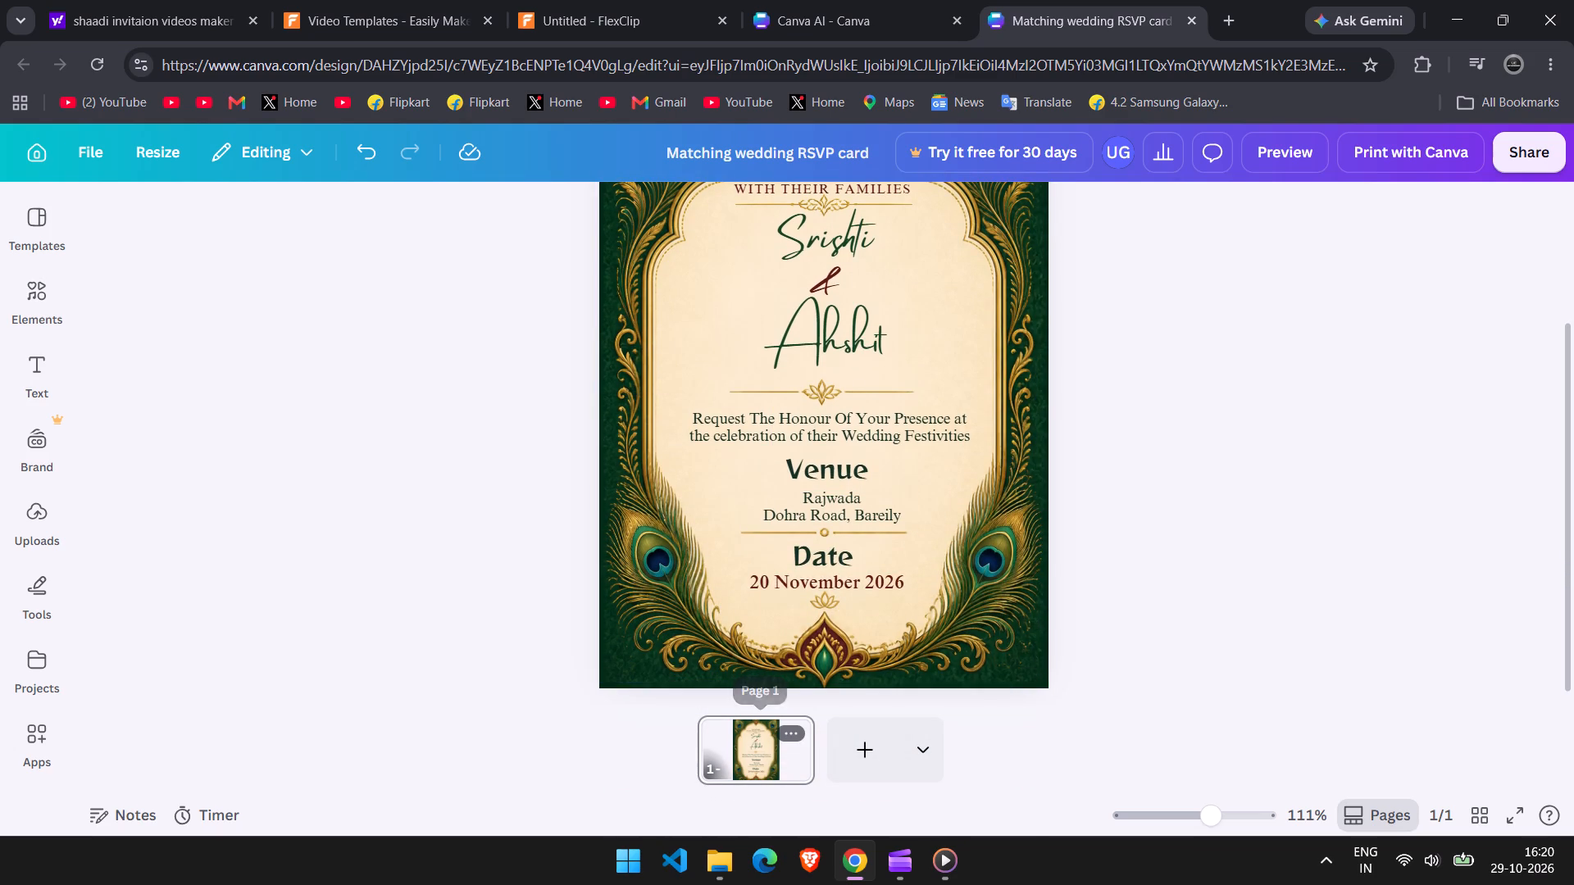
click(358, 350)
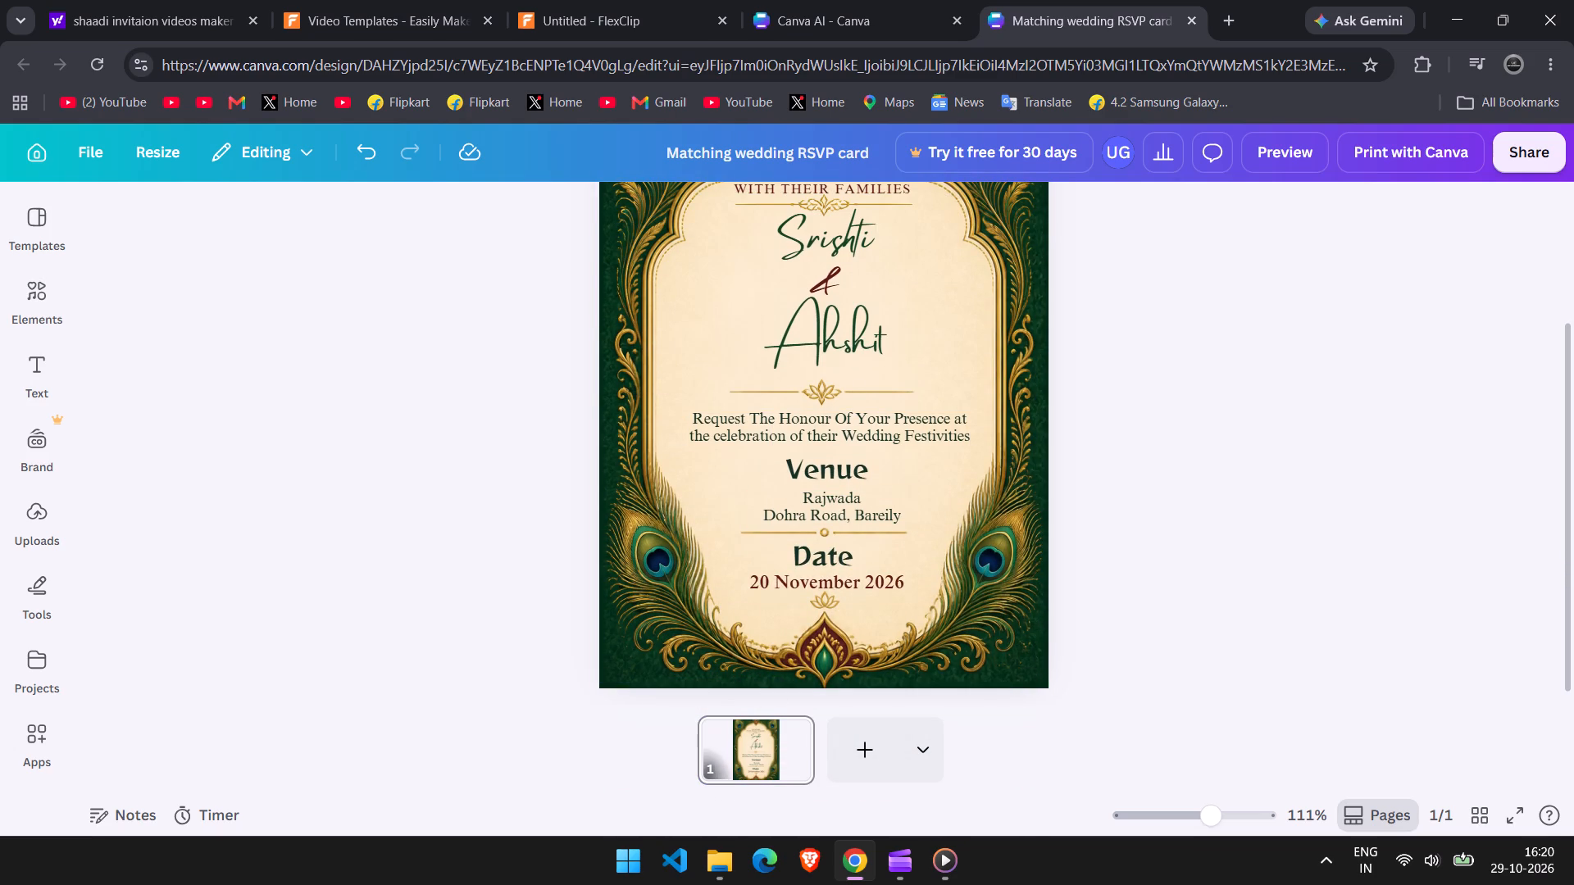
Search the invitation templates for "mandir" and look through the designs, checking the paused reference video for comparison.
click(12, 233)
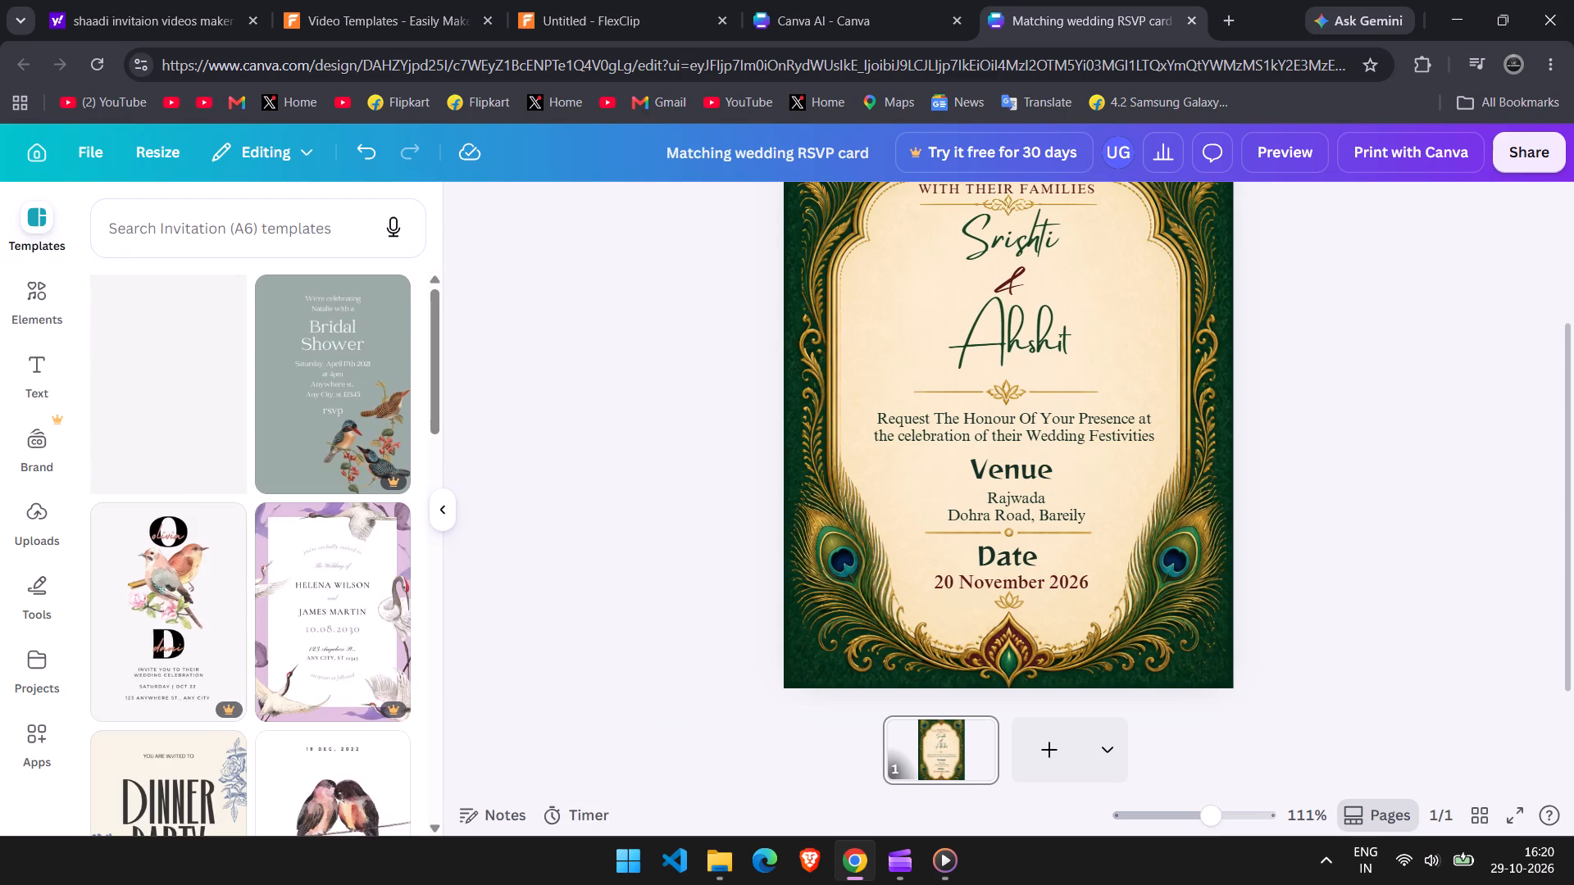
scroll(248, 420, down, 8)
scroll(249, 461, up, 9)
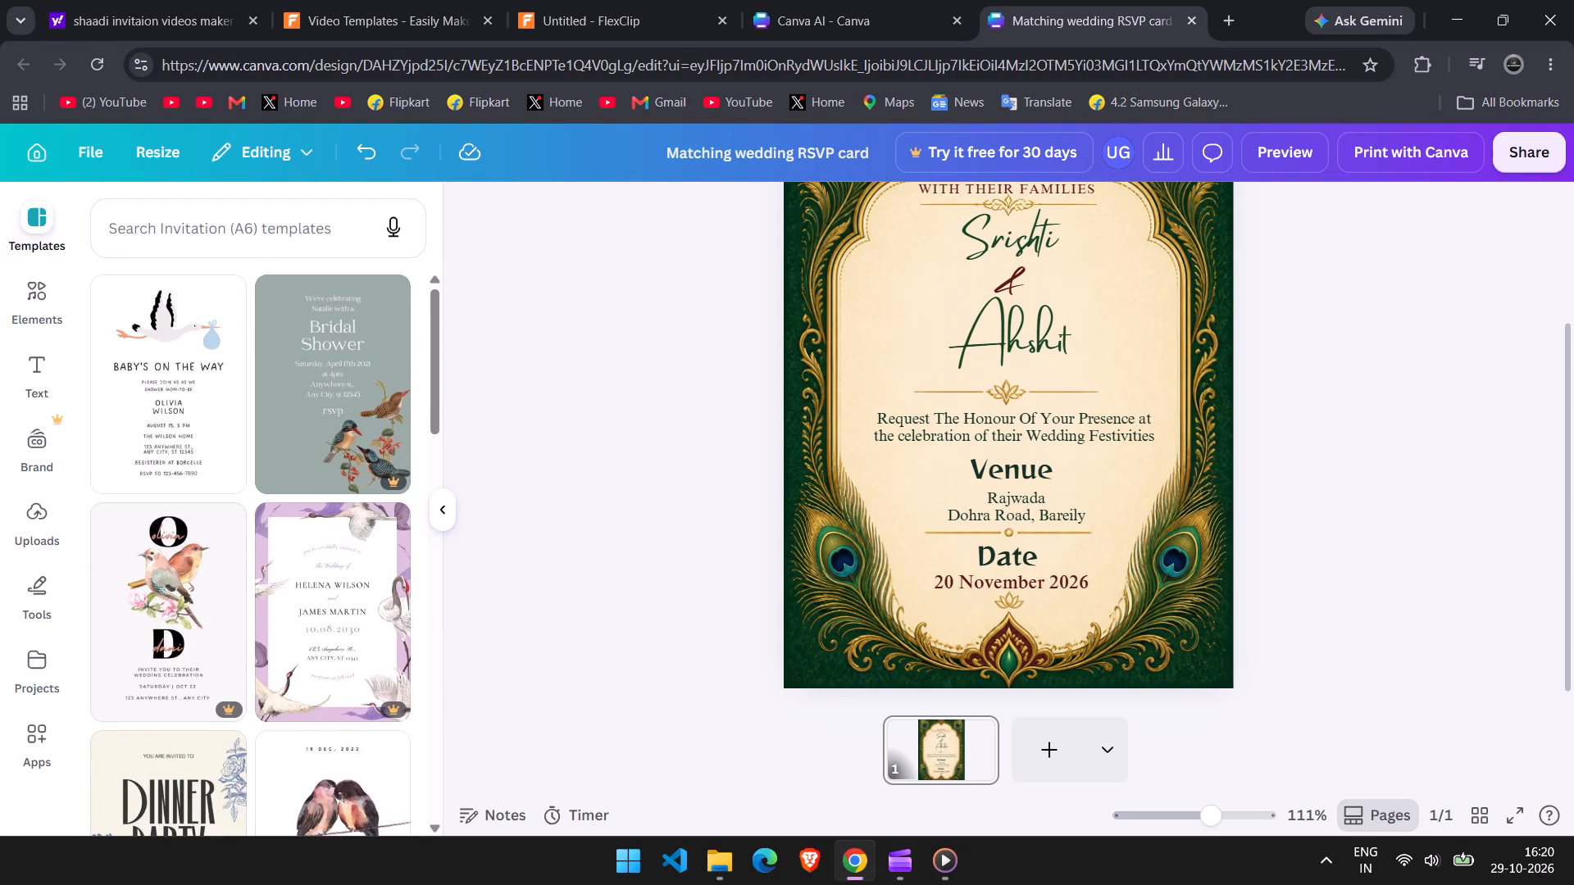
click(935, 870)
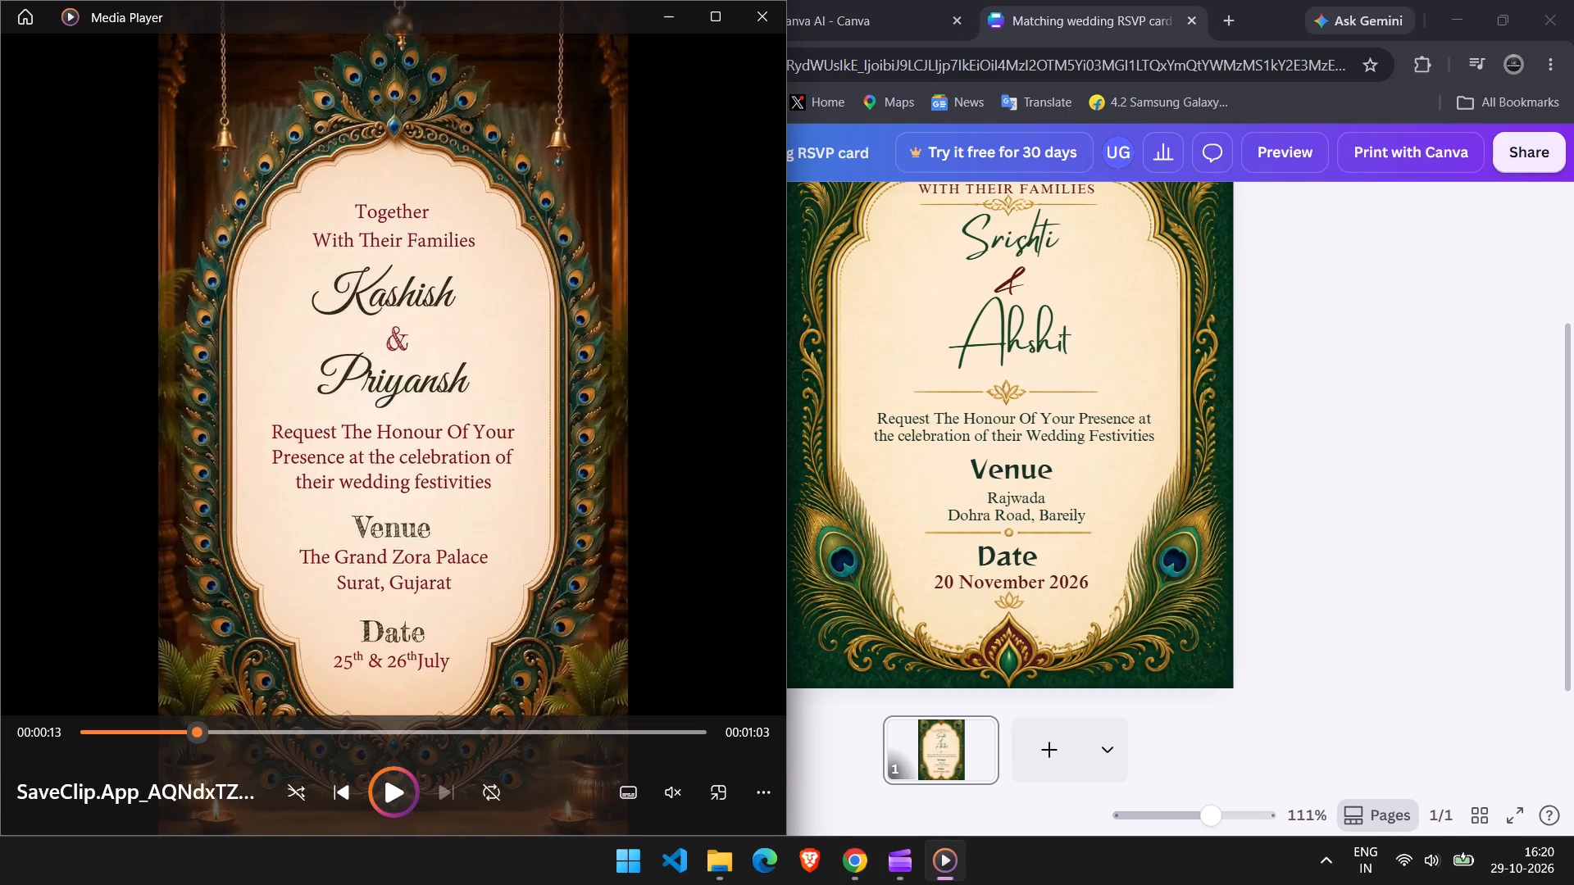
click(908, 859)
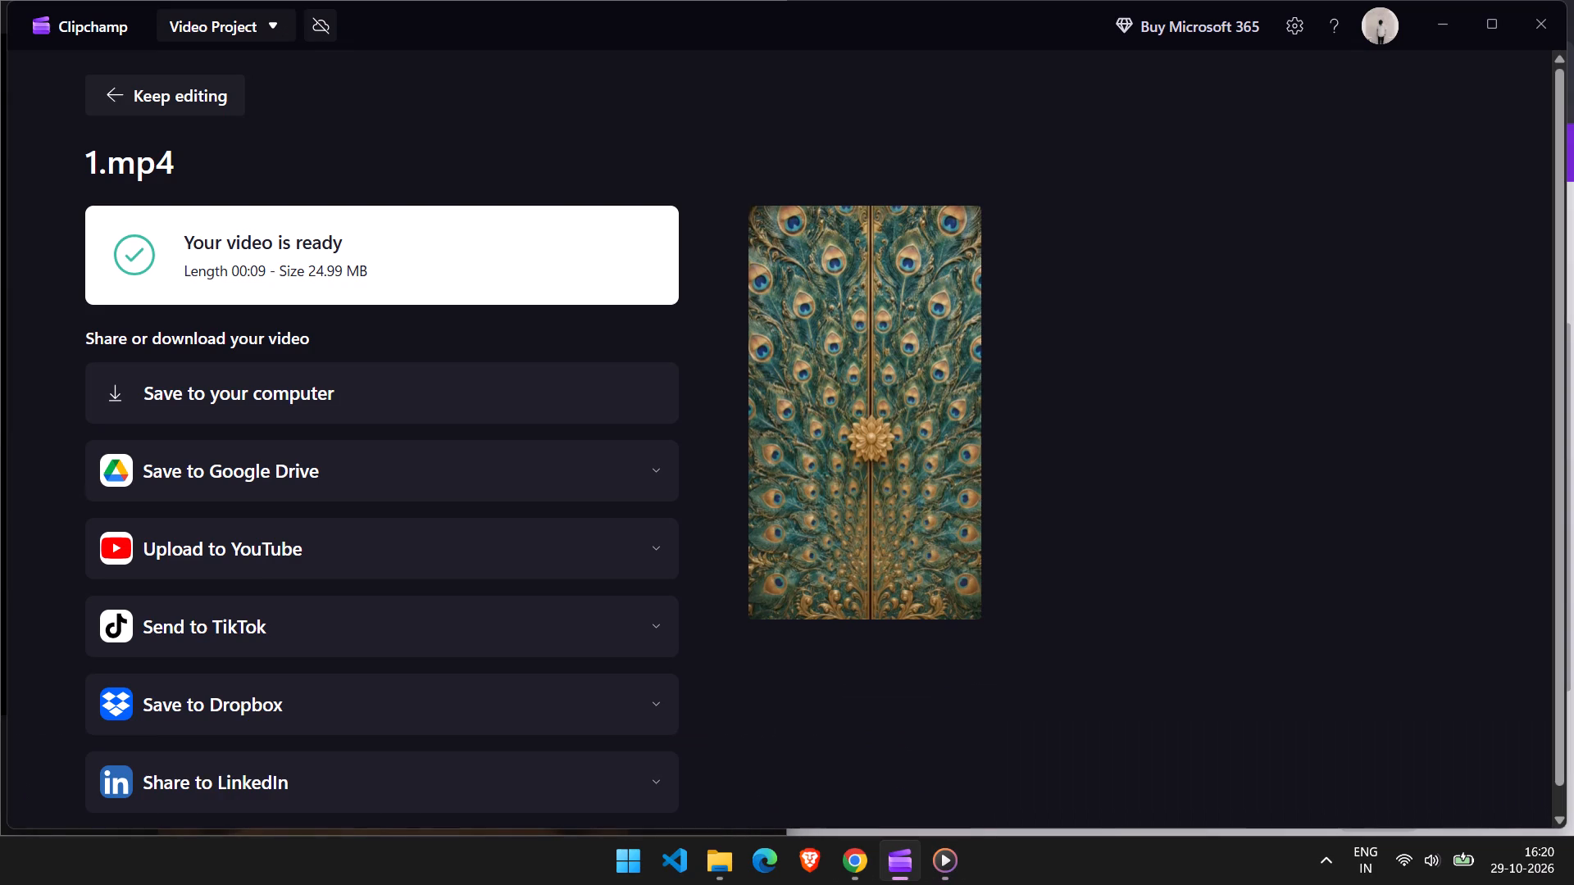
click(857, 856)
click(194, 234)
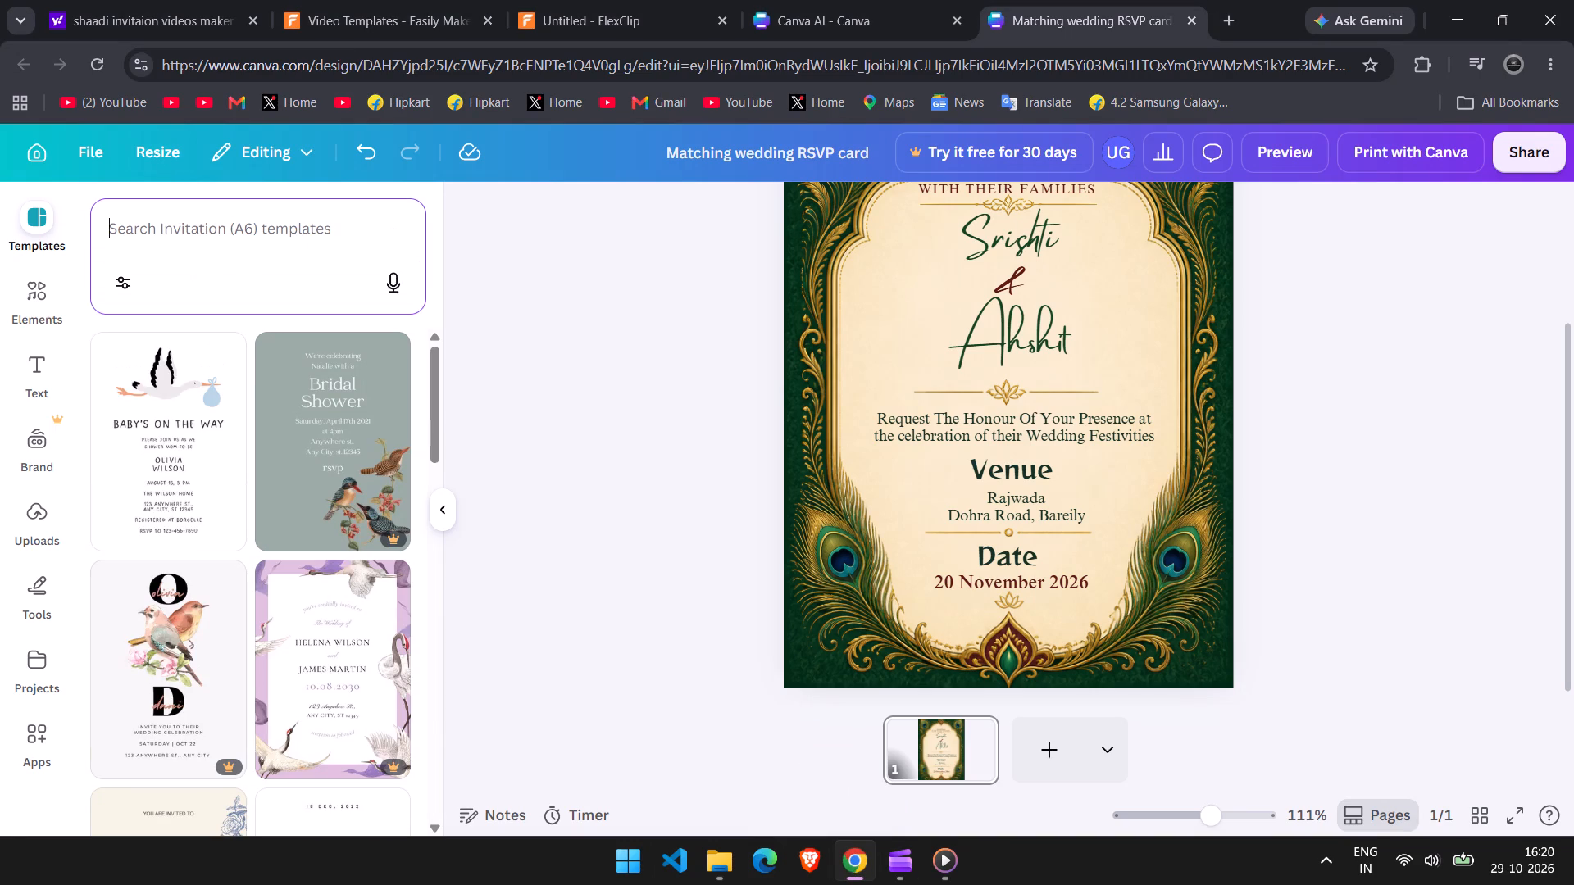
text(man)
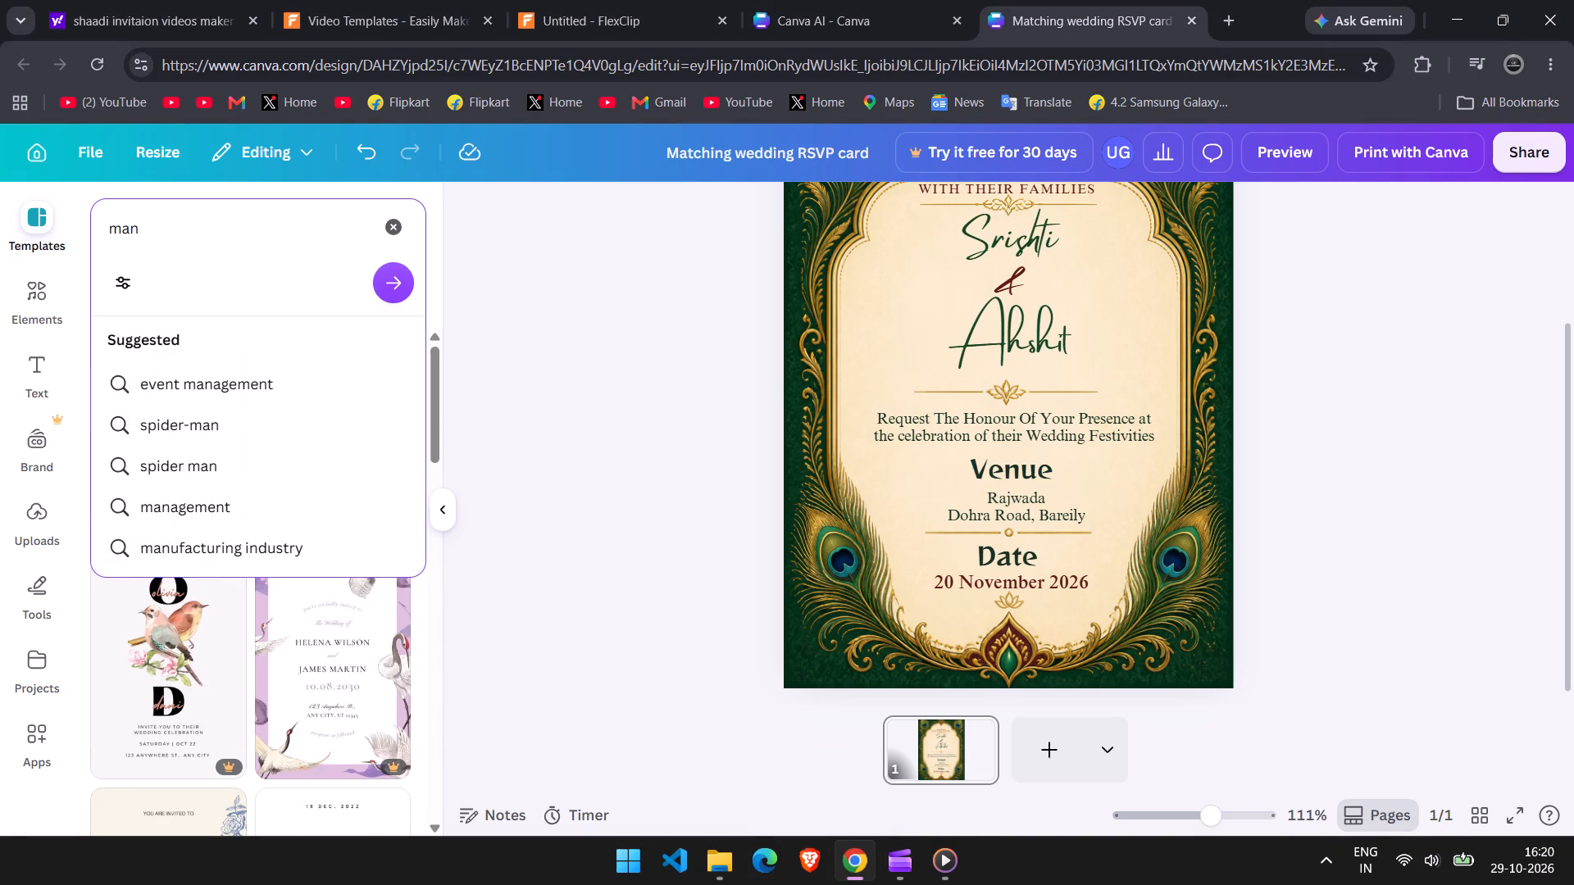
text(dir)
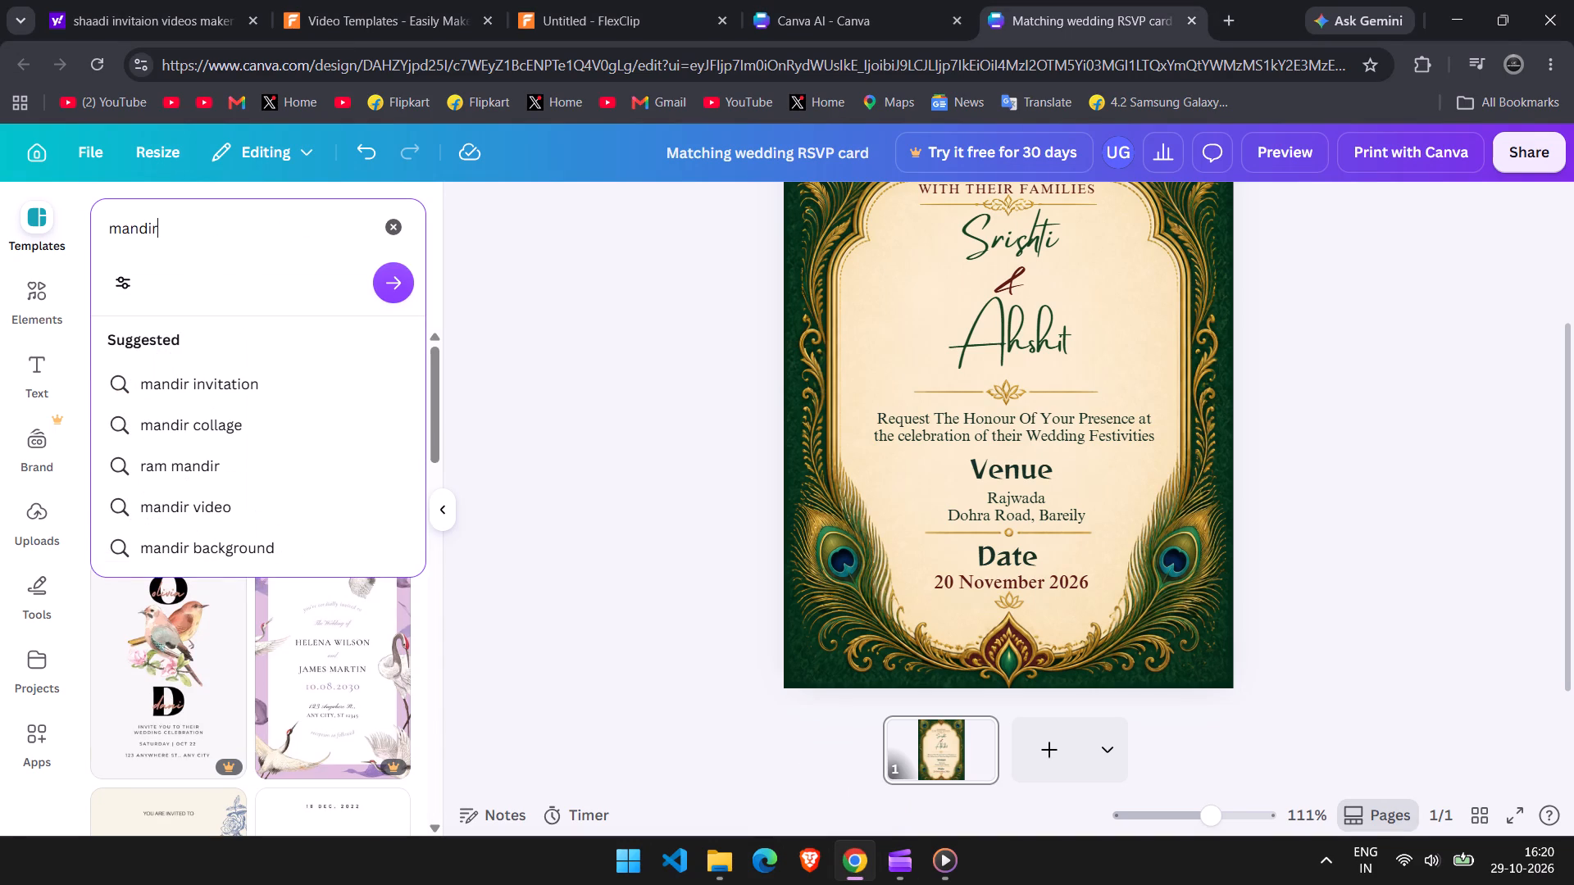
click(528, 361)
click(383, 290)
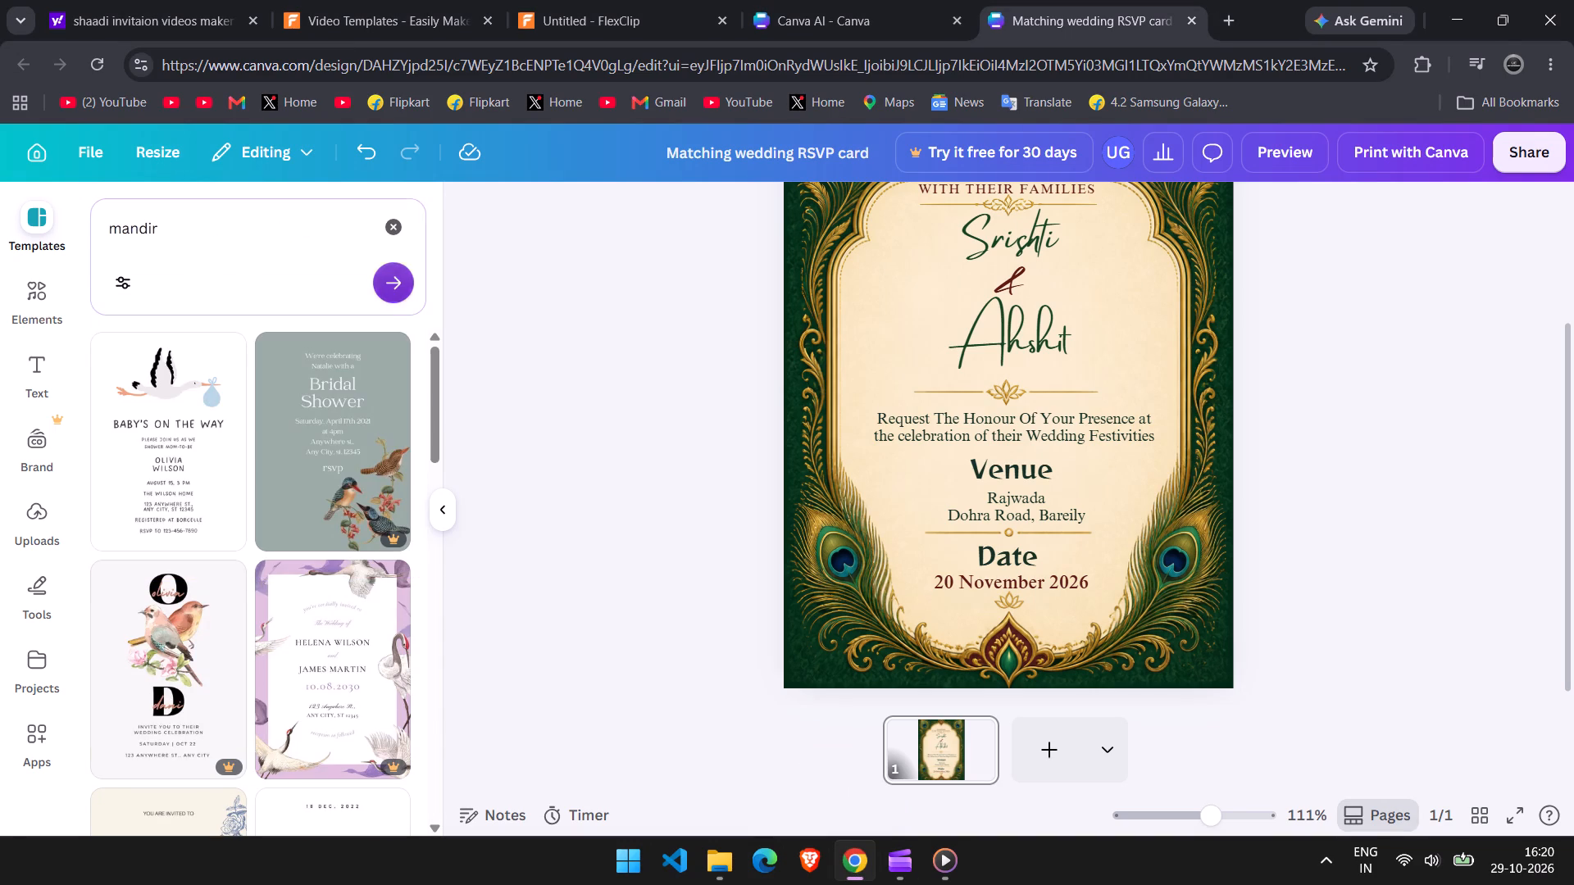
scroll(307, 574, down, 5)
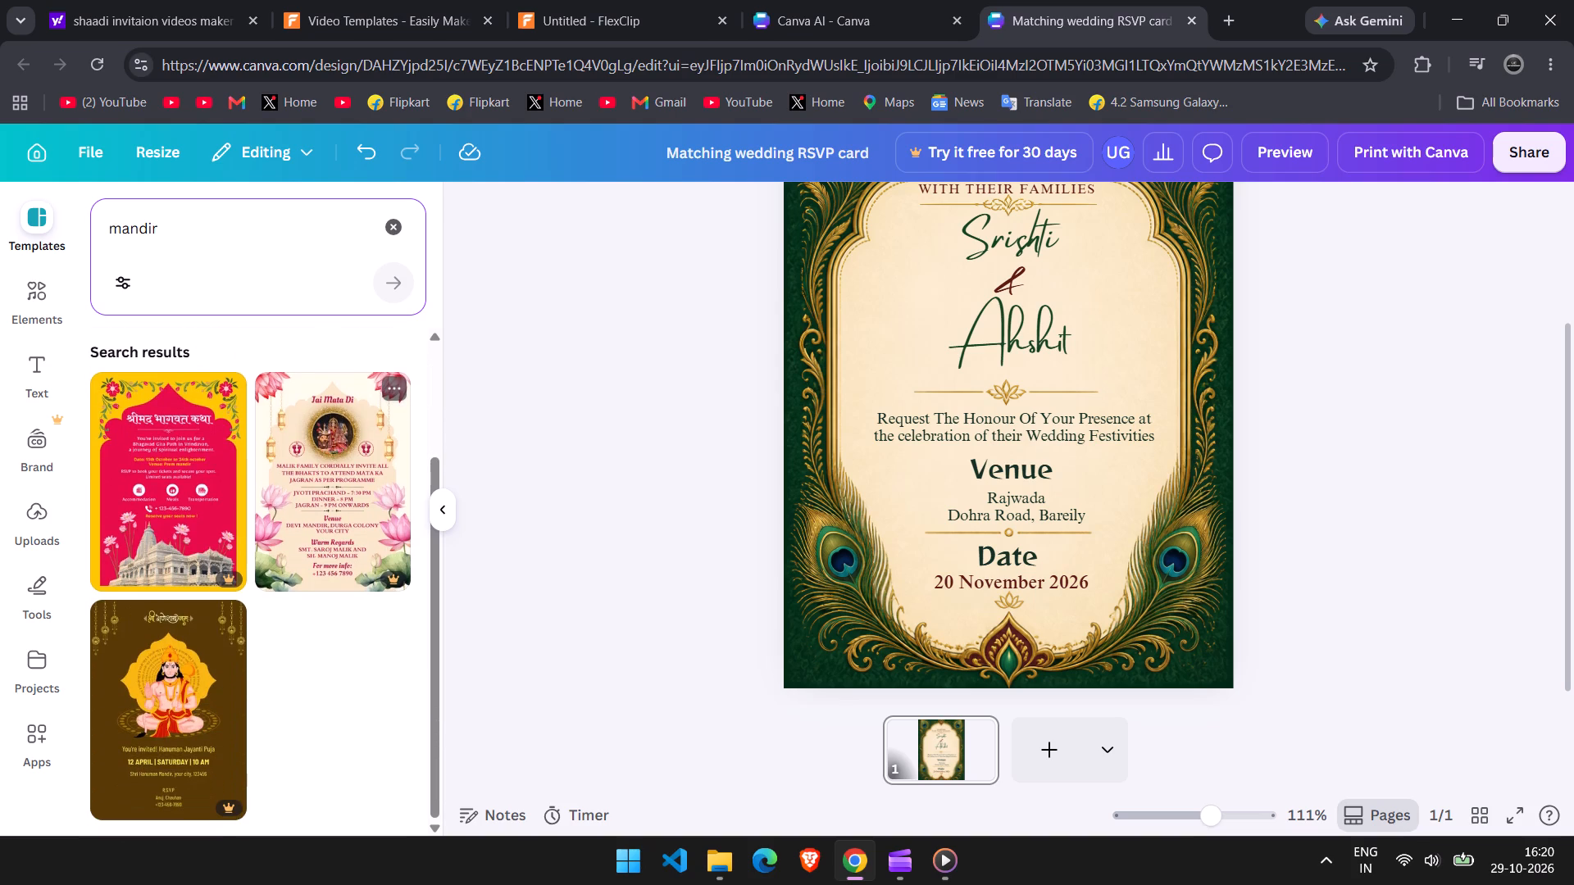
scroll(302, 574, down, 7)
scroll(302, 576, up, 6)
Search the invitation templates for "mandir background" and look through the suggestions.
click(221, 221)
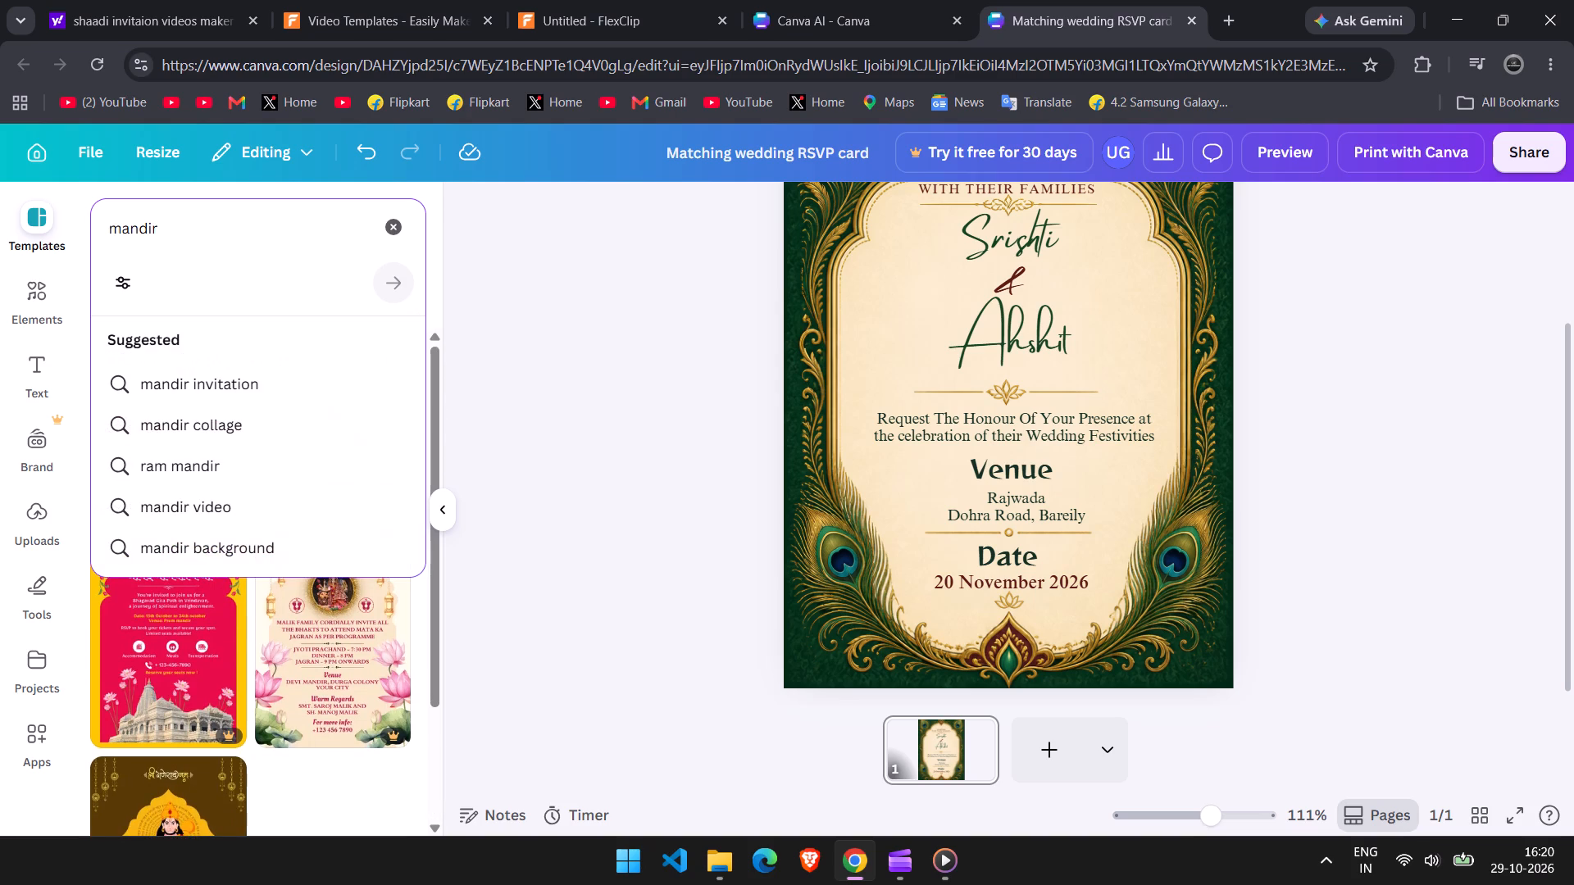
key(space)
text(ba)
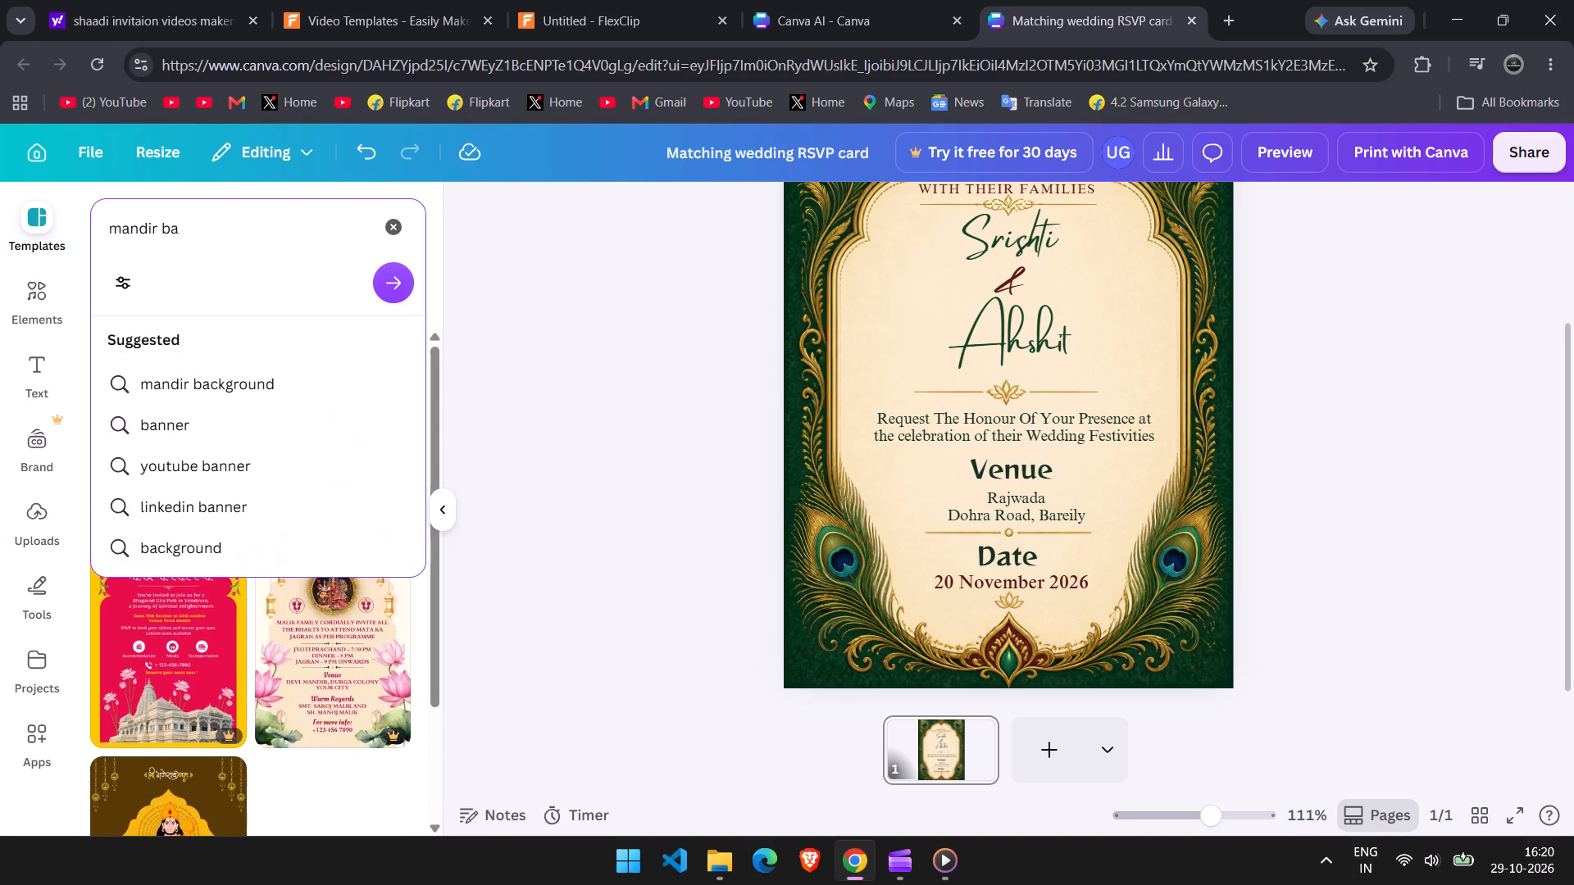
click(278, 397)
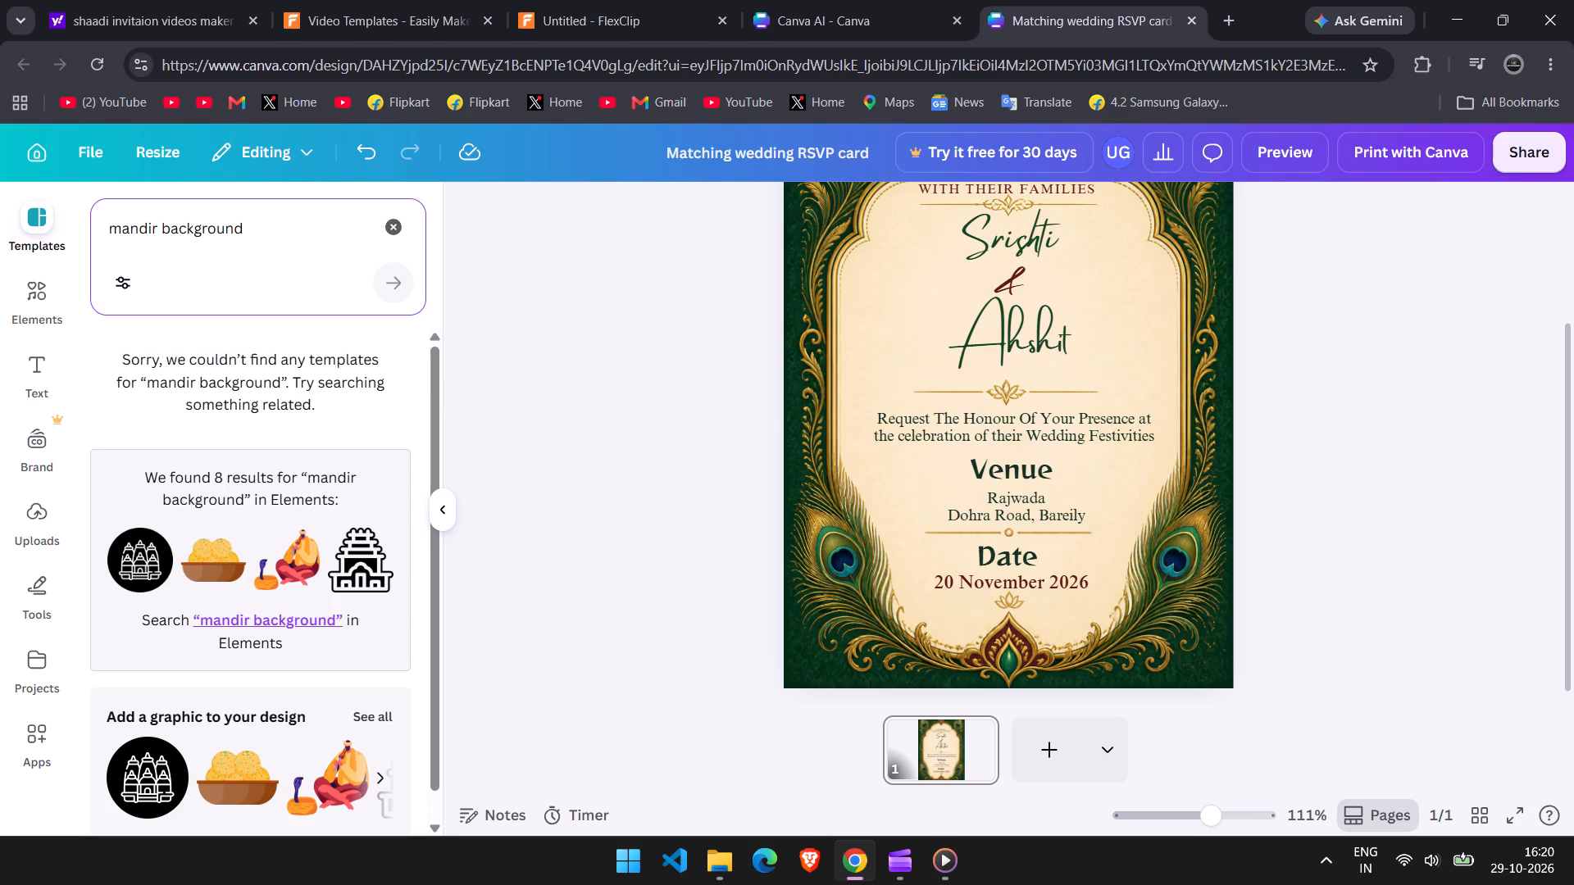
scroll(398, 632, down, 2)
scroll(204, 512, down, 7)
scroll(207, 598, up, 5)
scroll(116, 384, up, 2)
scroll(56, 338, up, 1)
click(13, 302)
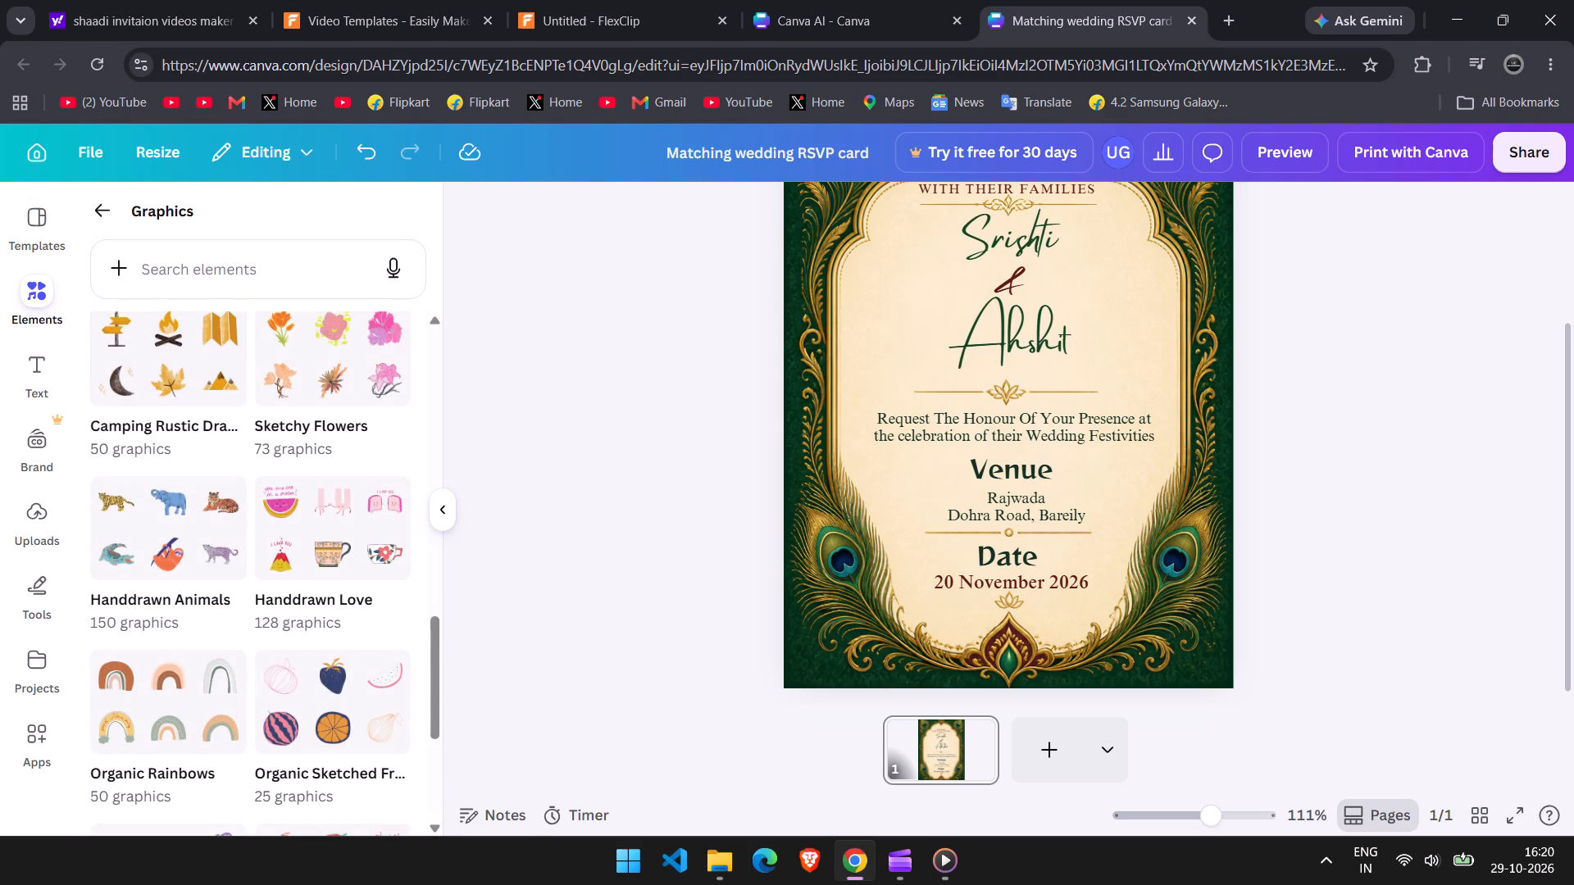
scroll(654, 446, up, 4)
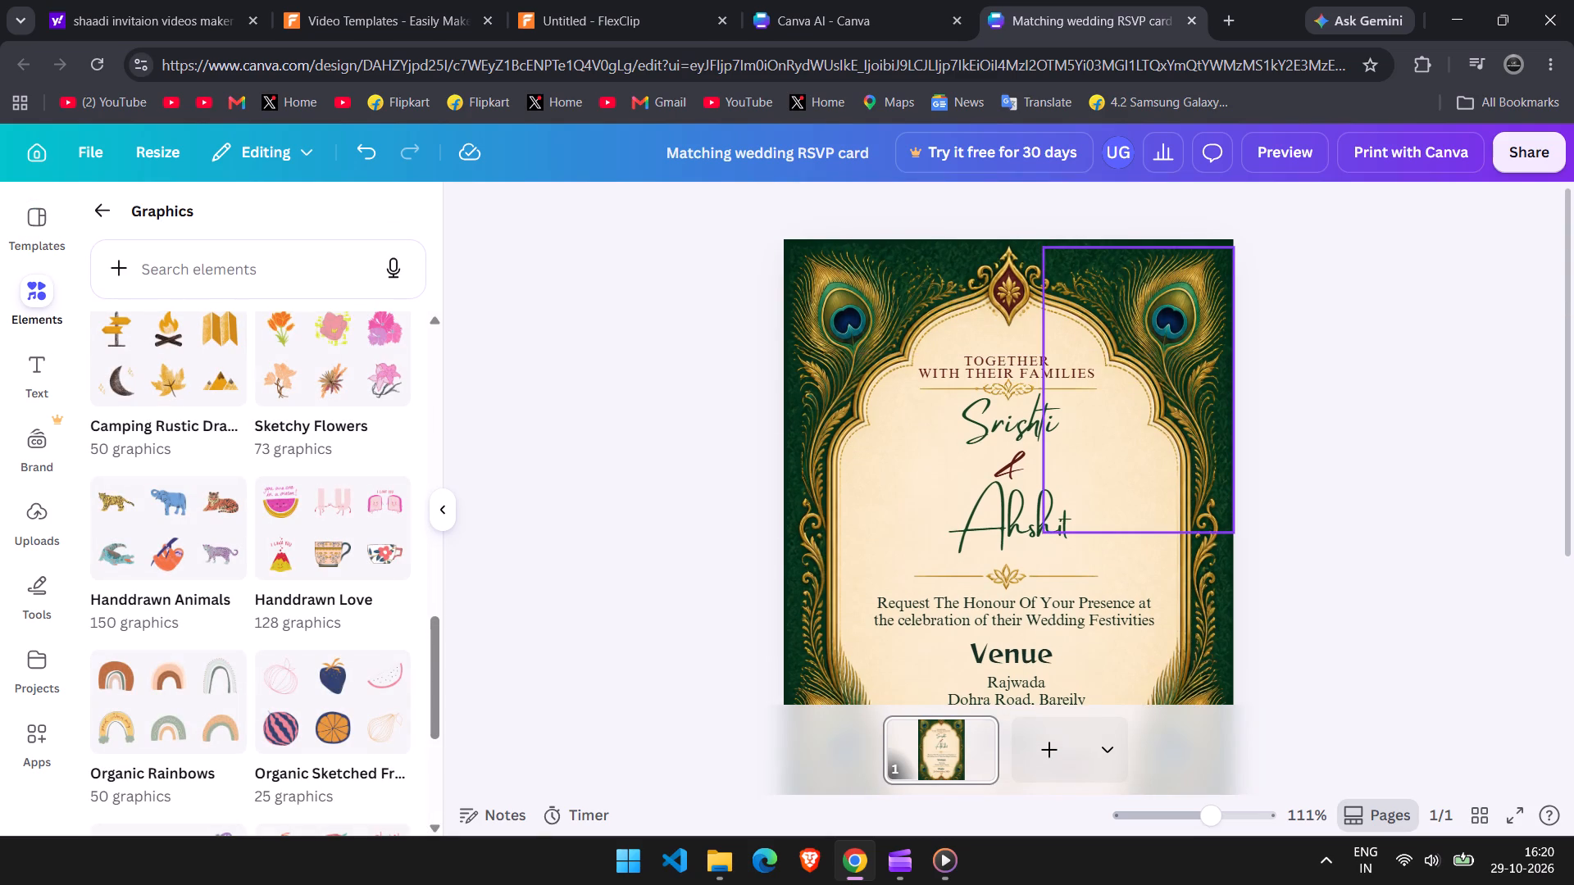
Look for a photo to replace the card's peacock frame image, searching the replacement photos for the suggested term "background".
click(1226, 566)
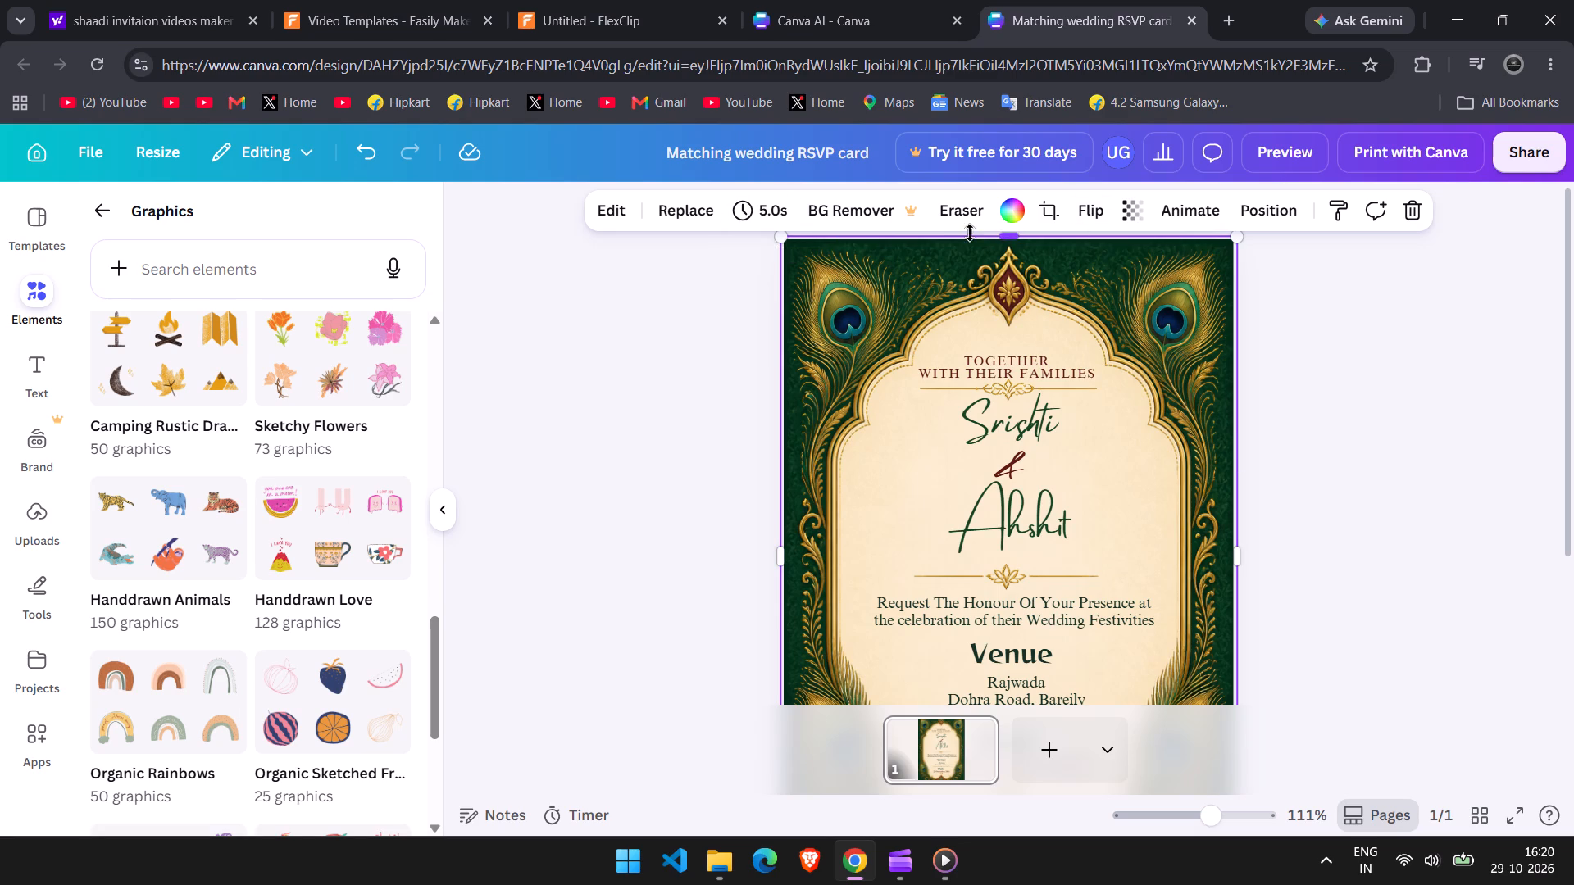
click(669, 217)
scroll(224, 473, down, 4)
scroll(224, 473, up, 2)
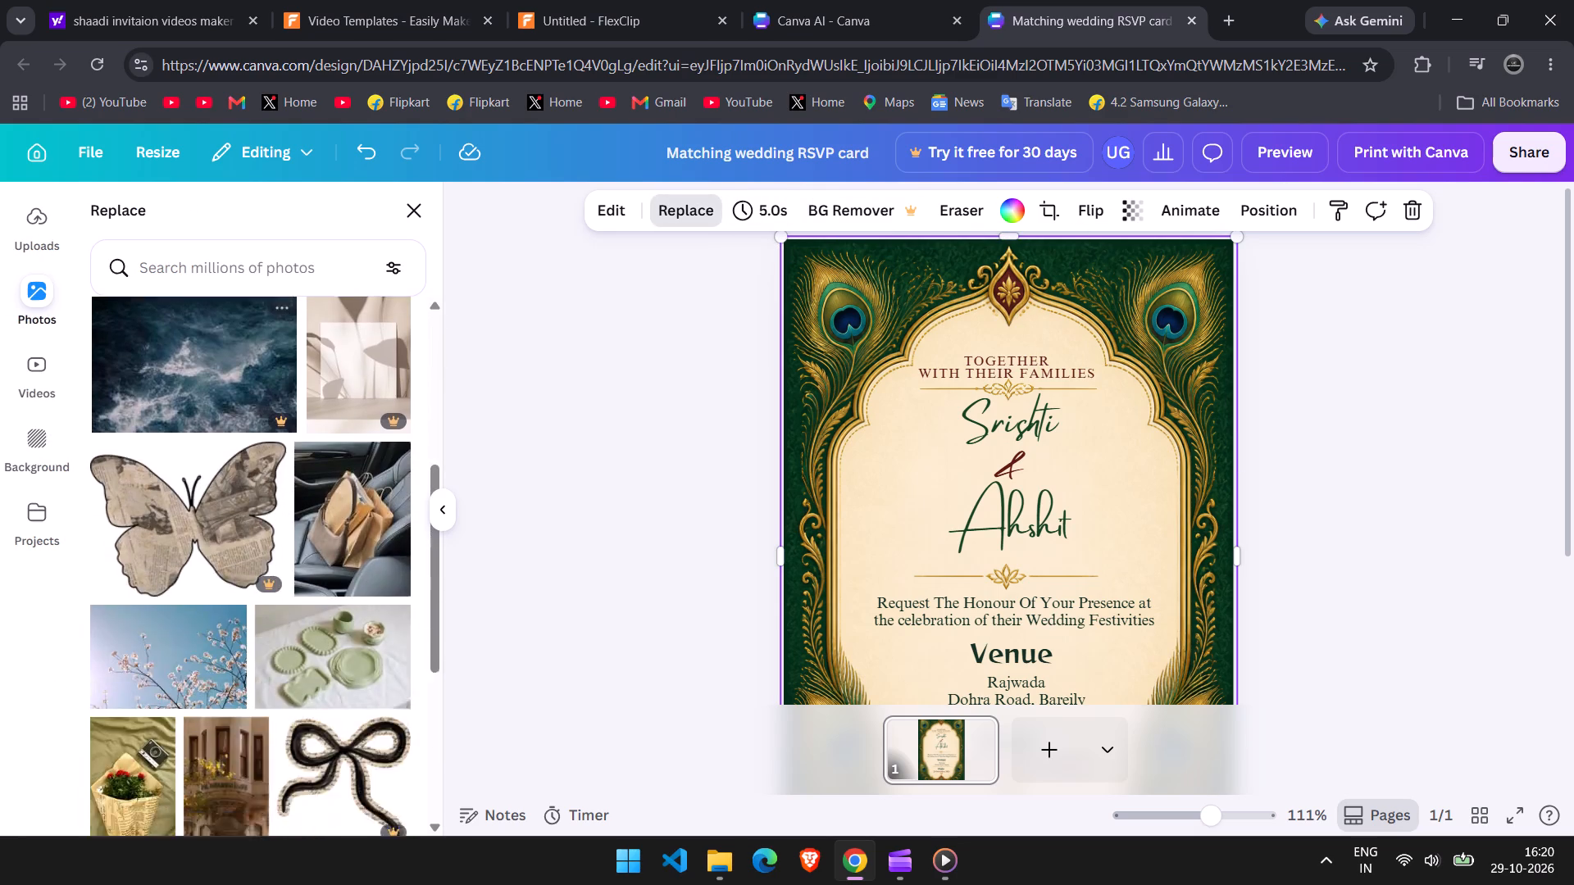
scroll(224, 473, up, 3)
click(192, 279)
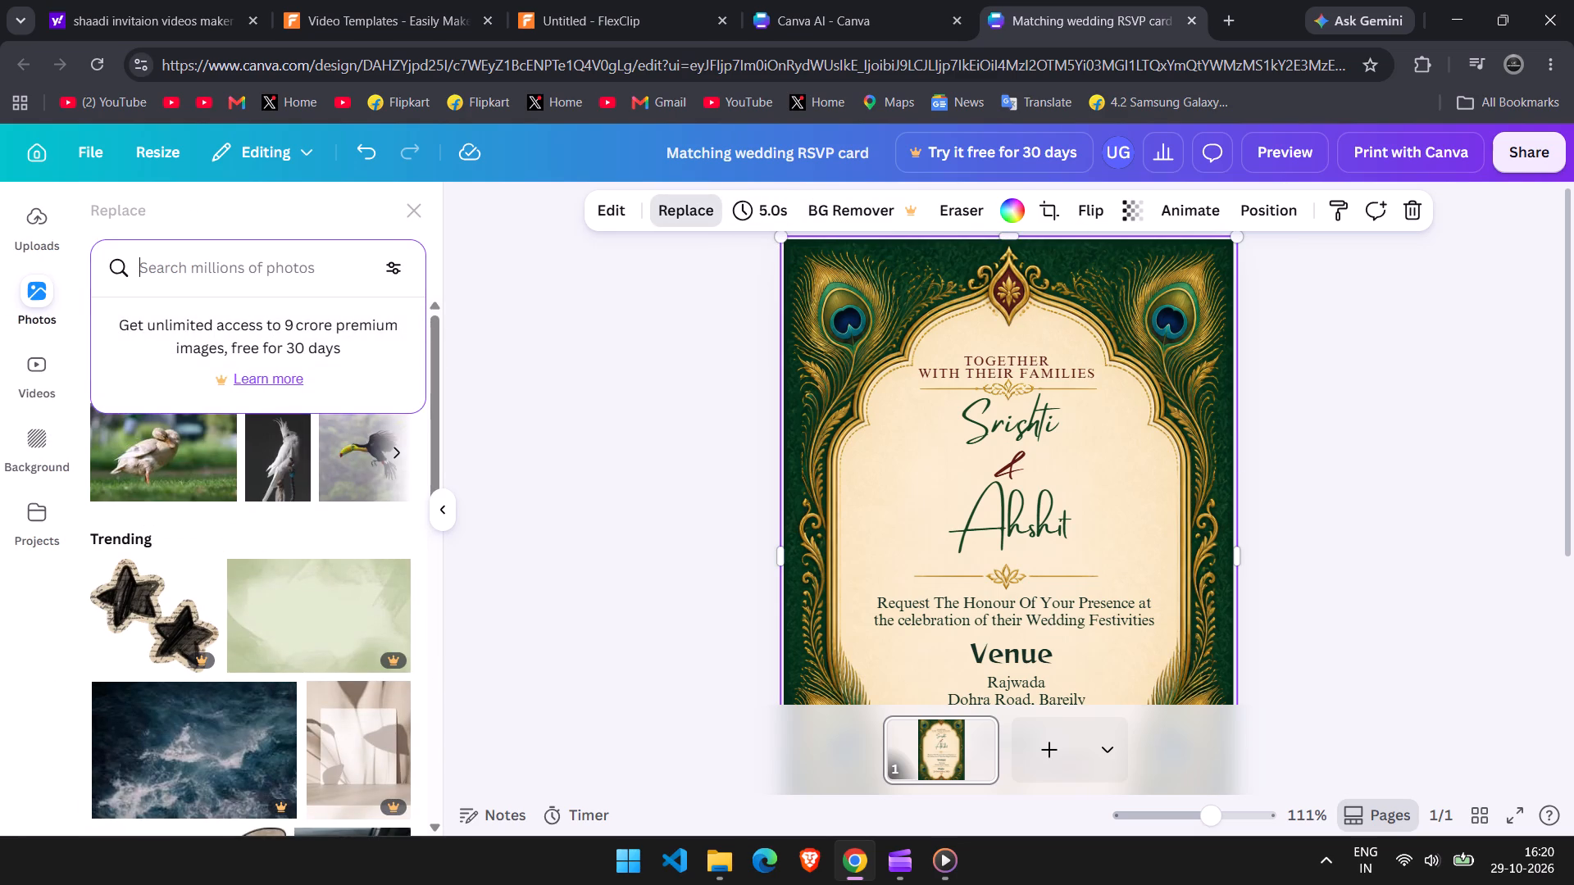
text(manfi)
key(BackSpace)
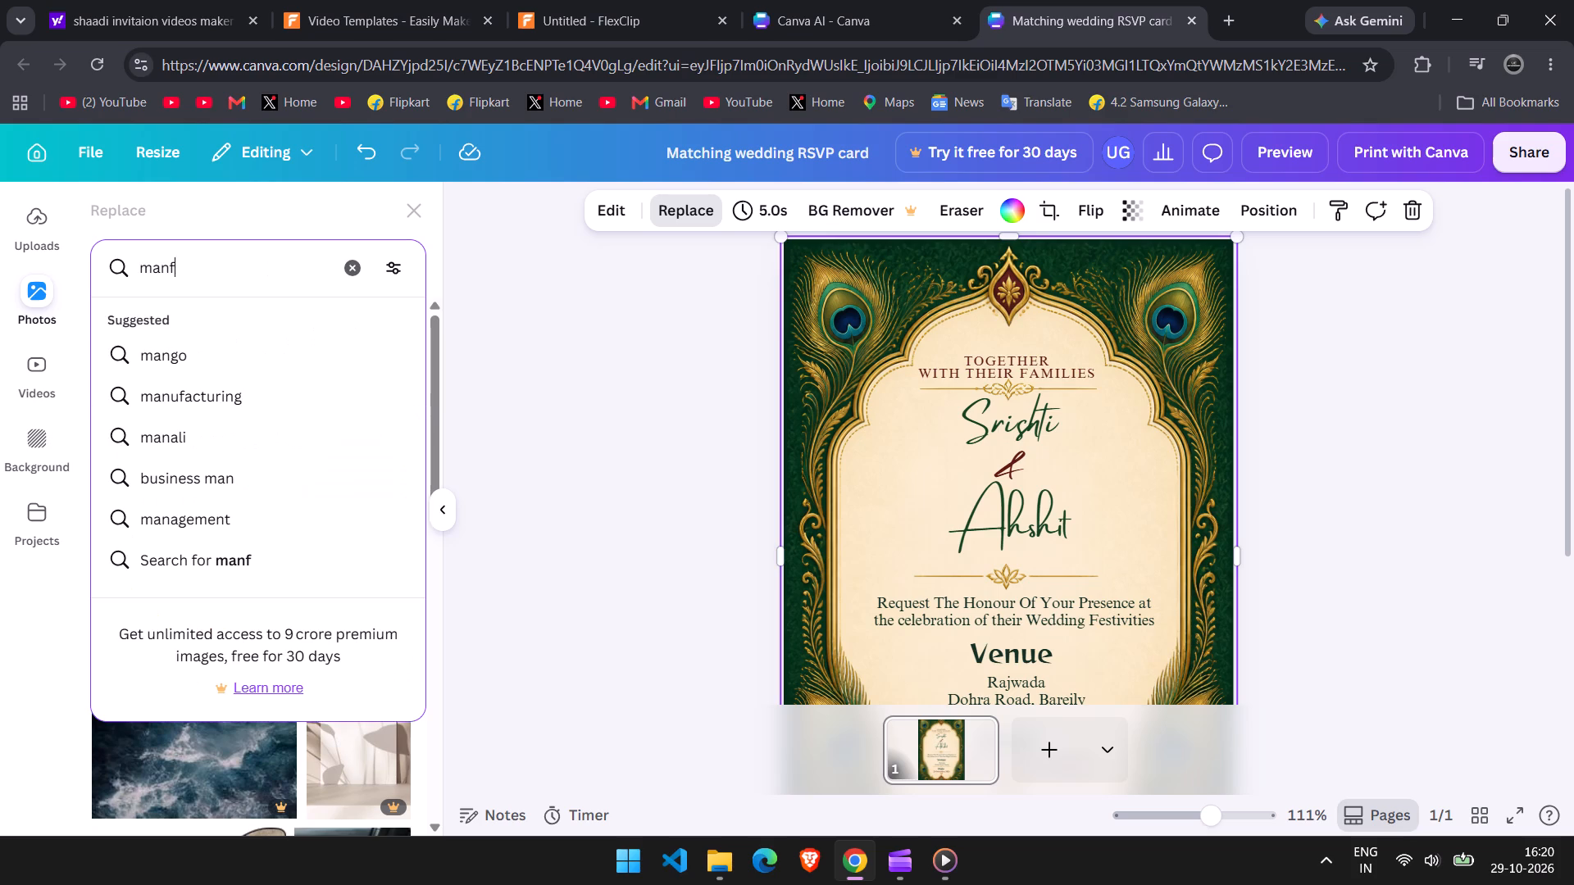
key(BackSpace)
text(dir)
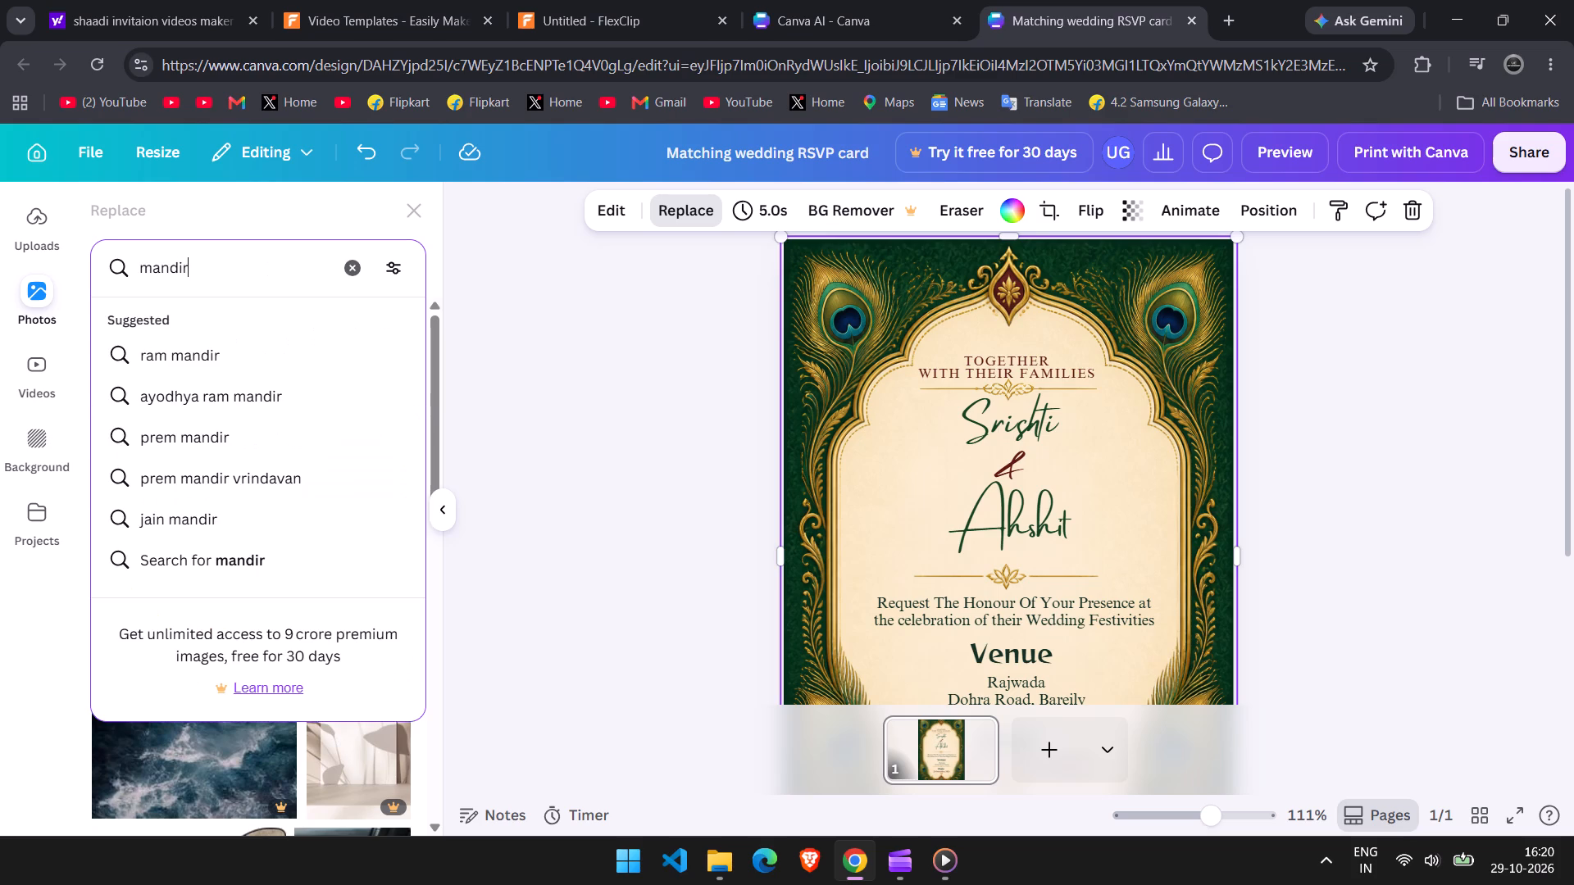
key(space)
key(a)
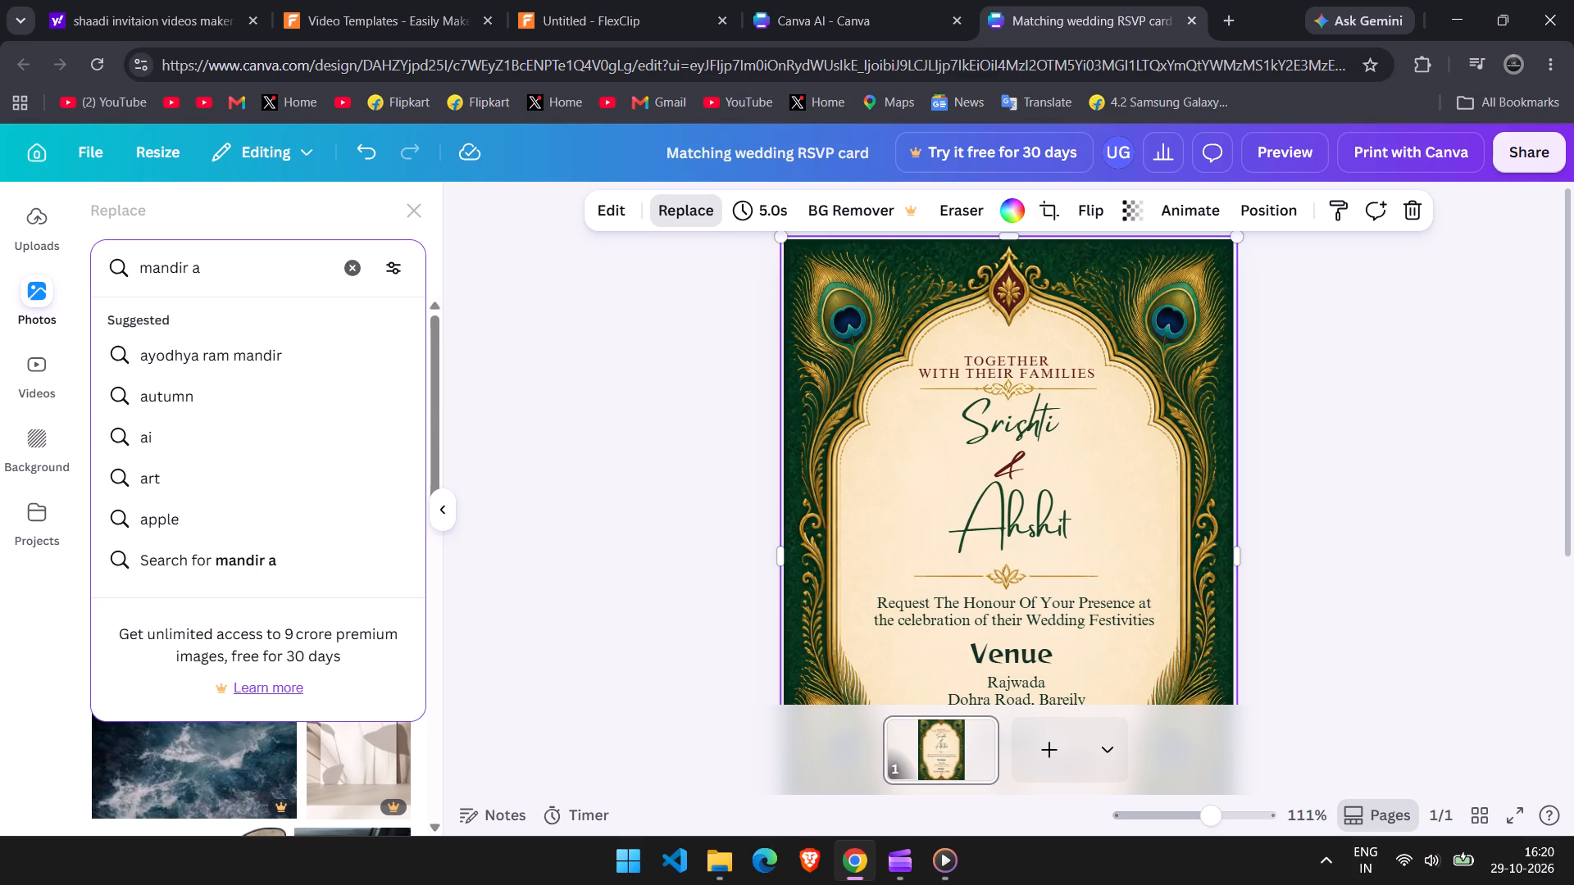
key(BackSpace)
text(back)
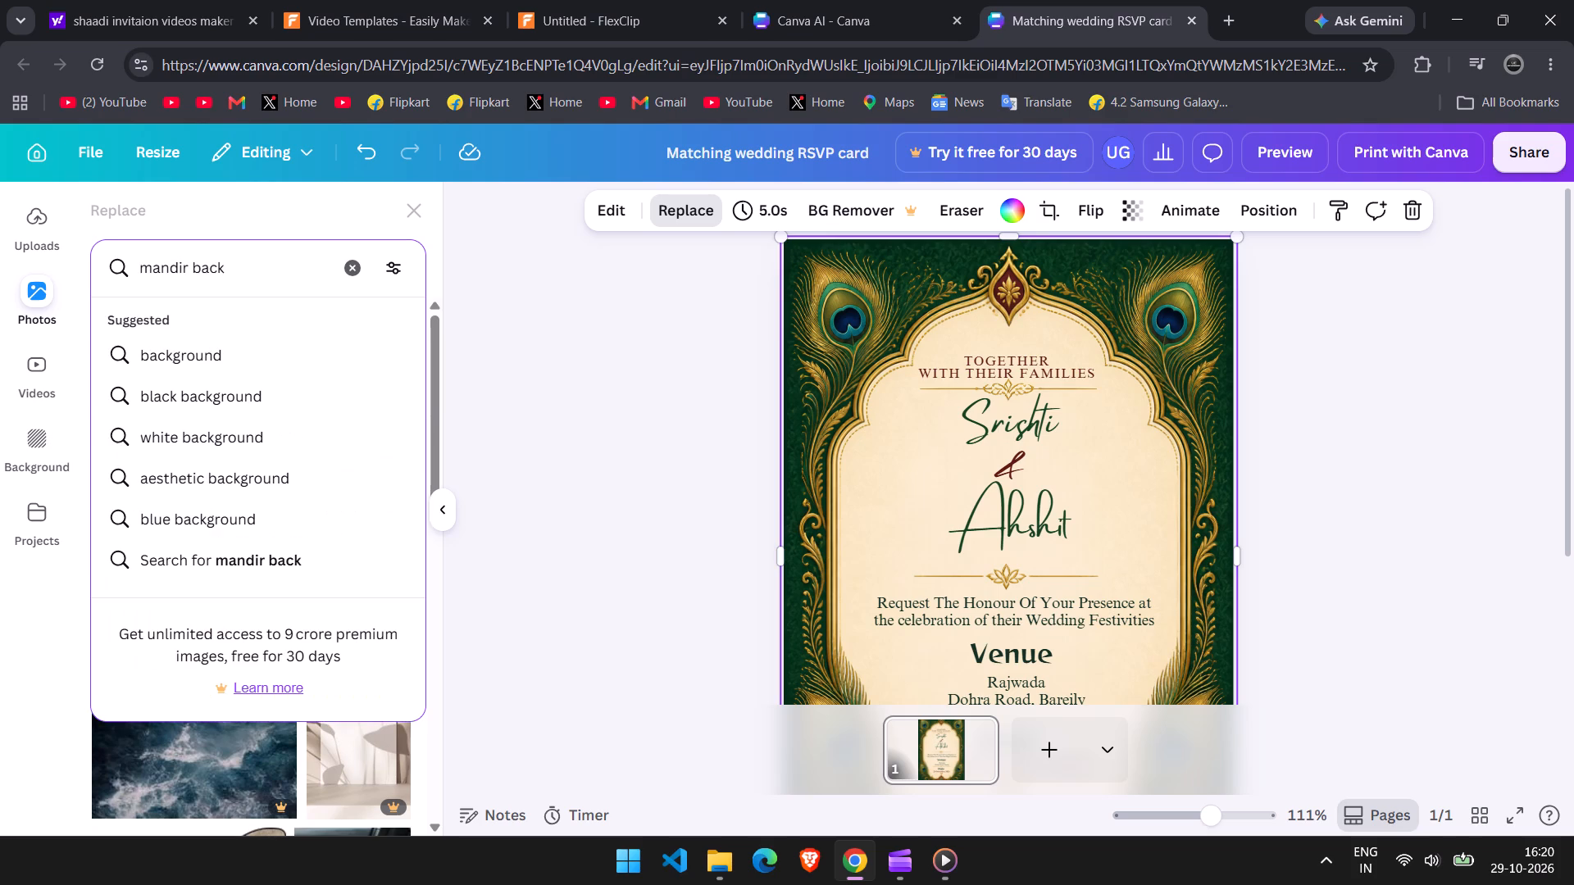
click(211, 350)
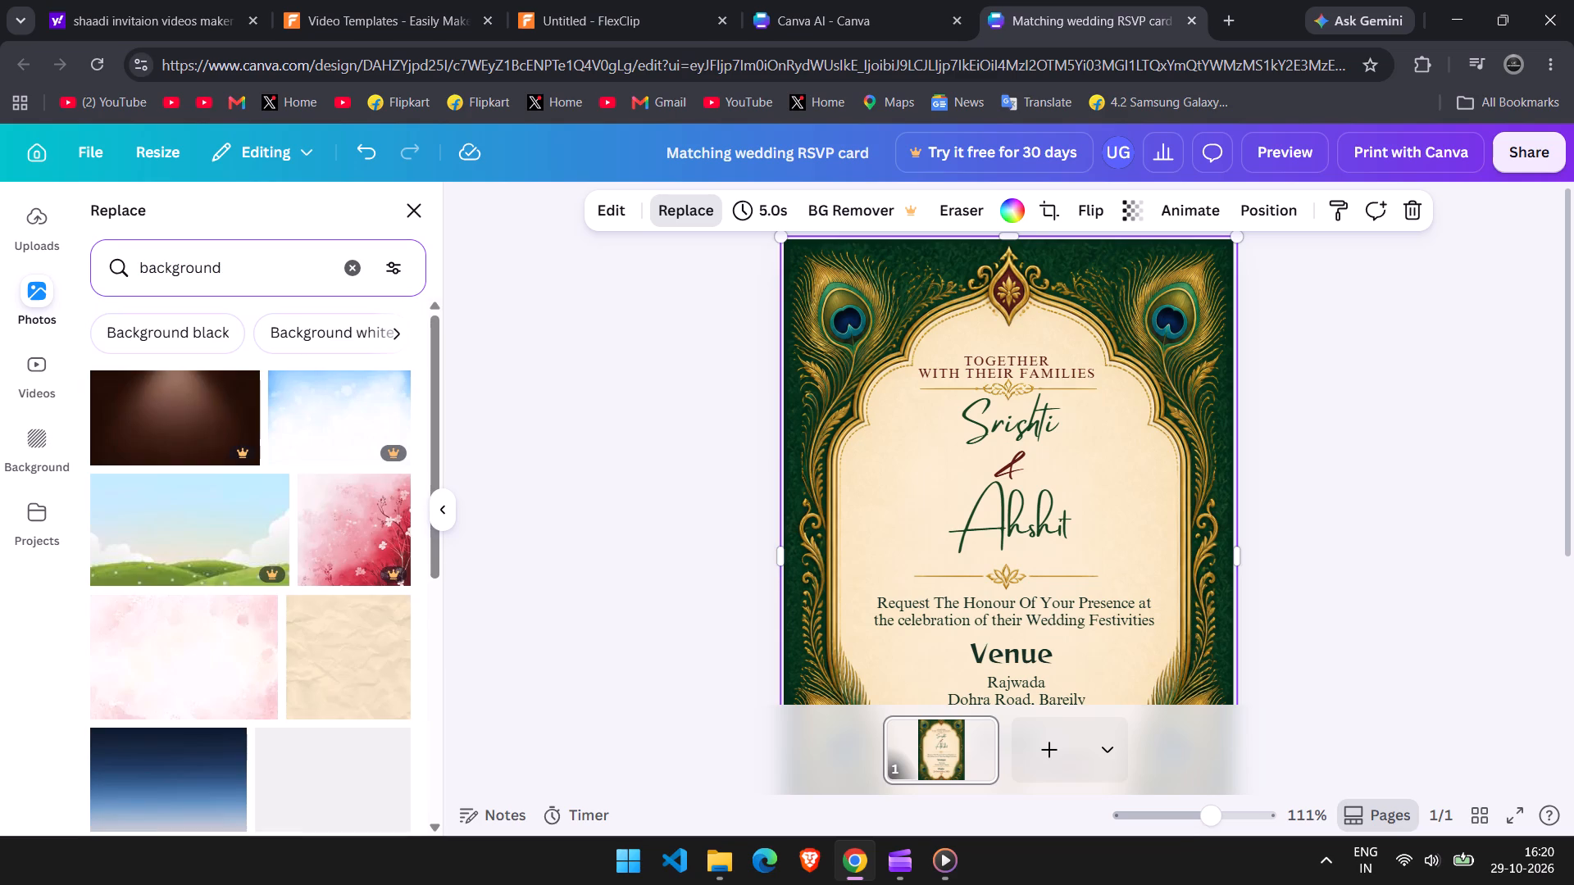
Search the replacement photos for "mandir background", look through the temple pictures, and clear the search.
click(146, 264)
key(Left)
key(Left)
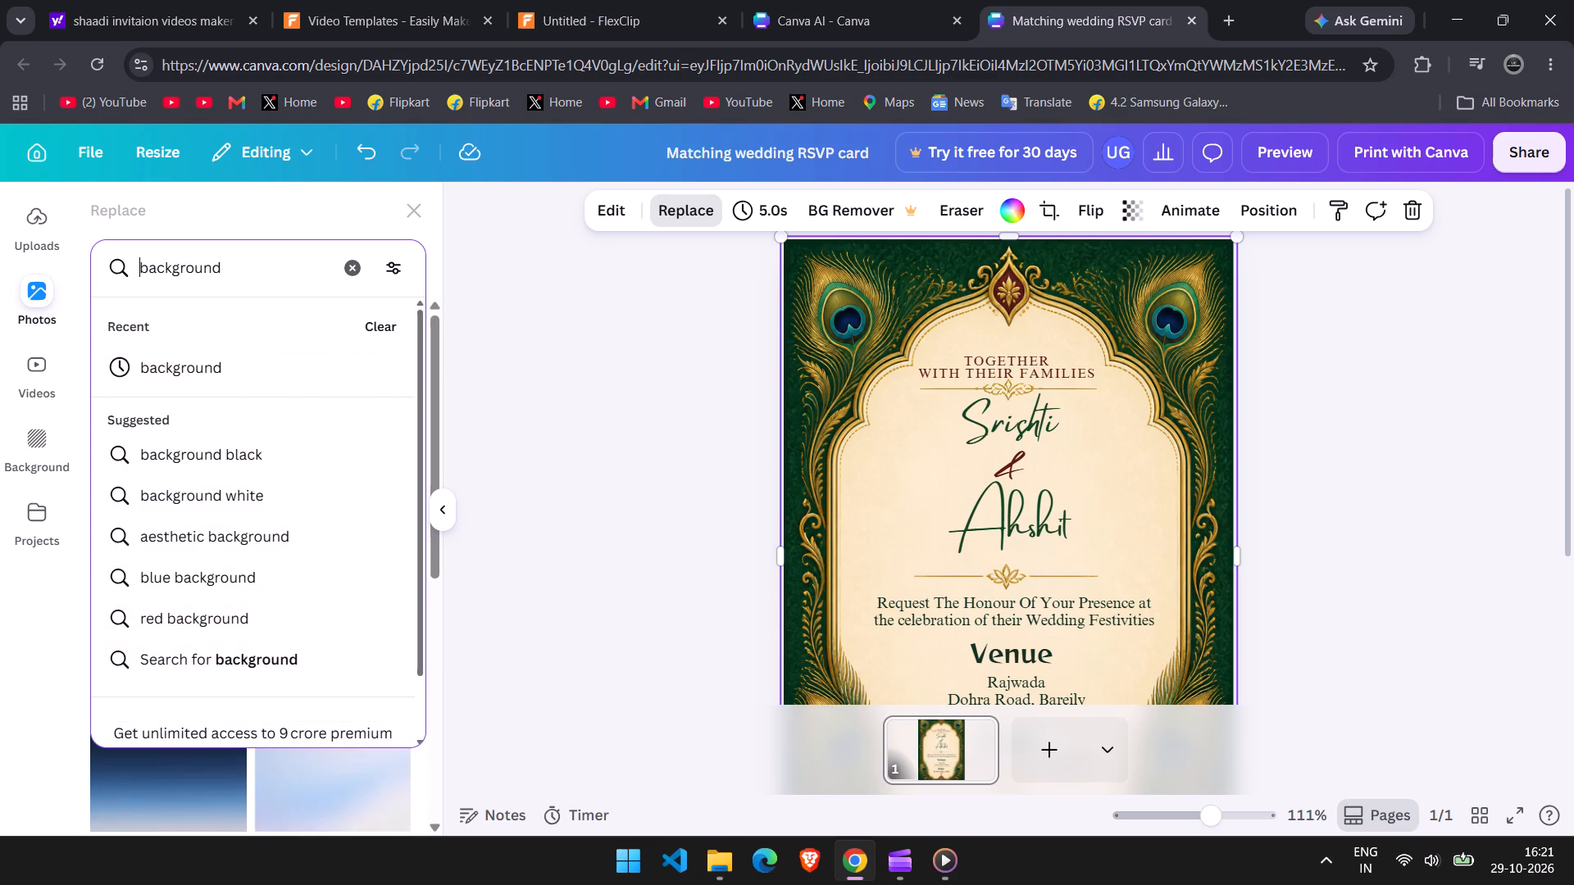
text(mandir)
key(space)
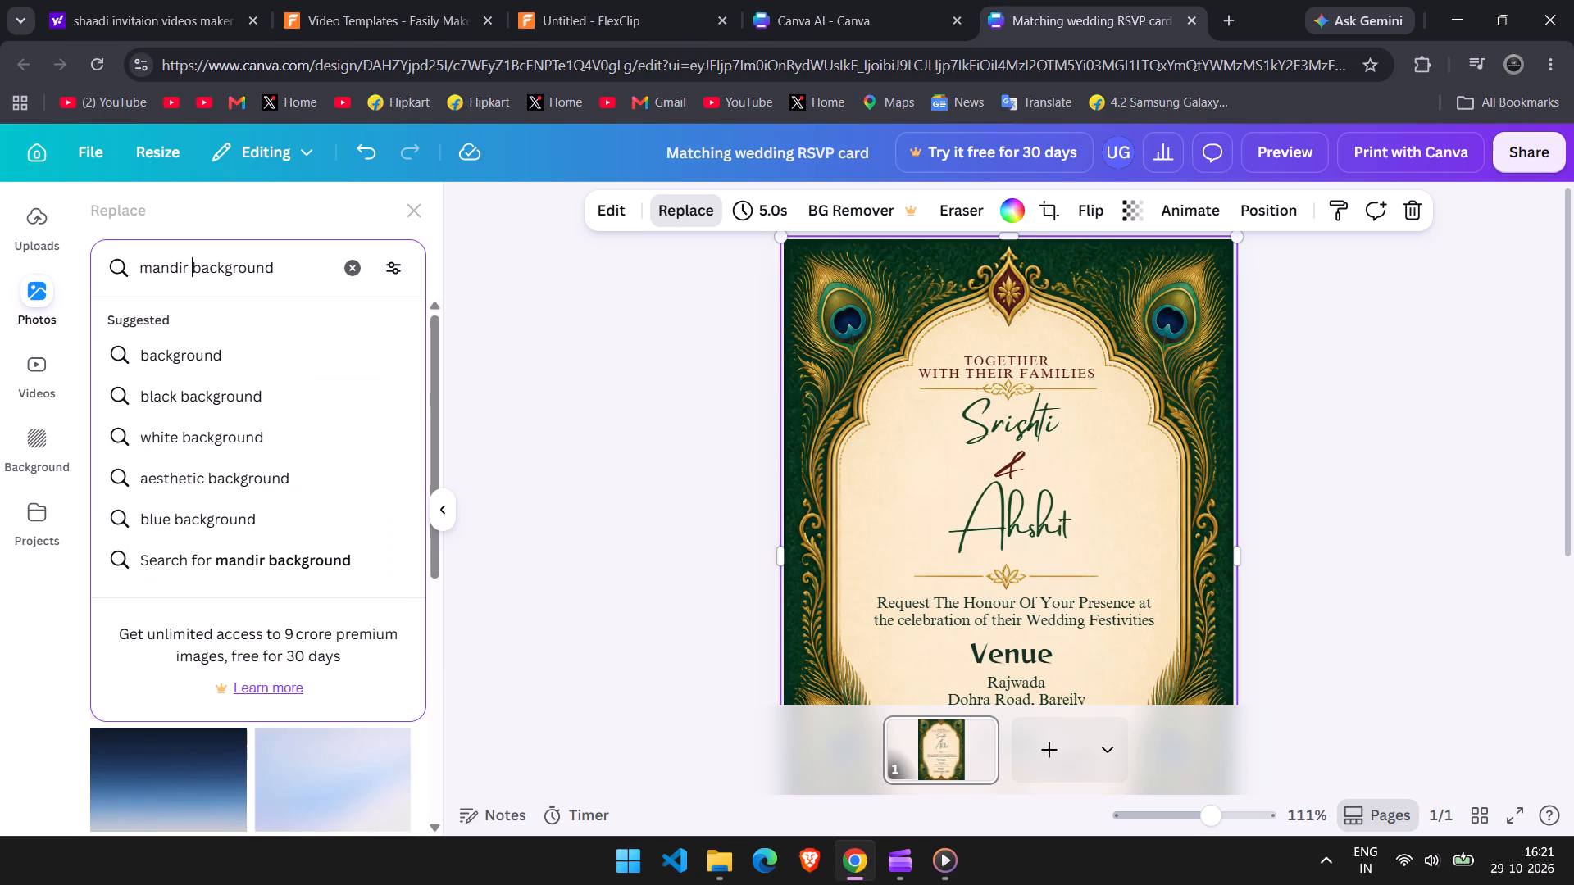
key(Return)
scroll(230, 356, down, 2)
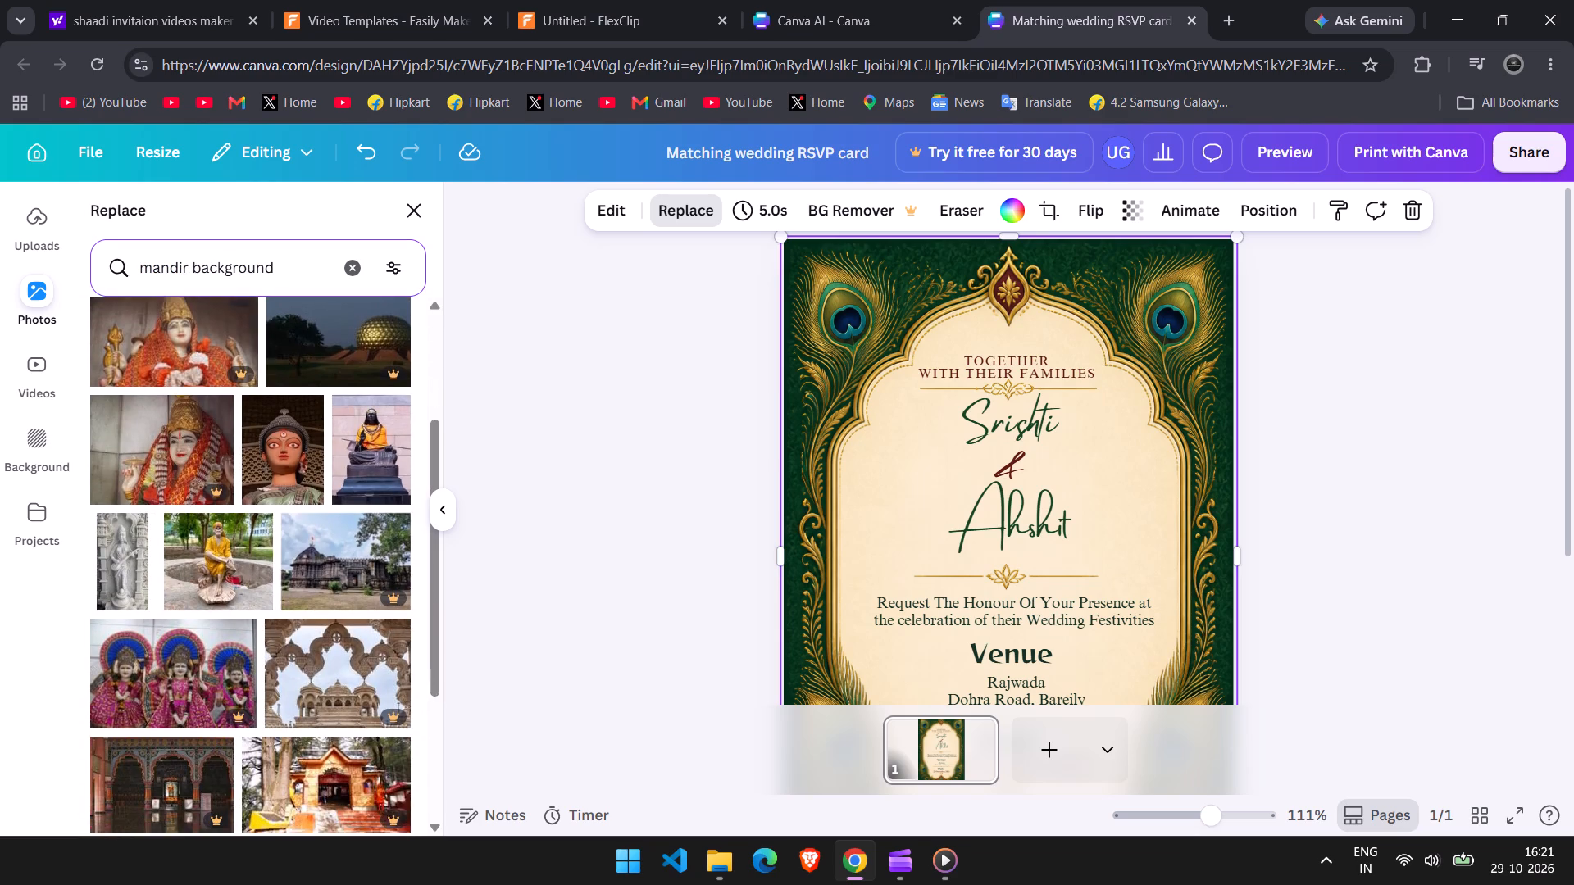
scroll(230, 403, down, 9)
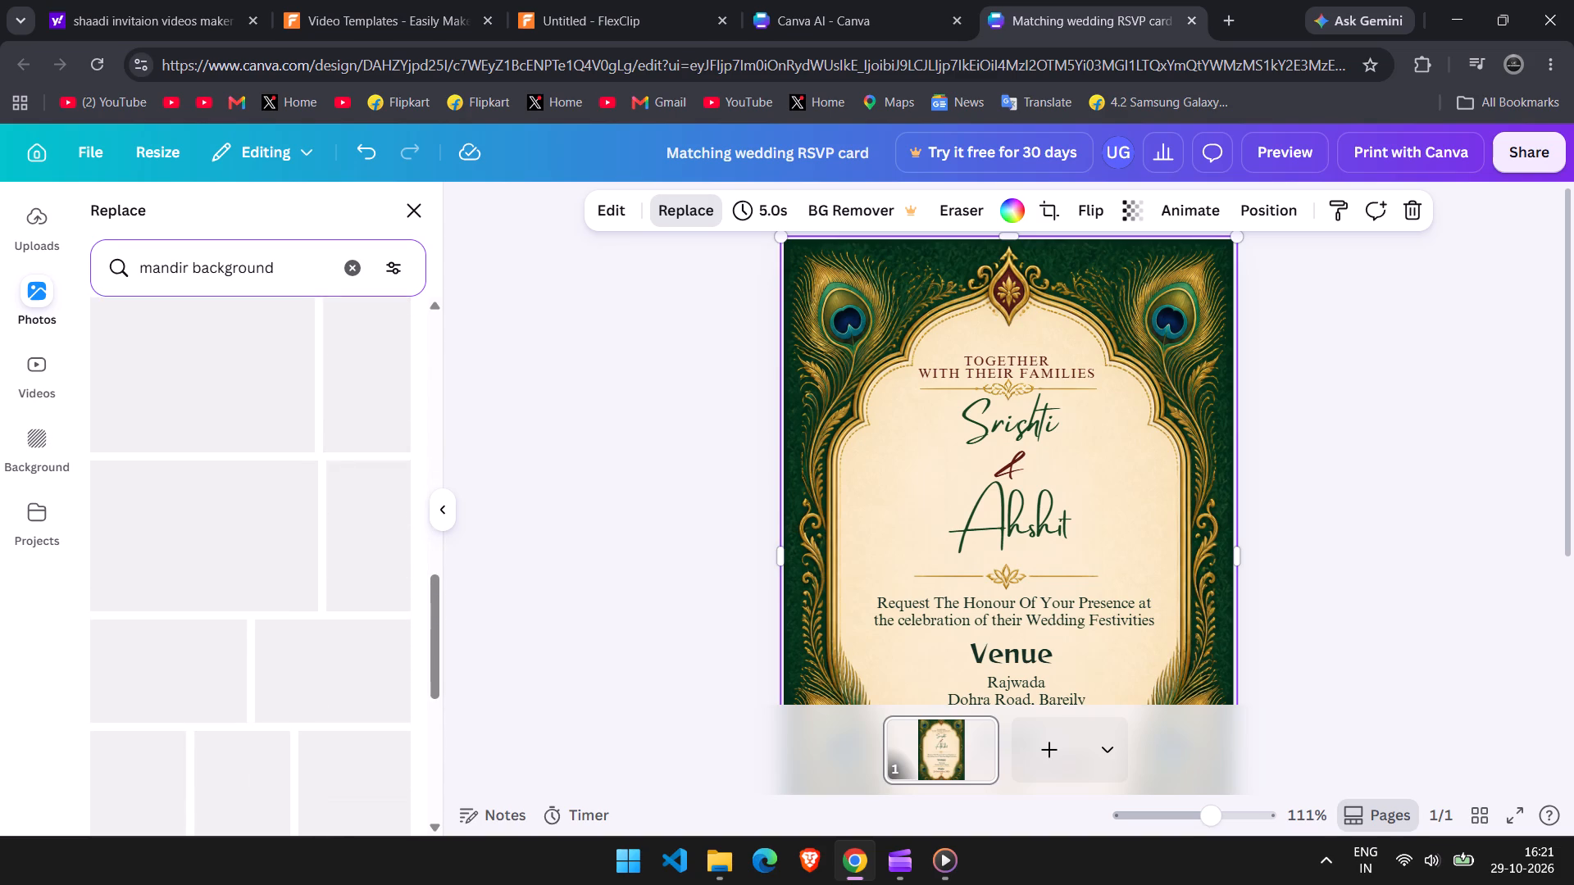
scroll(221, 431, up, 5)
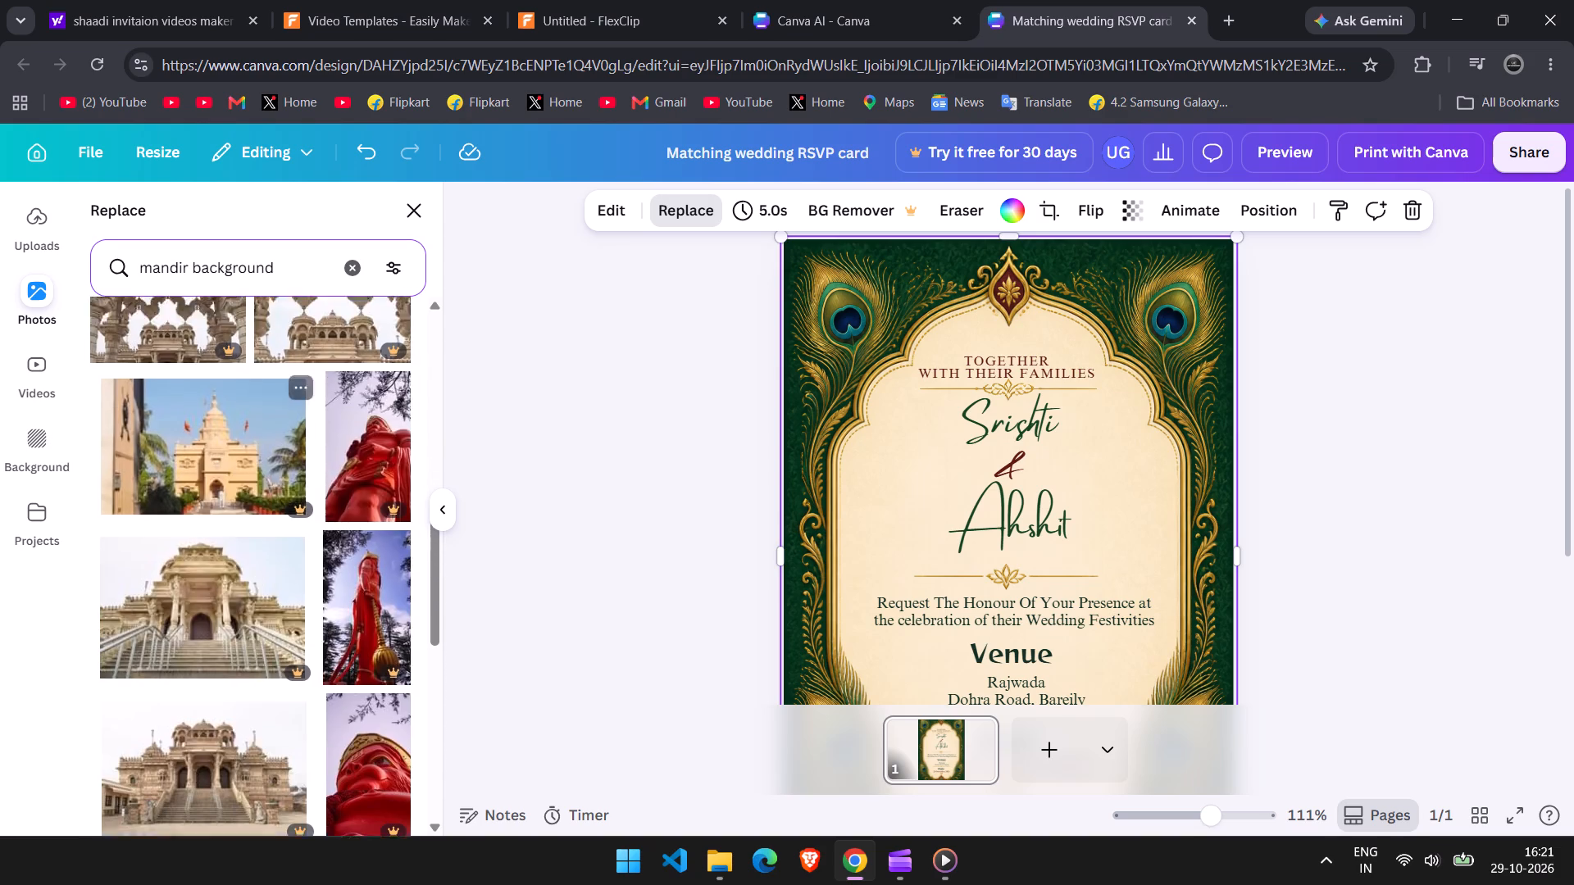
scroll(219, 425, up, 2)
click(357, 260)
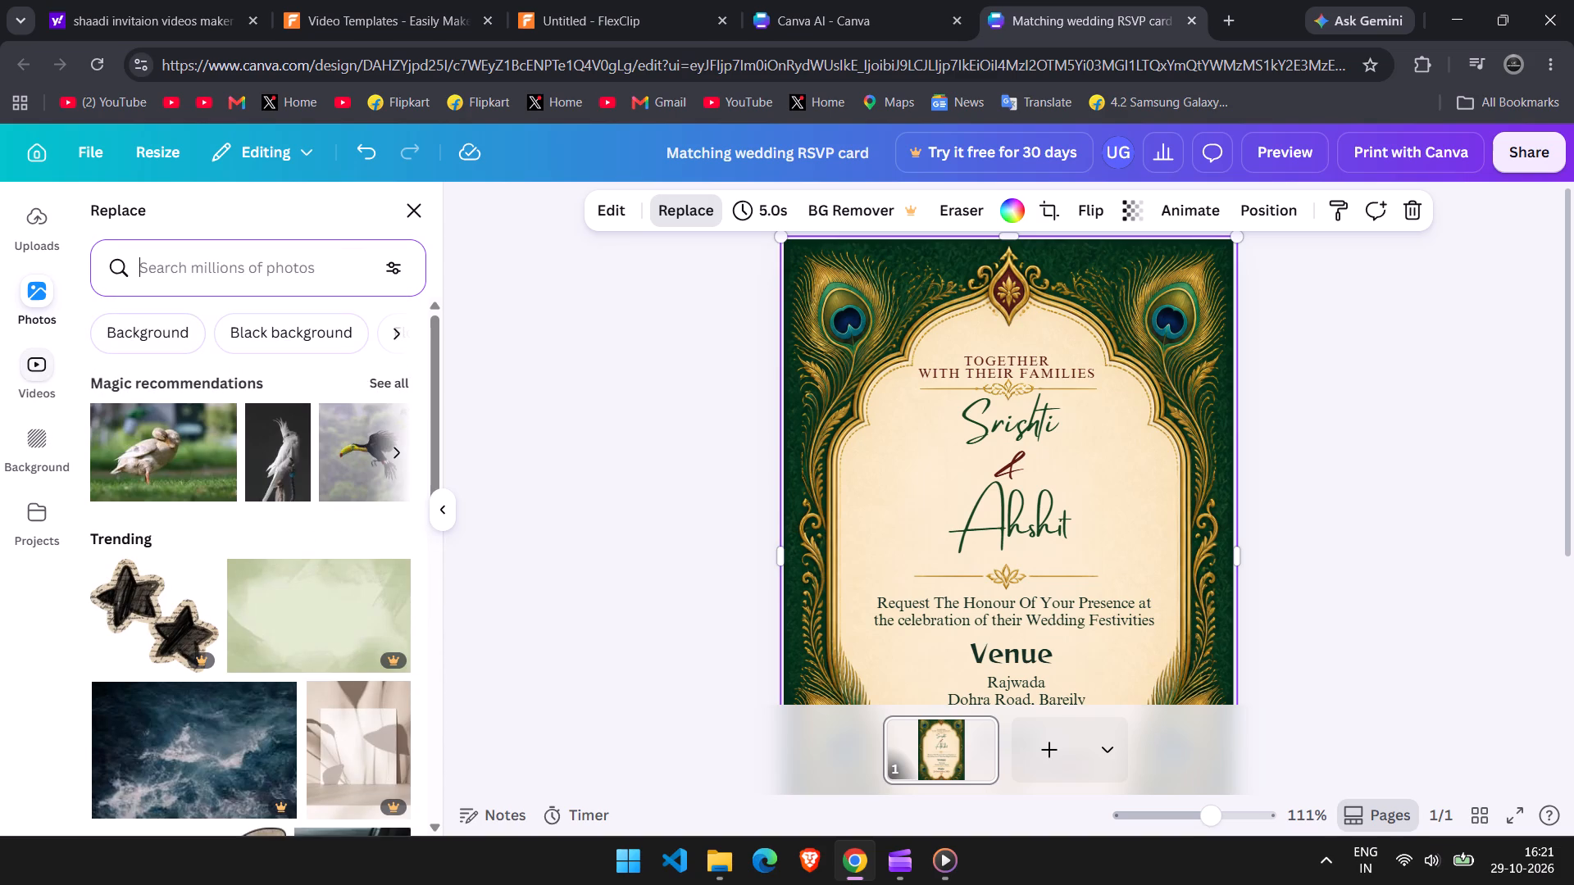
Upload the peacock-feather door file named 1 from the Downloads folder.
click(32, 374)
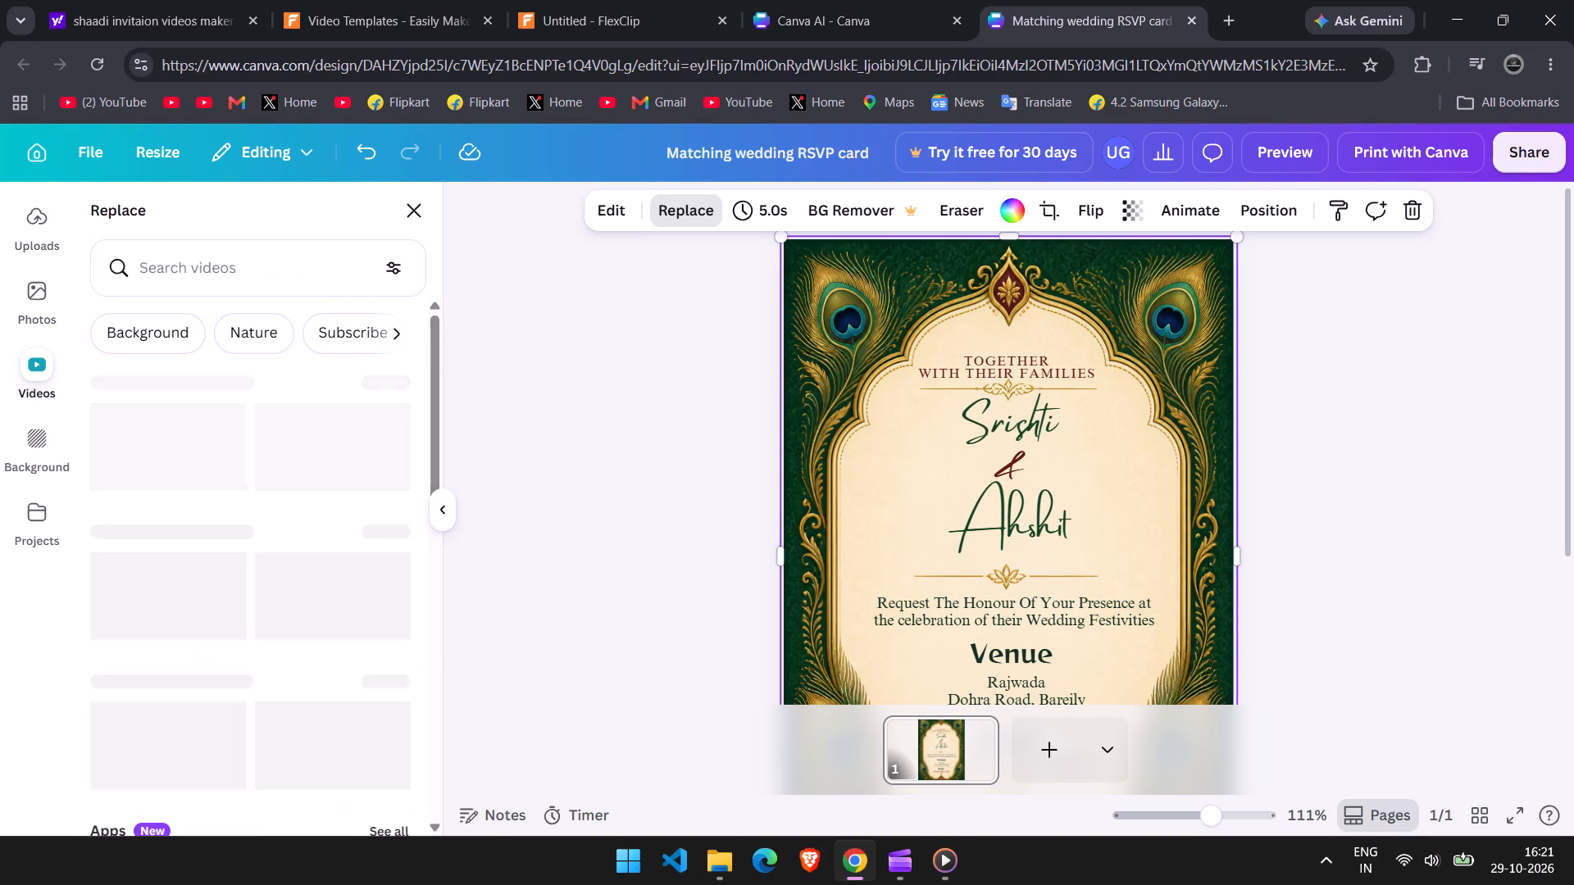
click(25, 537)
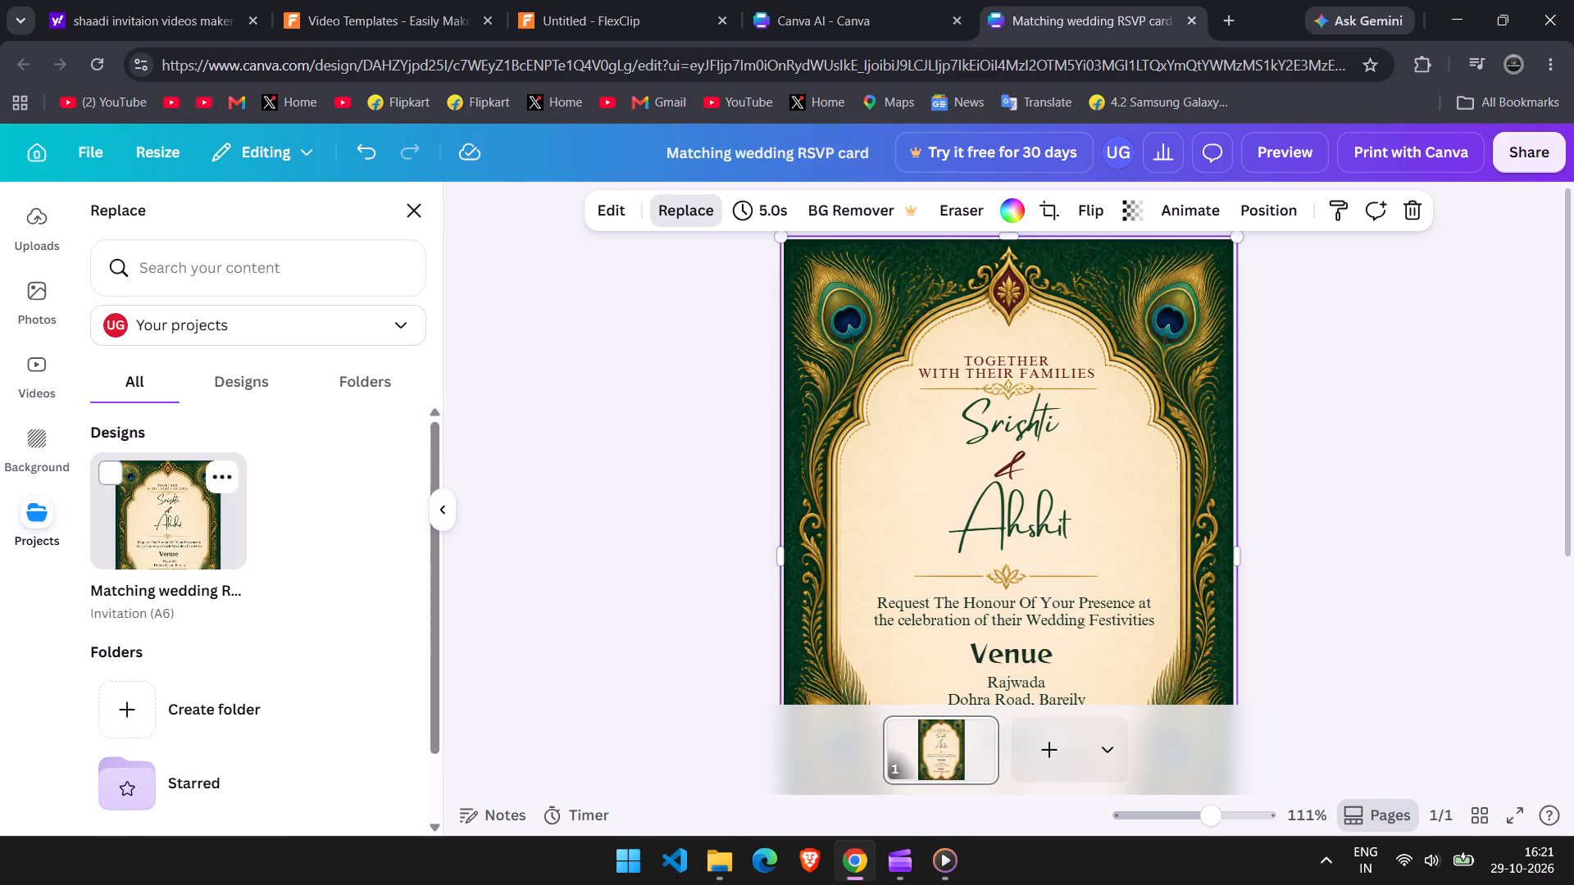
click(312, 530)
click(39, 236)
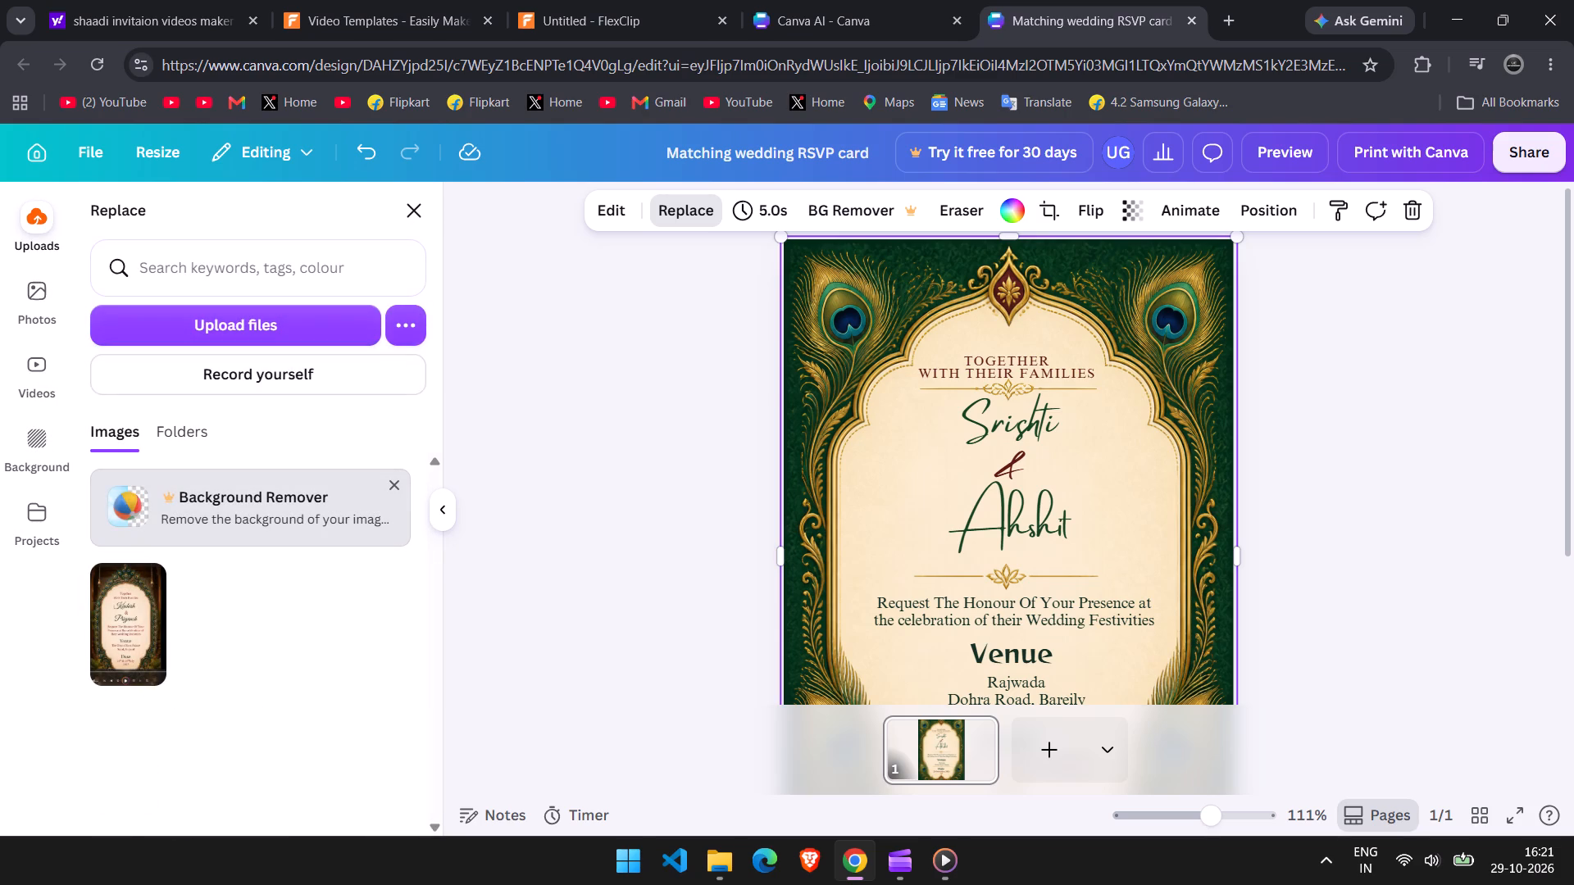
click(243, 316)
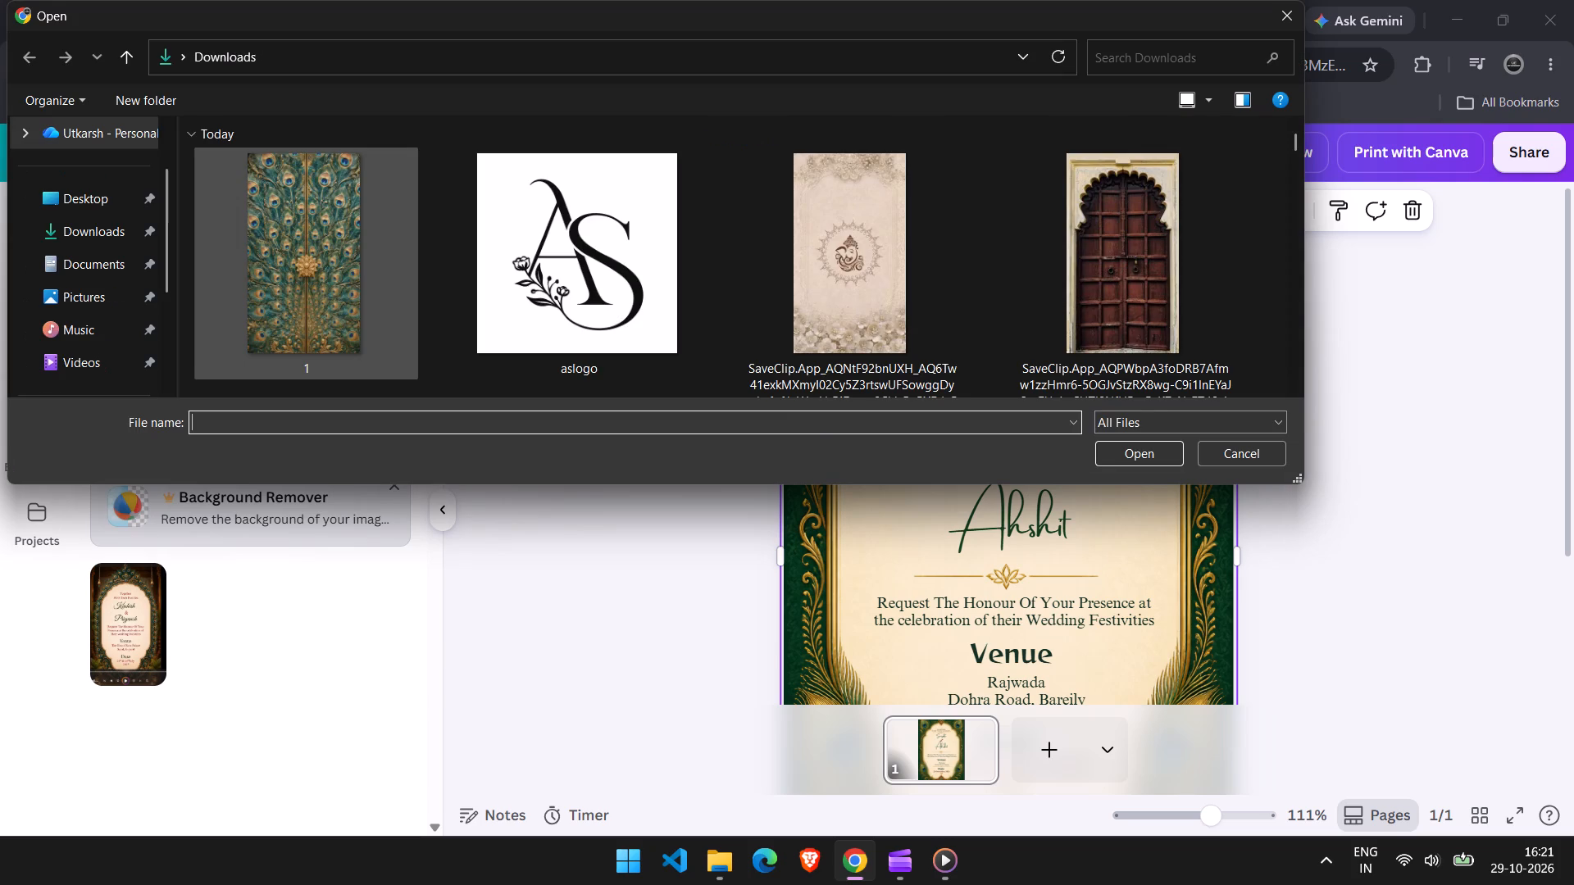
click(362, 274)
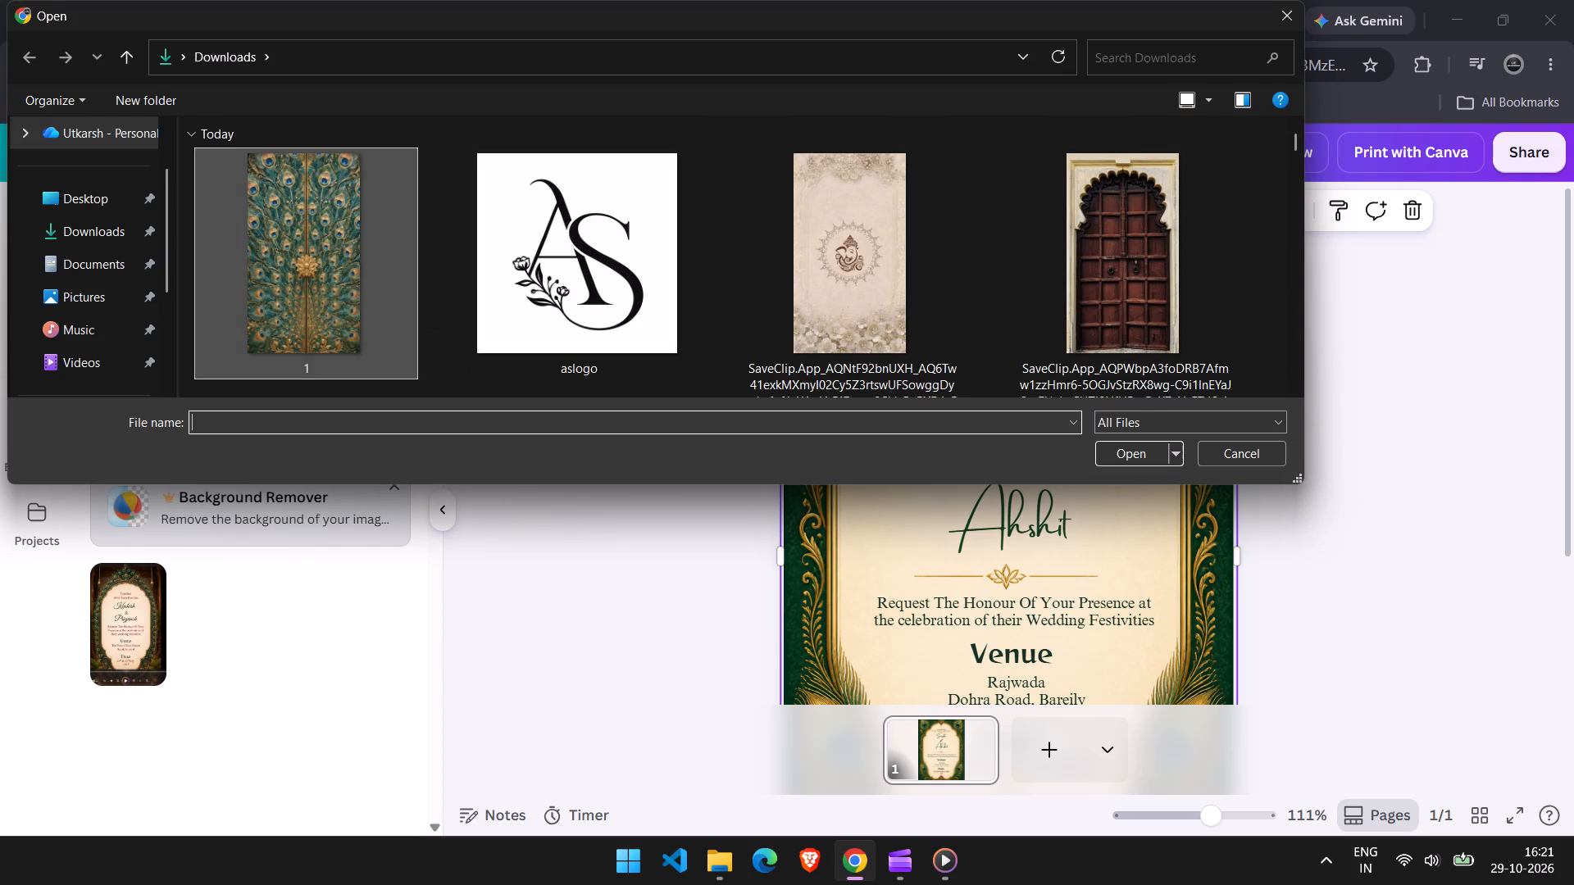
click(1107, 459)
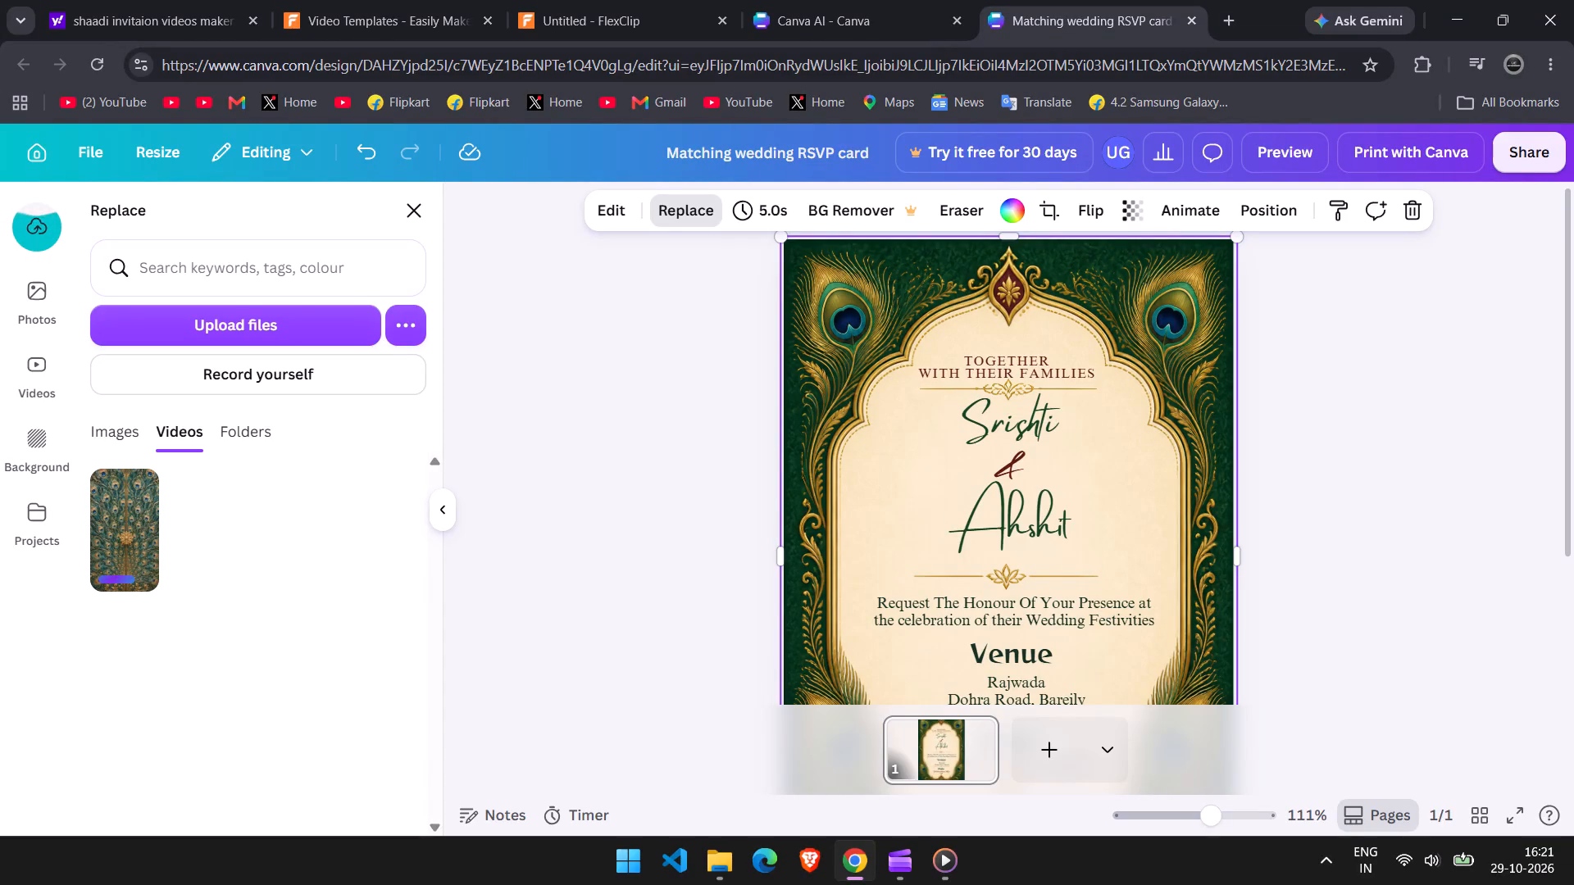
Delete the dark green background image behind the card's peacock frame, and look over the remaining layout.
scroll(1573, 505, down, 3)
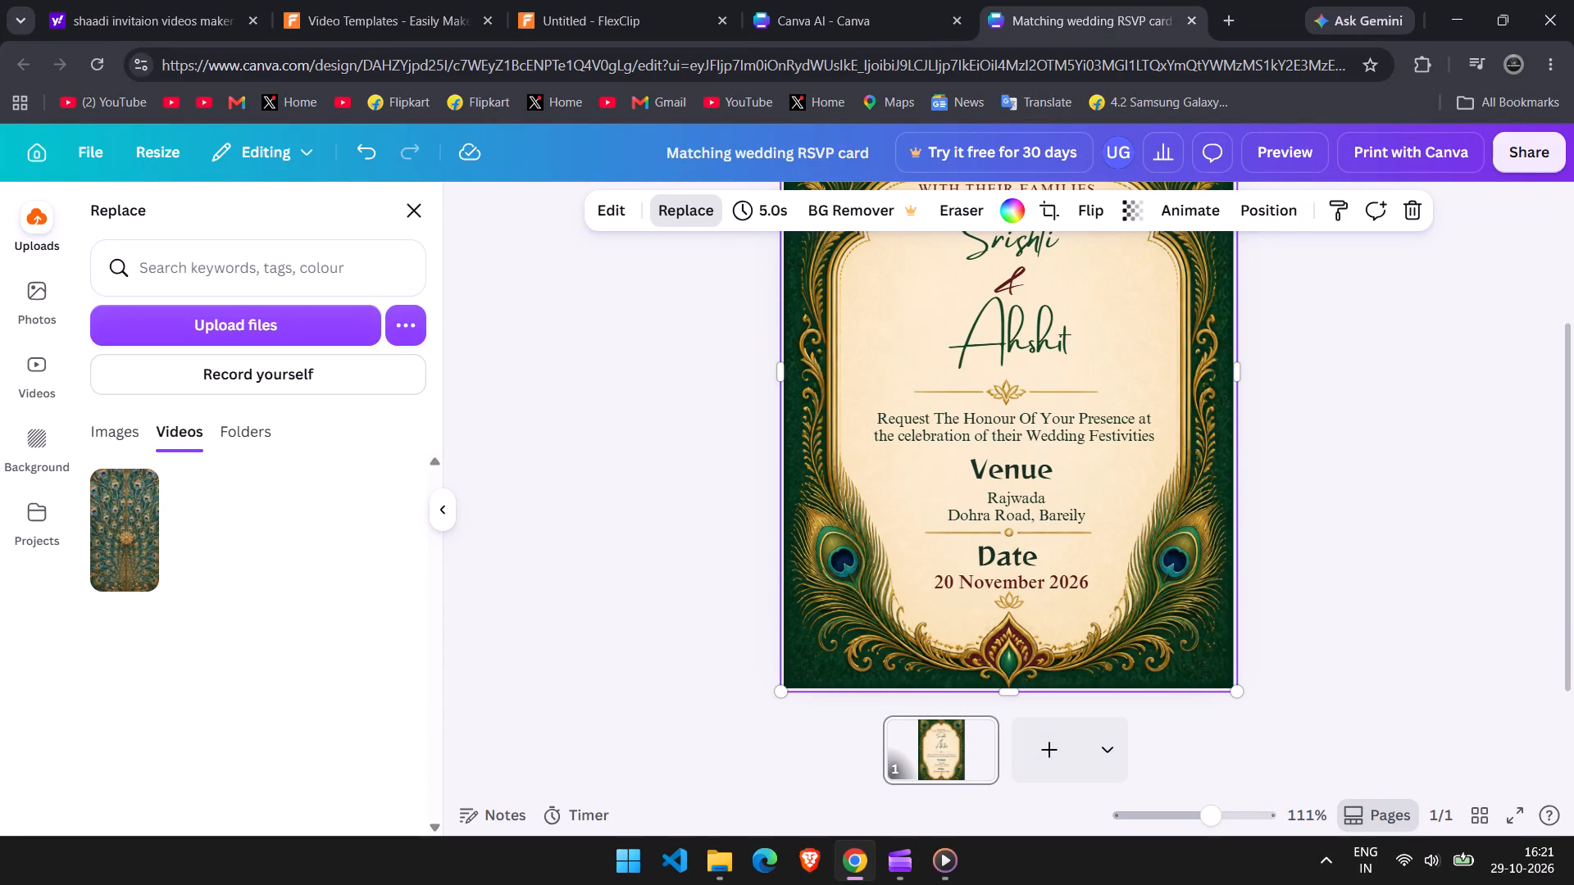
click(1416, 207)
click(1402, 367)
scroll(1372, 520, up, 4)
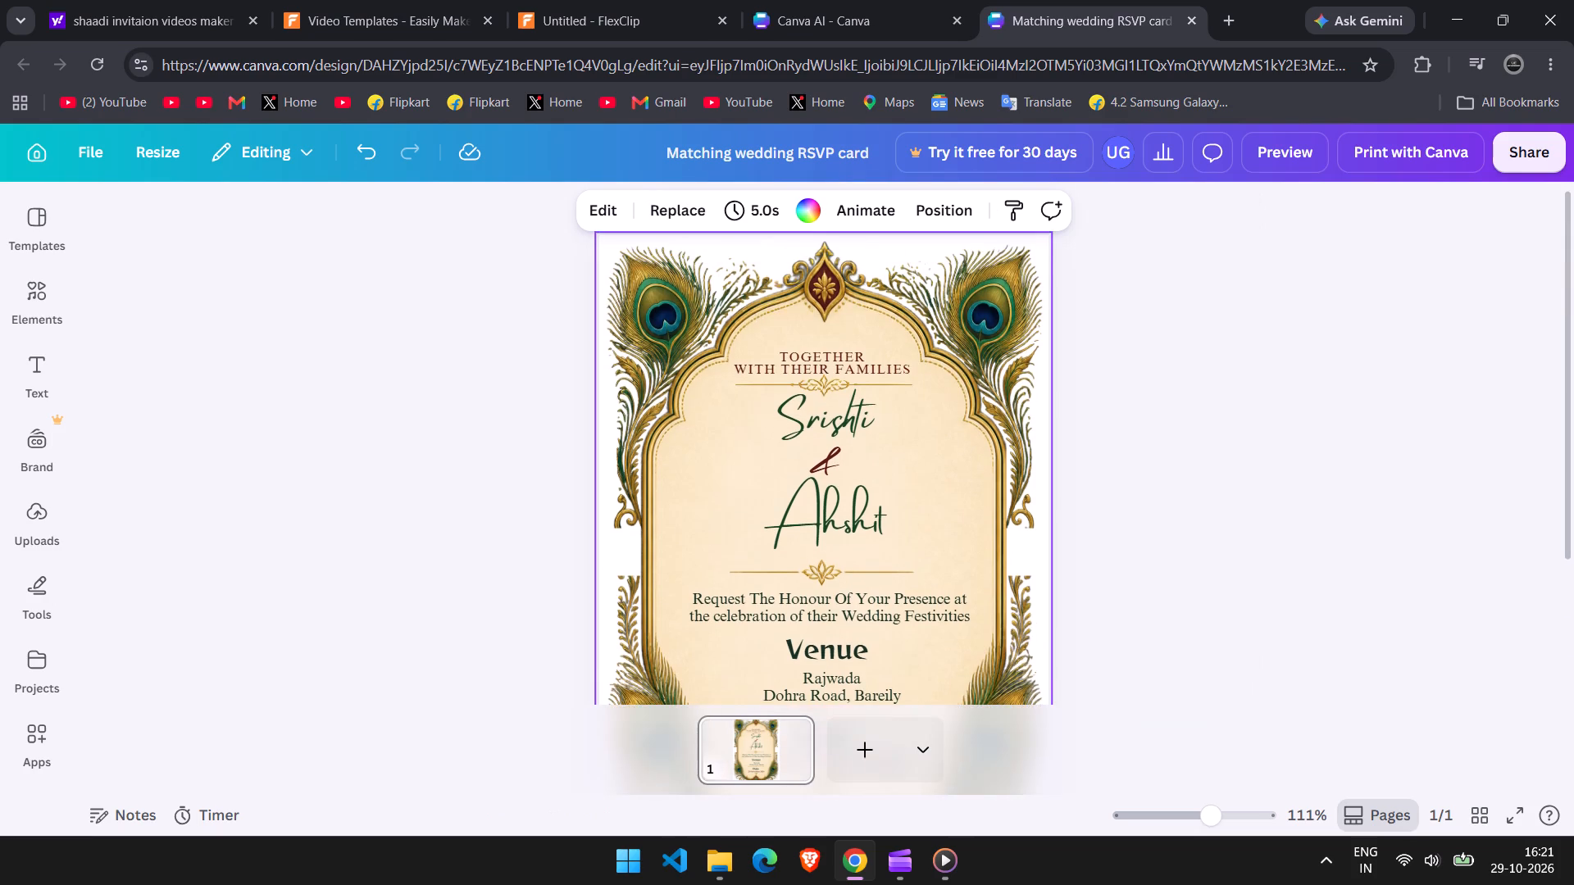
scroll(1320, 529, down, 4)
scroll(1314, 532, up, 1)
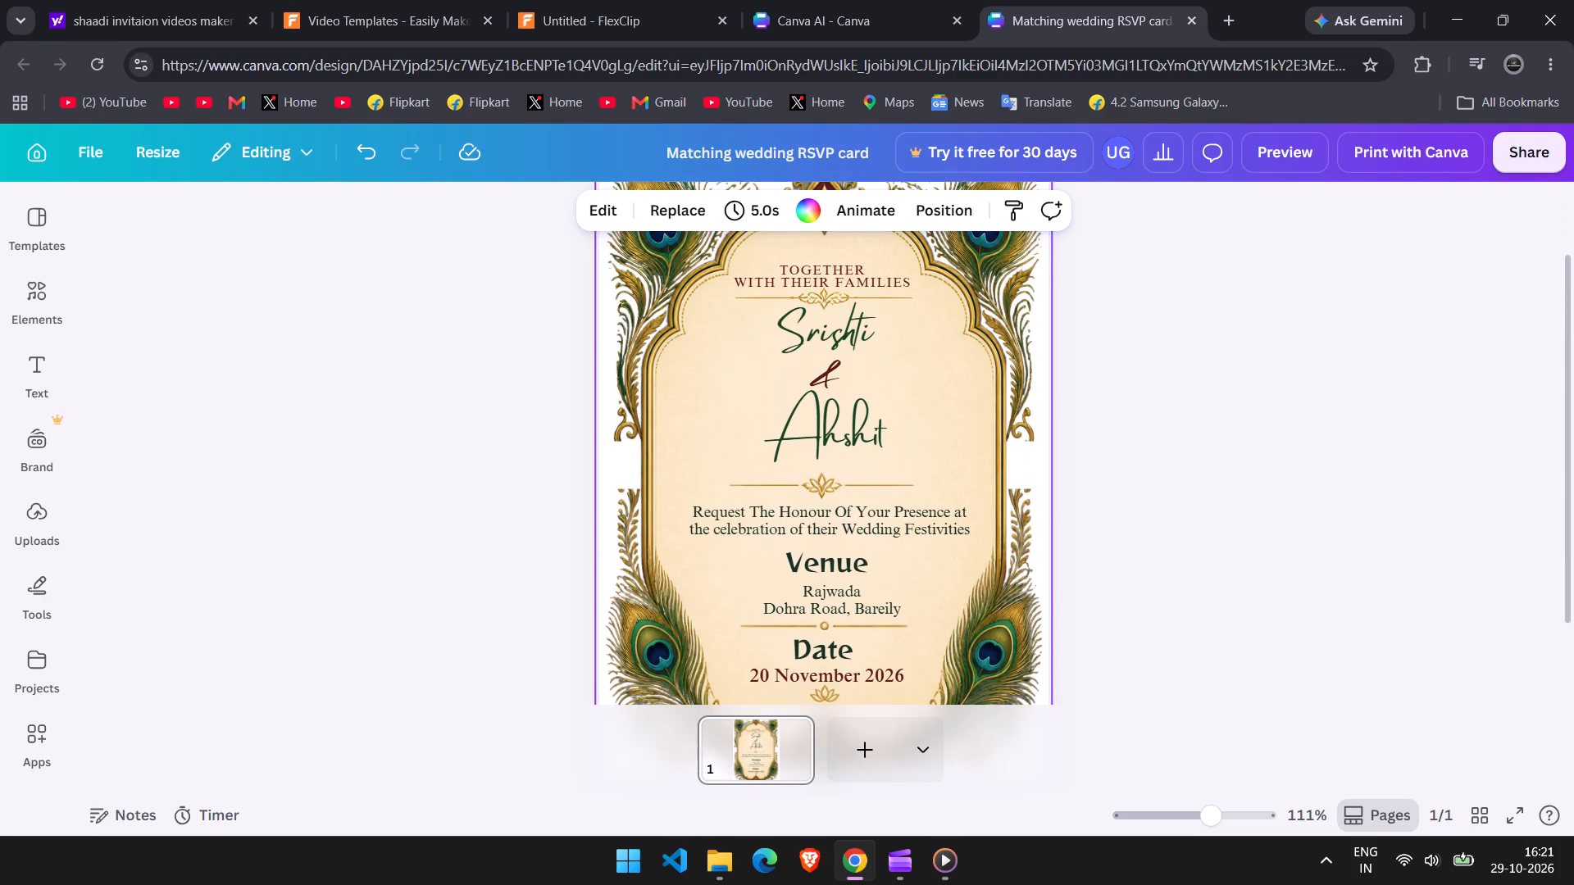
click(1314, 532)
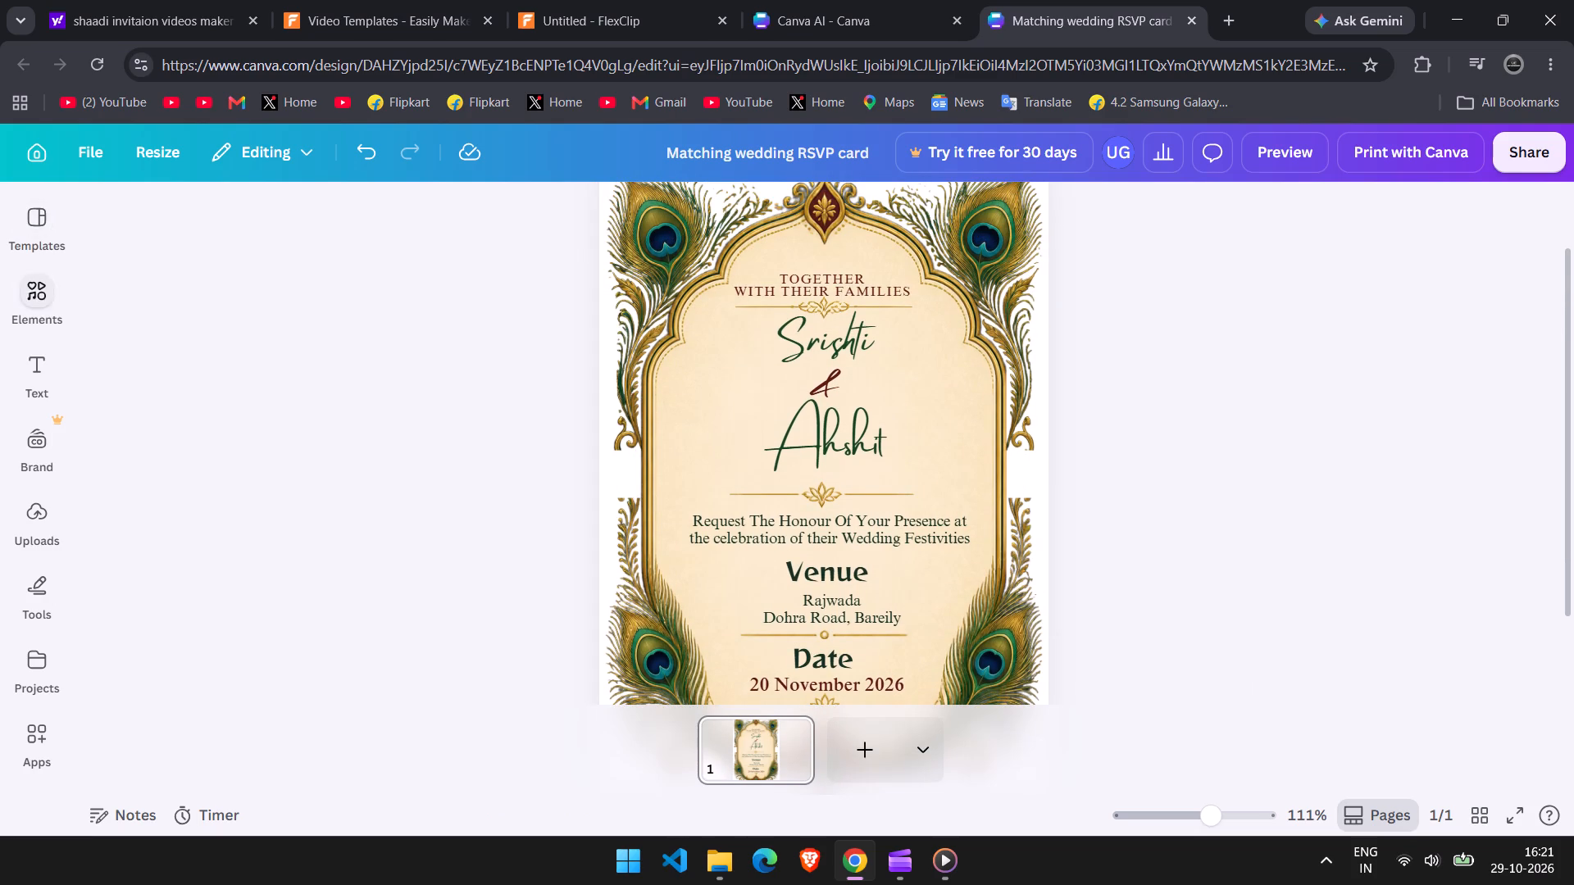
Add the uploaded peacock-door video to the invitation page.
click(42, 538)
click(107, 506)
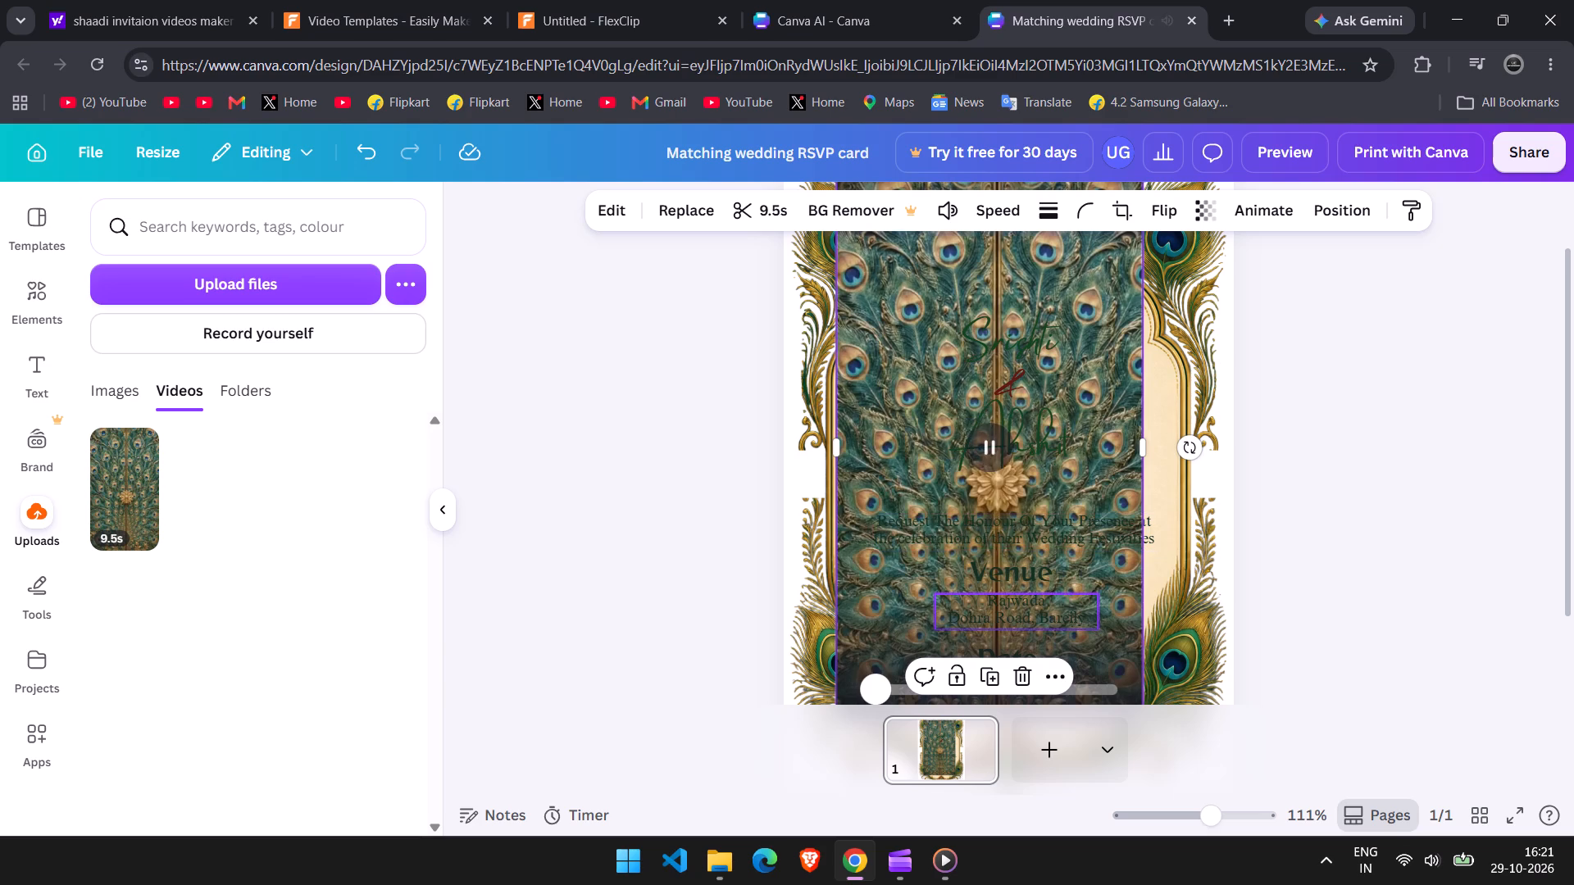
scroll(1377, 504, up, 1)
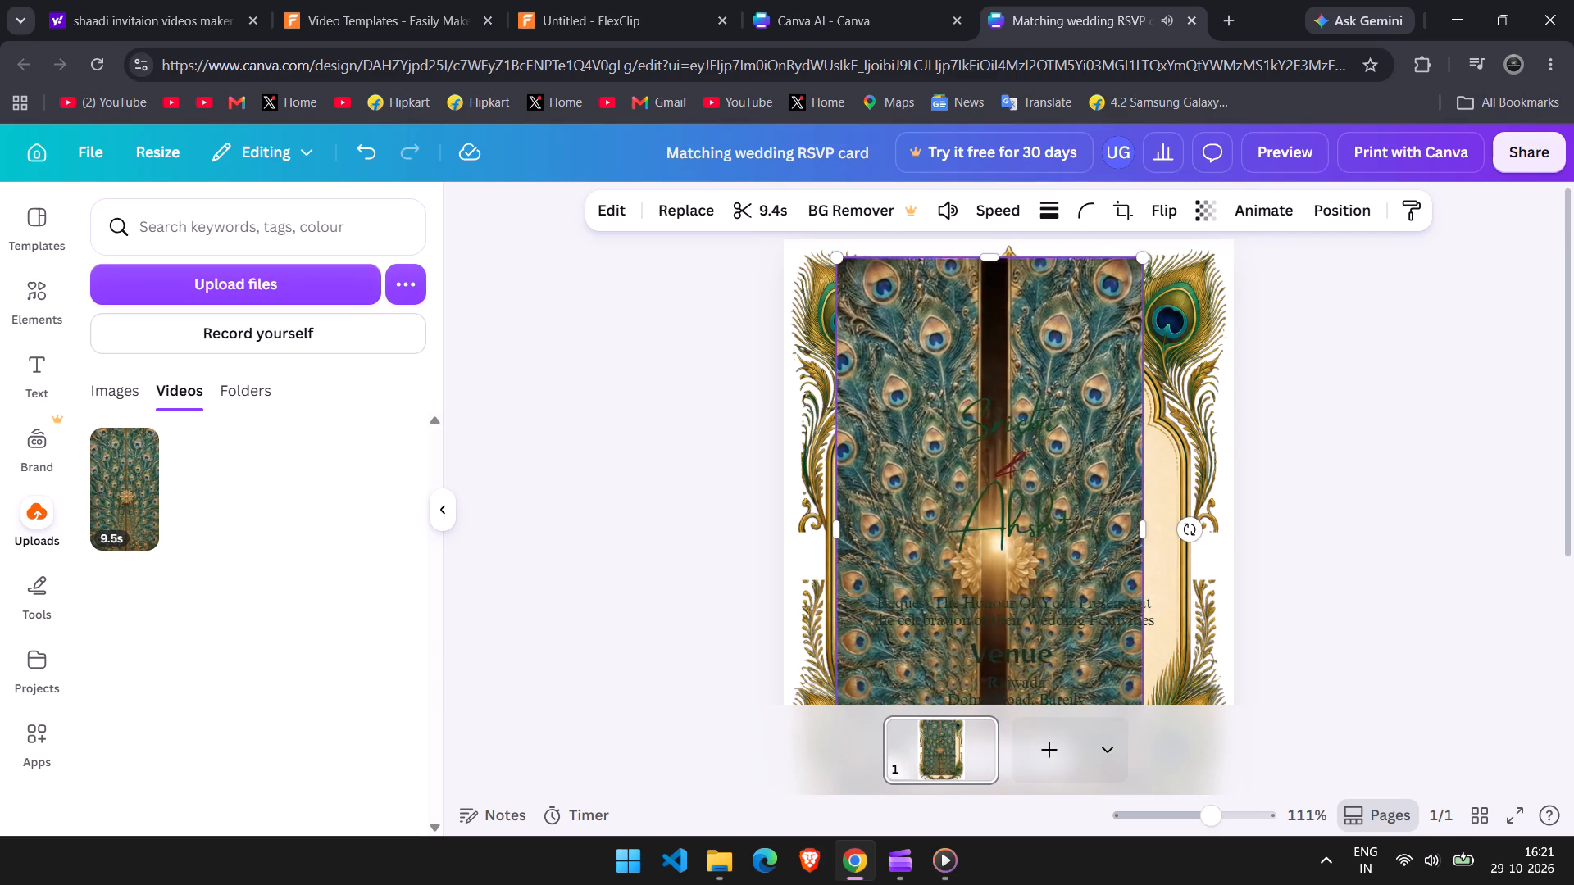
Add a blank page after the invitation page.
click(1042, 757)
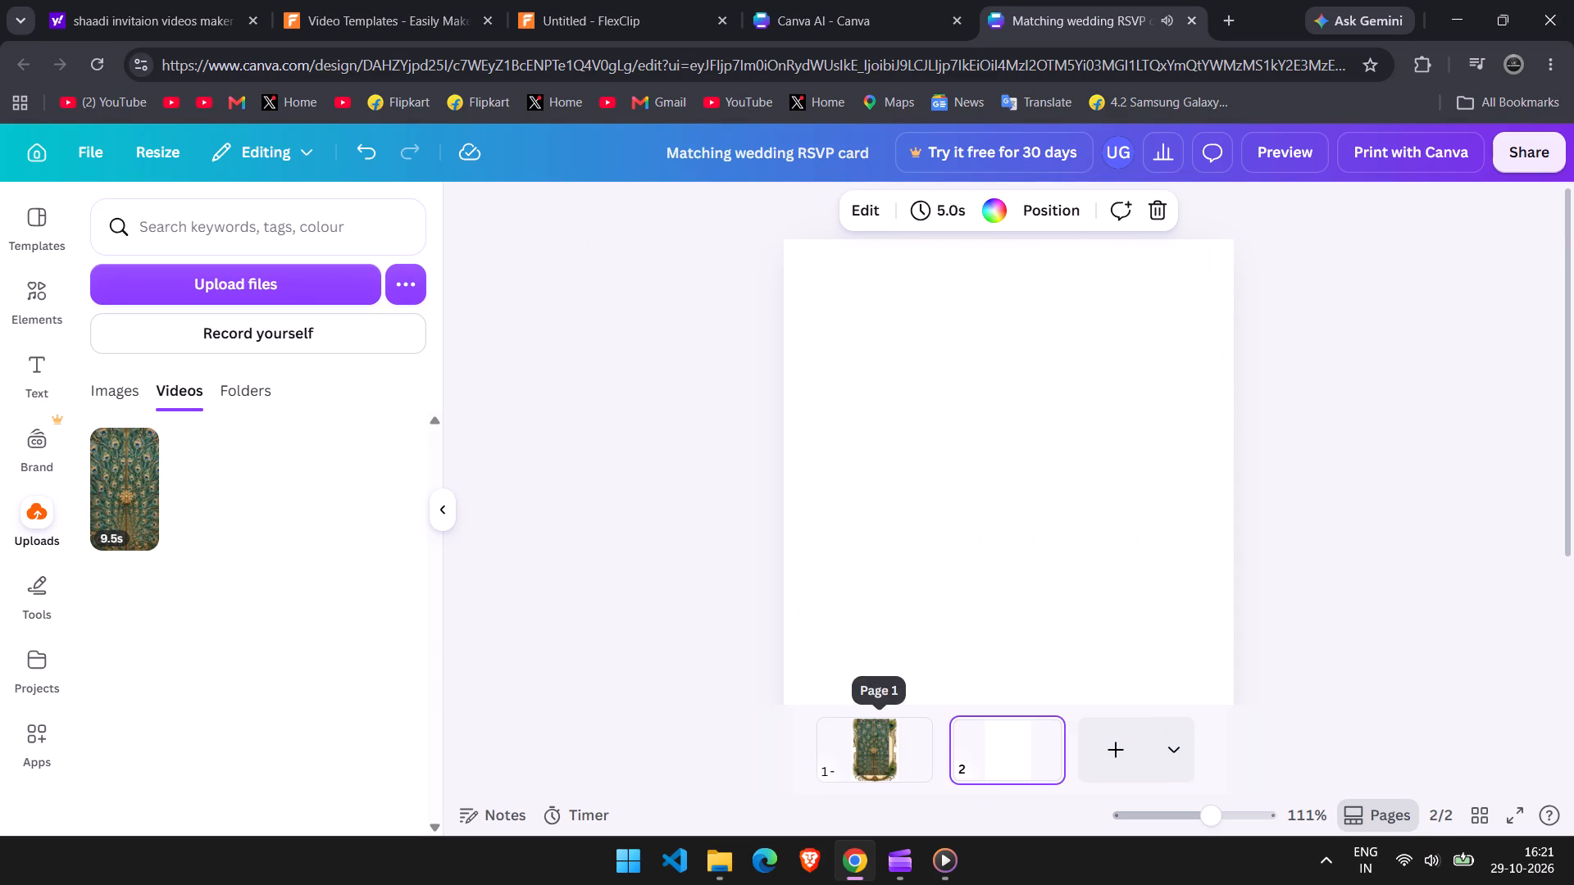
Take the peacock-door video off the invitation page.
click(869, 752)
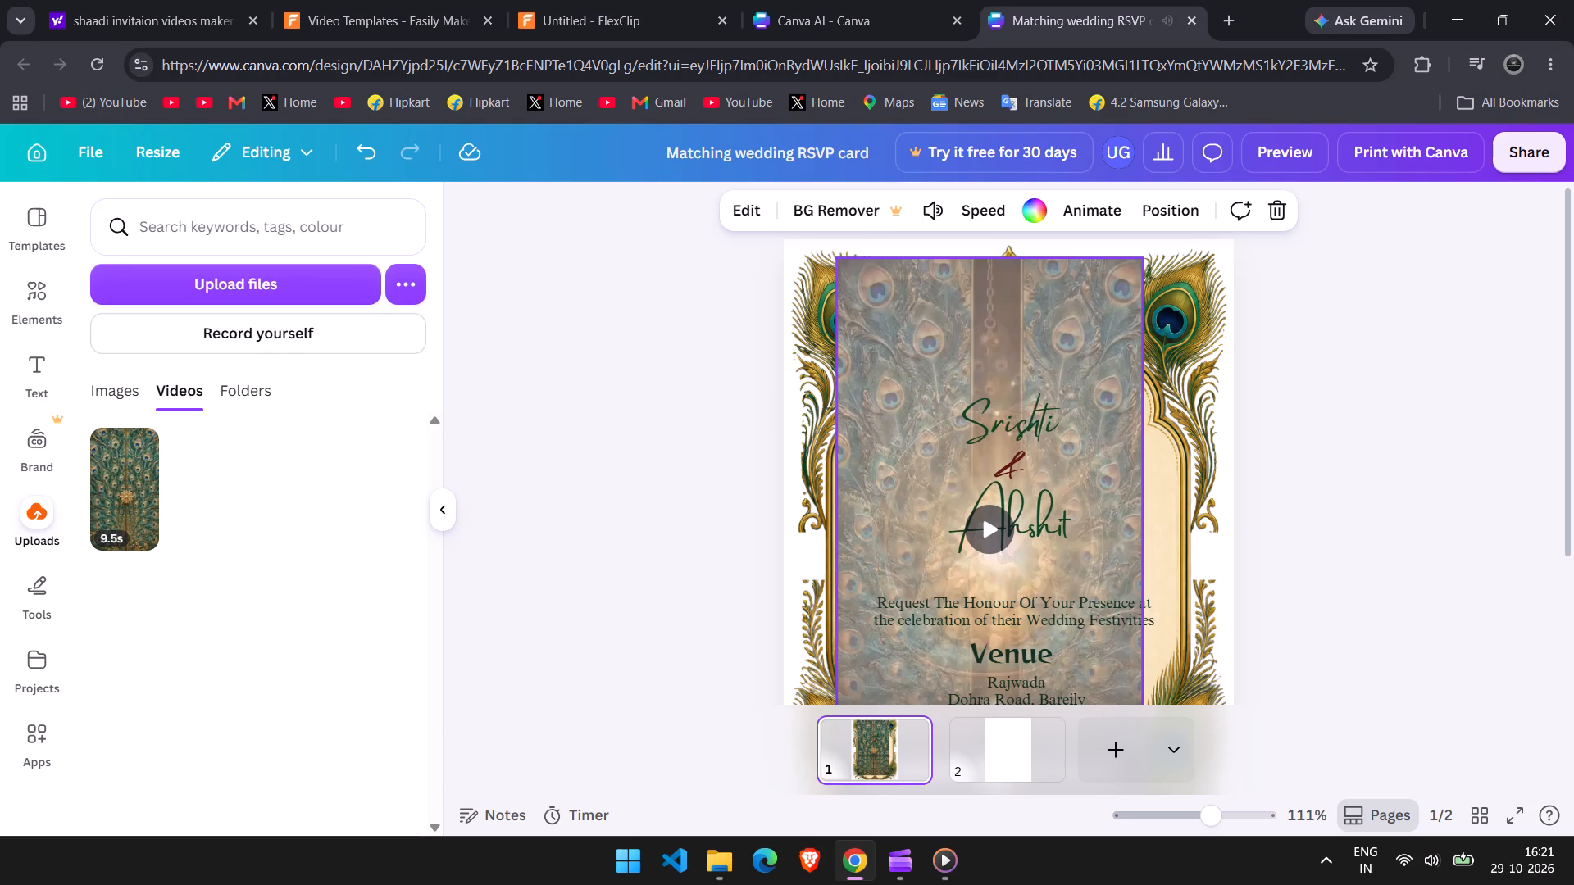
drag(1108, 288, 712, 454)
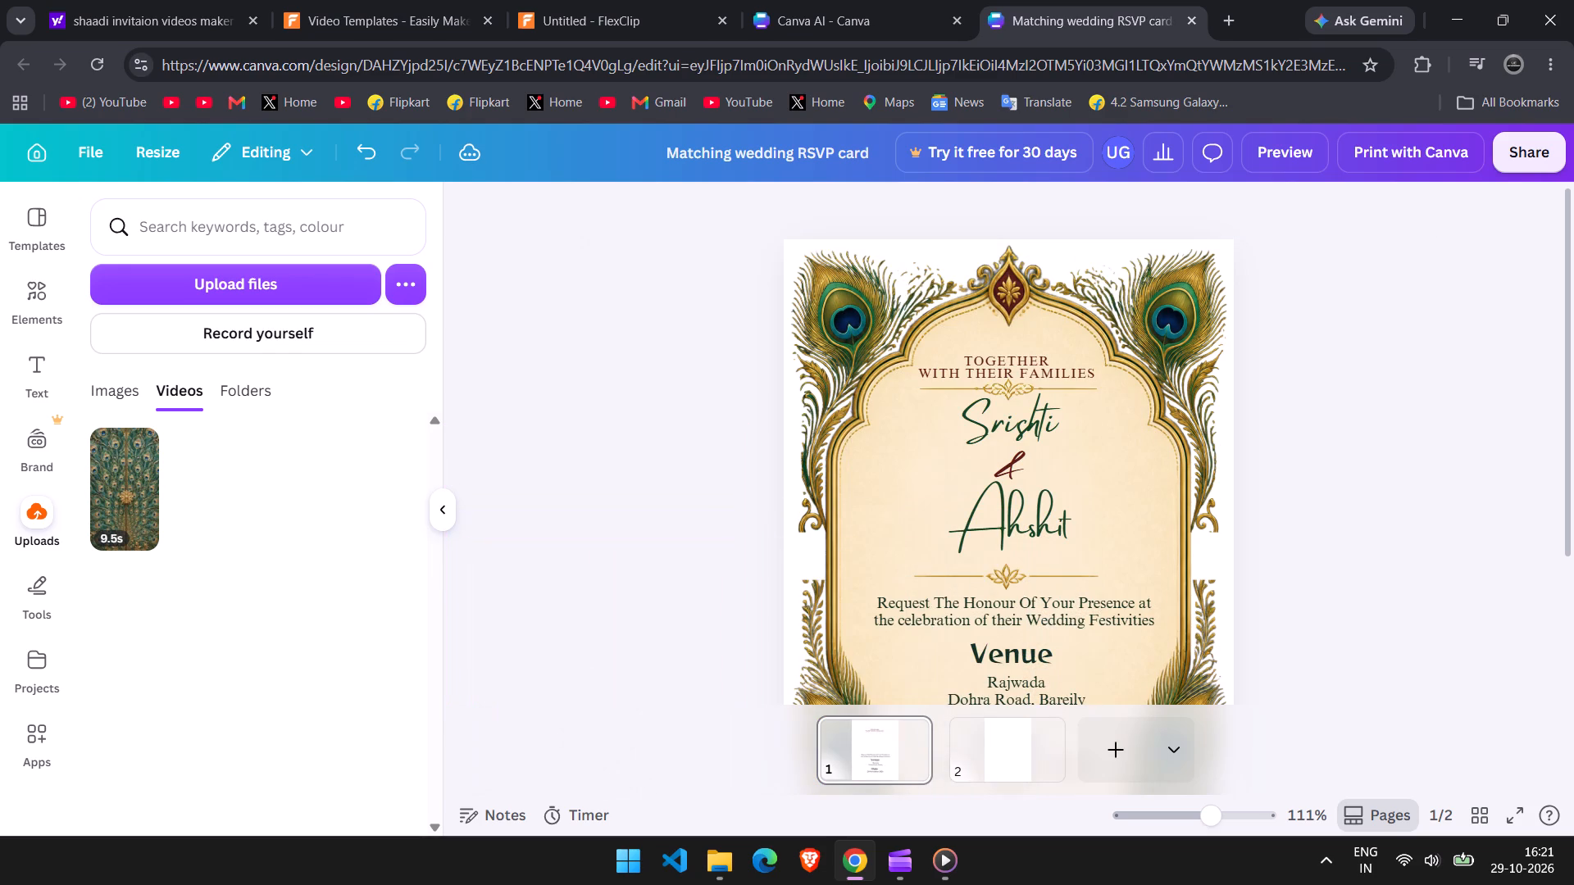
Reorder the pages so the blank page comes before the invitation page.
click(854, 742)
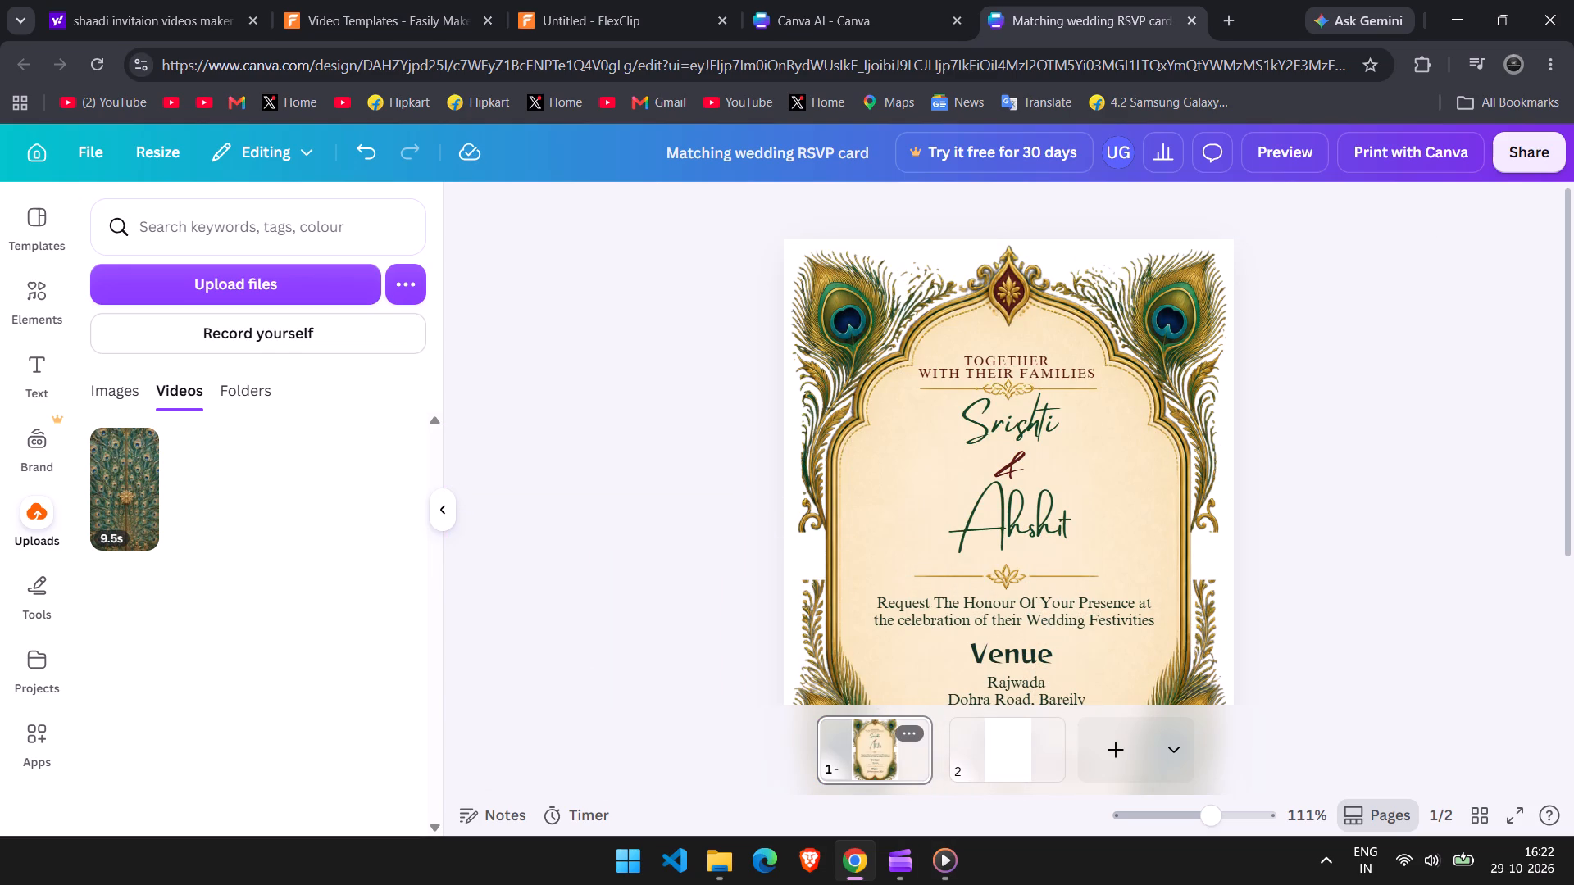
drag(875, 756, 984, 759)
drag(997, 758, 885, 760)
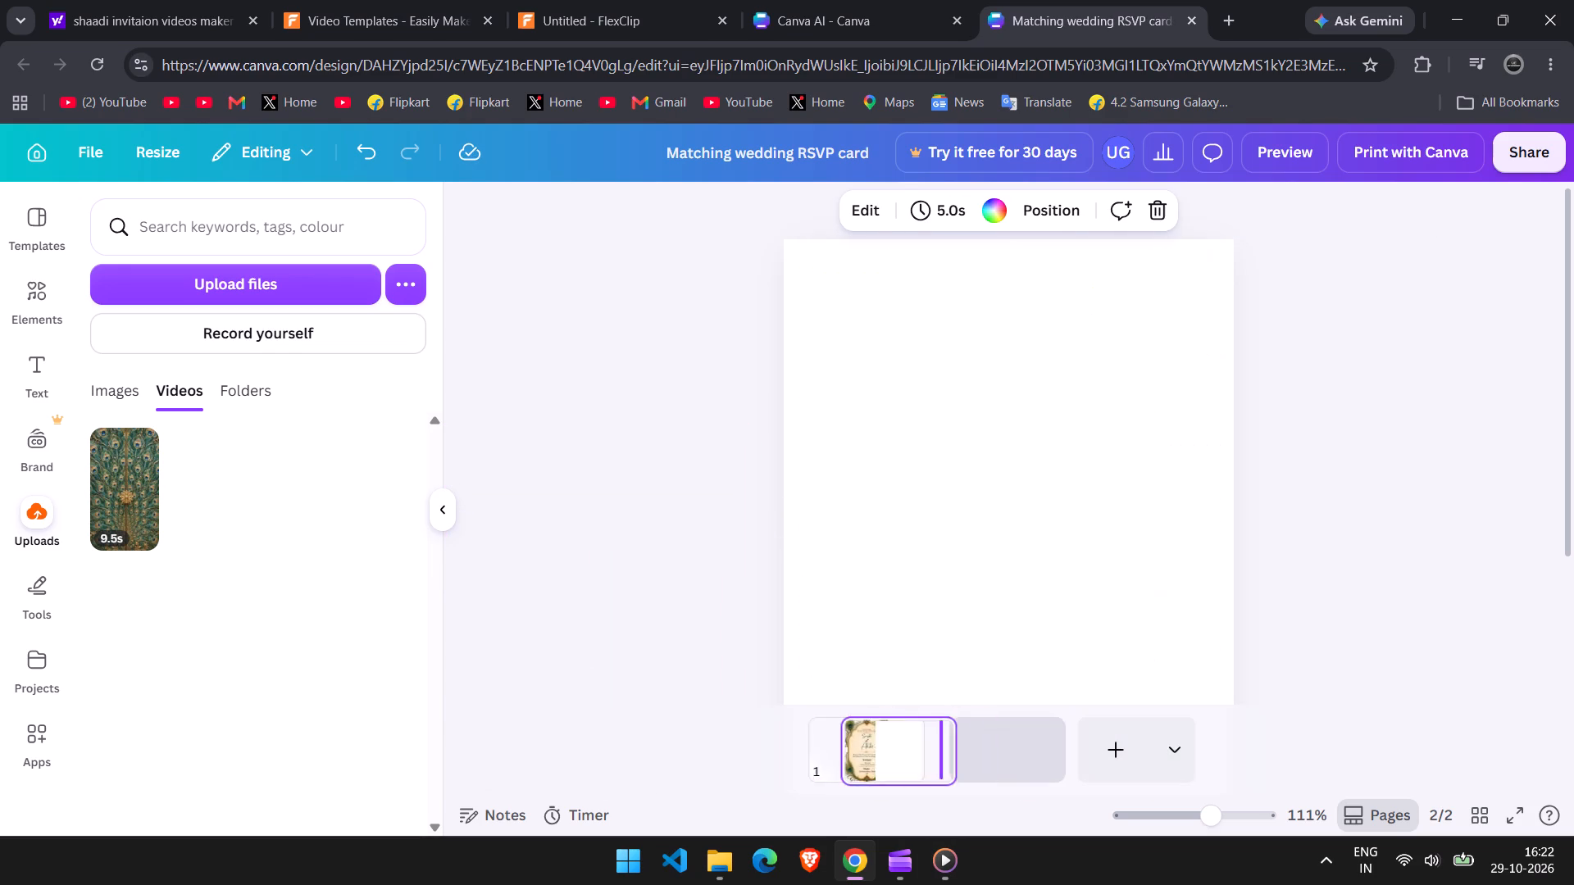
drag(885, 760, 853, 763)
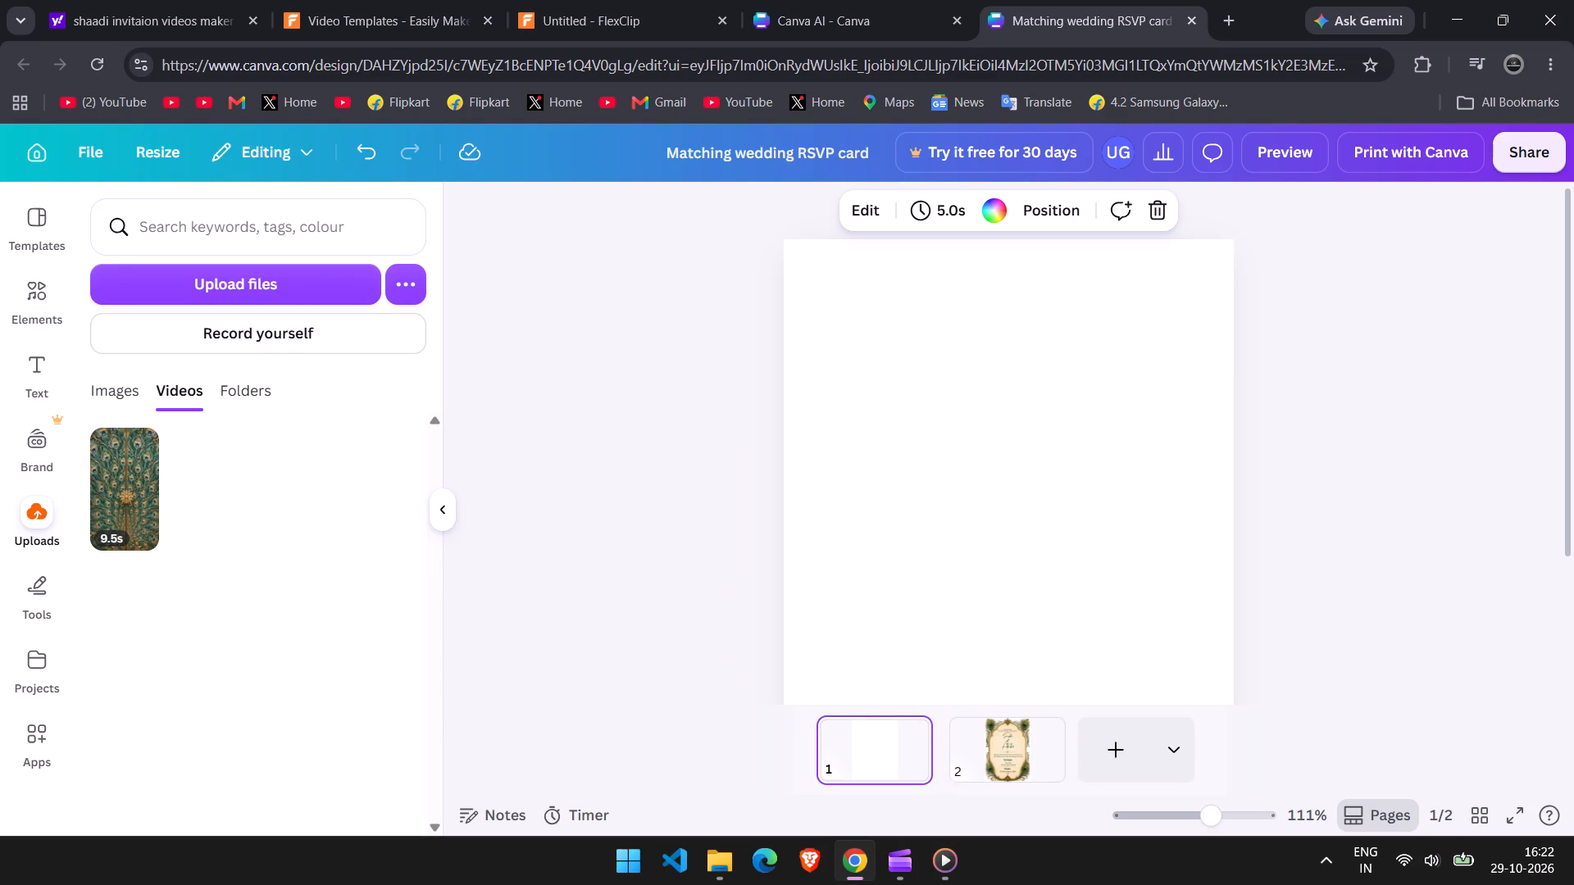
Place the uploaded peacock-door video on the blank first page.
drag(106, 477, 868, 415)
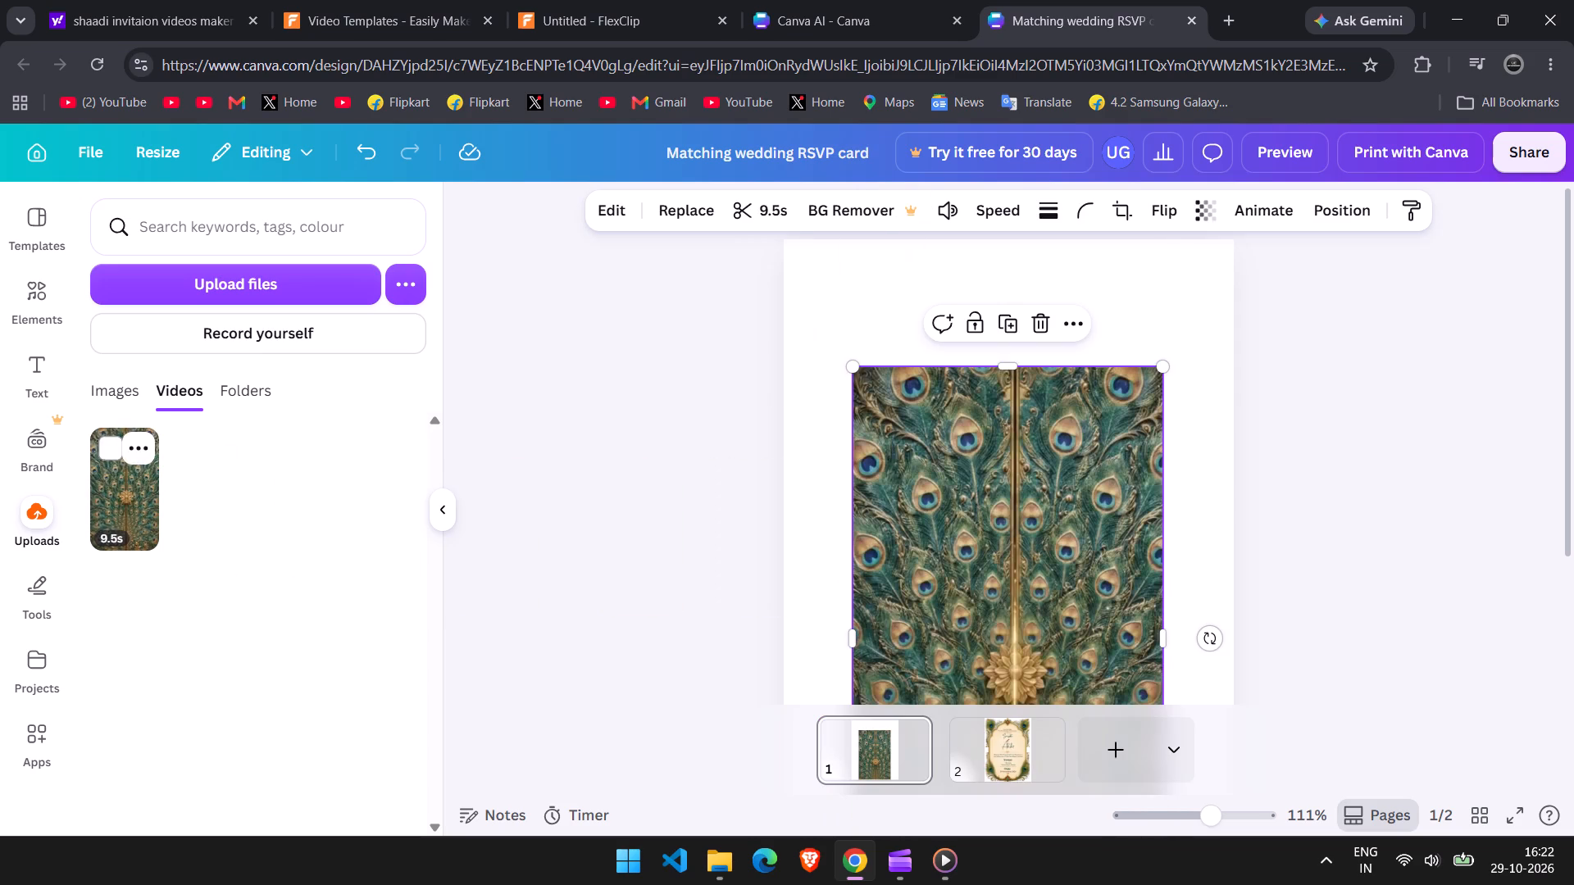
scroll(1267, 485, up, 1)
scroll(1267, 488, down, 2)
scroll(1232, 485, up, 3)
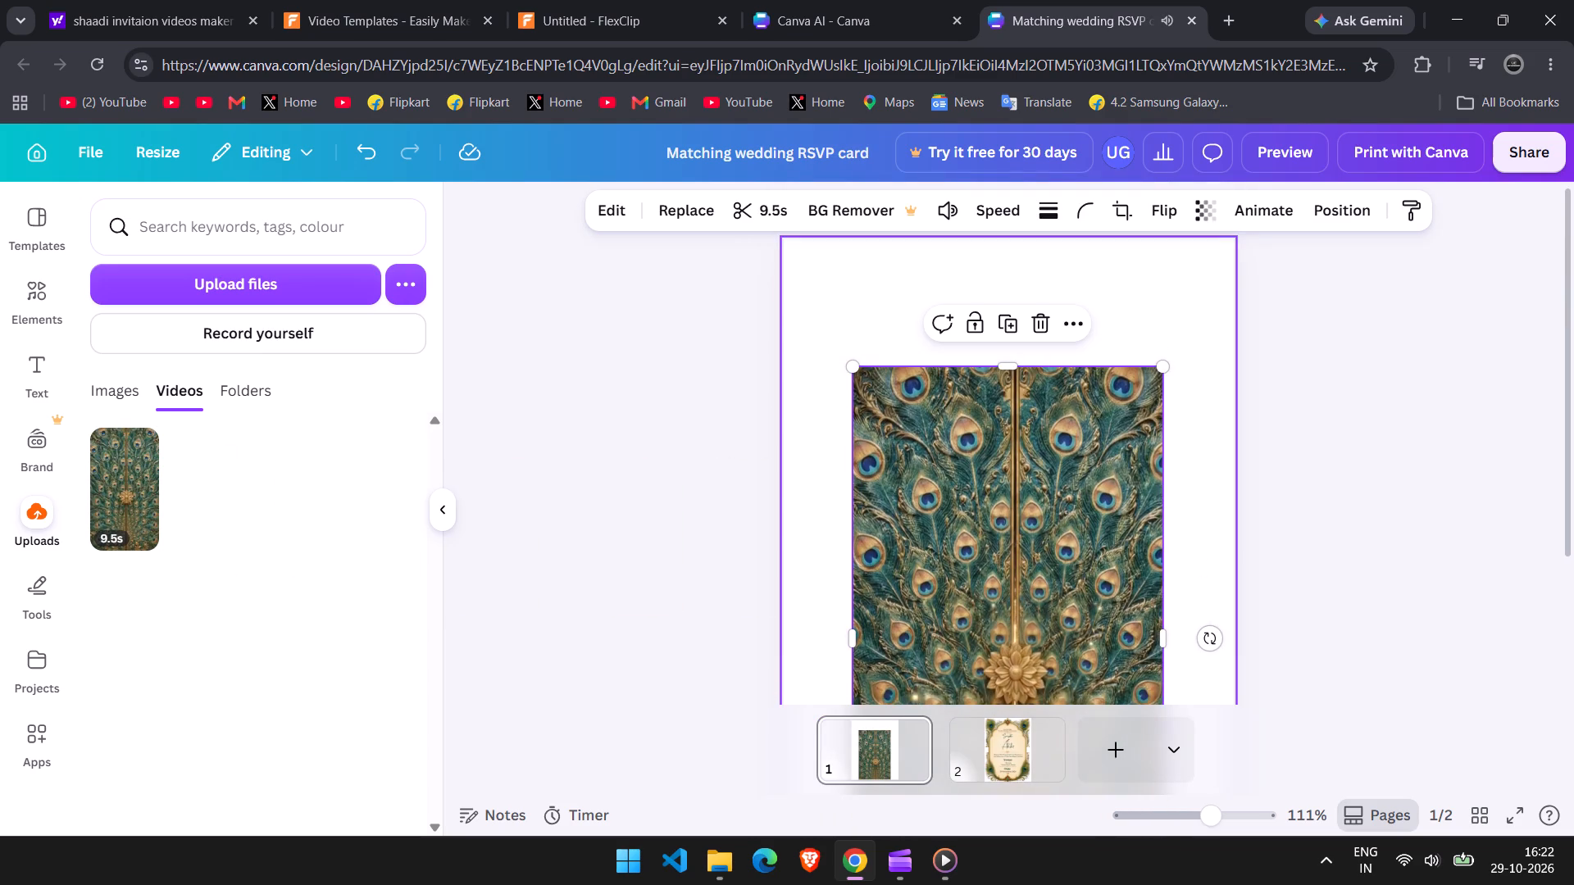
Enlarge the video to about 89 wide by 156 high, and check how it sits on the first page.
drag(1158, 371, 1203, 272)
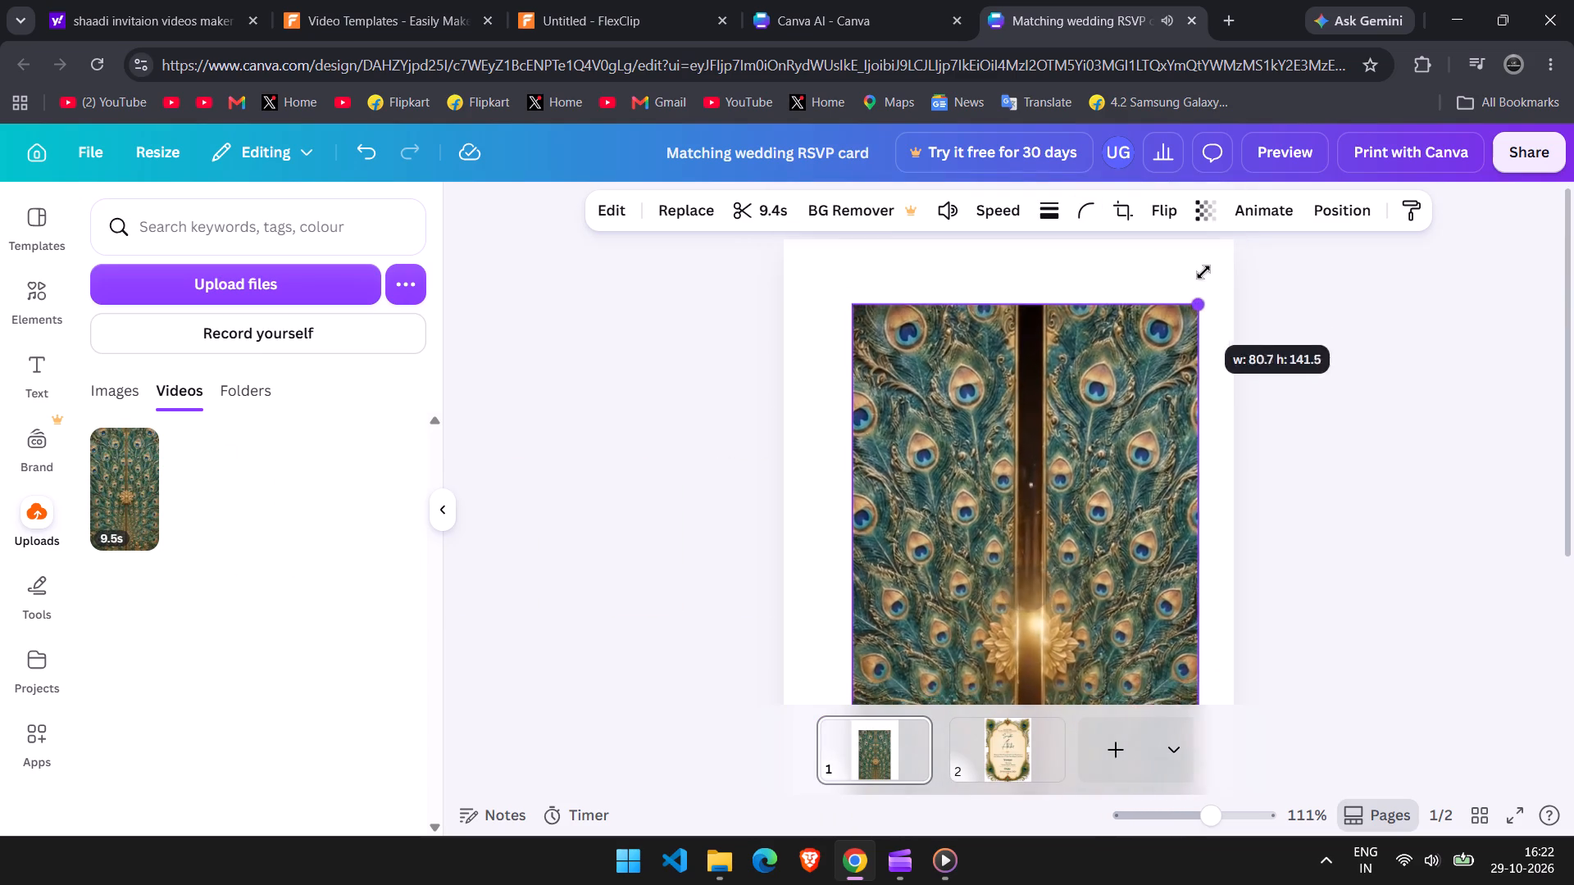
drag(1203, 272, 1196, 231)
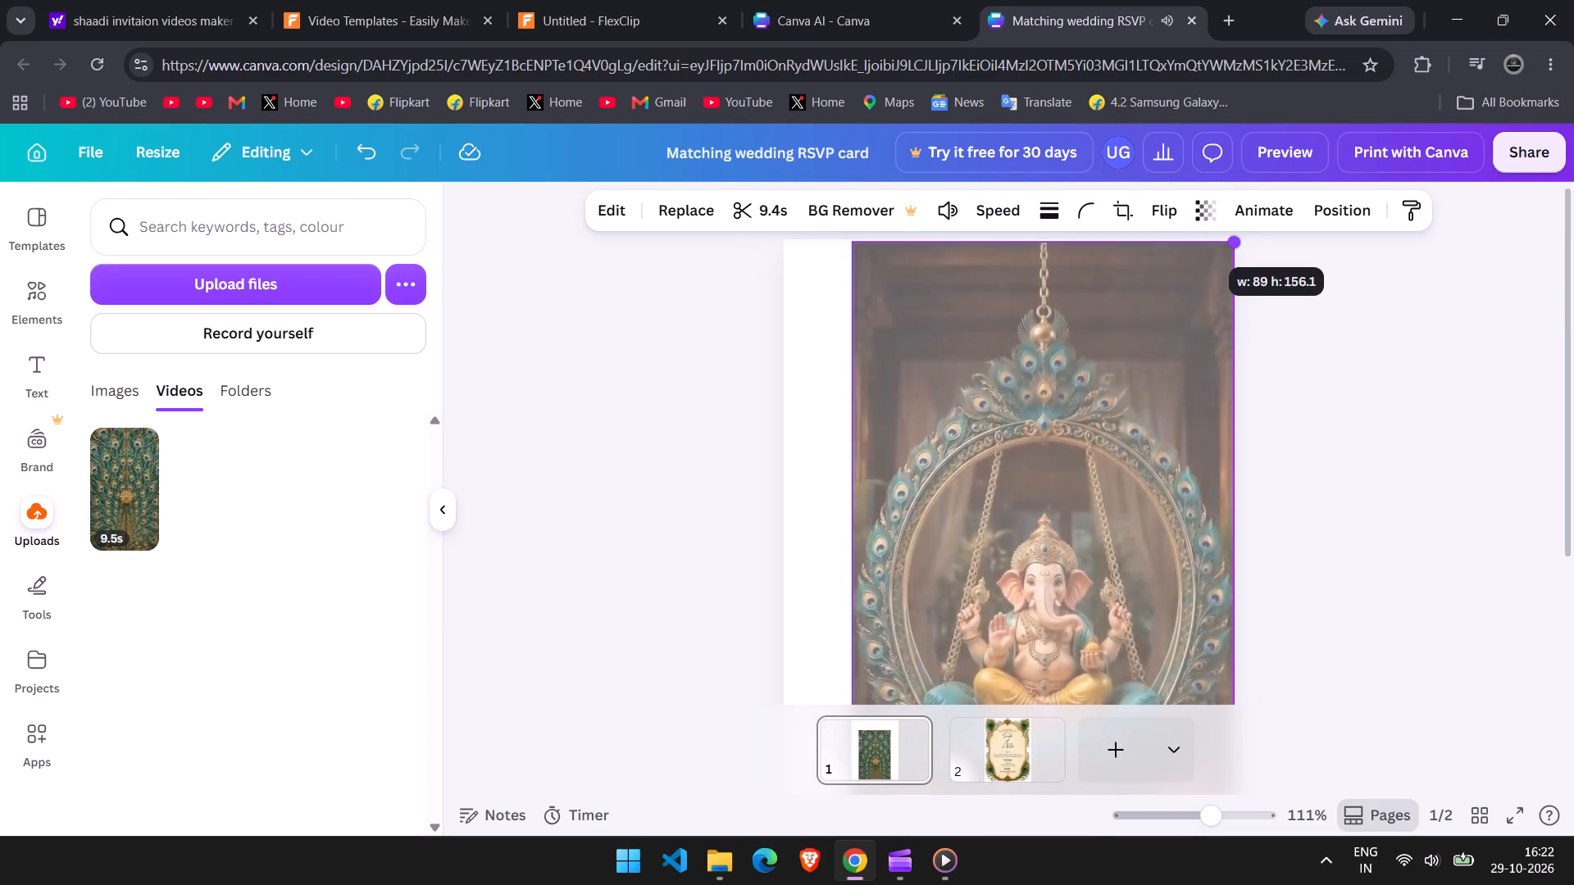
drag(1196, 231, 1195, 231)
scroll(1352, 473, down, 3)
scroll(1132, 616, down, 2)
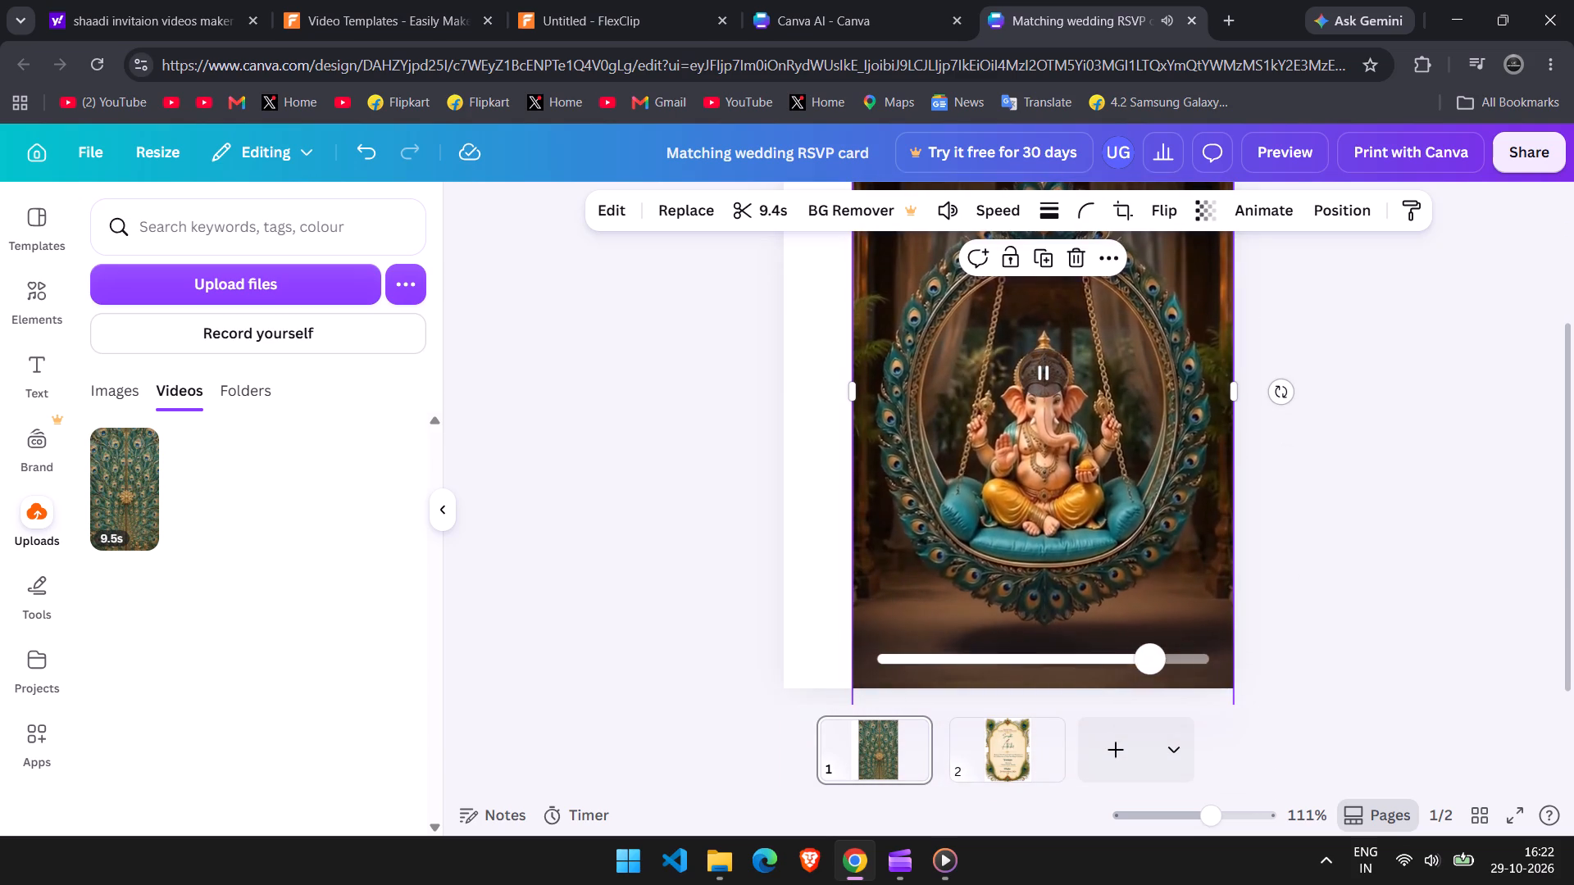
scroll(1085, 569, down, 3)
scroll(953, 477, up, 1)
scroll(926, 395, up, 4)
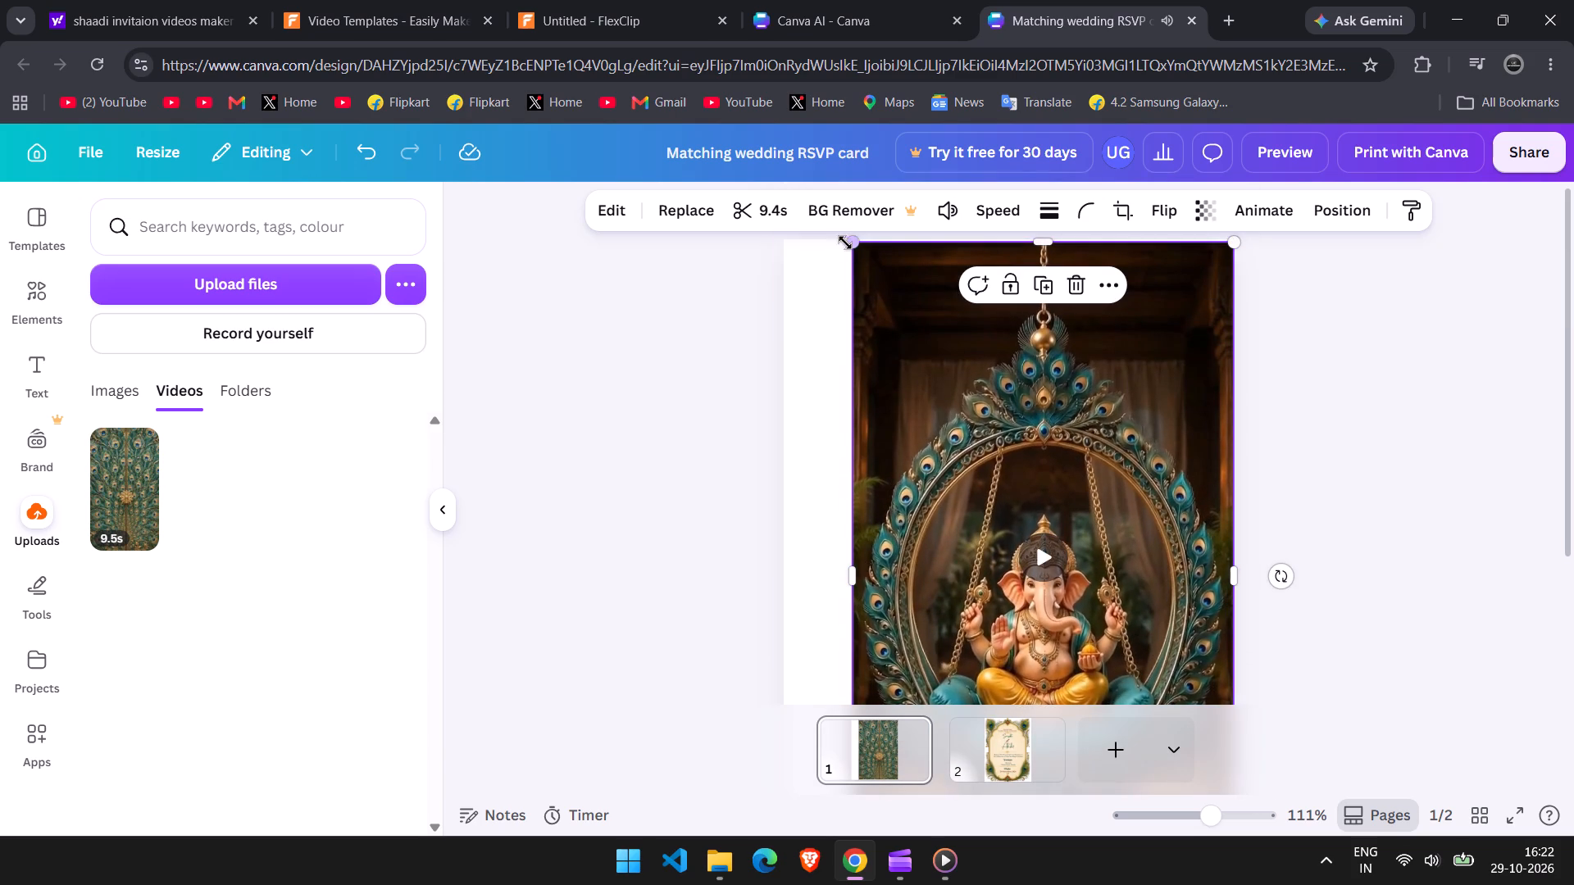
Shrink the video to about 48 wide and move it to the upper middle of the first page.
drag(848, 244, 589, 212)
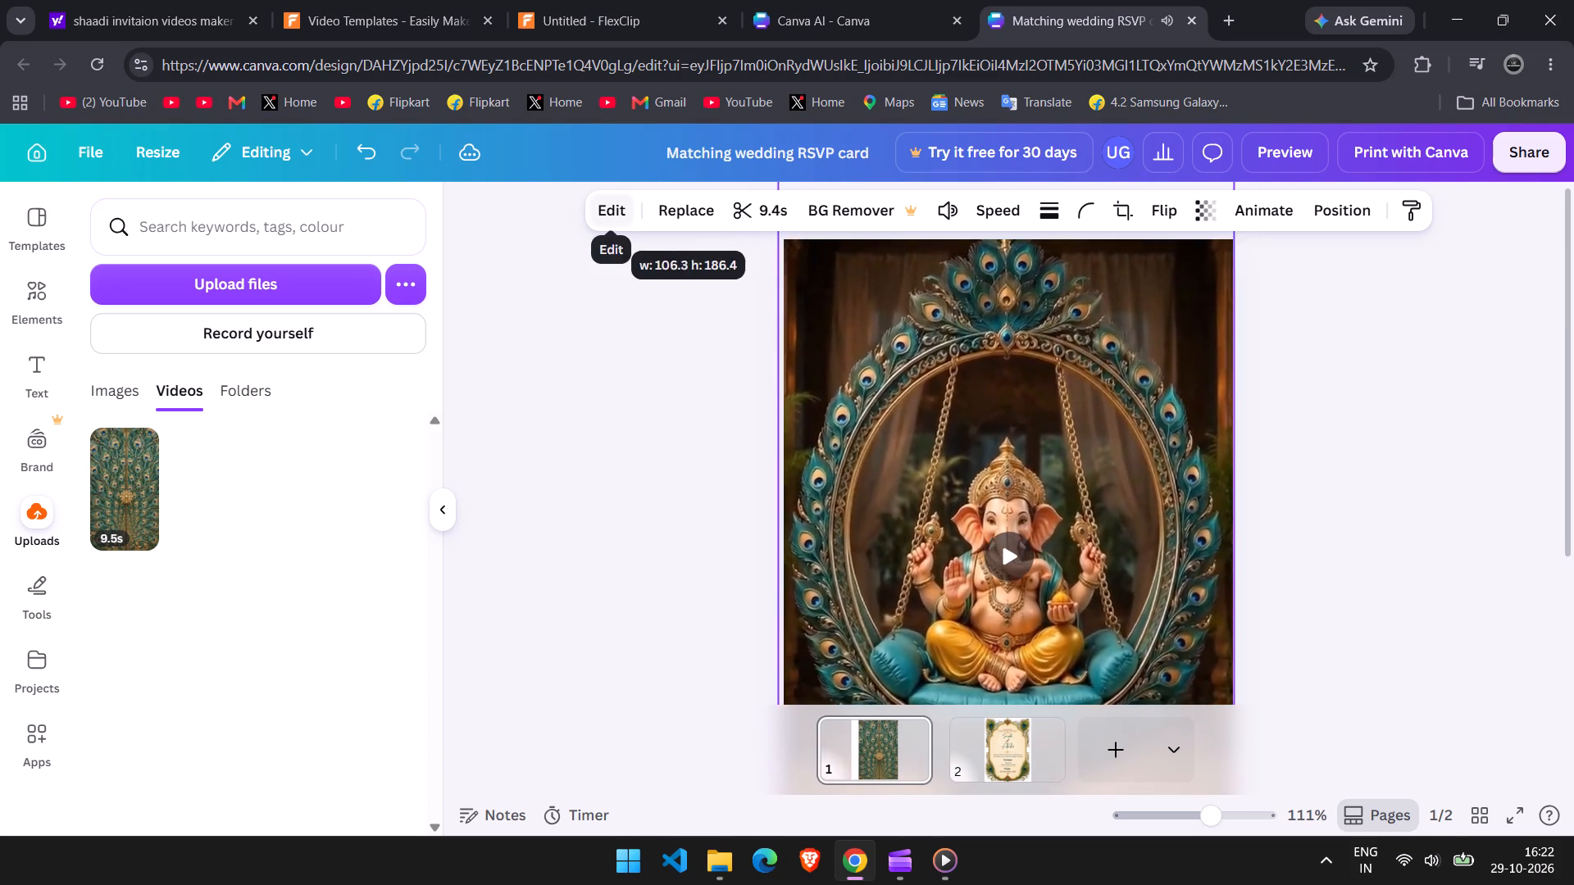
drag(589, 212, 1168, 467)
drag(1123, 642, 1022, 405)
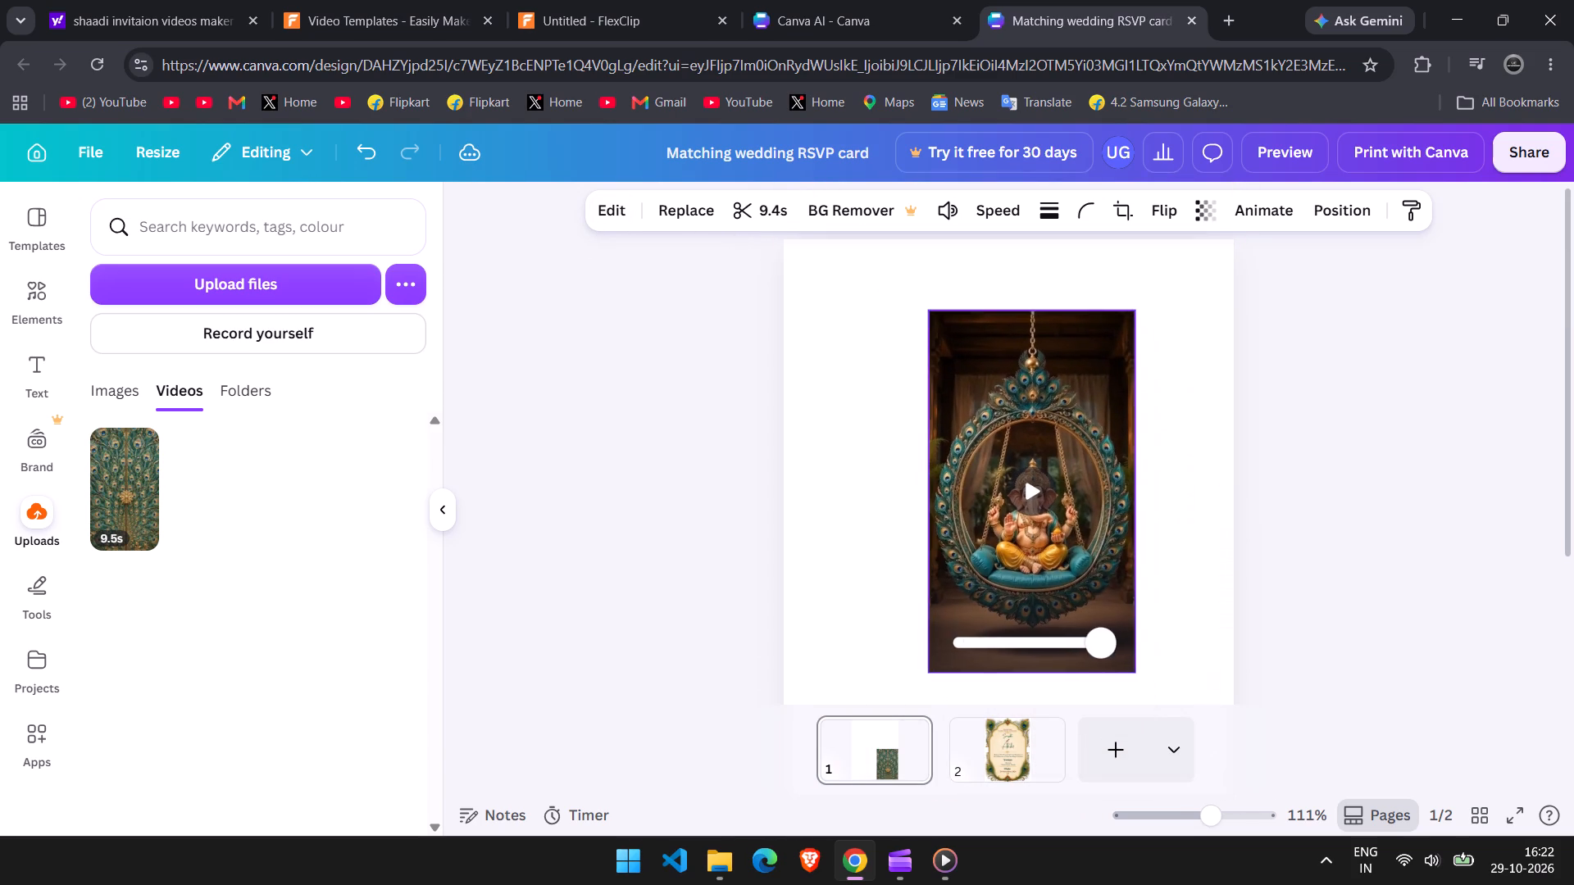
drag(1022, 405, 973, 385)
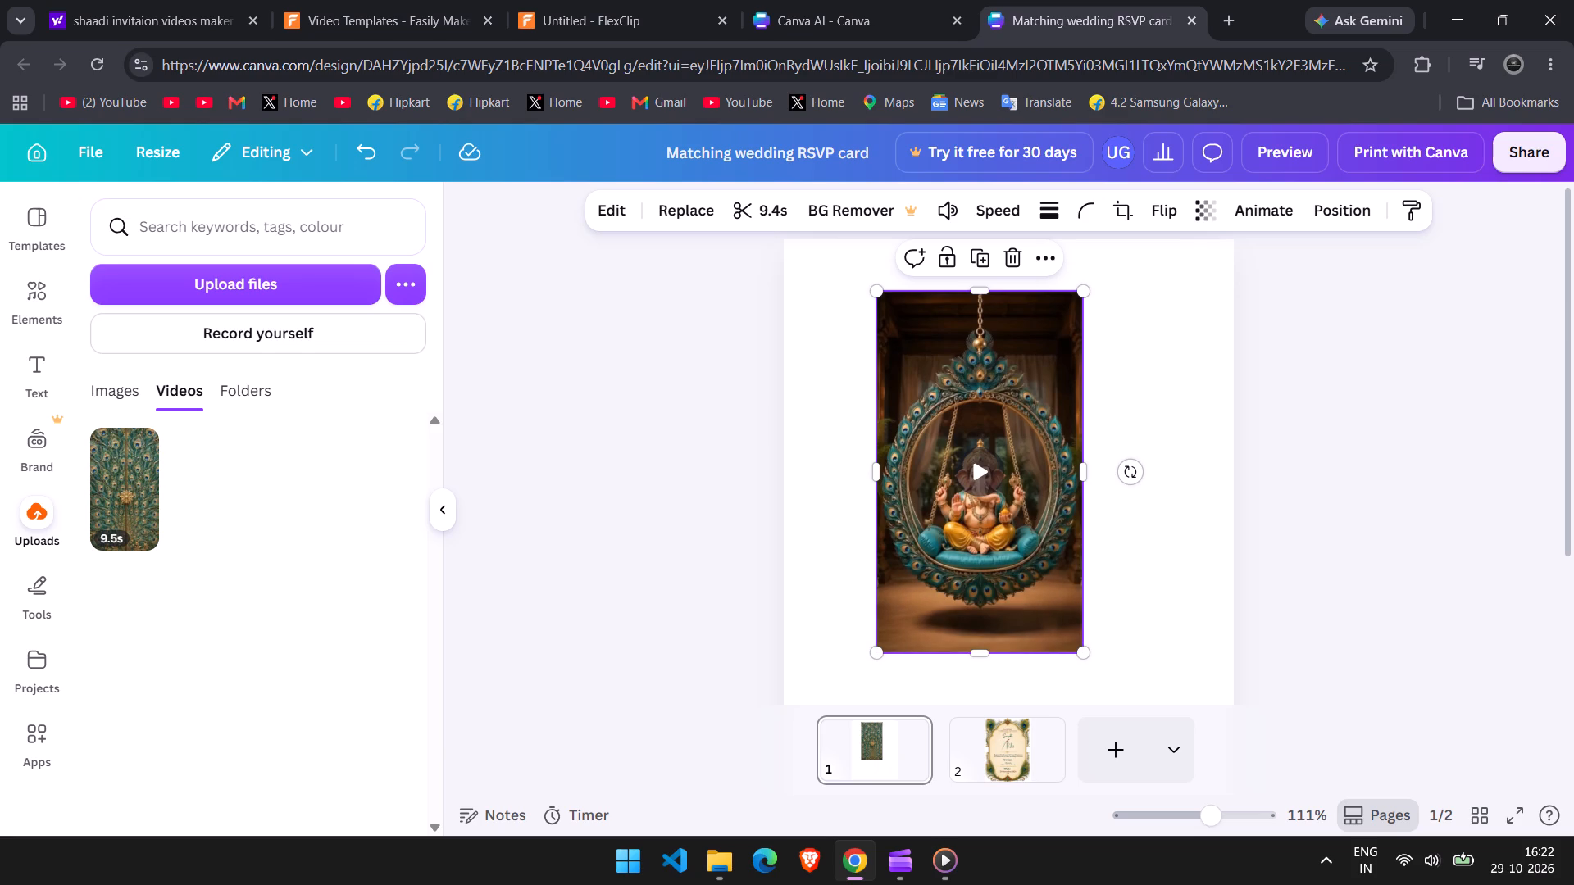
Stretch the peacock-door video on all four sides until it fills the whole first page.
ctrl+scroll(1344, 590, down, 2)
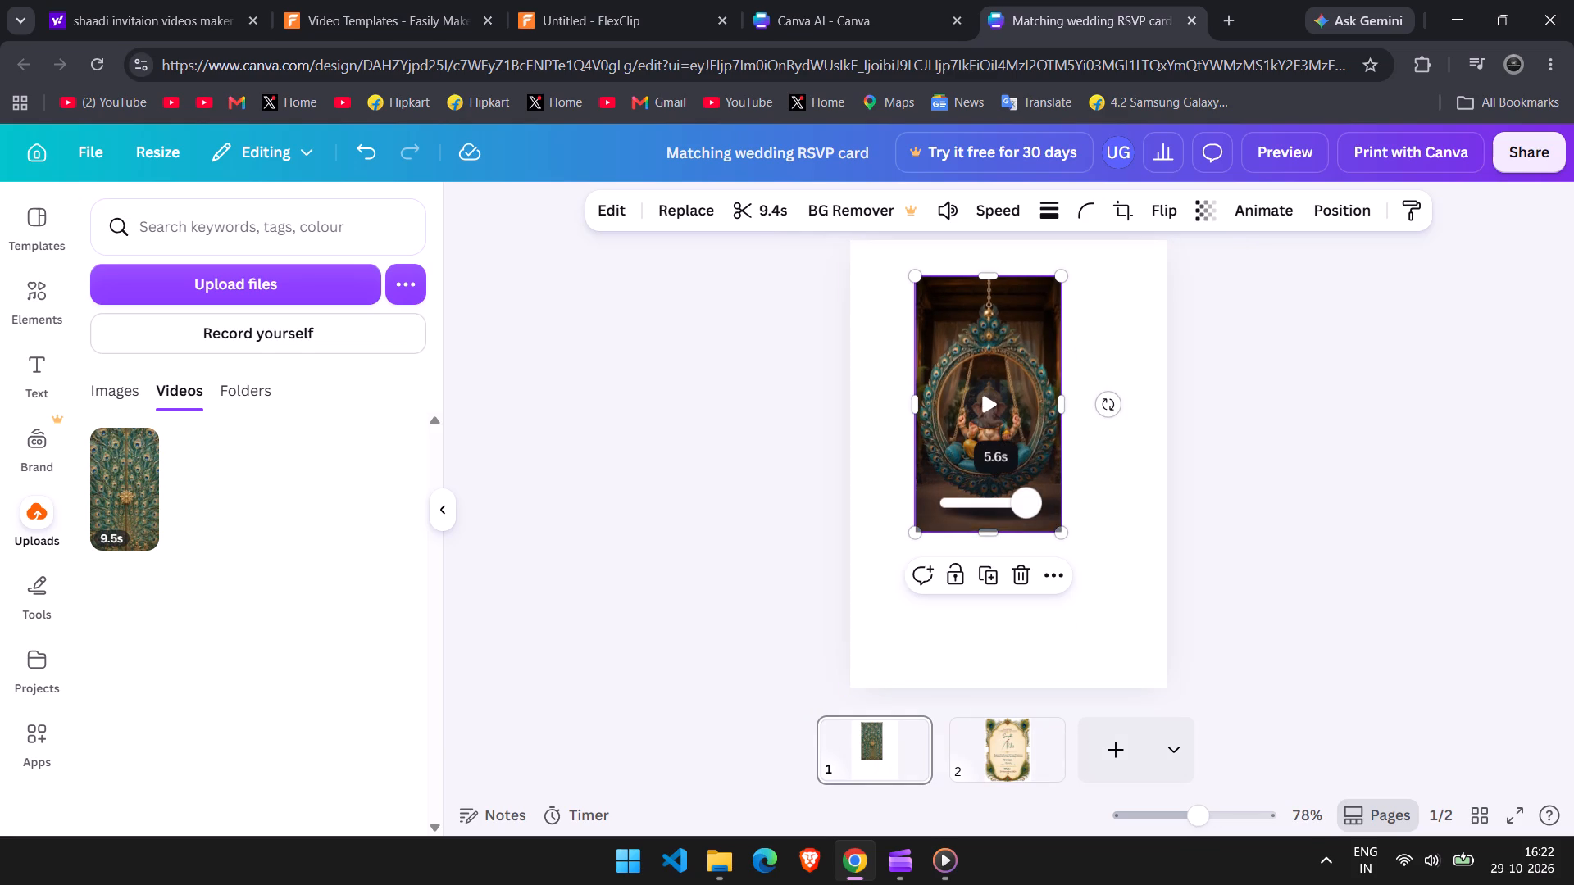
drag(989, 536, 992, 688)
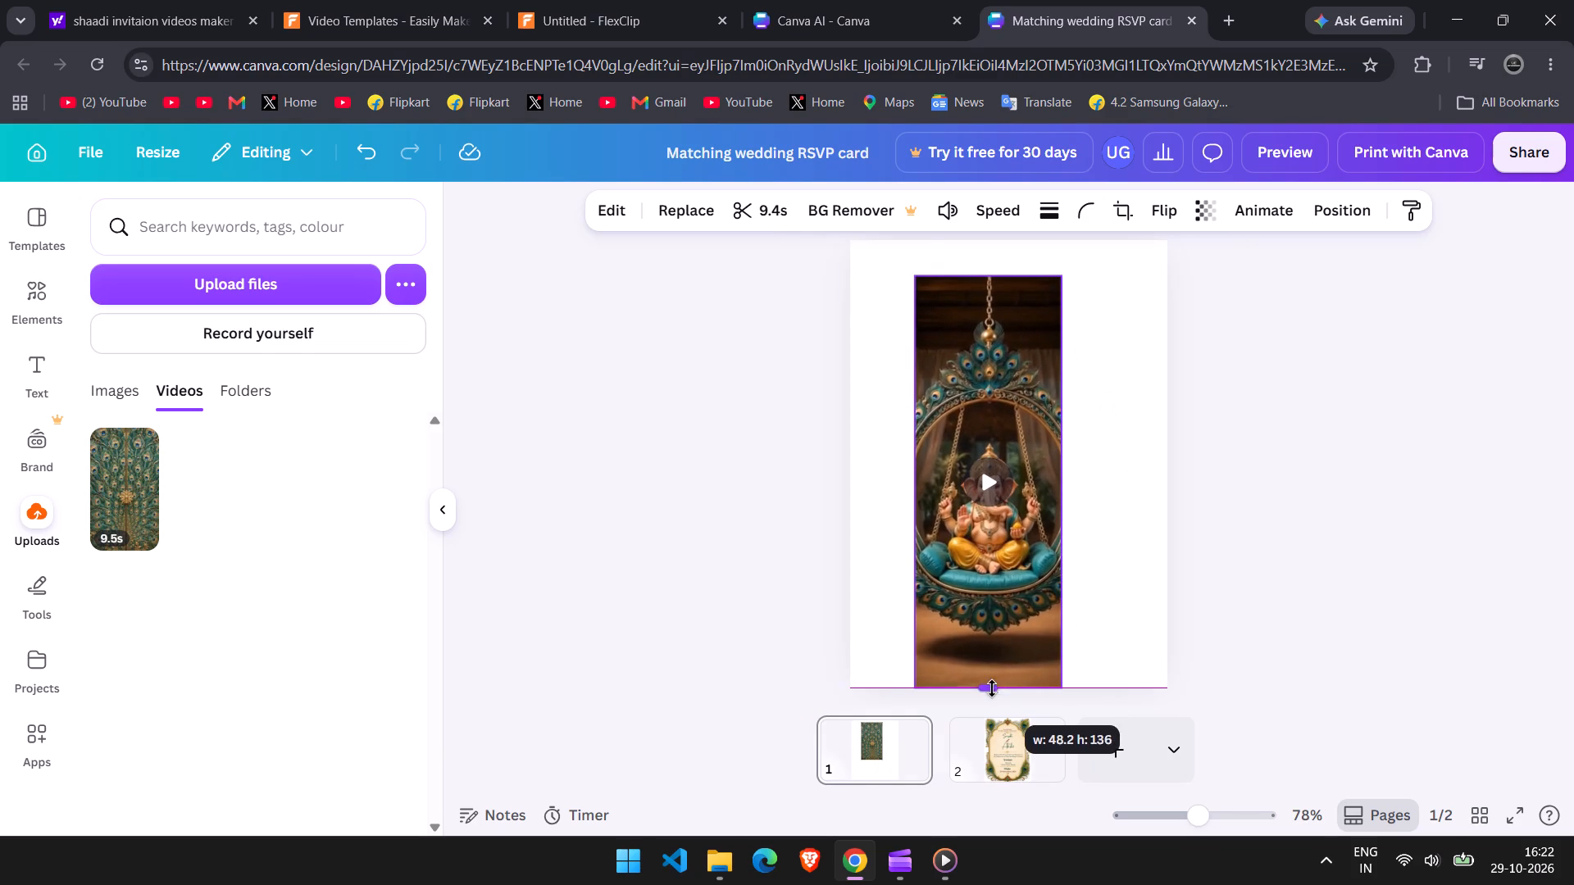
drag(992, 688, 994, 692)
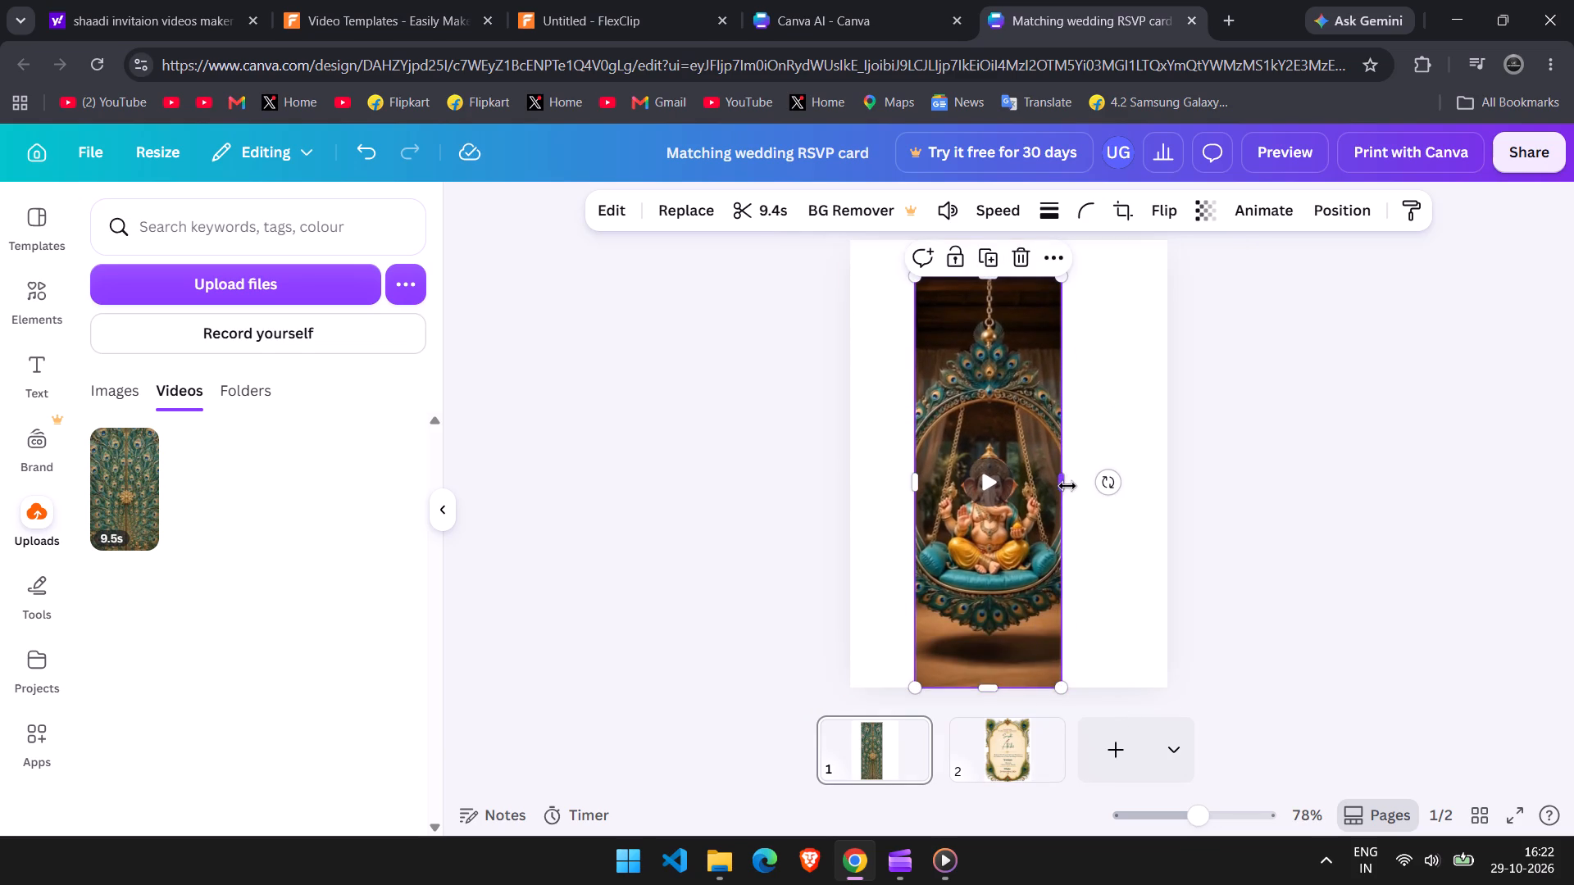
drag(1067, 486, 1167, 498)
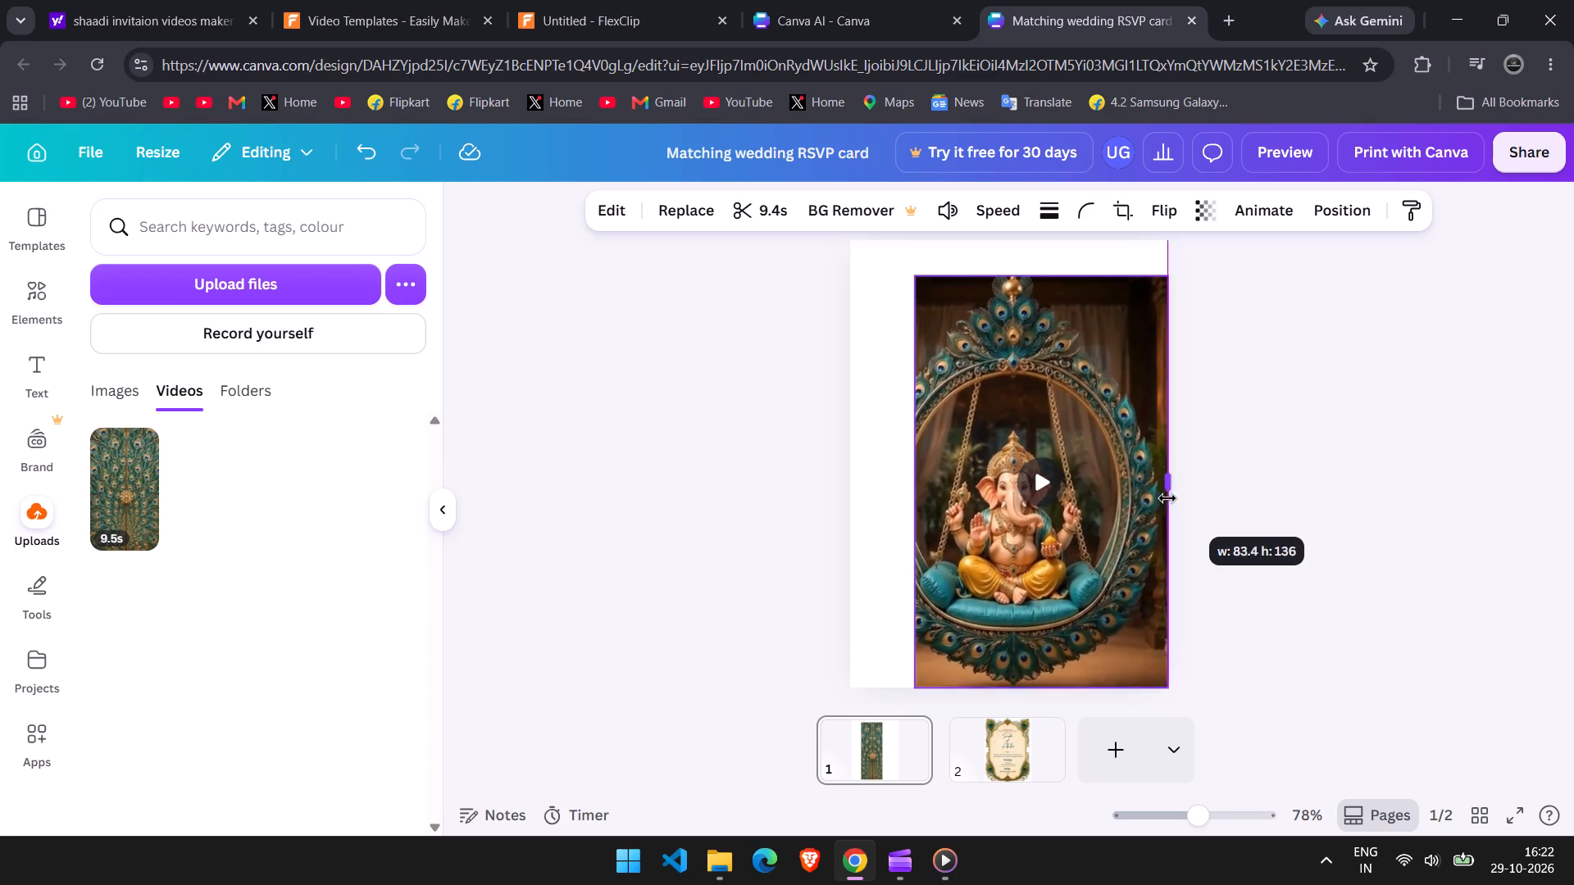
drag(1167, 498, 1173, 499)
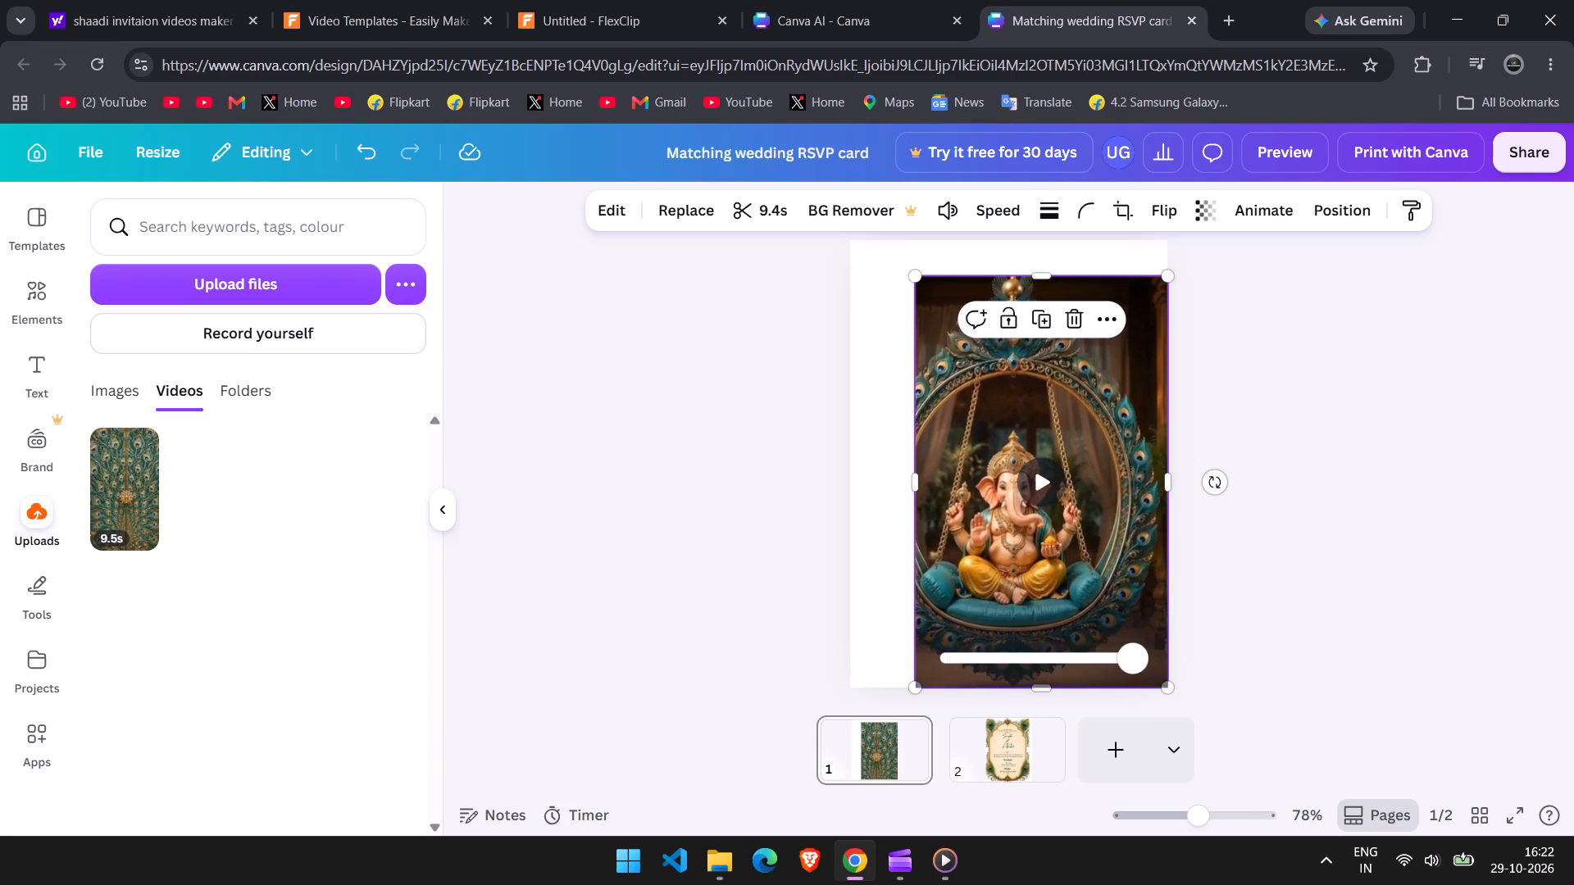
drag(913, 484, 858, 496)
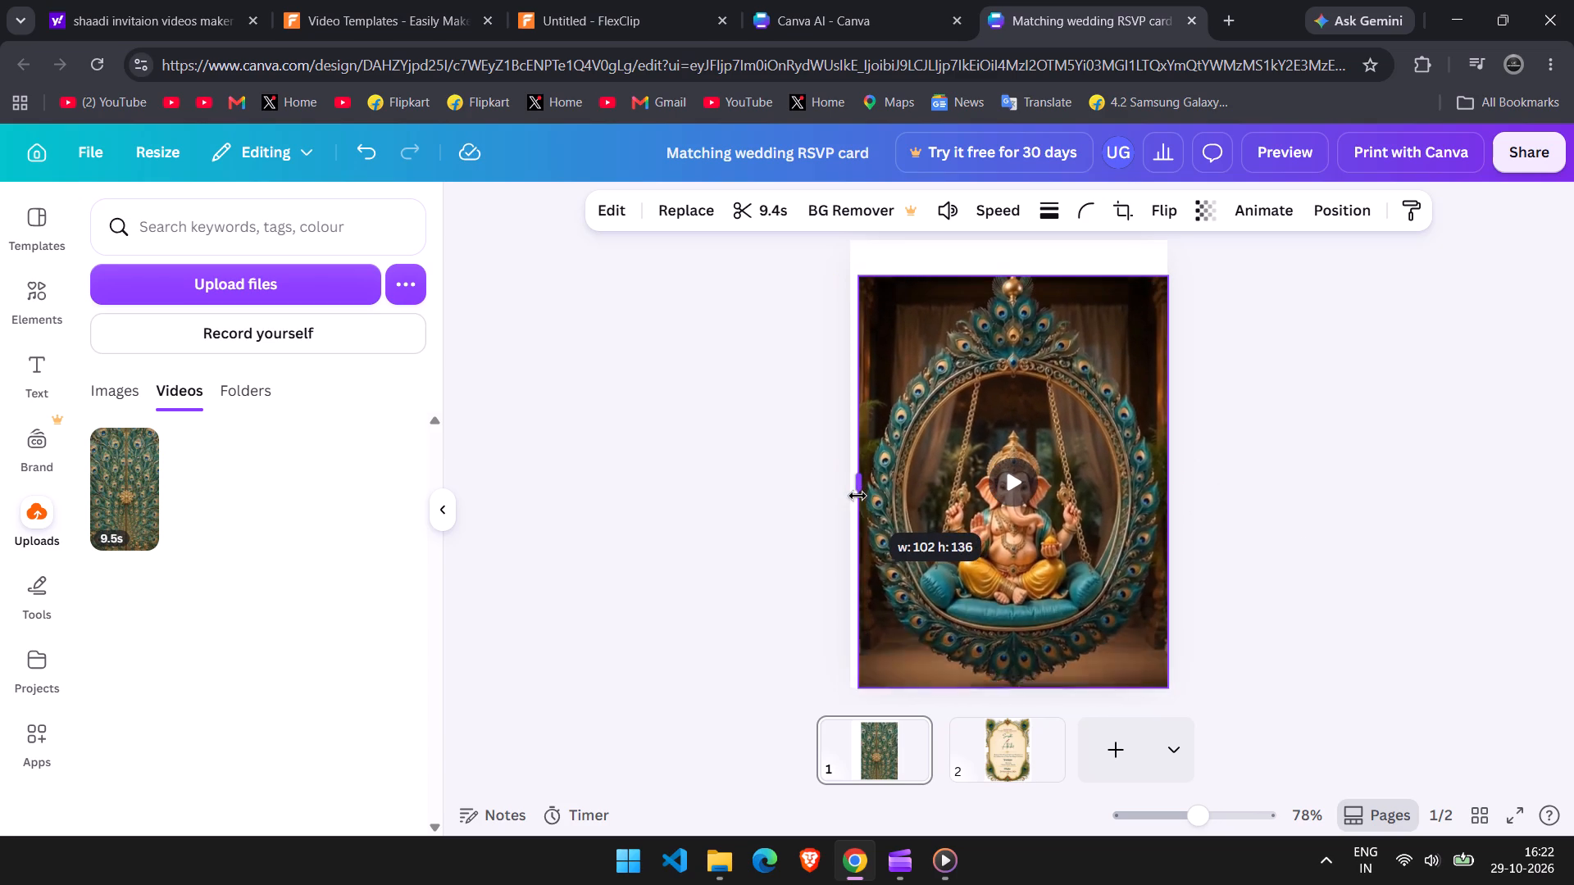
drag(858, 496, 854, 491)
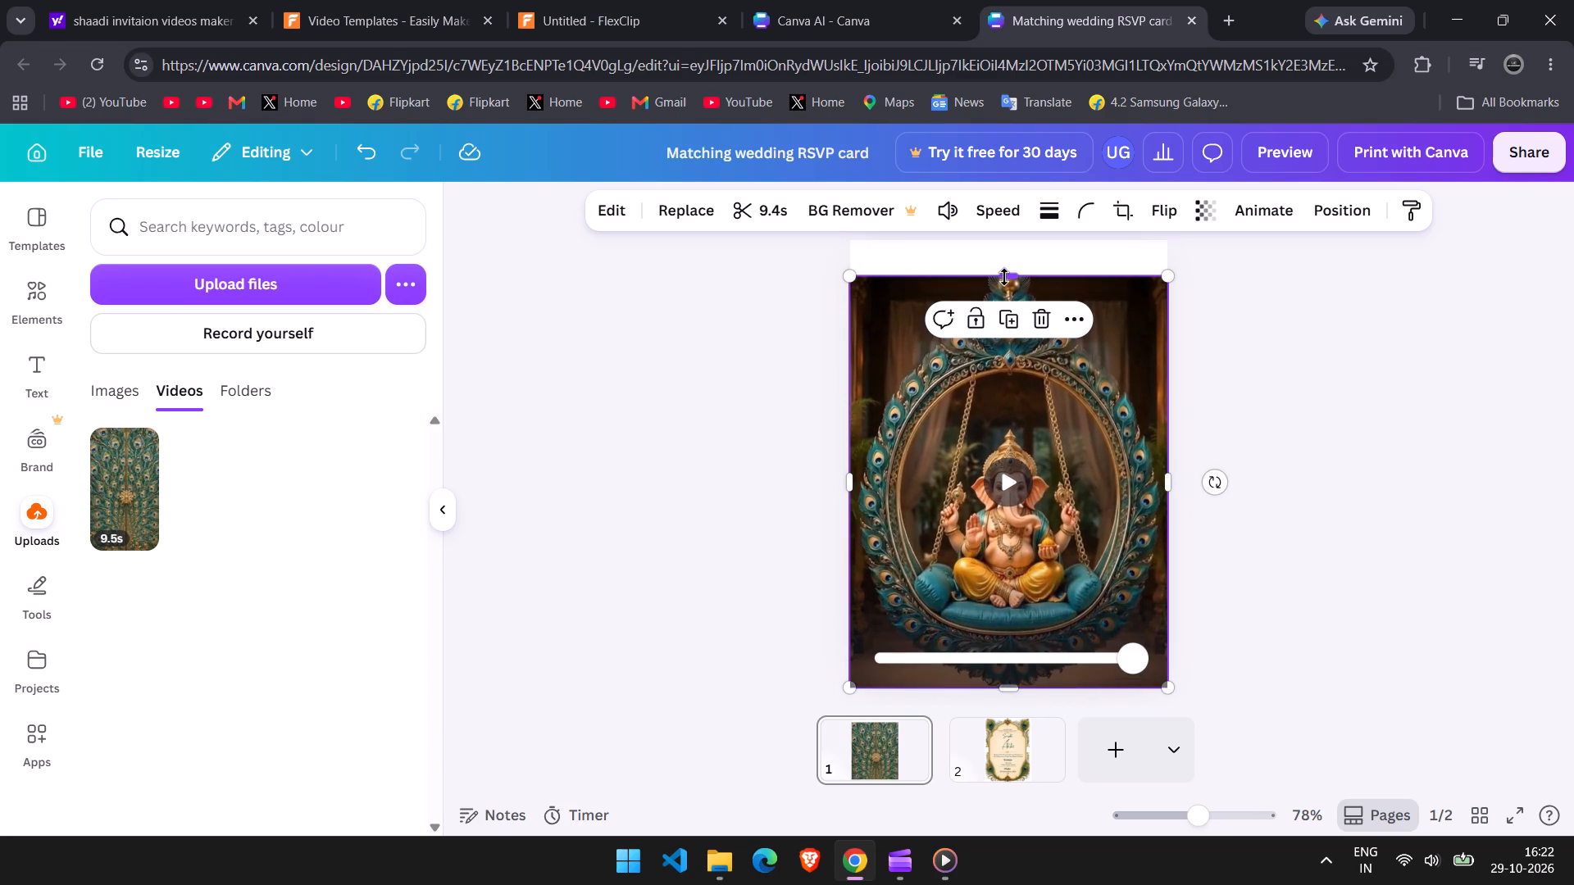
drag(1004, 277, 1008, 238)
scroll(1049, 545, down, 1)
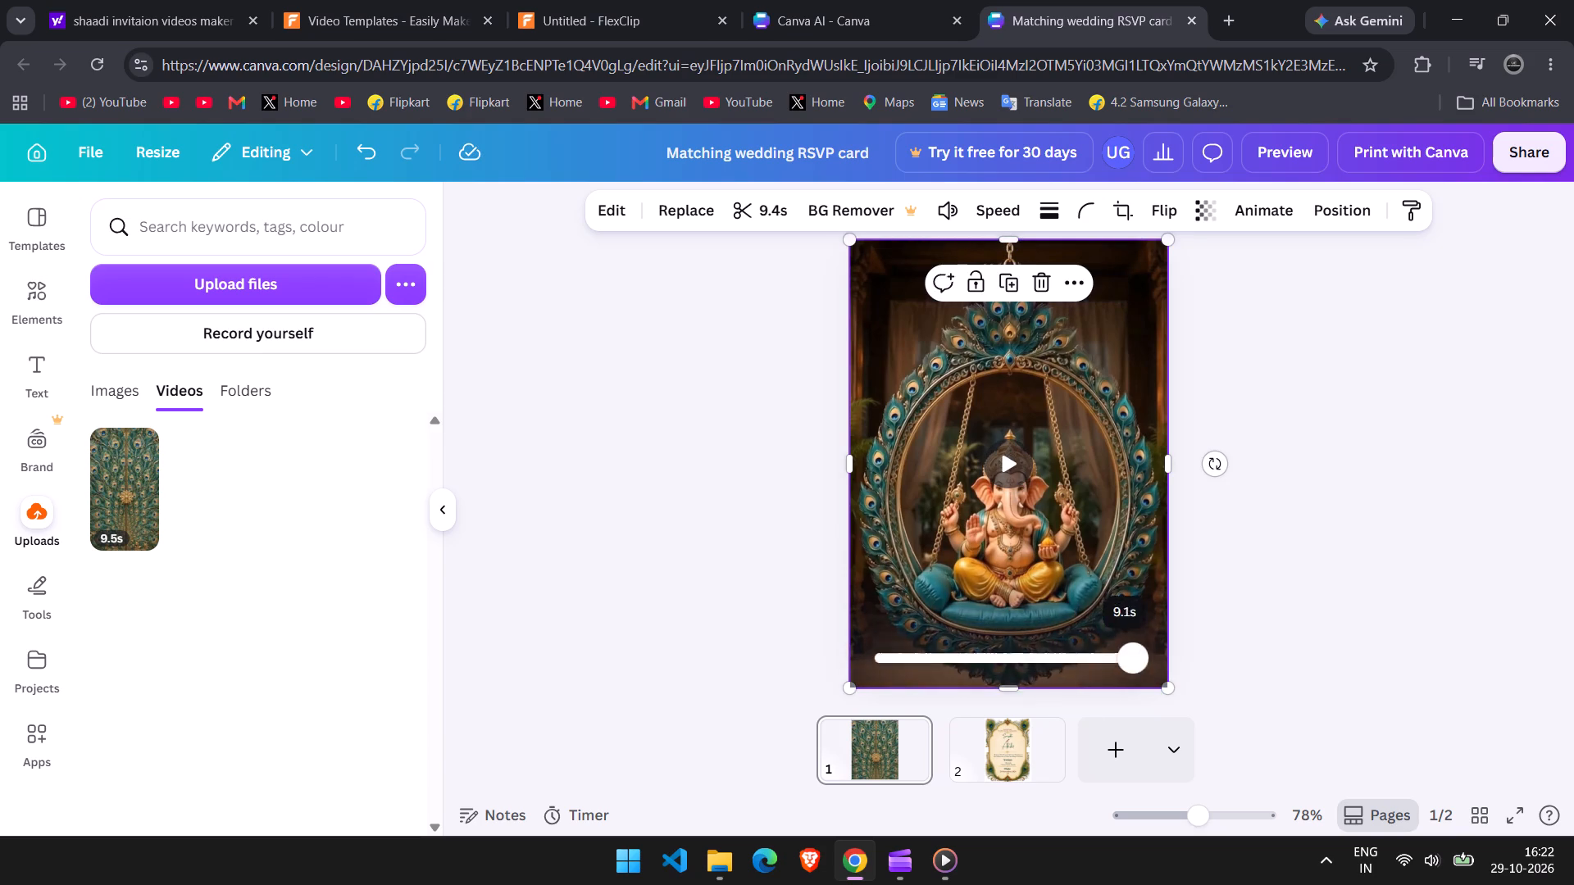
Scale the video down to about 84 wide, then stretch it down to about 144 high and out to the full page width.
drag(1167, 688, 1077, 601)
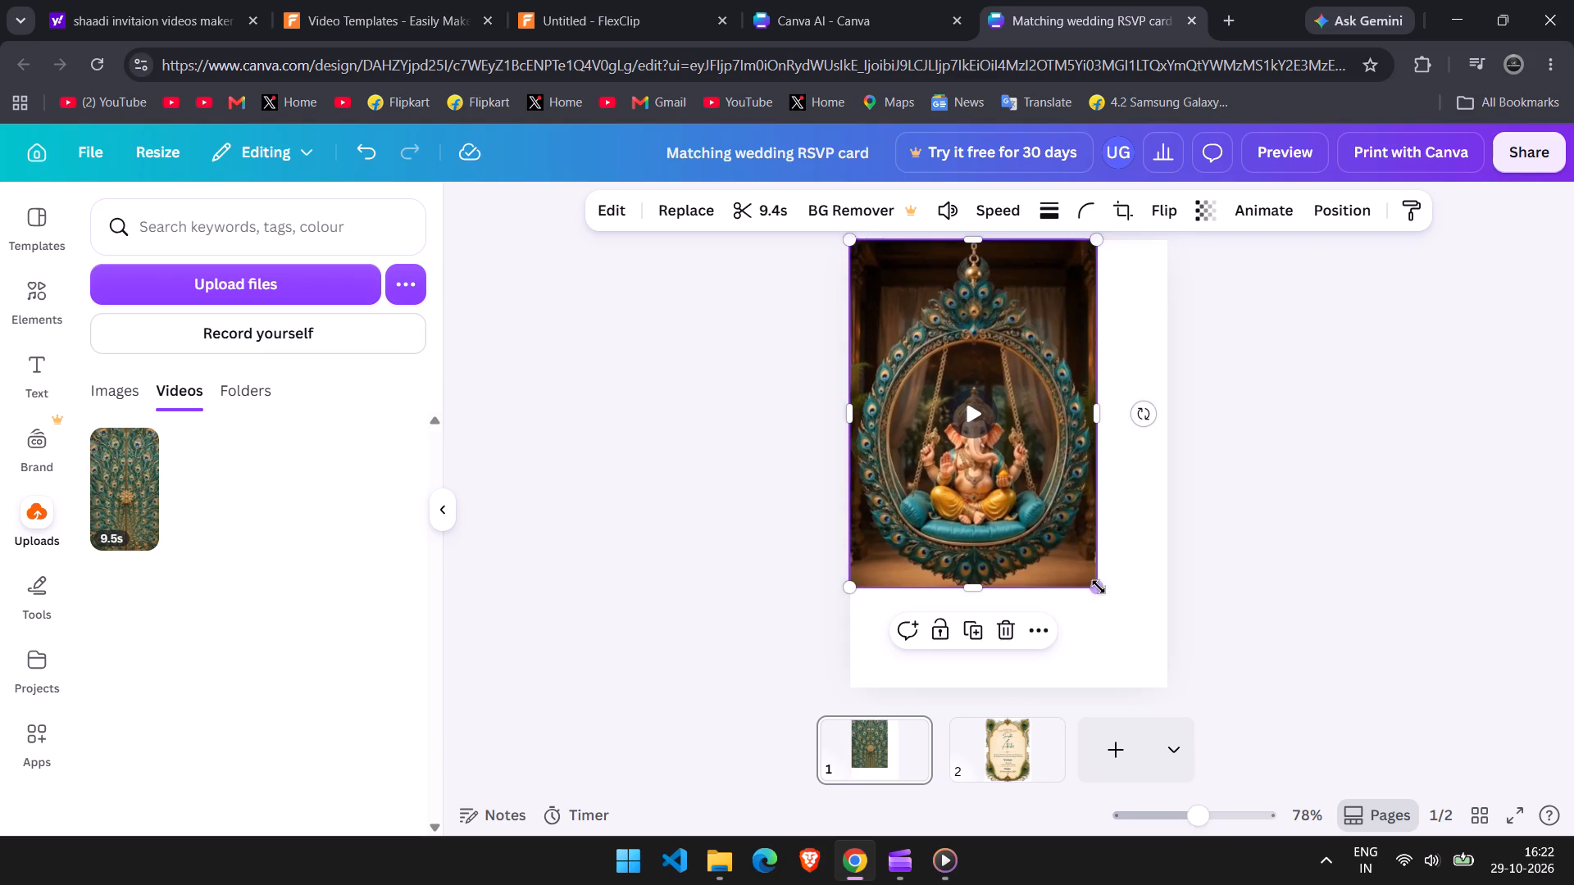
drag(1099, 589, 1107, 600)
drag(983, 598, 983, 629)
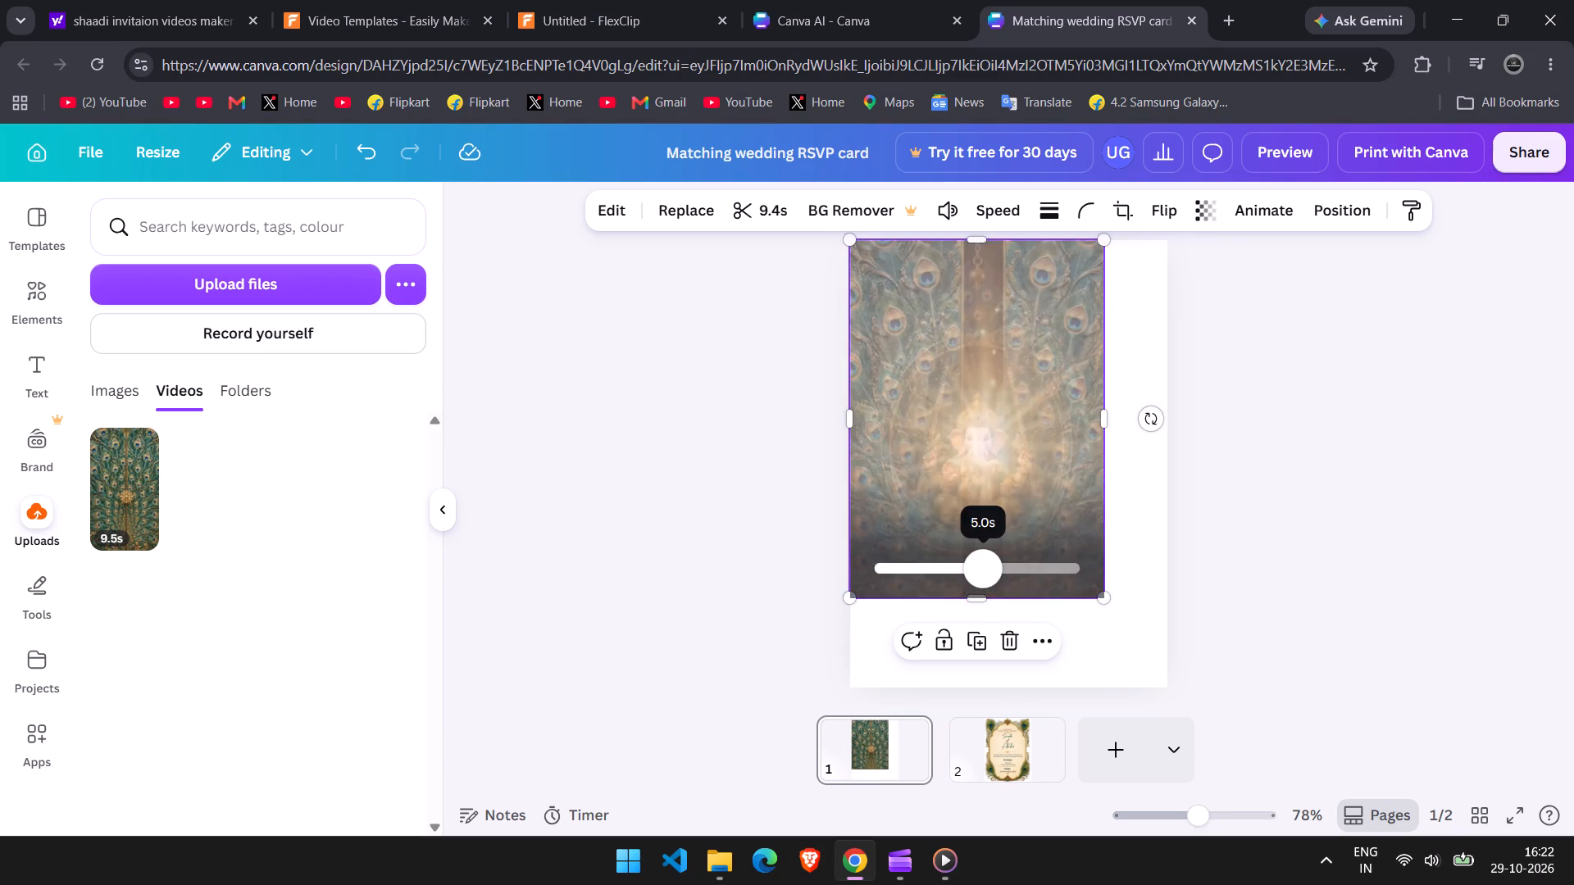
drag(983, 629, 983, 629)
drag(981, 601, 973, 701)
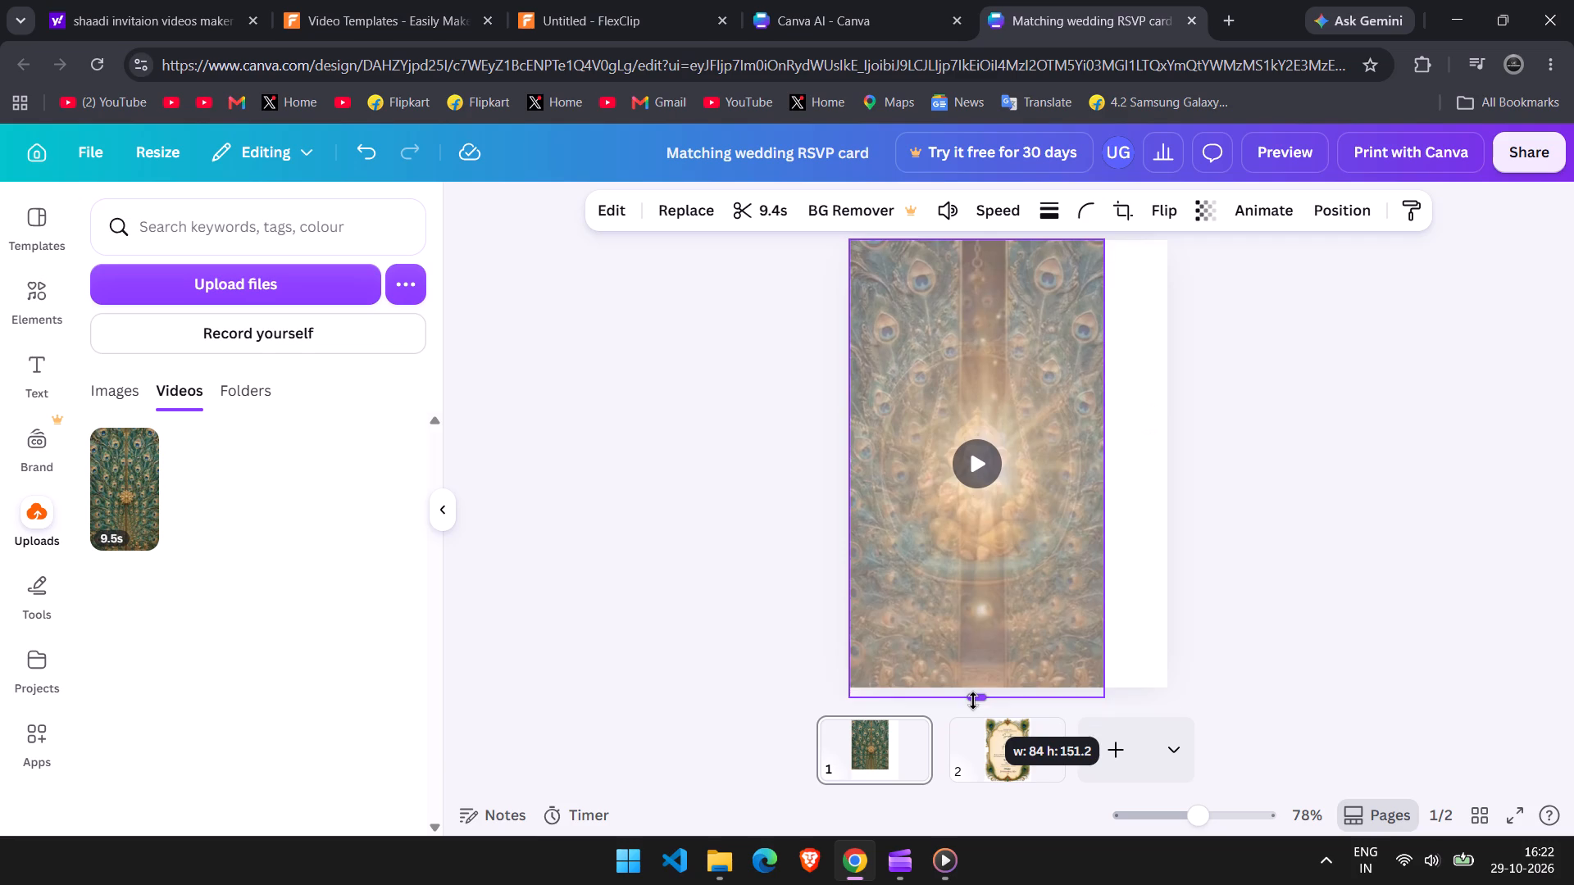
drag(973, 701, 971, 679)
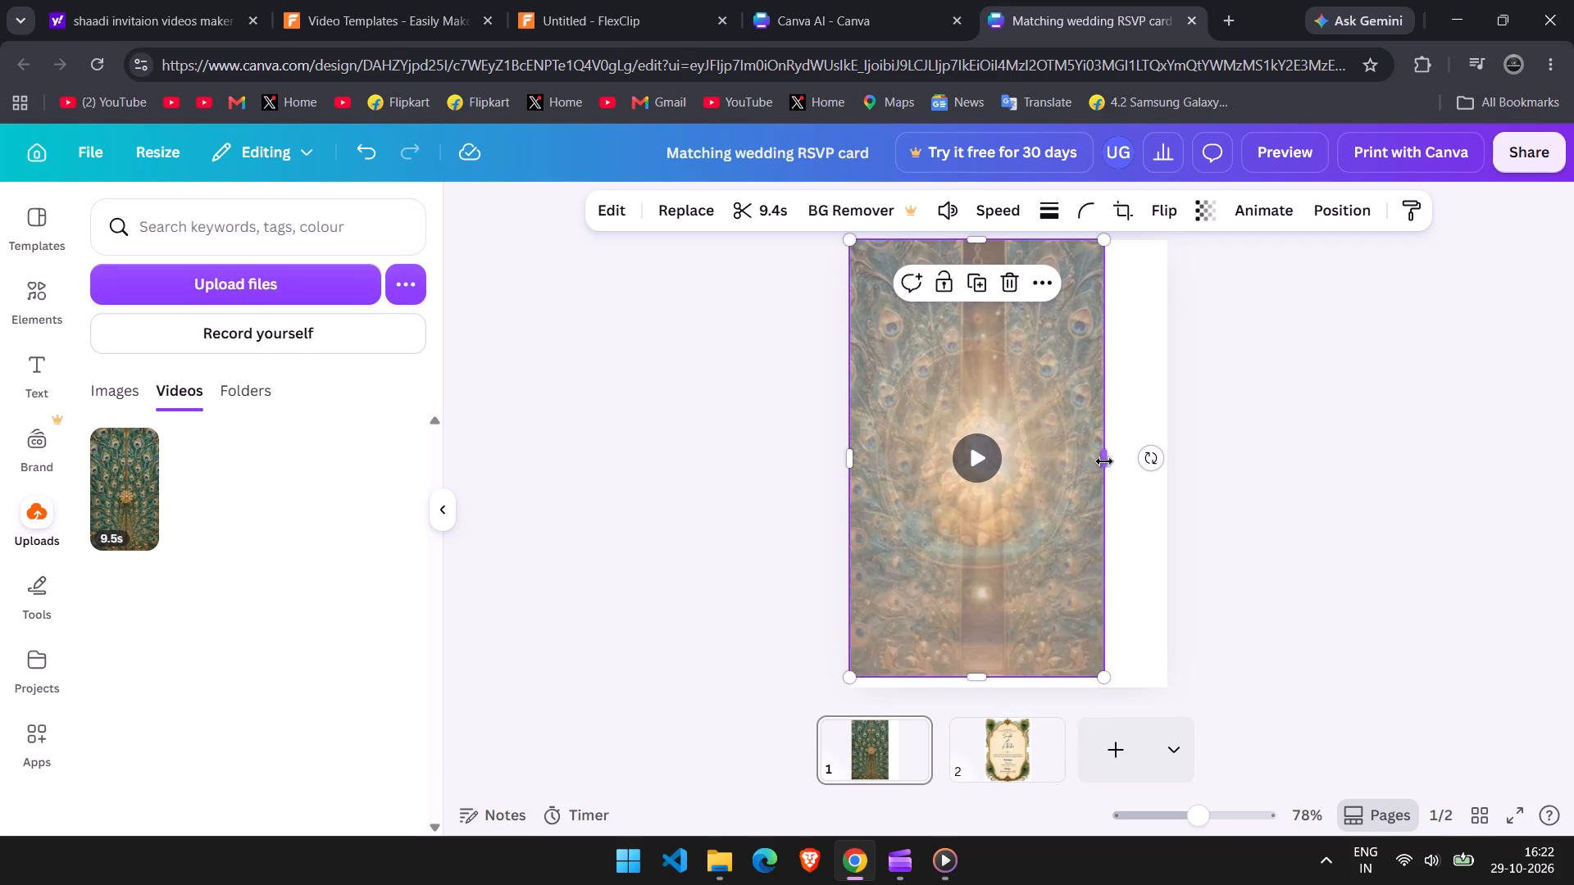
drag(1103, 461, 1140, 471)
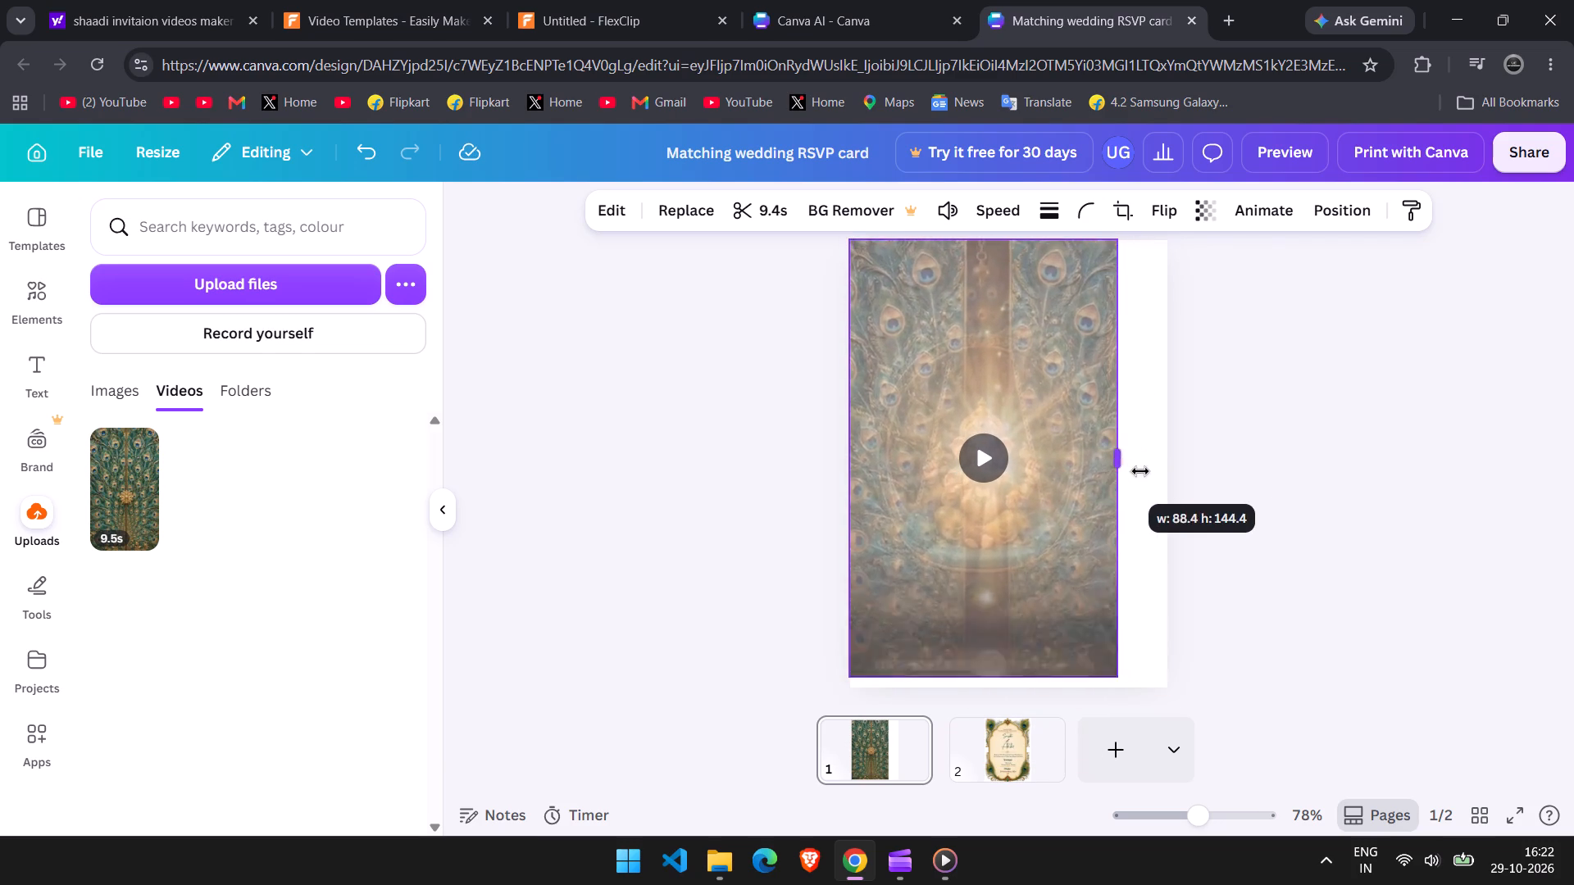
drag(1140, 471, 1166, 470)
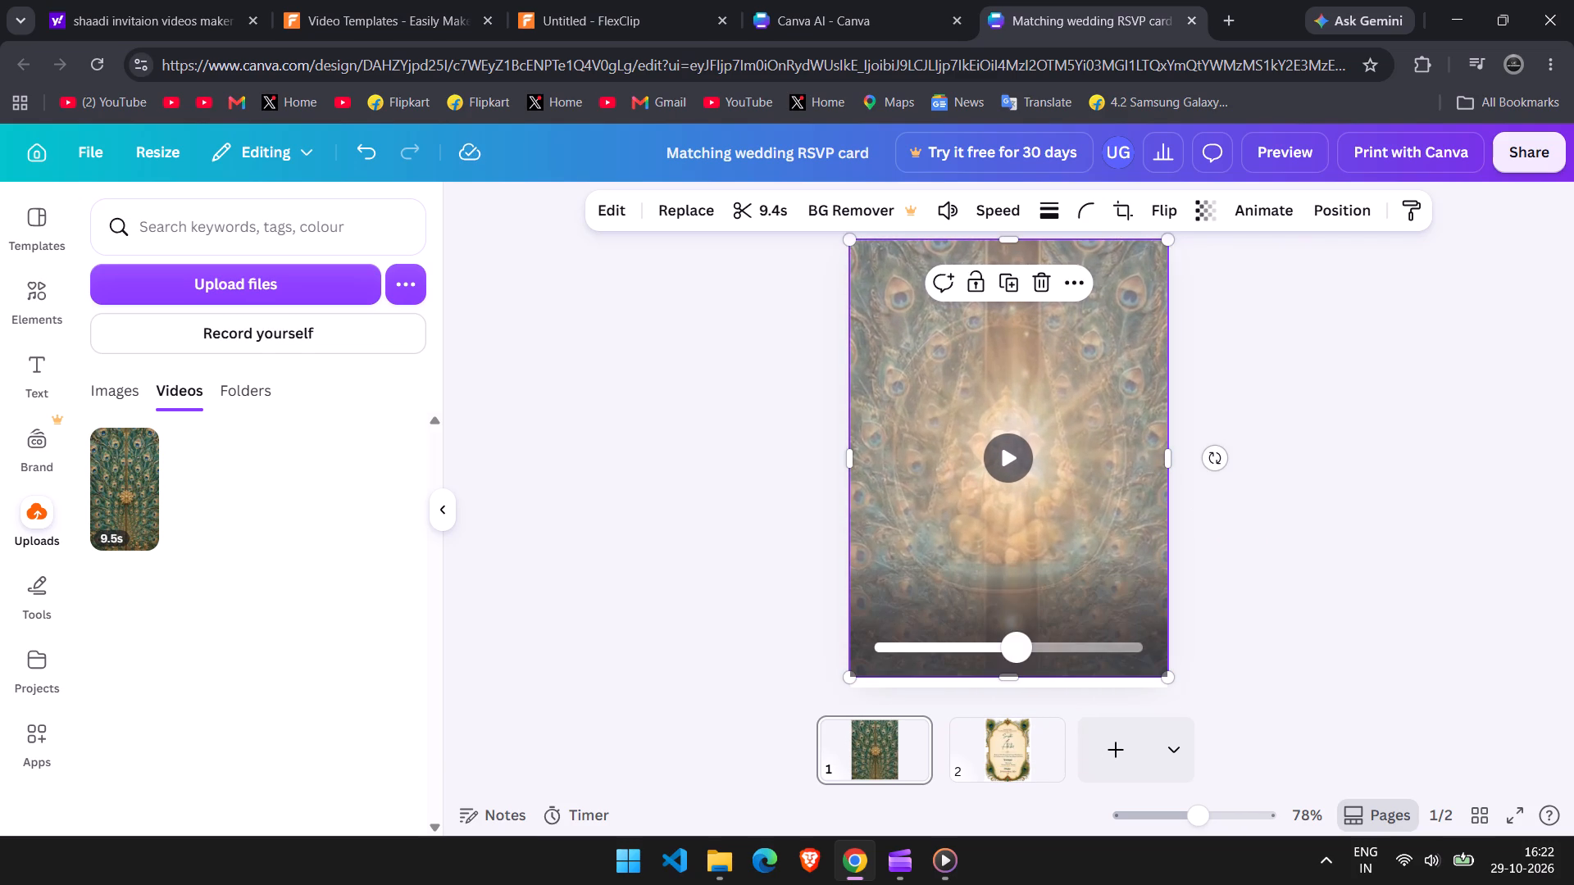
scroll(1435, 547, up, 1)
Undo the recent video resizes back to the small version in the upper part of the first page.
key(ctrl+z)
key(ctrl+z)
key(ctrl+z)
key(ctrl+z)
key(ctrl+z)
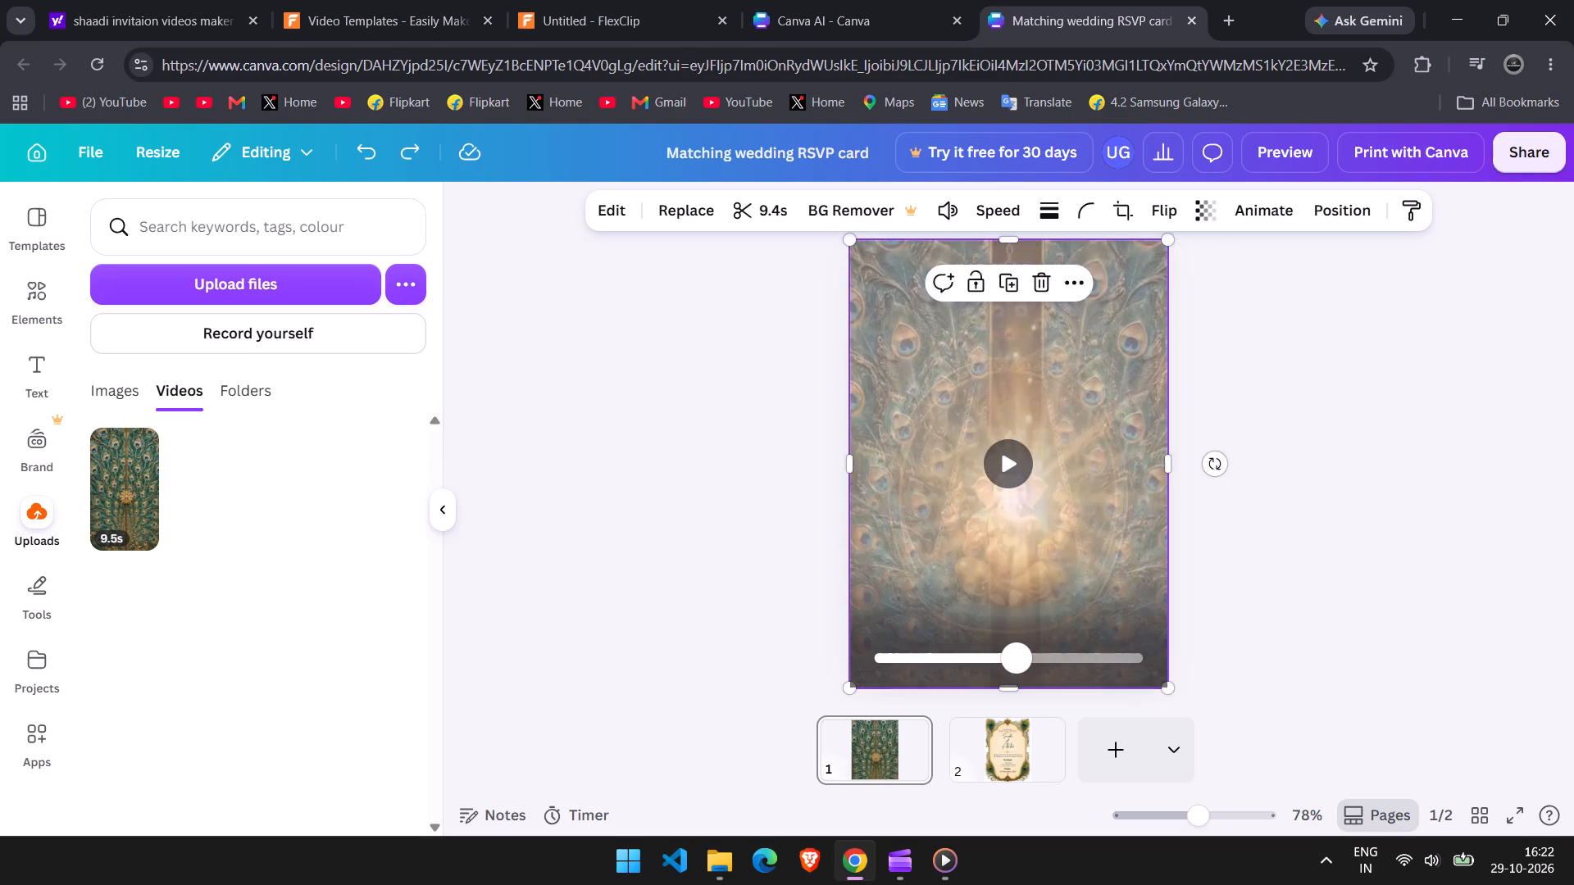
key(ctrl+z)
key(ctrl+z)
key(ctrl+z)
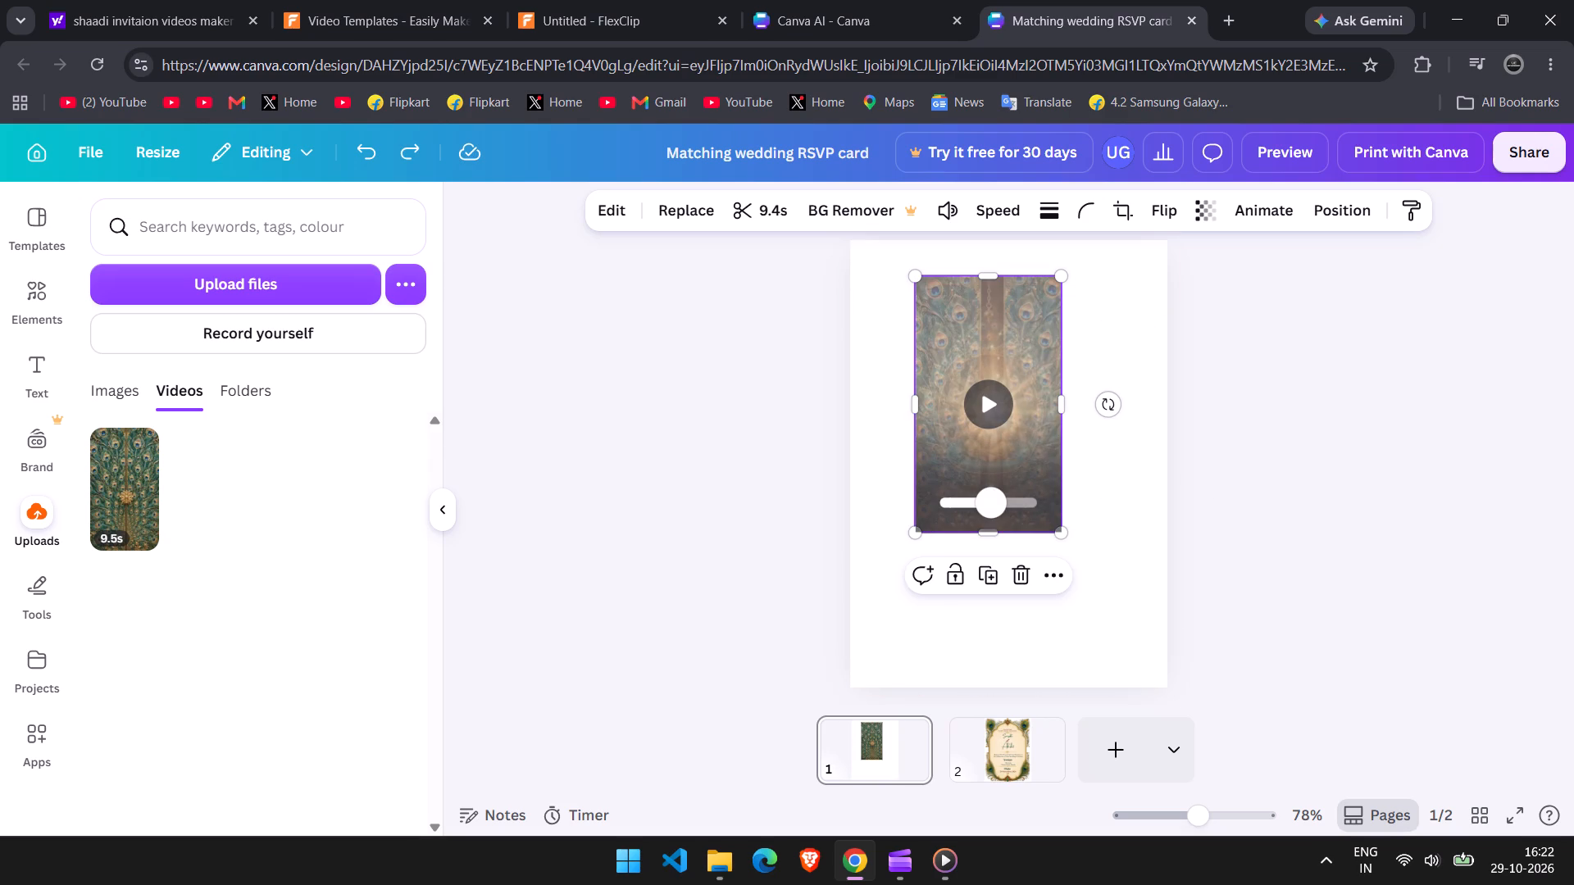
Centre the video on the first page and extend it vertically to the full page height of 148.
click(1022, 403)
click(994, 400)
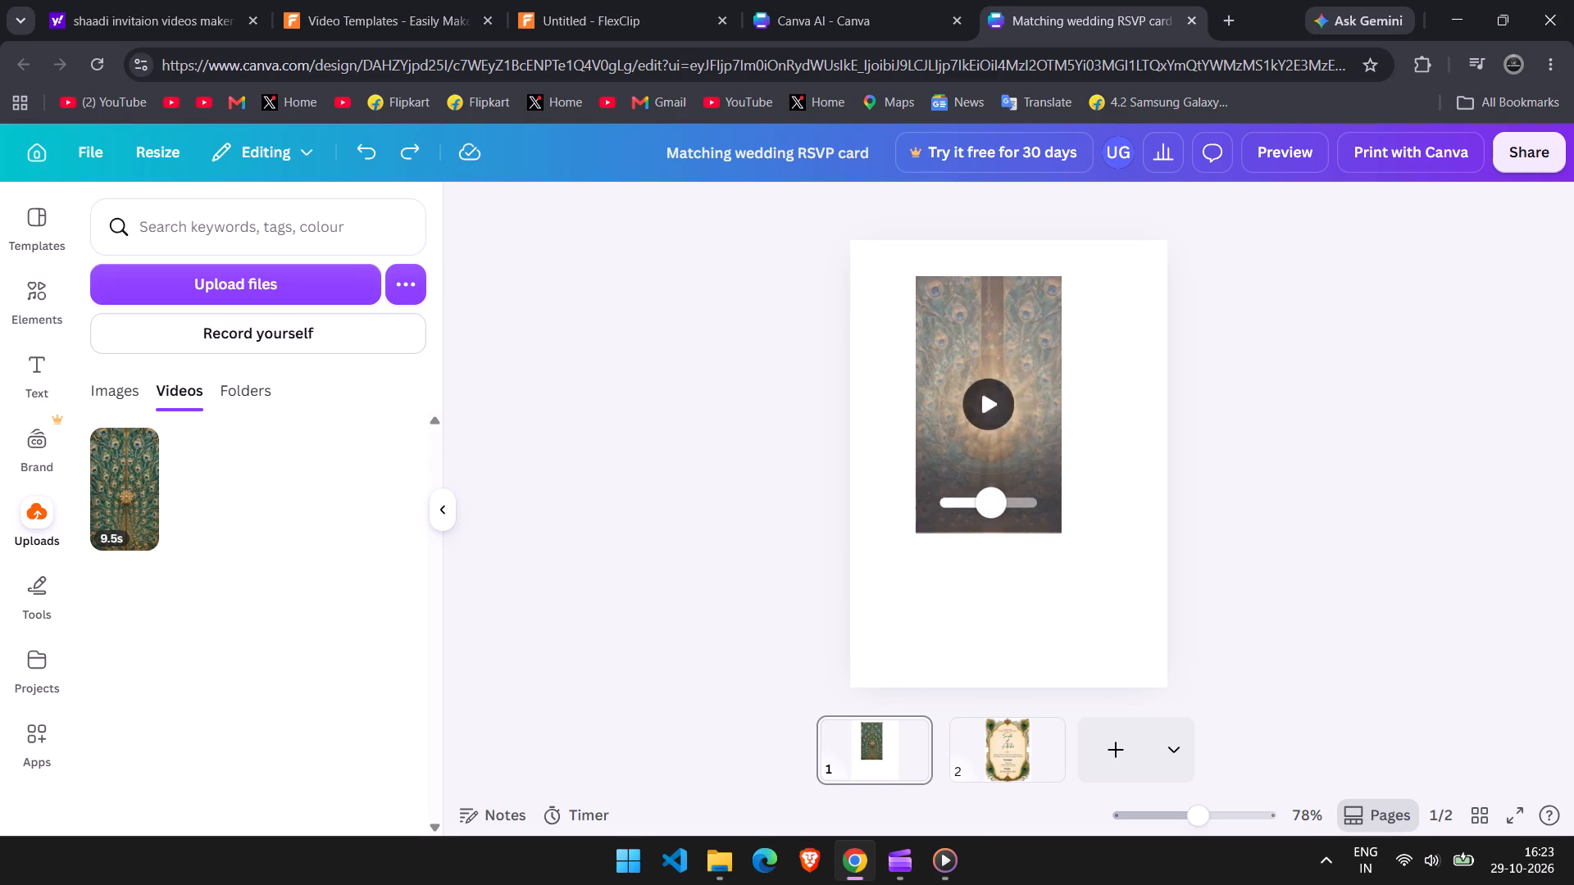
click(1019, 436)
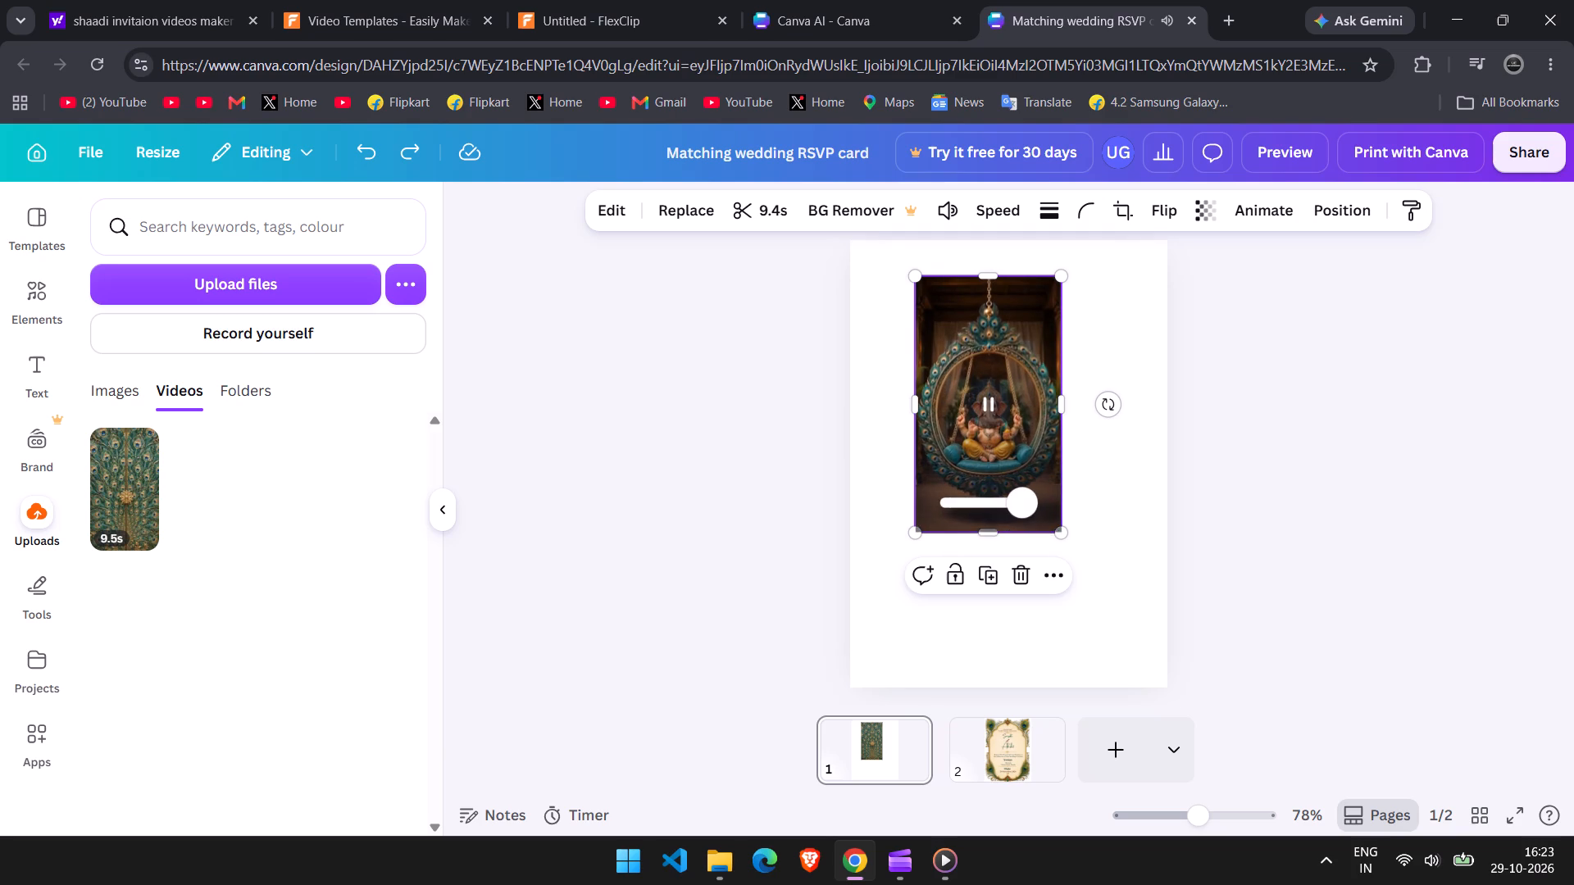
drag(1026, 458, 1044, 514)
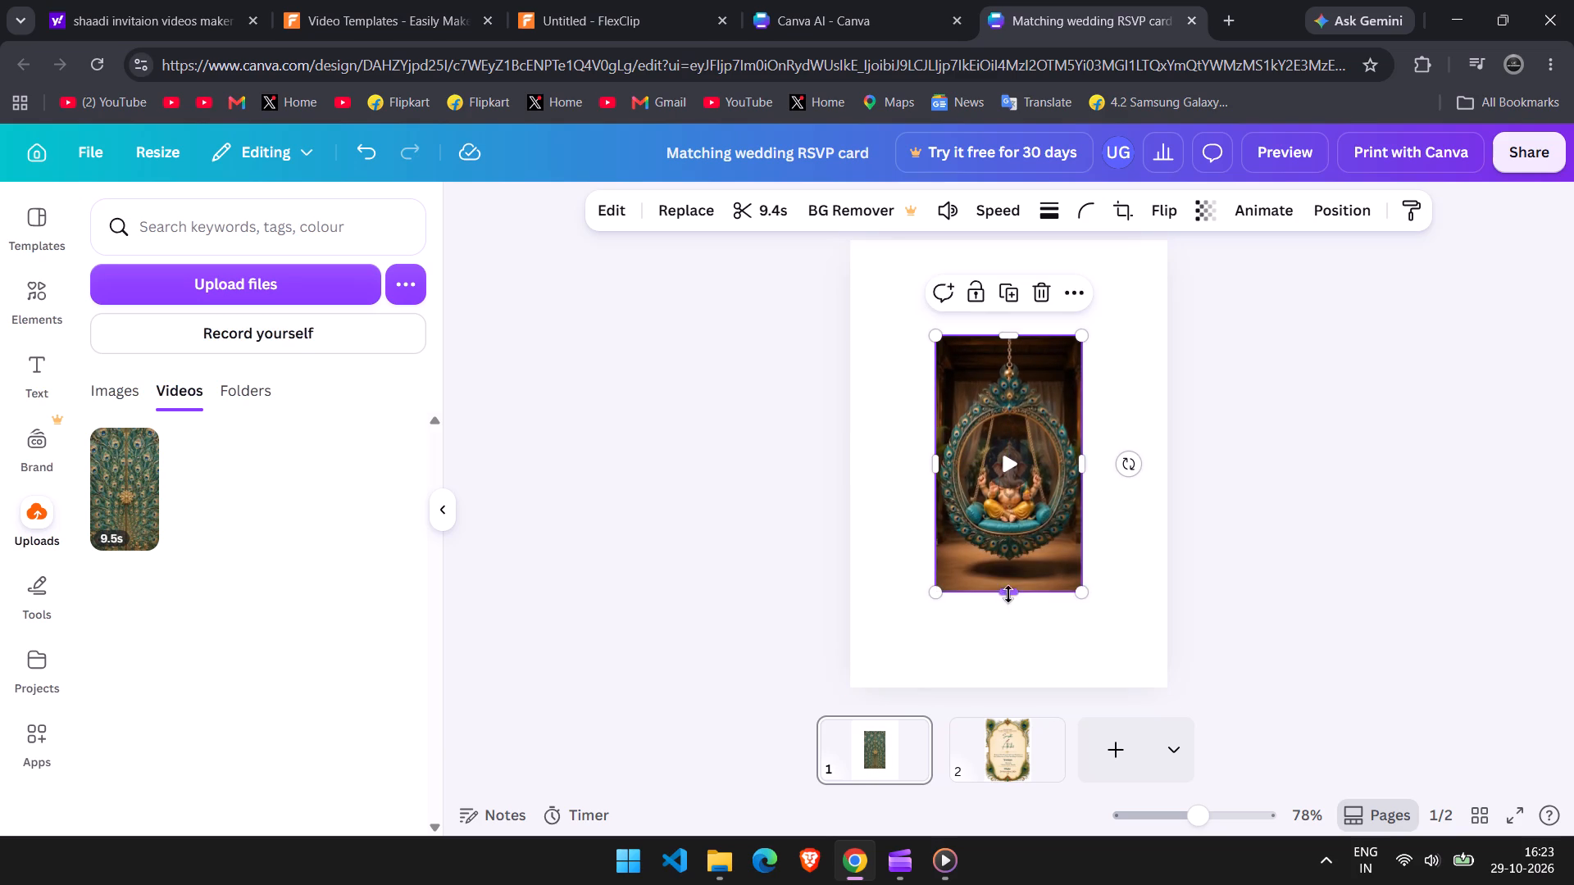
drag(1008, 594, 1006, 683)
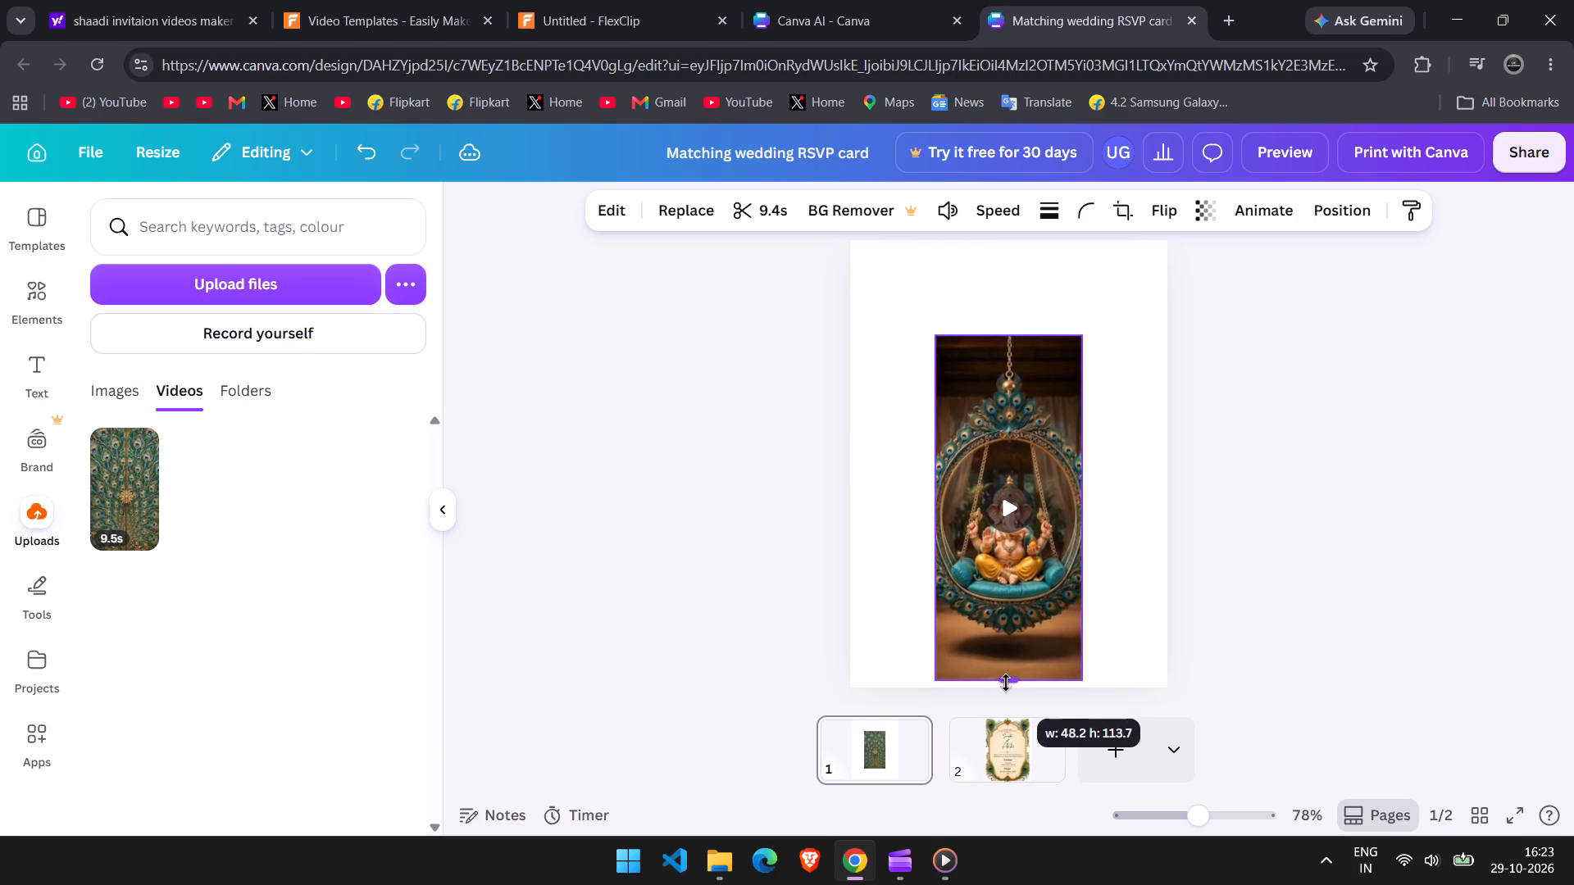
drag(1006, 683, 1006, 688)
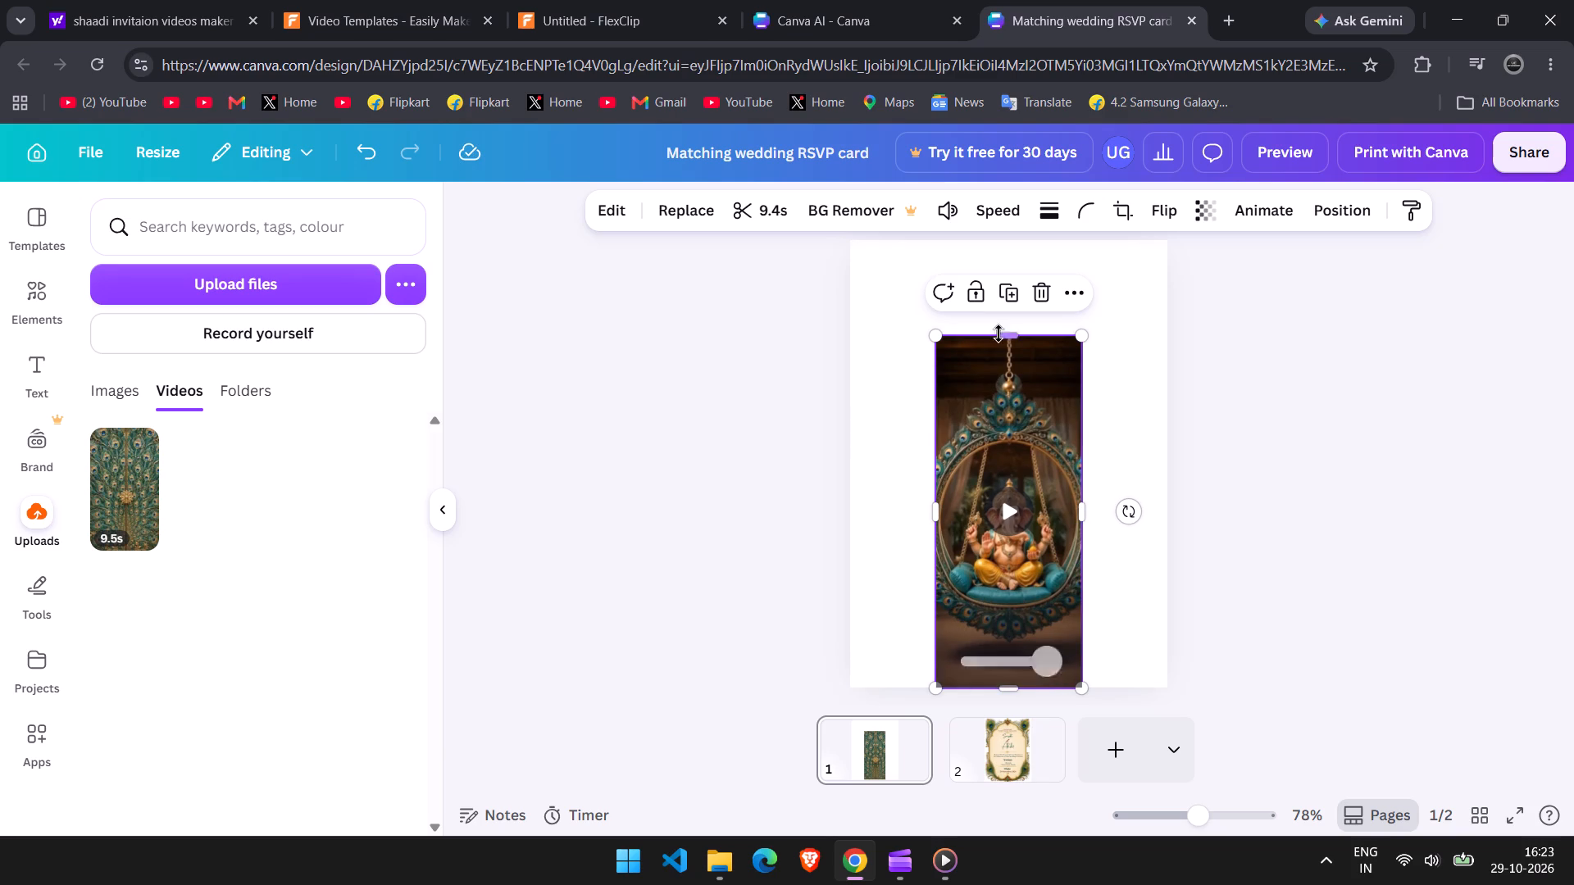
drag(1014, 336, 1011, 254)
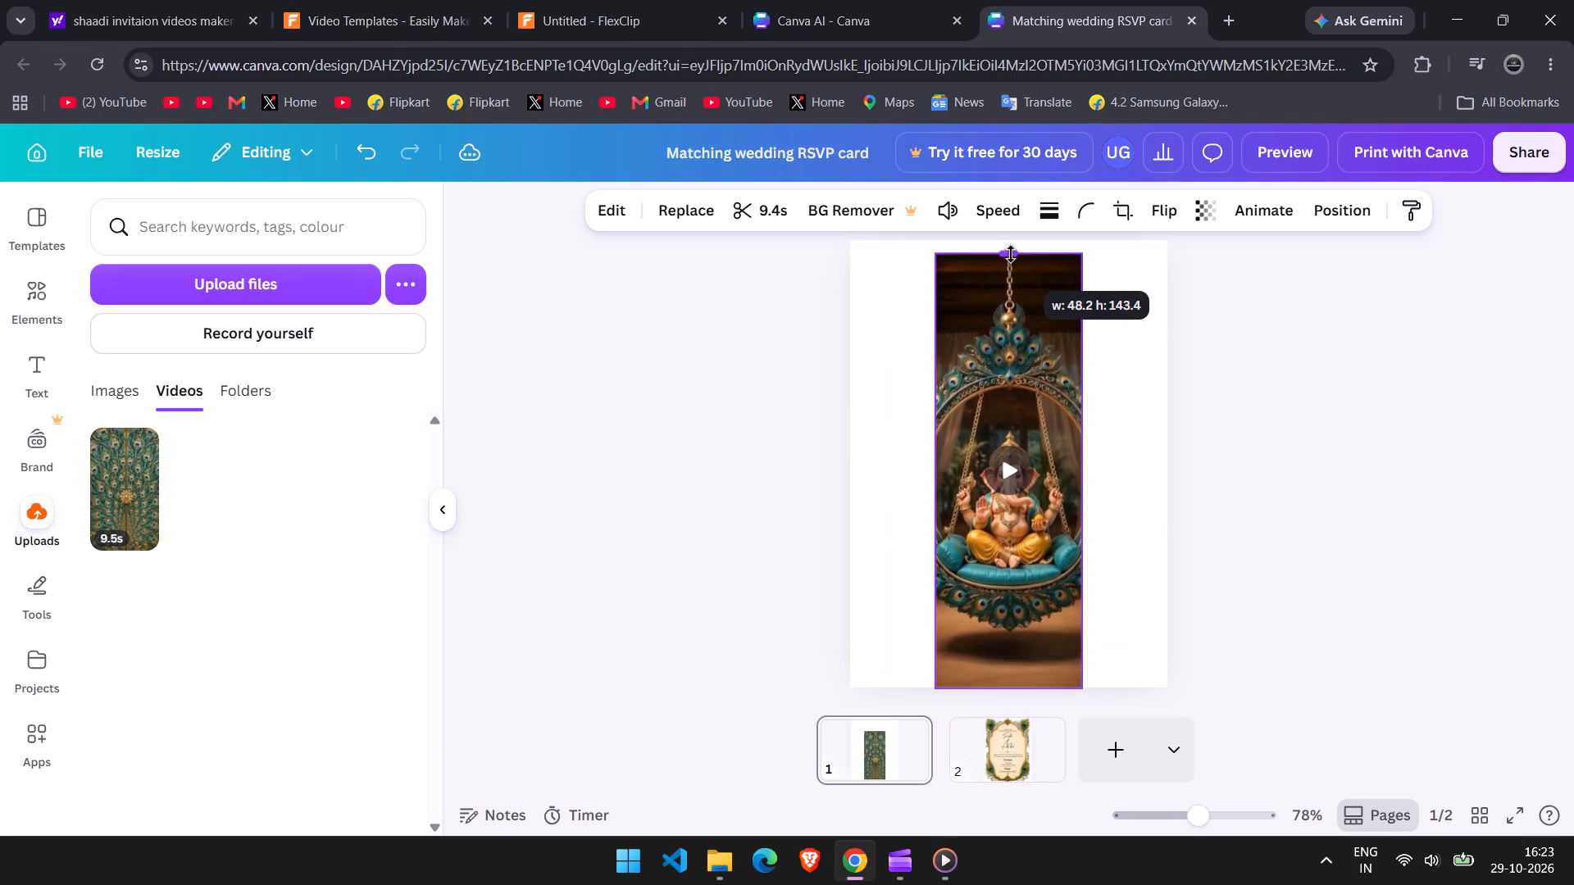
drag(1011, 254, 1011, 245)
Widen the full-height video on both sides to the page's margin guides, leaving equal white strips beside it.
drag(1086, 465, 1175, 467)
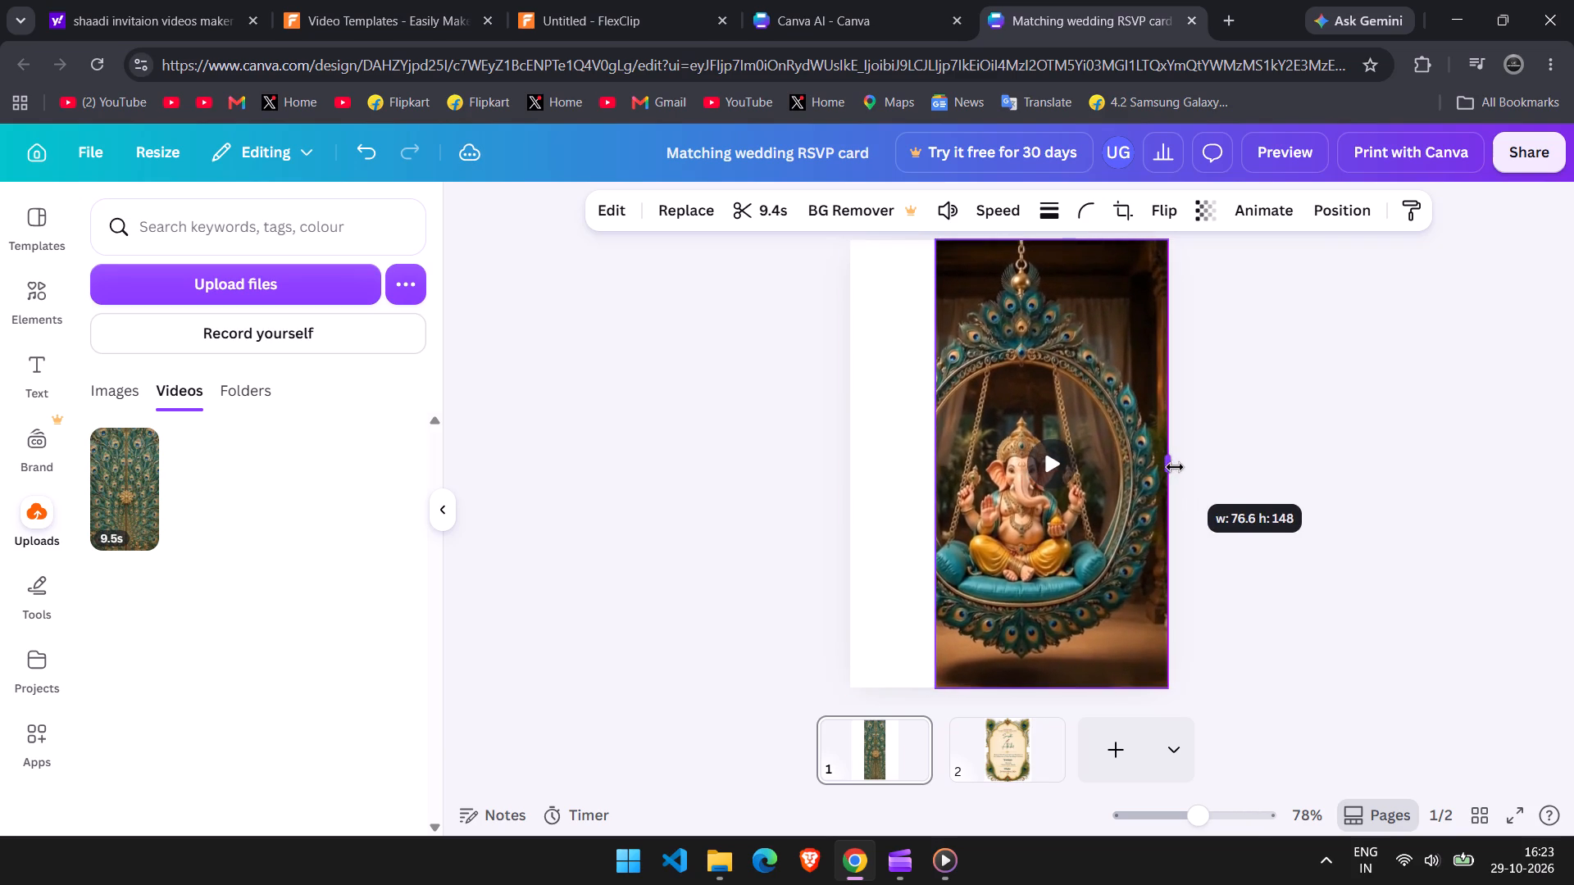
drag(1175, 467, 1136, 456)
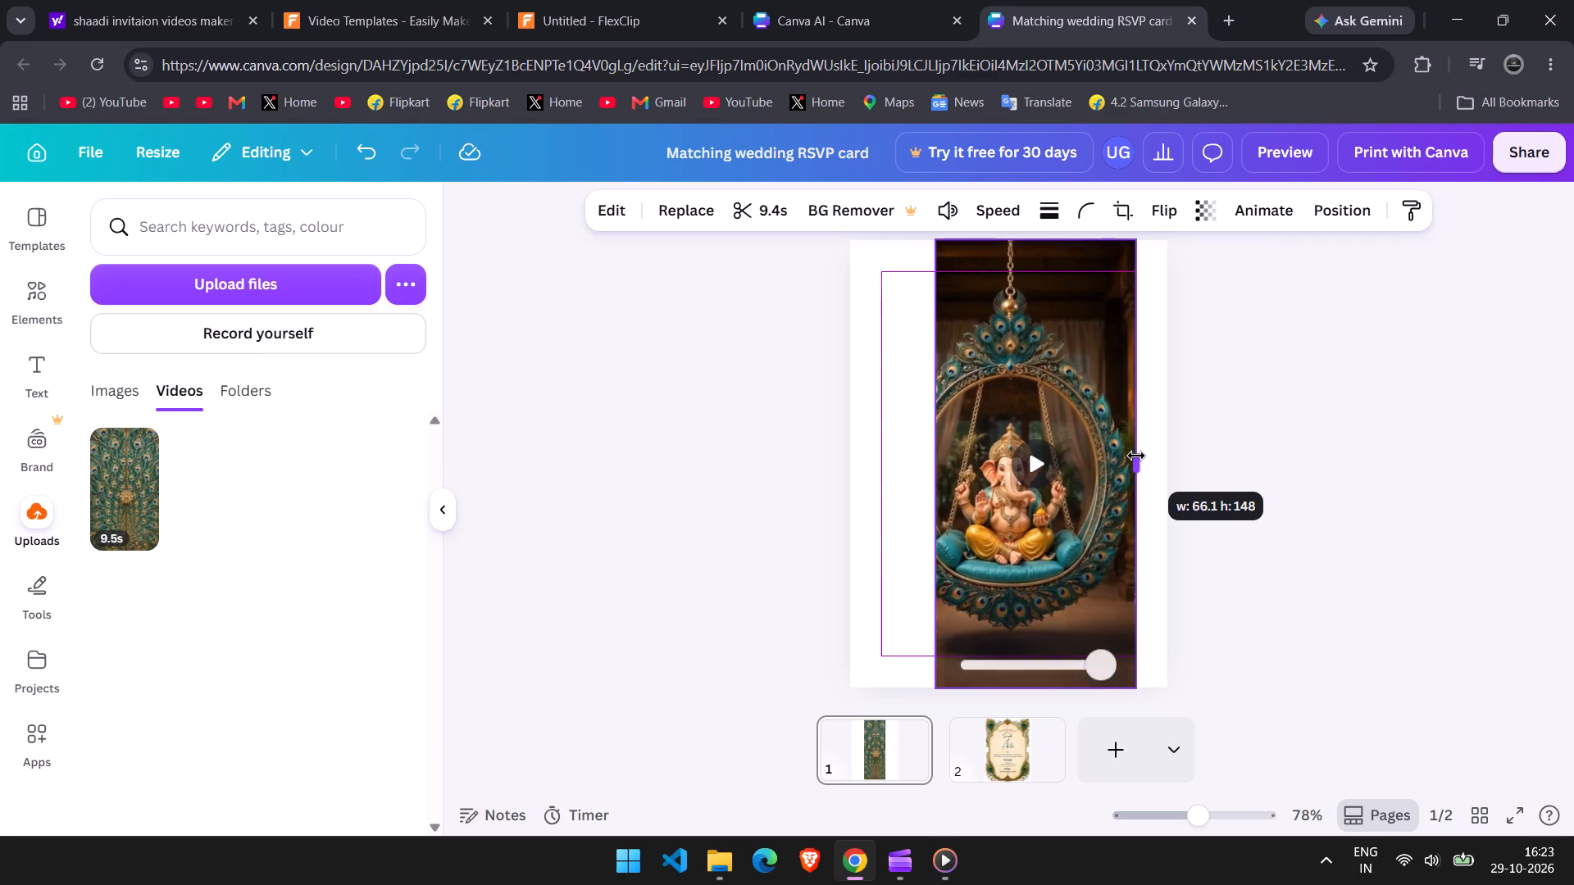
drag(1136, 456, 1150, 454)
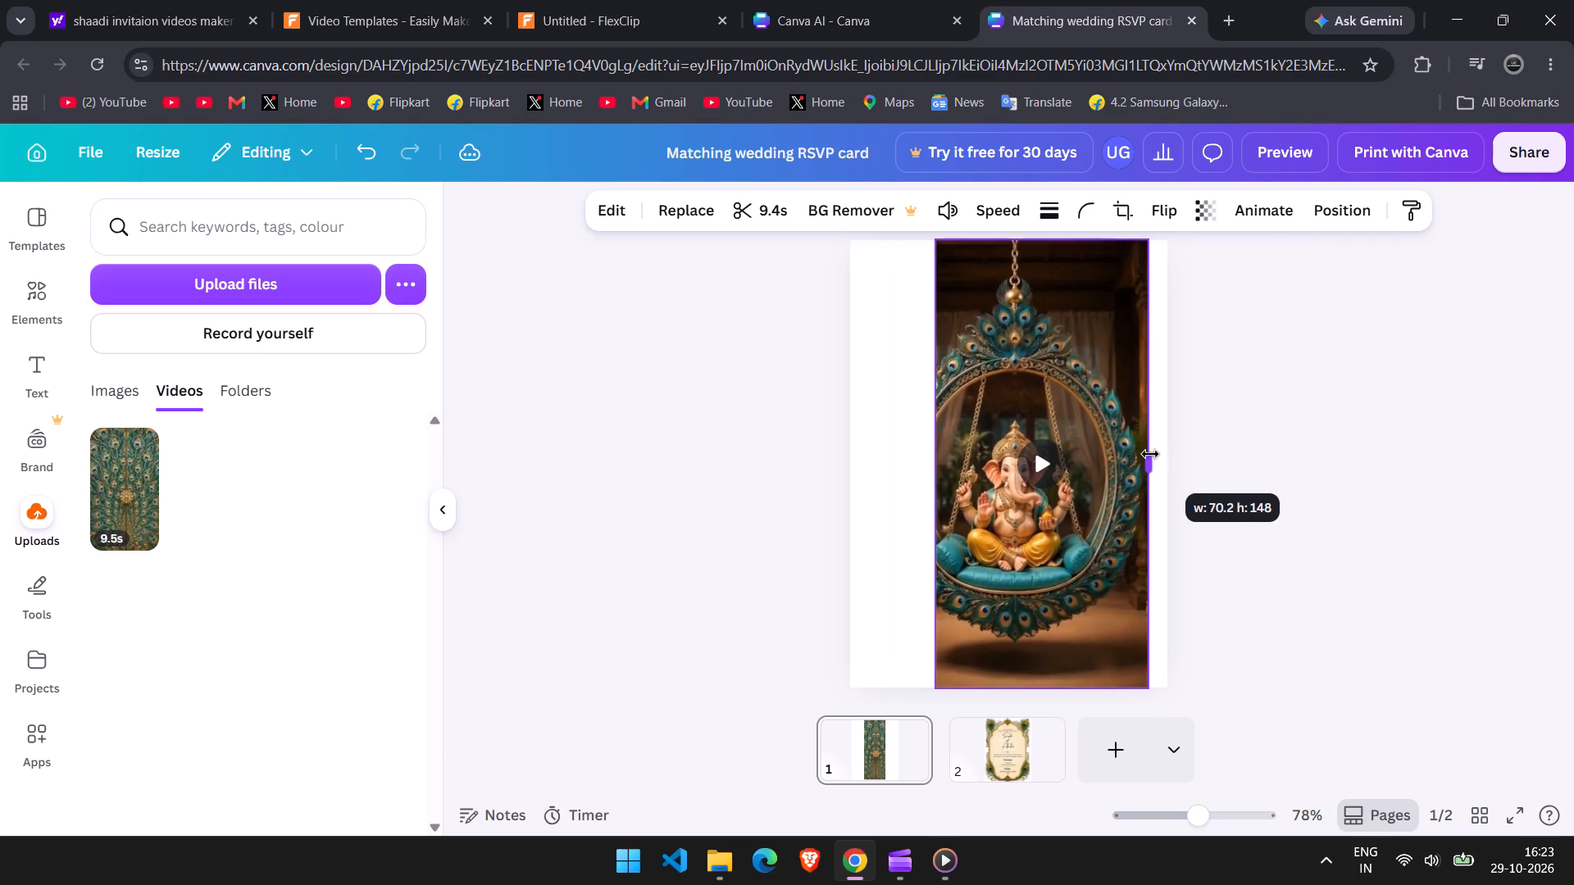
drag(1150, 454, 1150, 451)
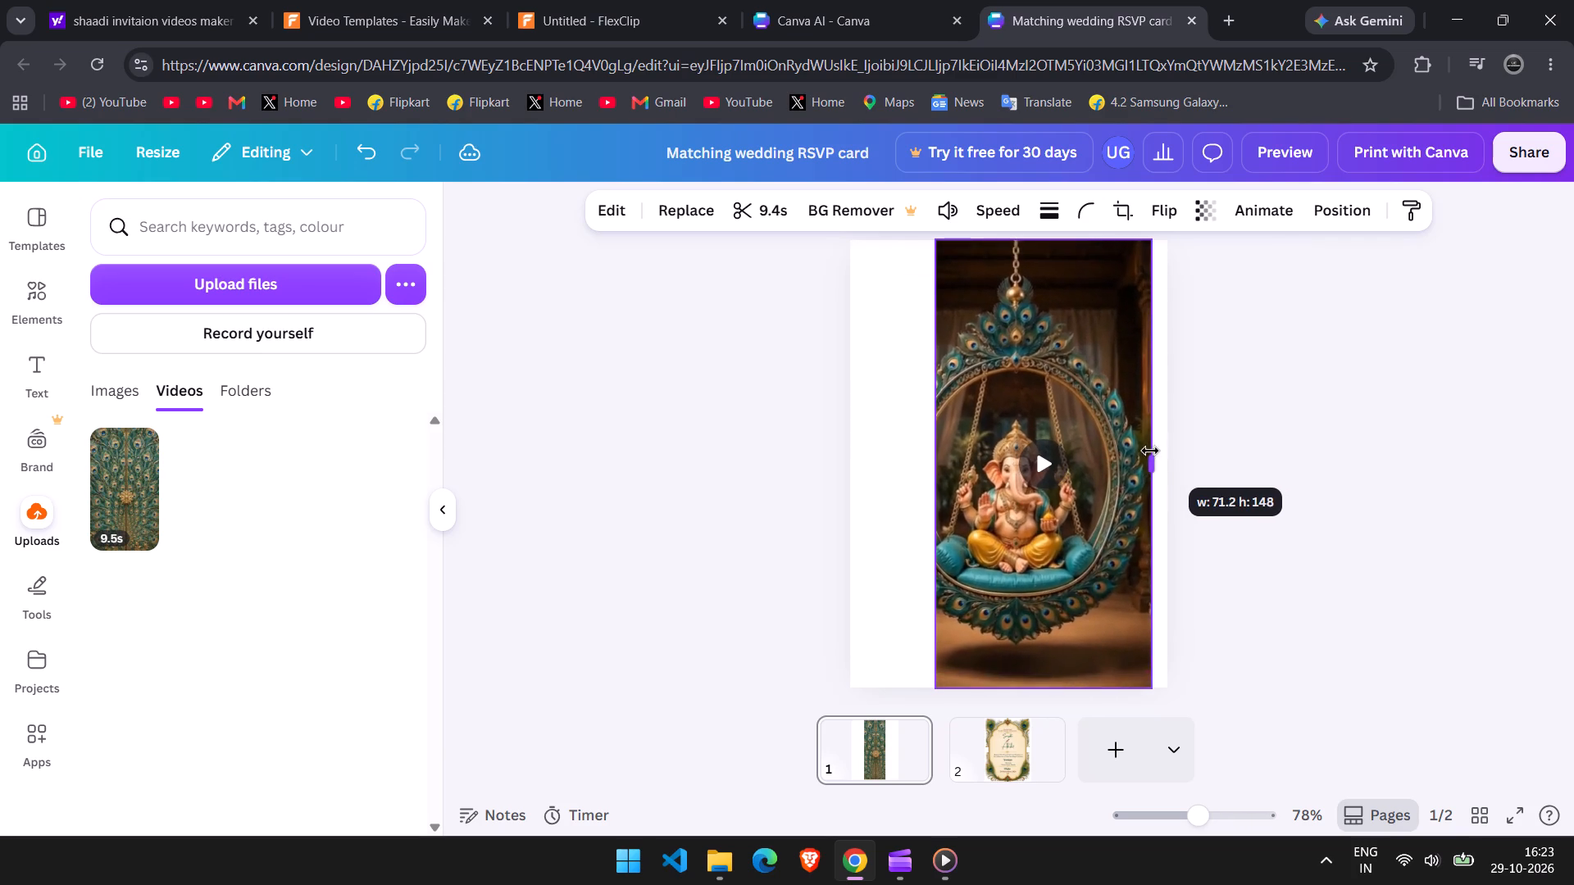
drag(1150, 451, 1141, 451)
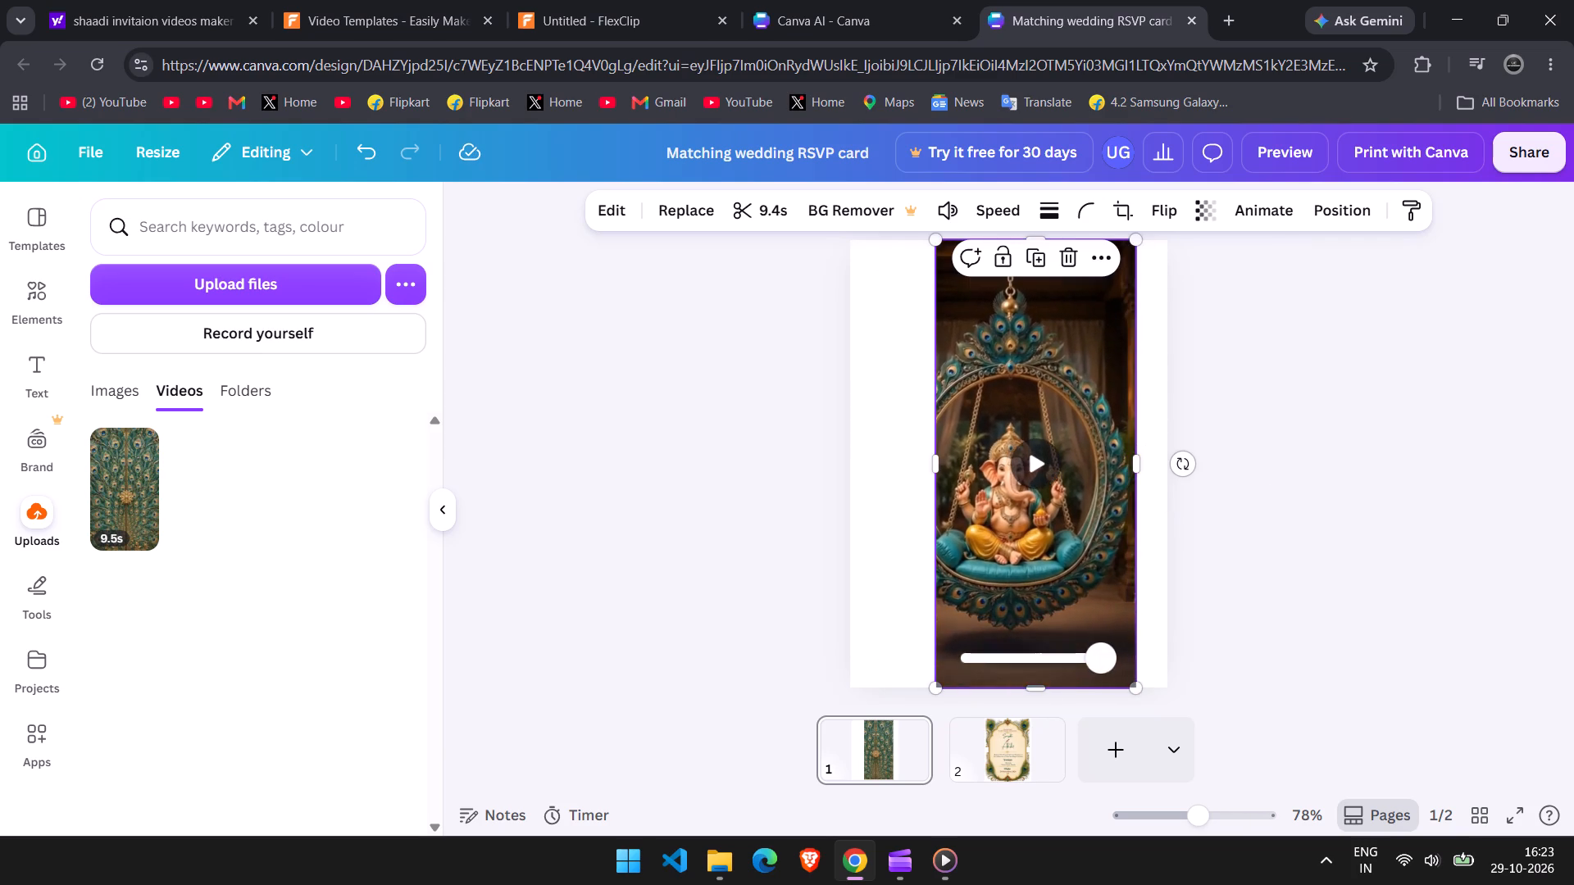
drag(932, 462, 880, 459)
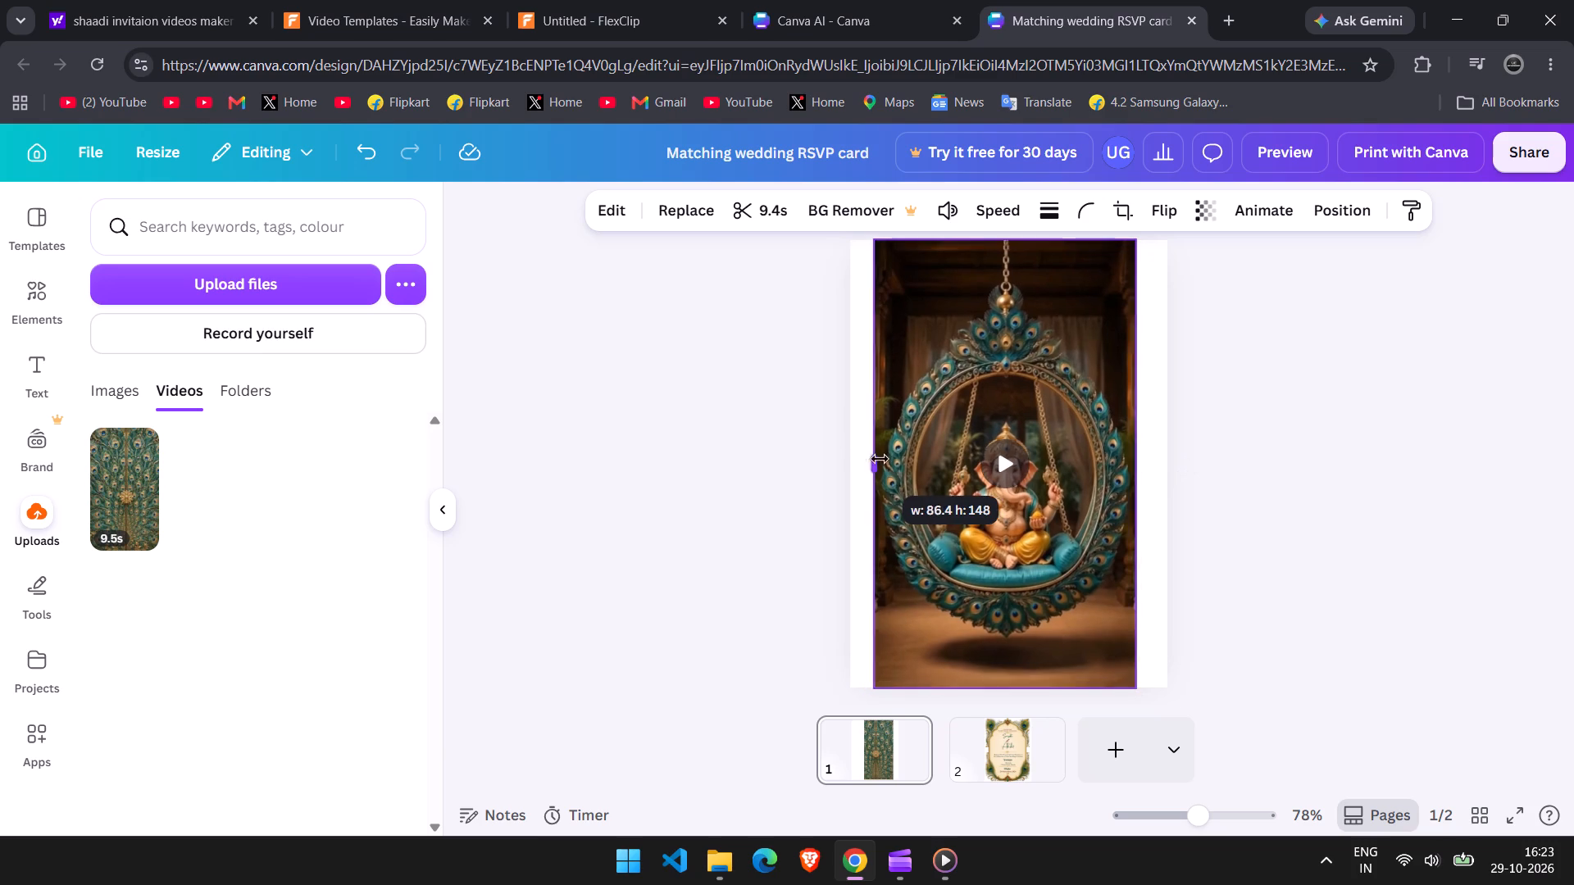
drag(880, 459, 876, 457)
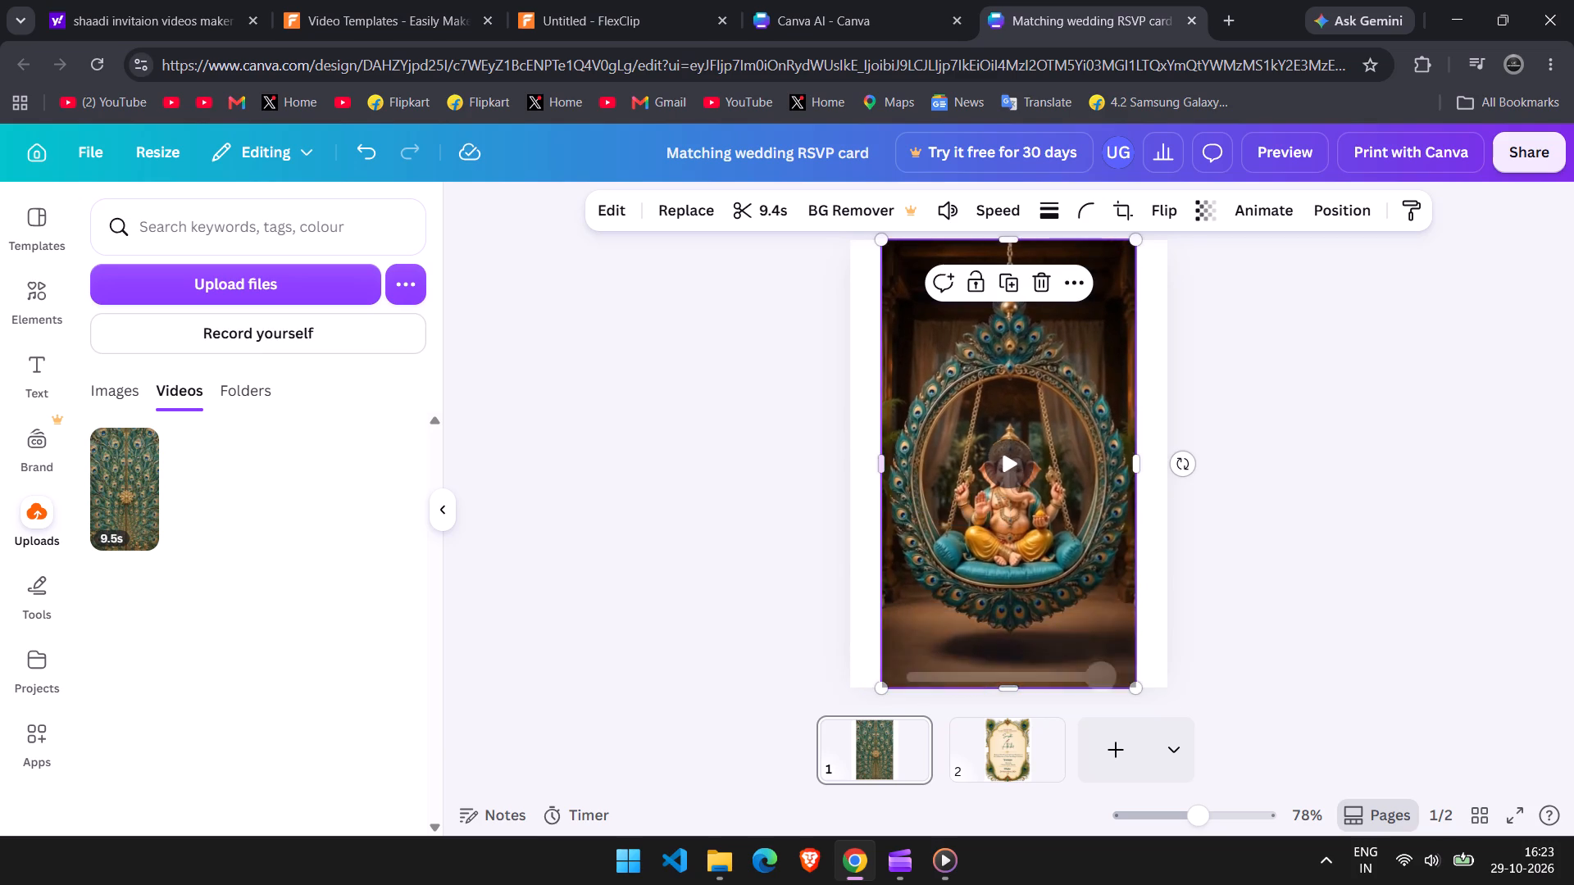
Rewind the video on the first page and play it from the closed peacock doors to check the framing.
click(1328, 522)
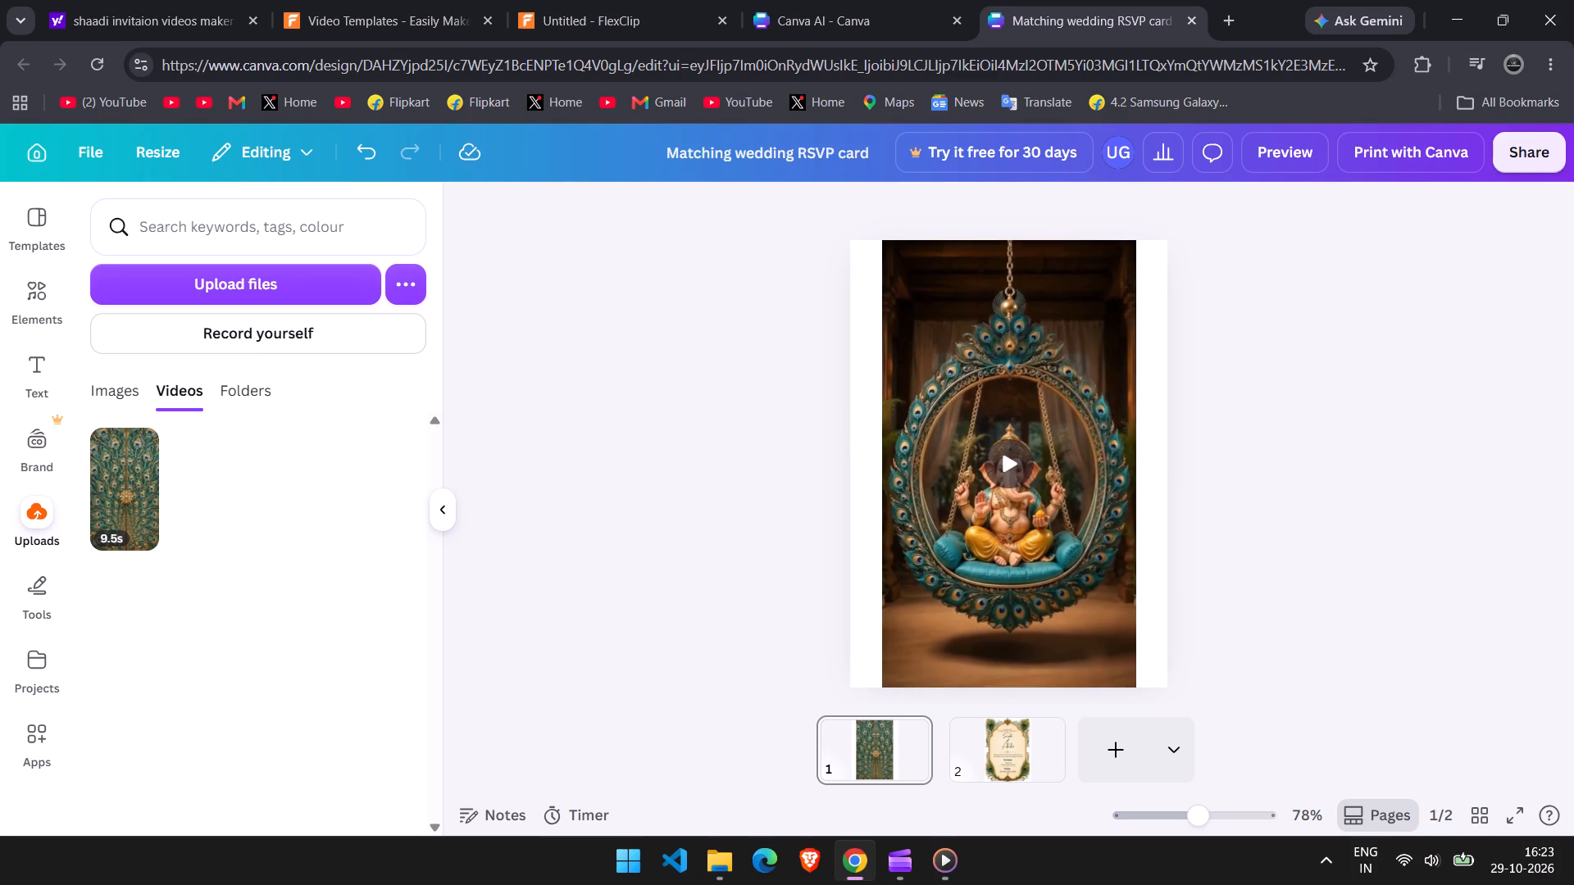
click(1035, 635)
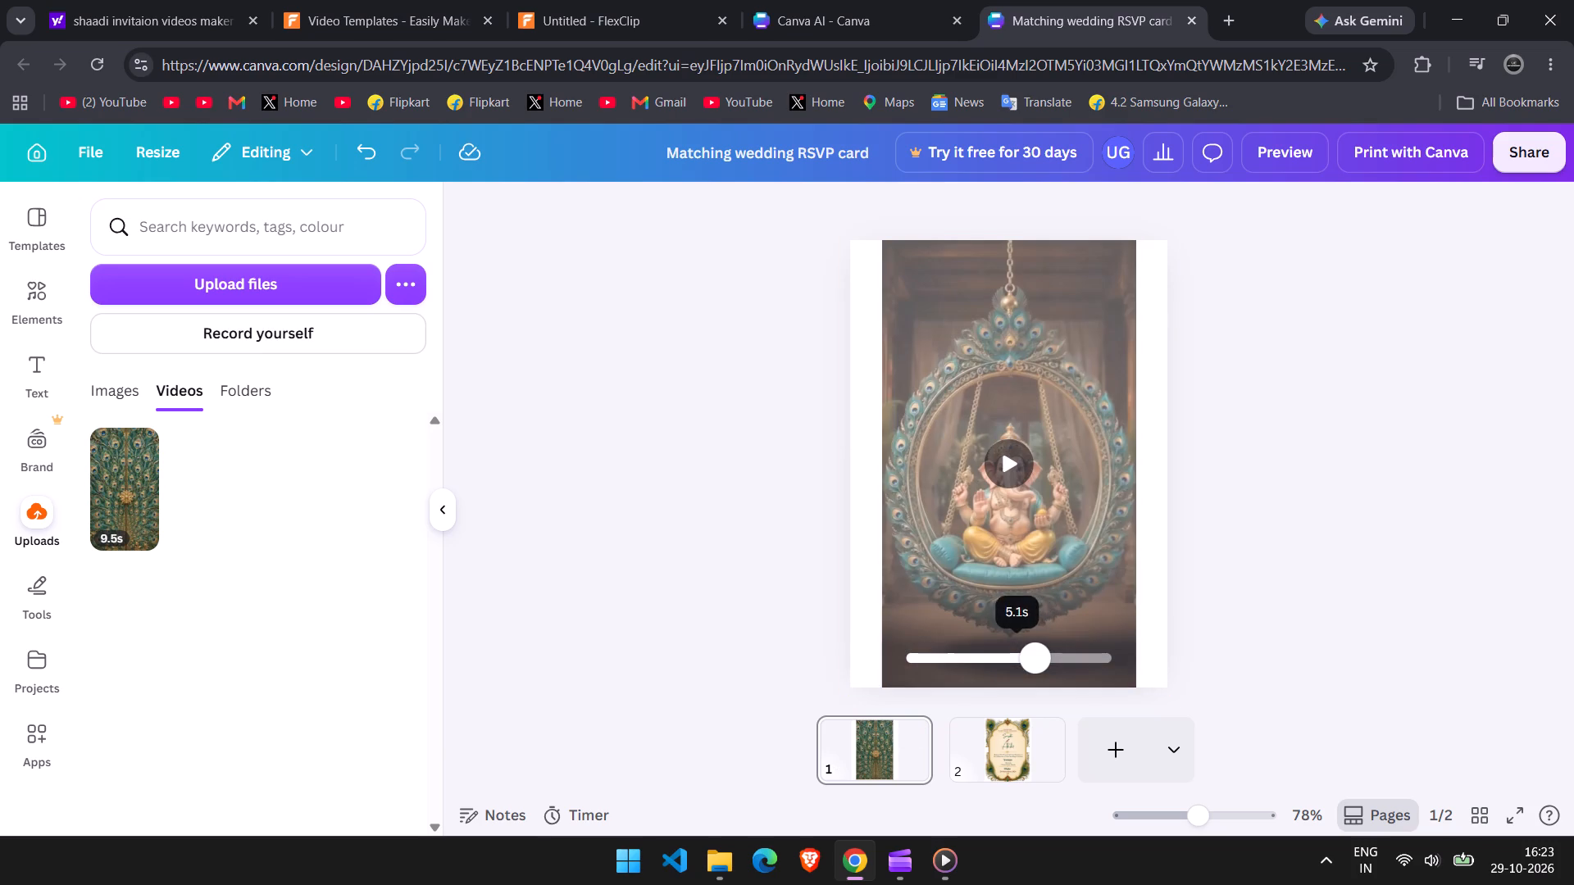
drag(1027, 654, 923, 657)
click(795, 626)
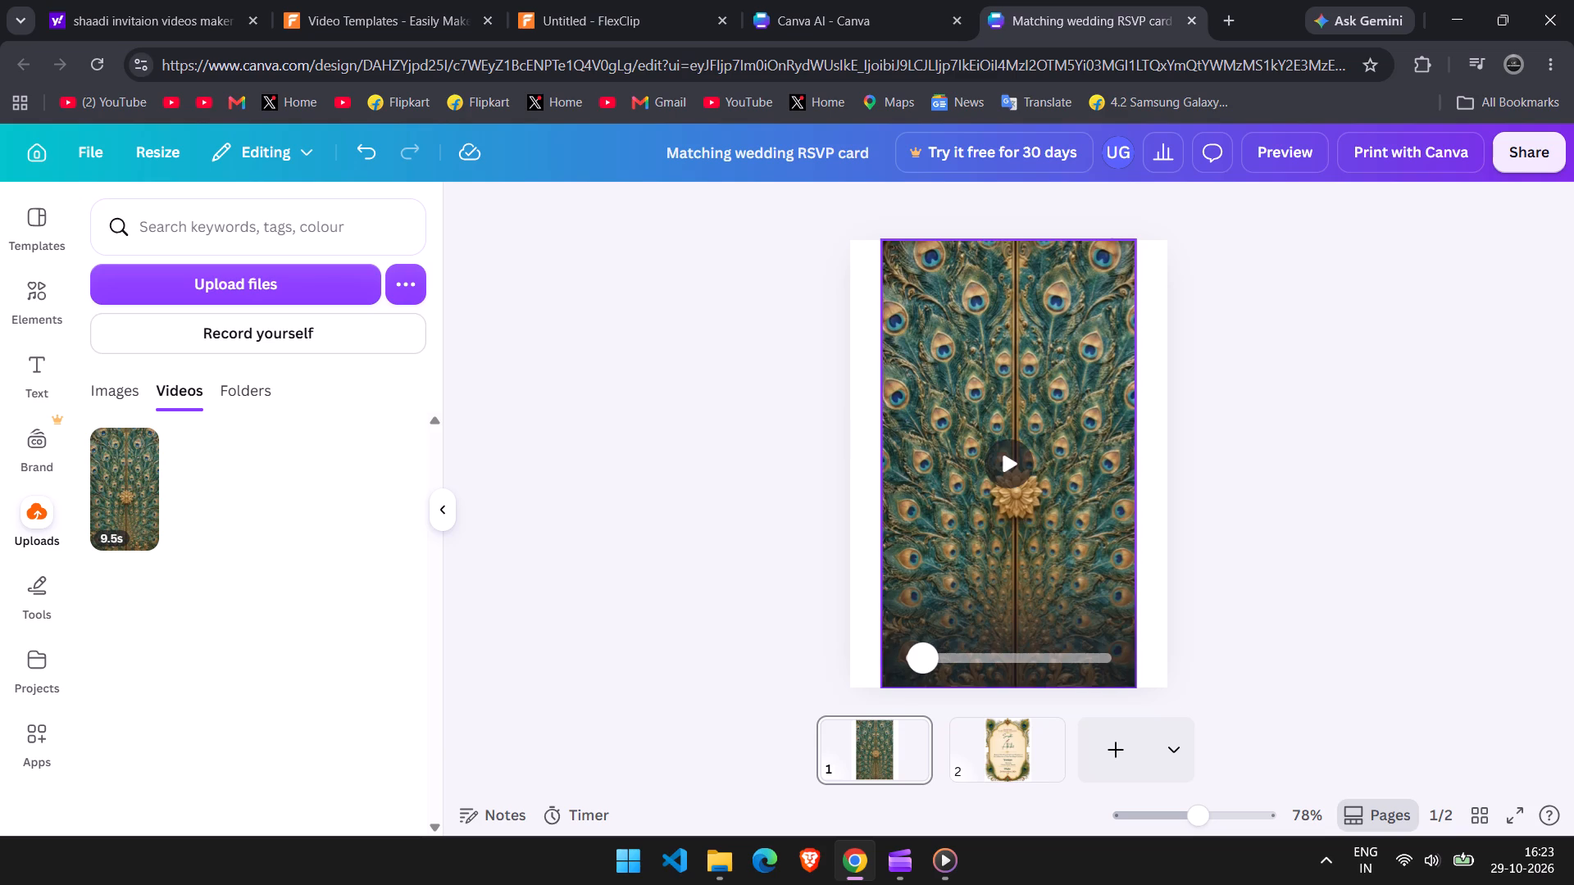
click(1007, 450)
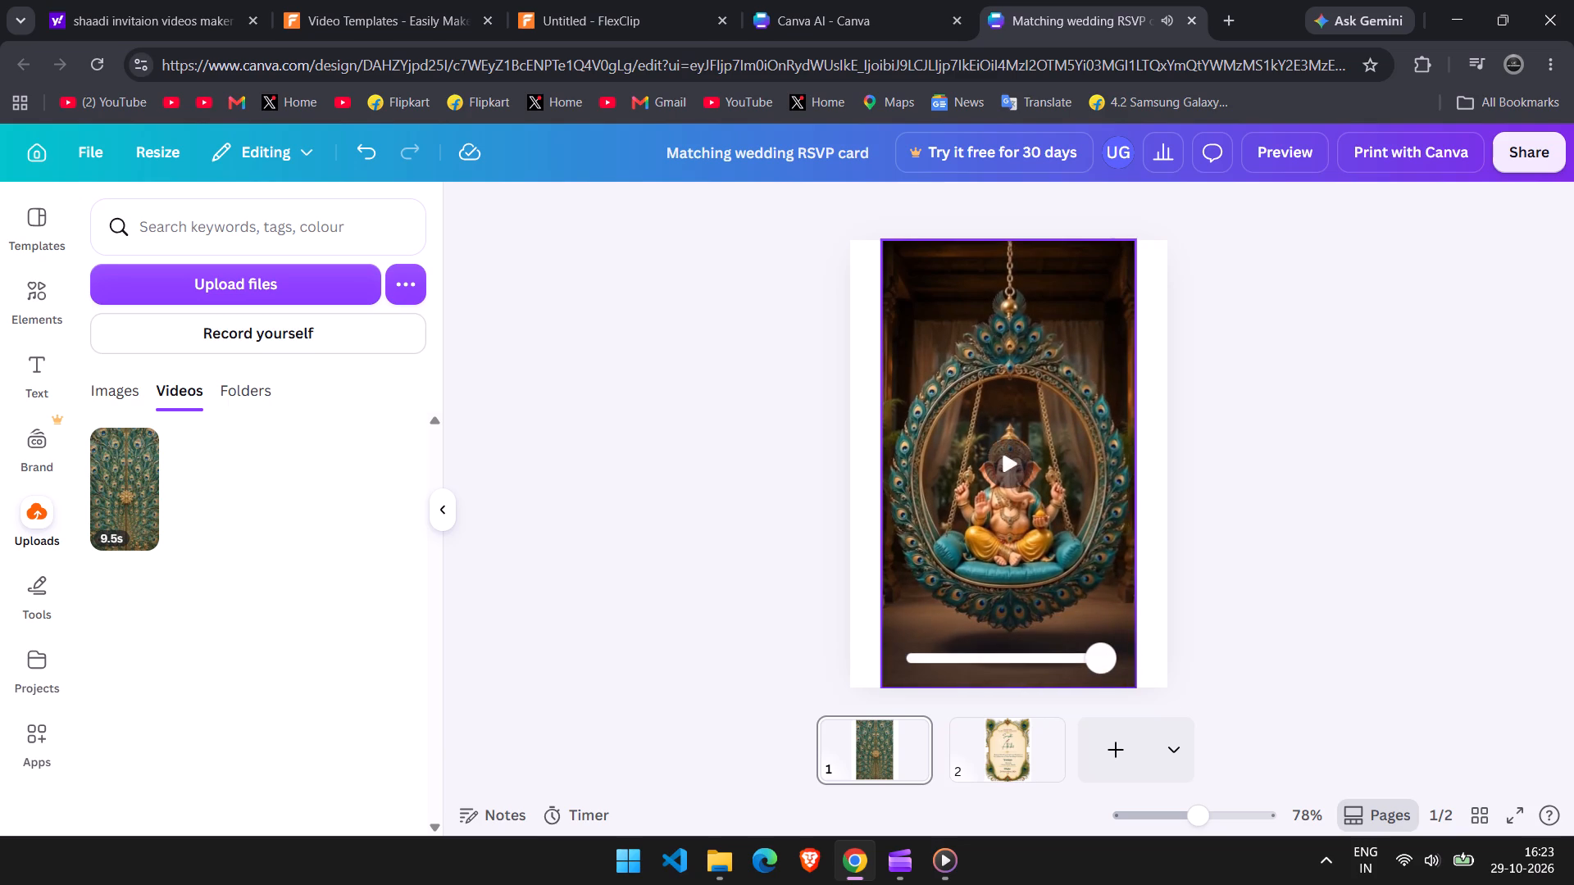
Compare the design's Ganesha video page and invitation card page with the reference invitation video in Media Player.
click(976, 769)
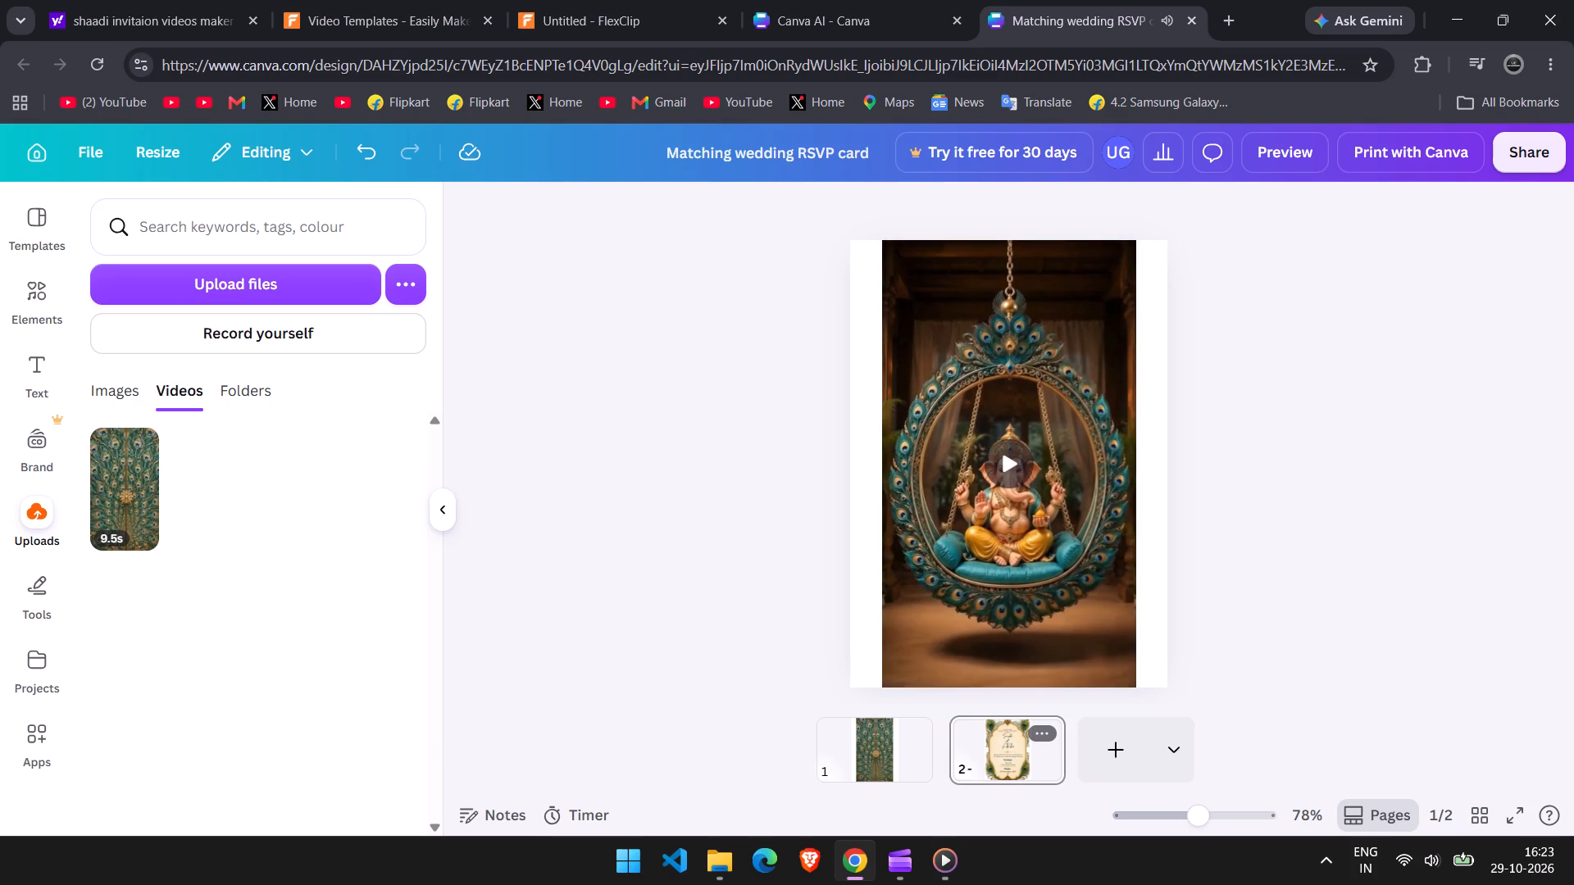
click(1339, 399)
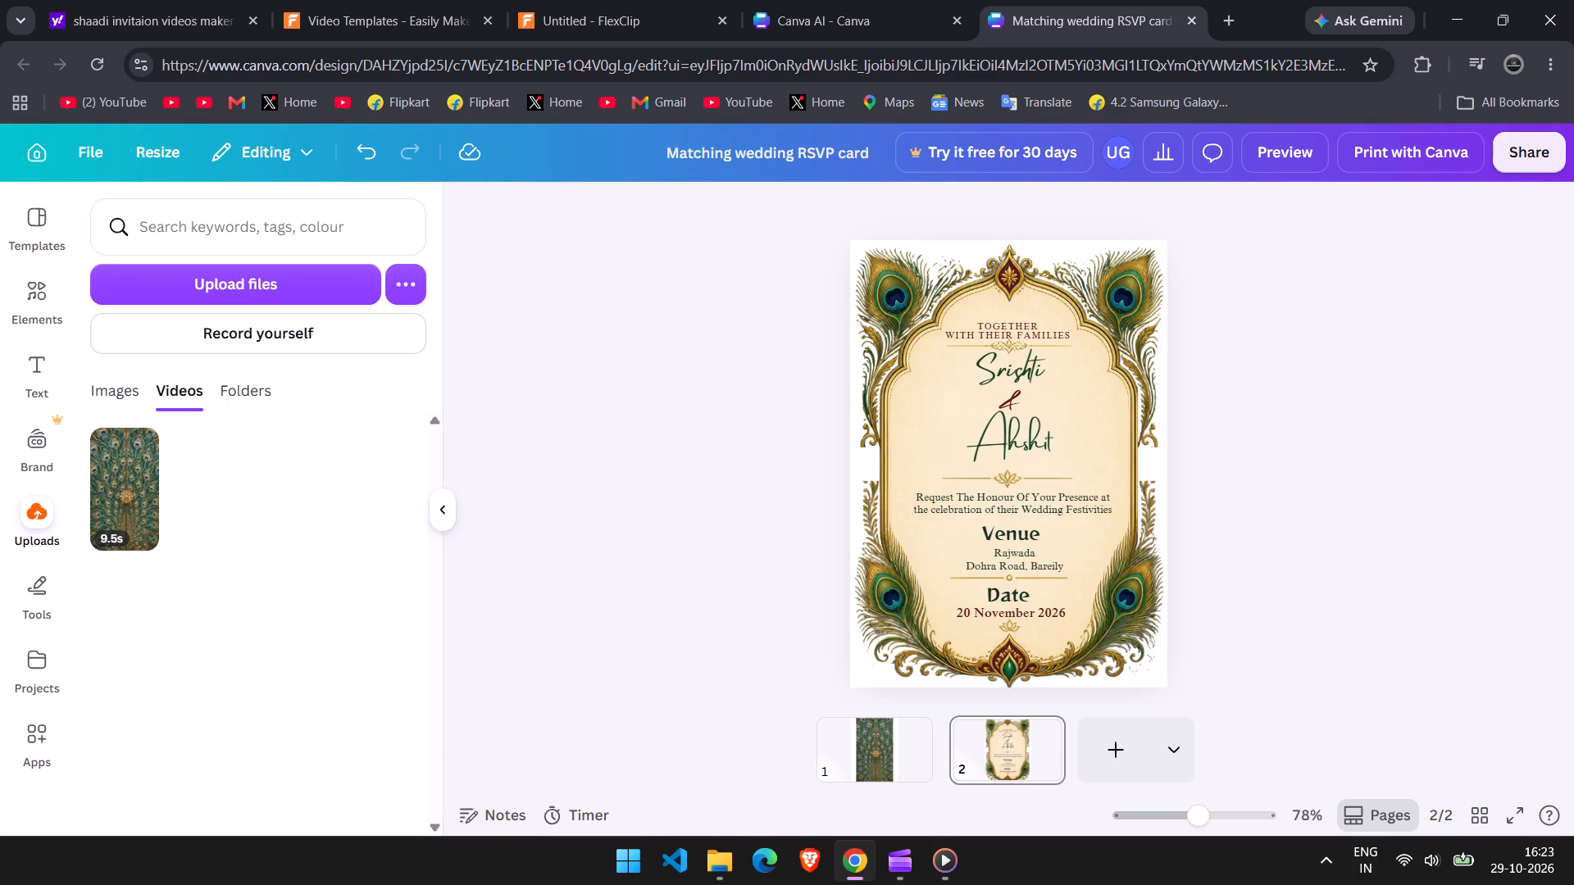
click(862, 756)
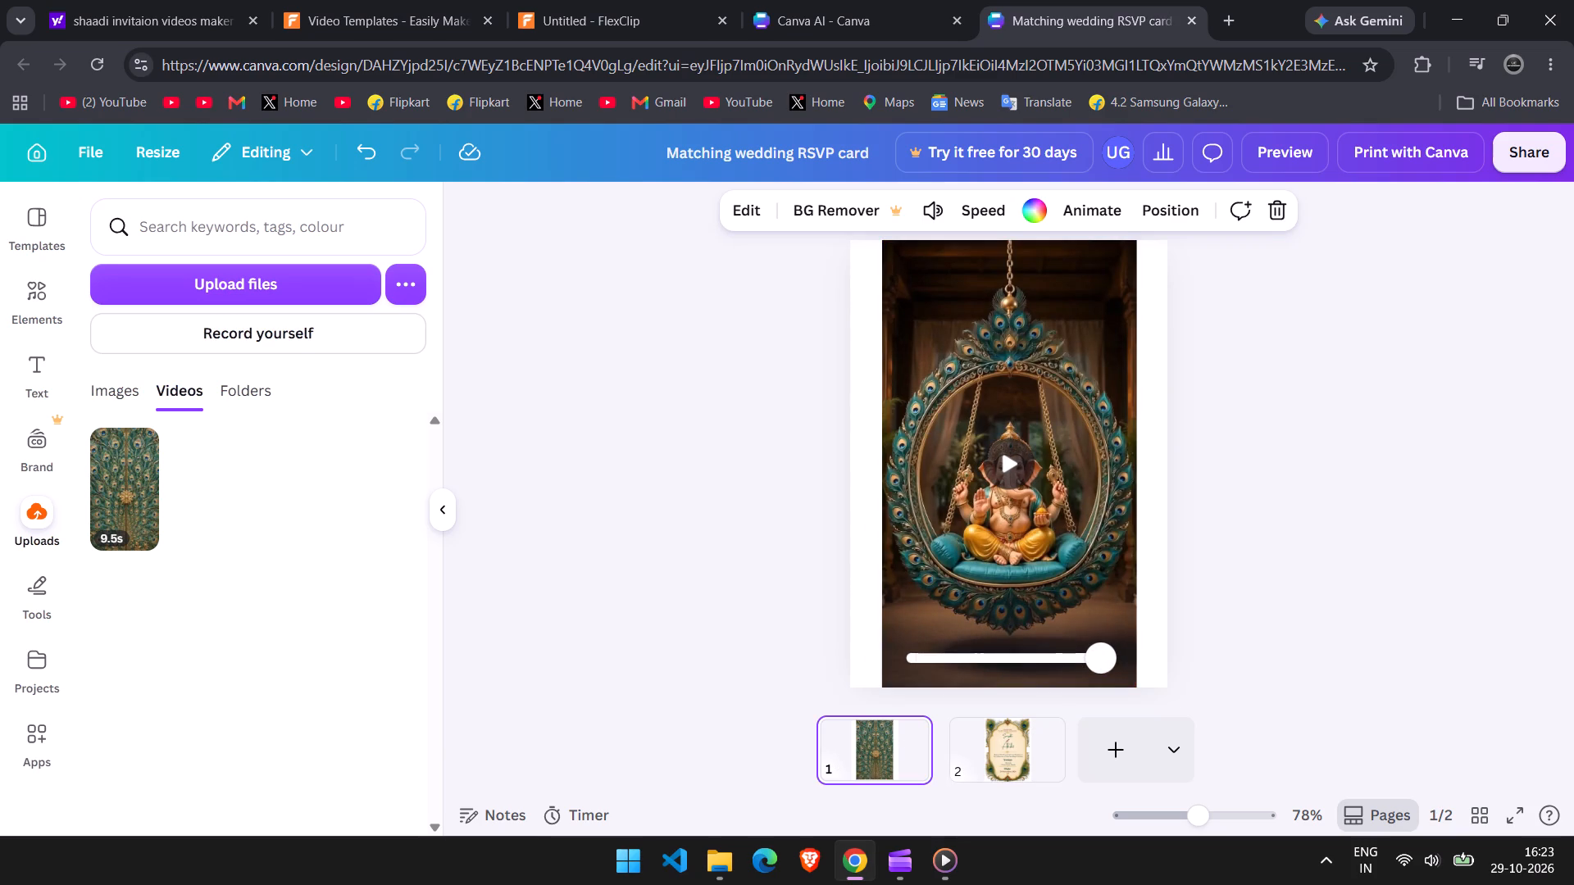
click(1077, 512)
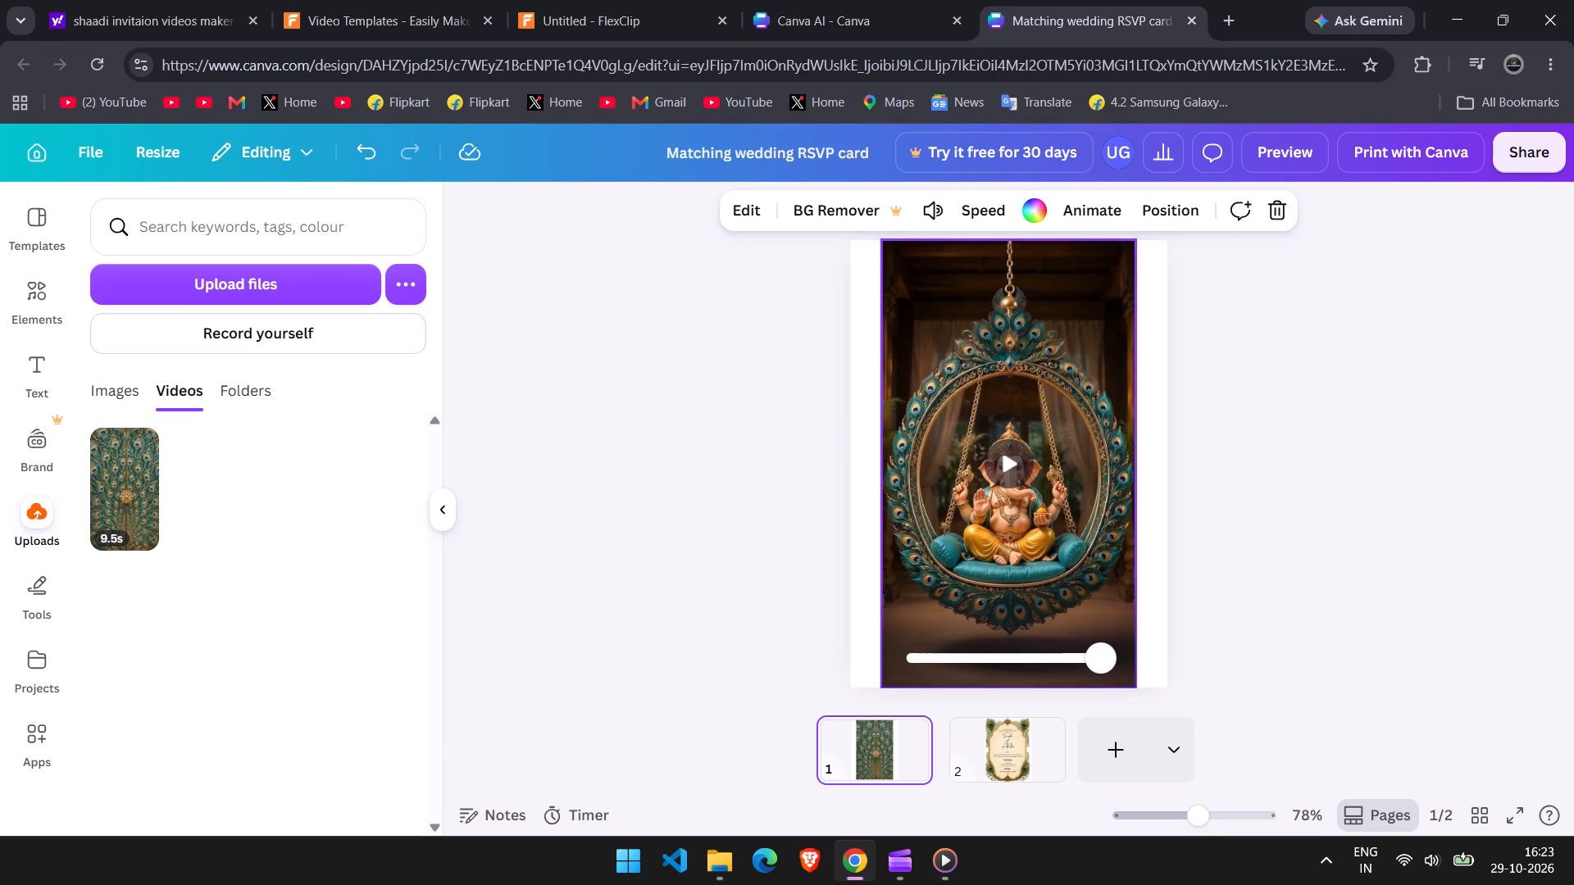
click(937, 869)
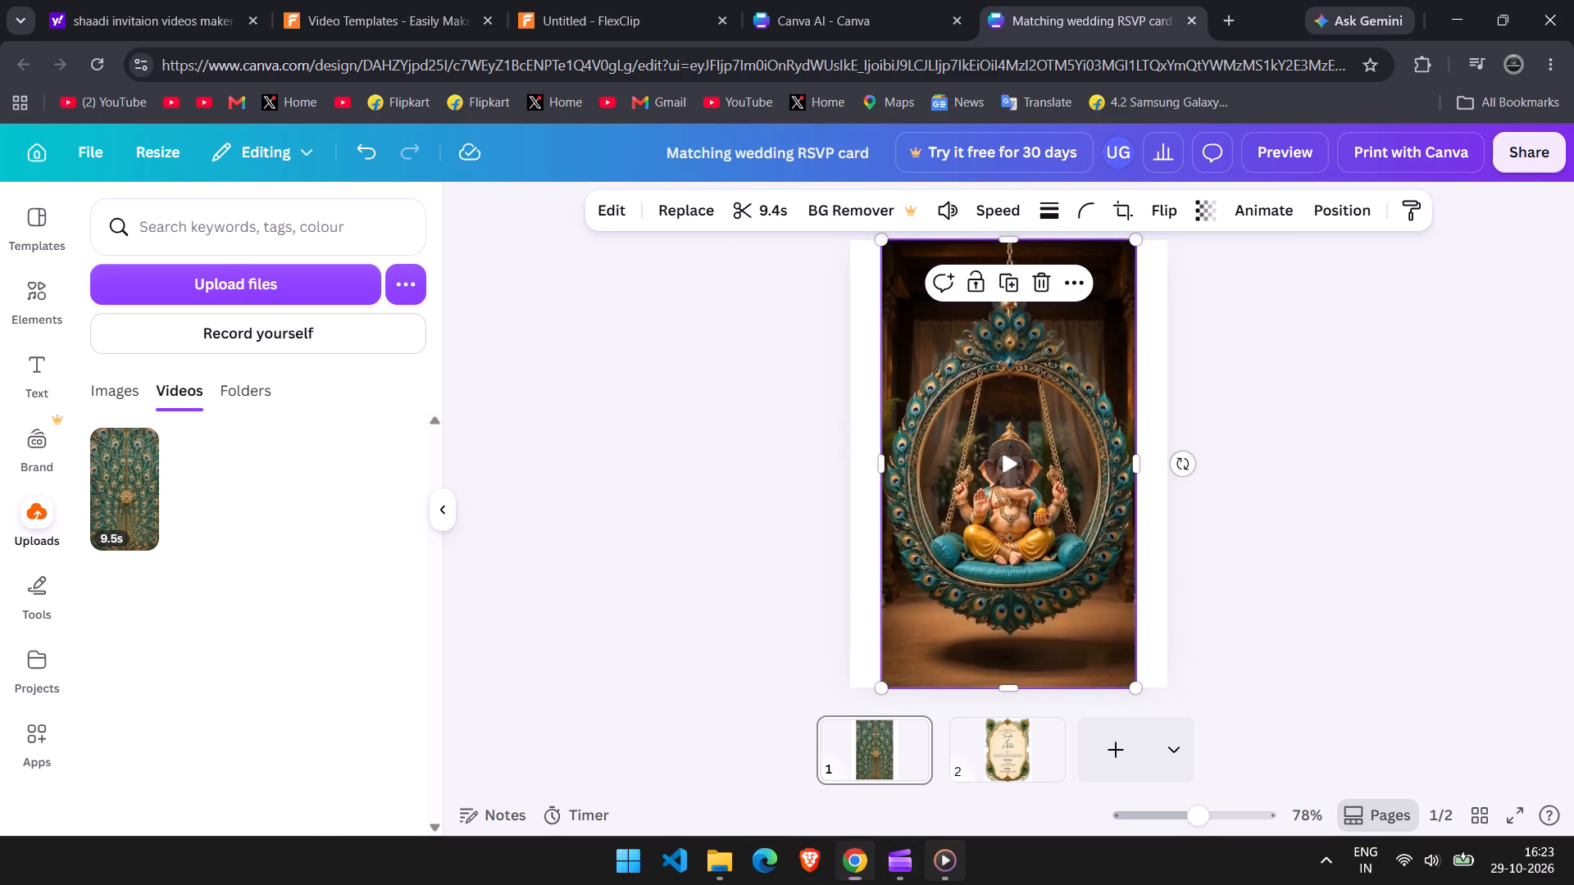
click(479, 526)
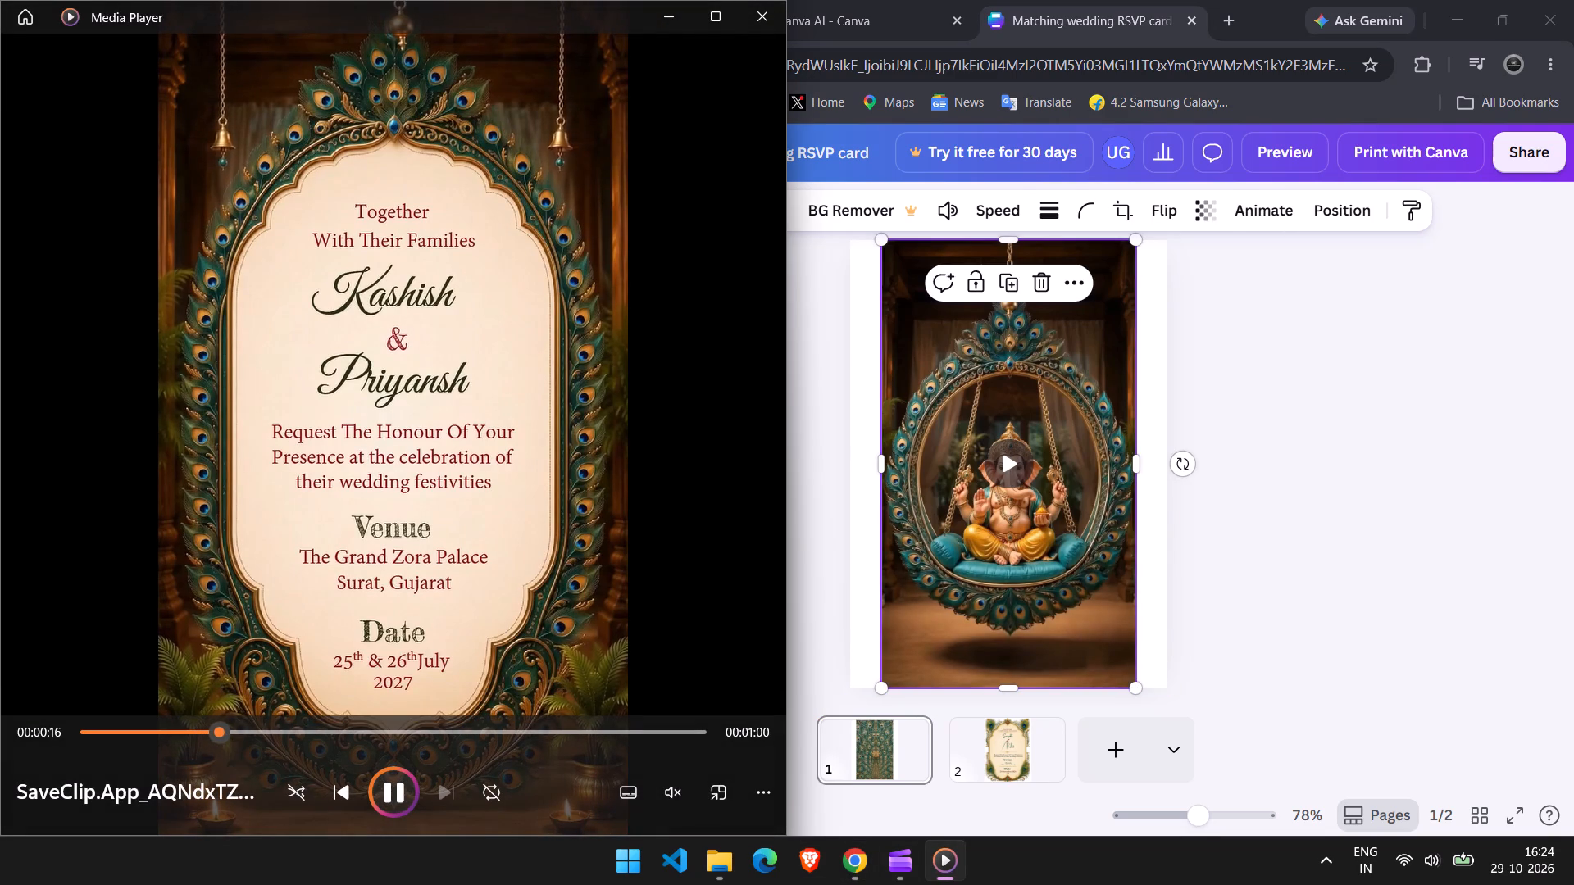
click(997, 741)
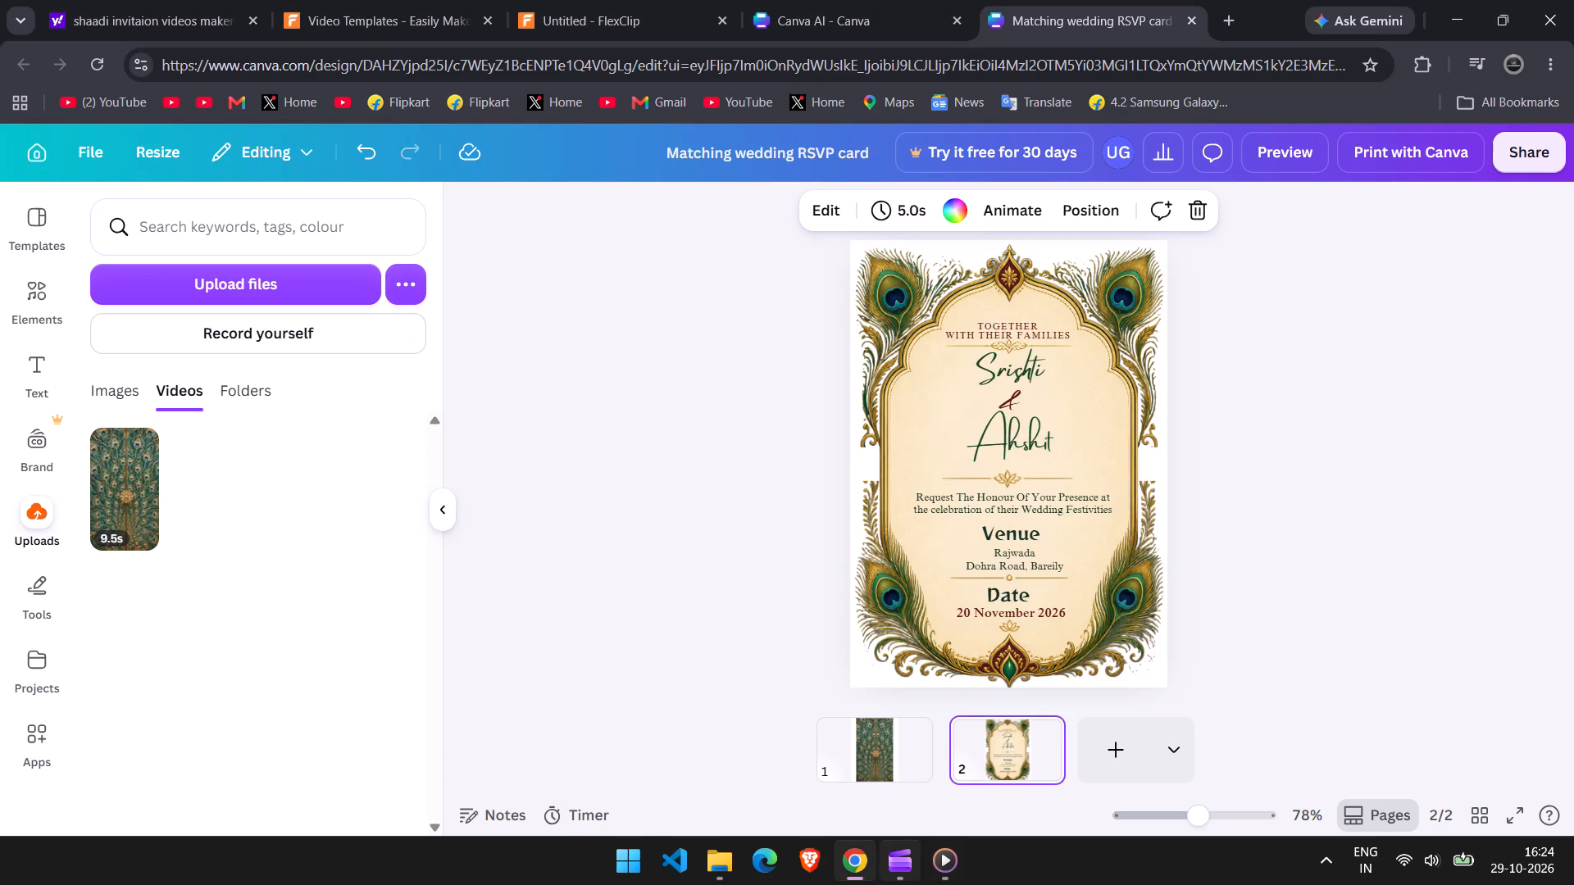
Switch to Media Player and scrub the reference video back to its peacock-framed names card, examining the card and Mehandi scene.
click(926, 869)
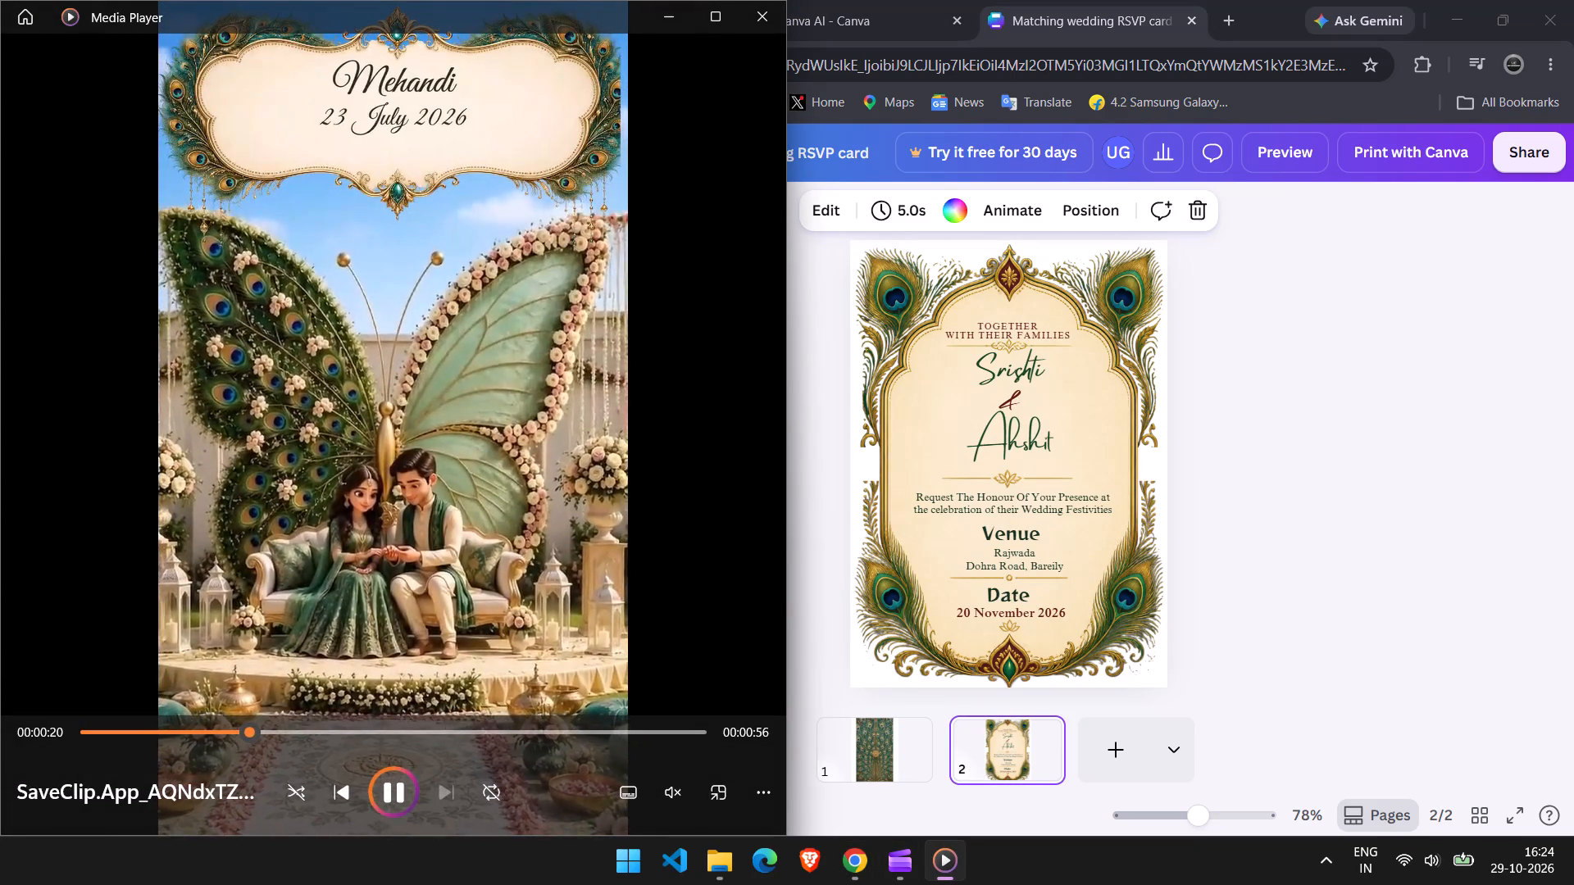
click(207, 727)
click(221, 731)
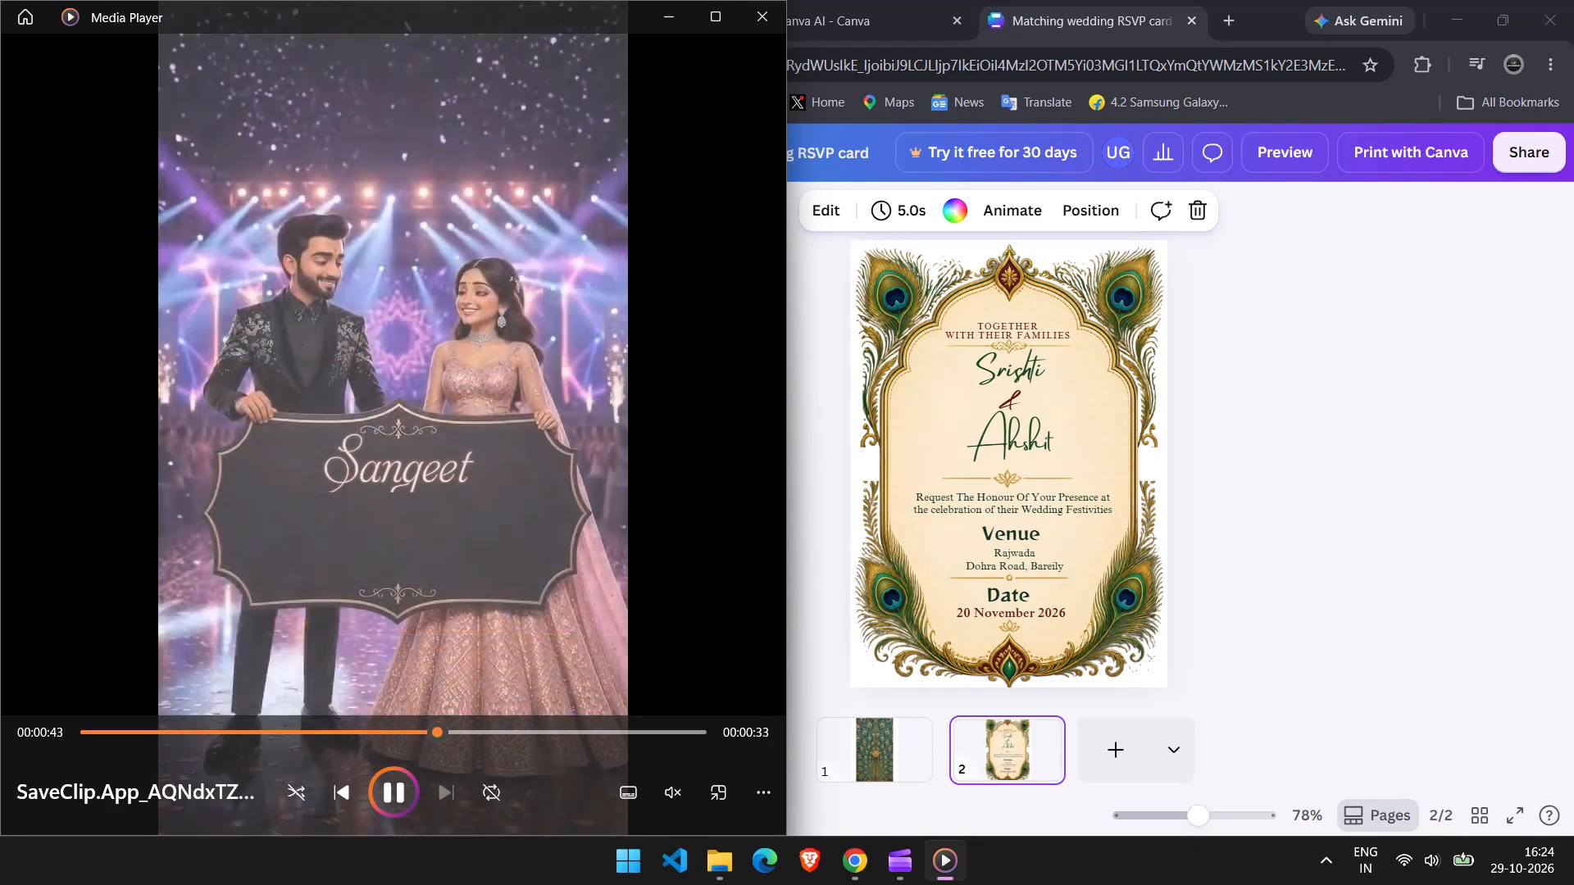
click(345, 727)
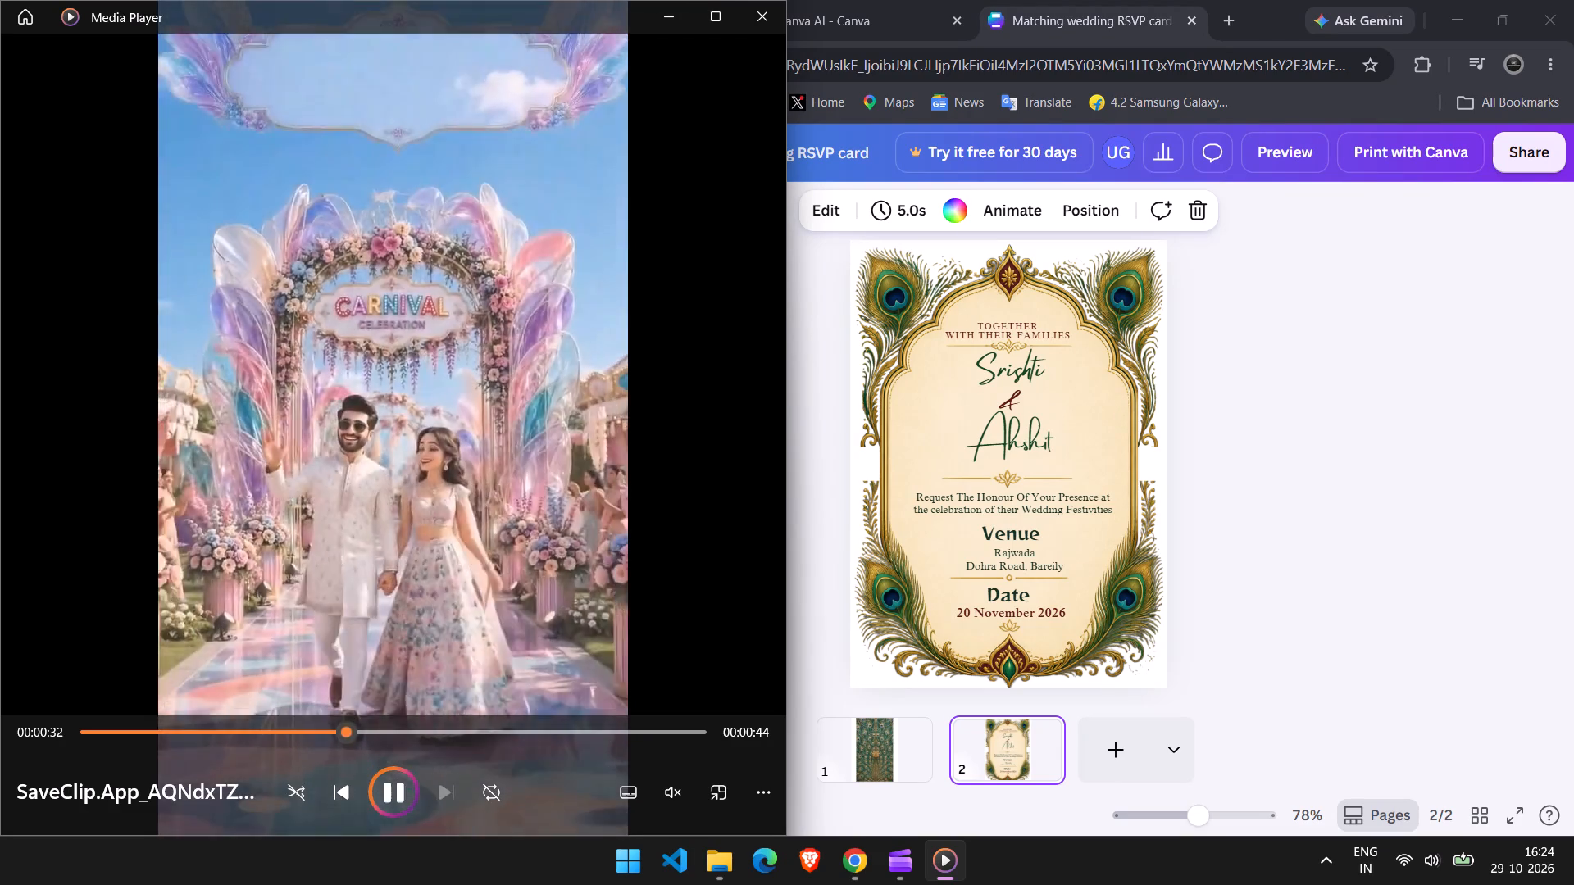
click(302, 732)
click(266, 742)
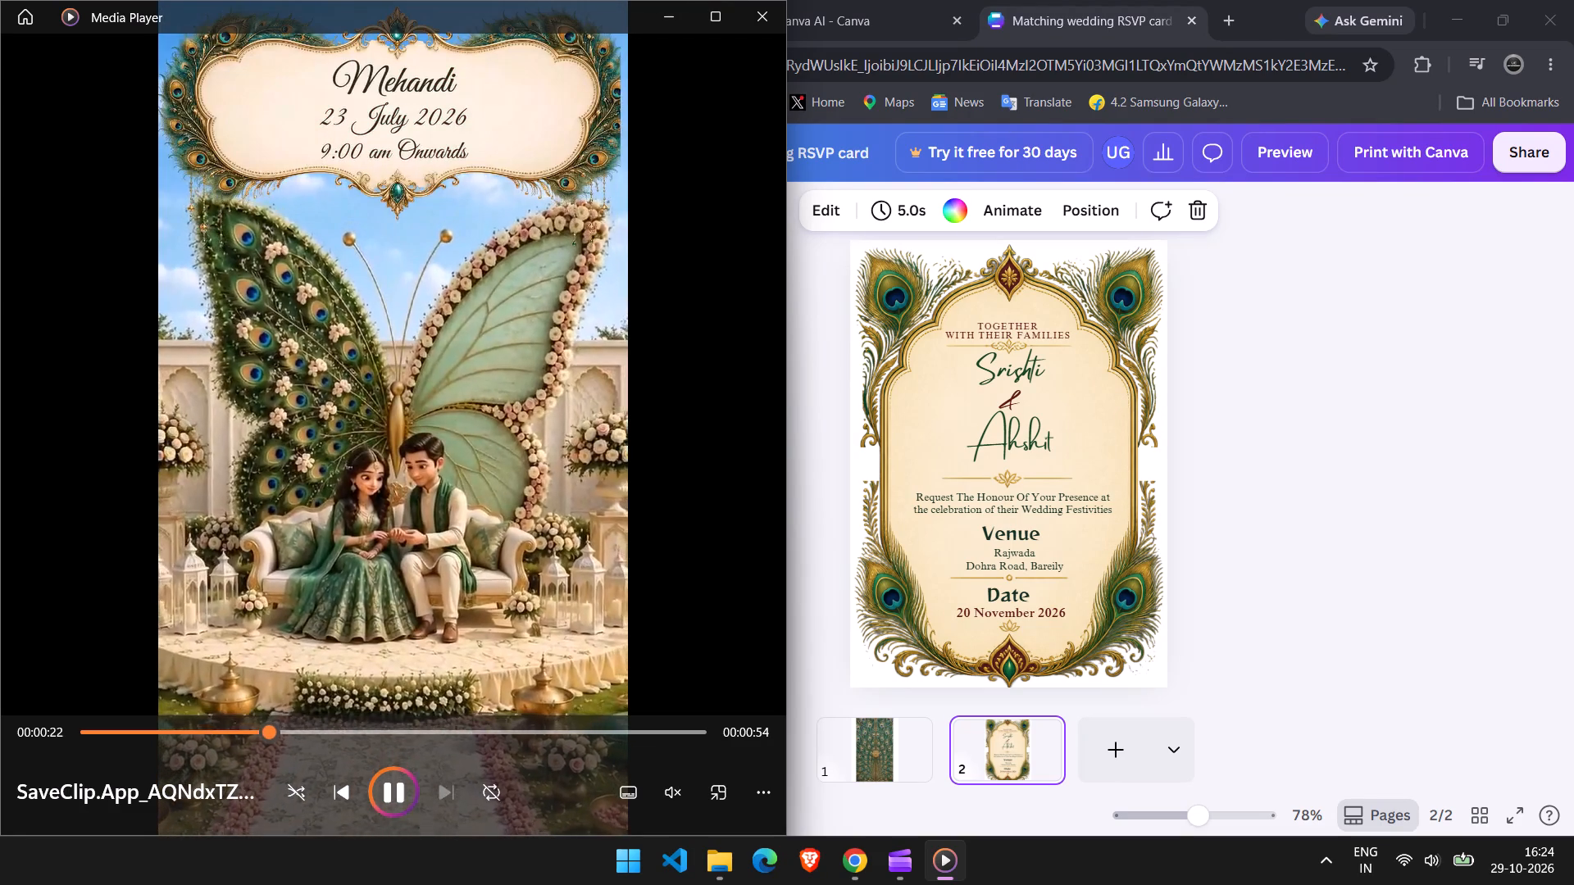
click(265, 742)
click(253, 742)
click(243, 742)
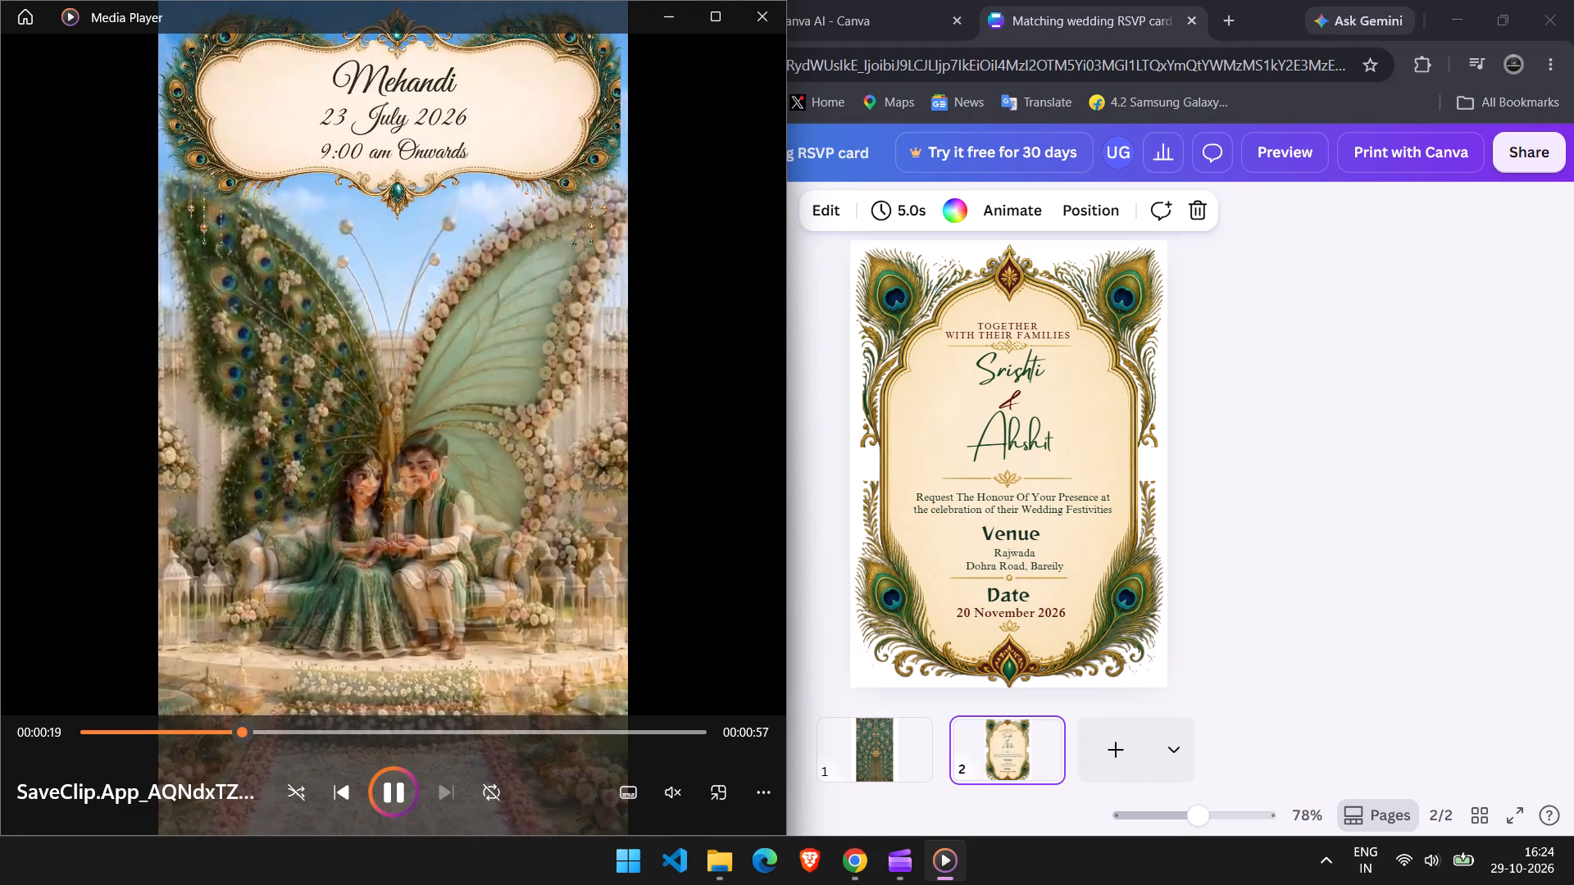
click(230, 742)
click(216, 740)
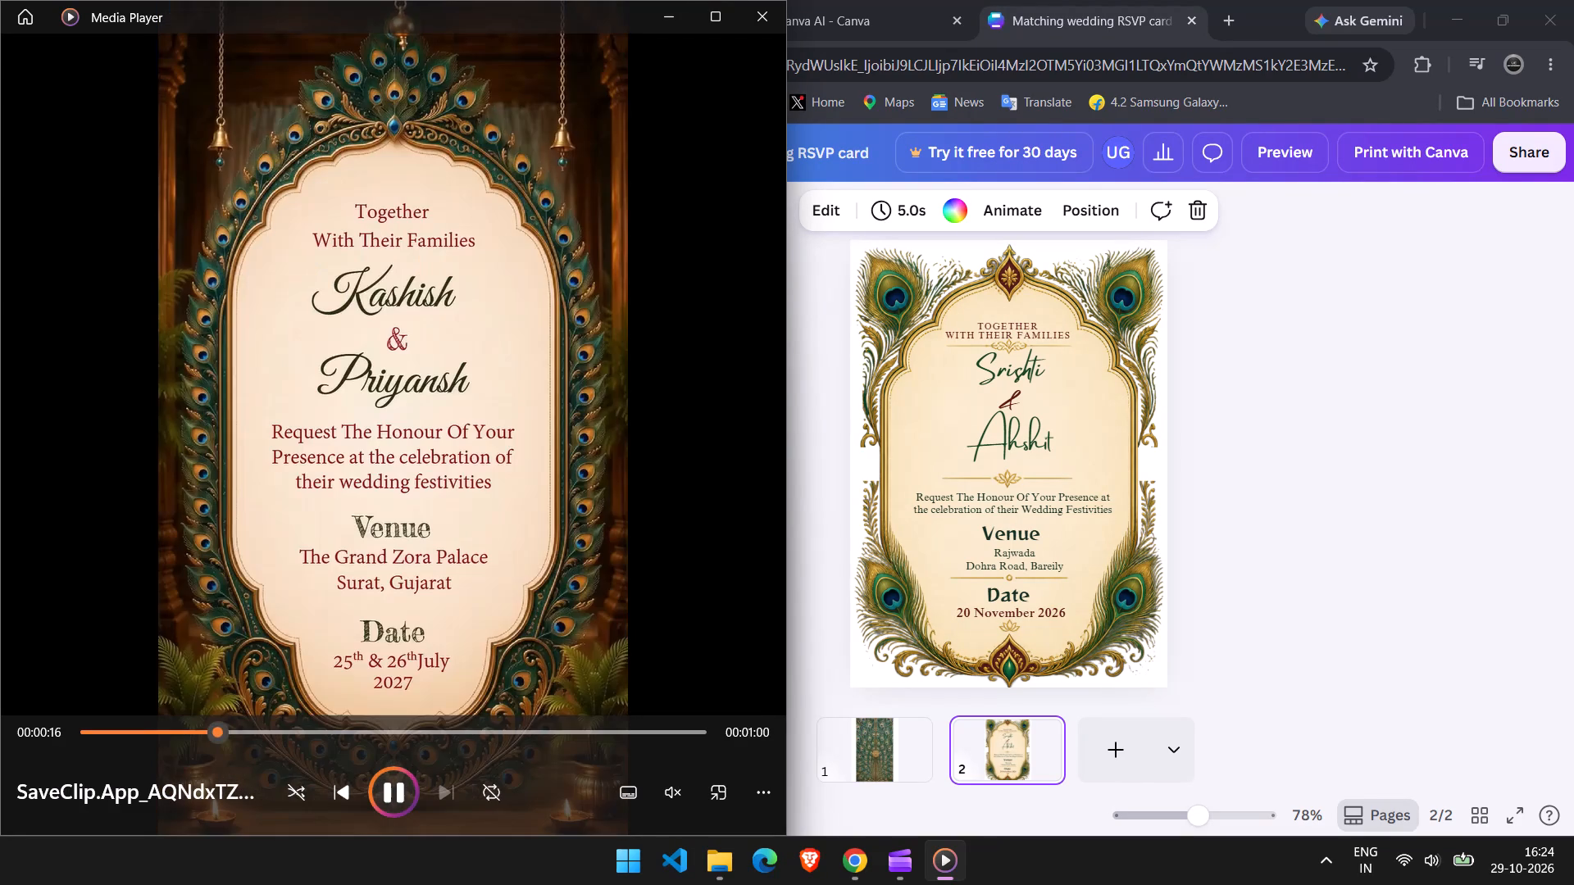
click(206, 740)
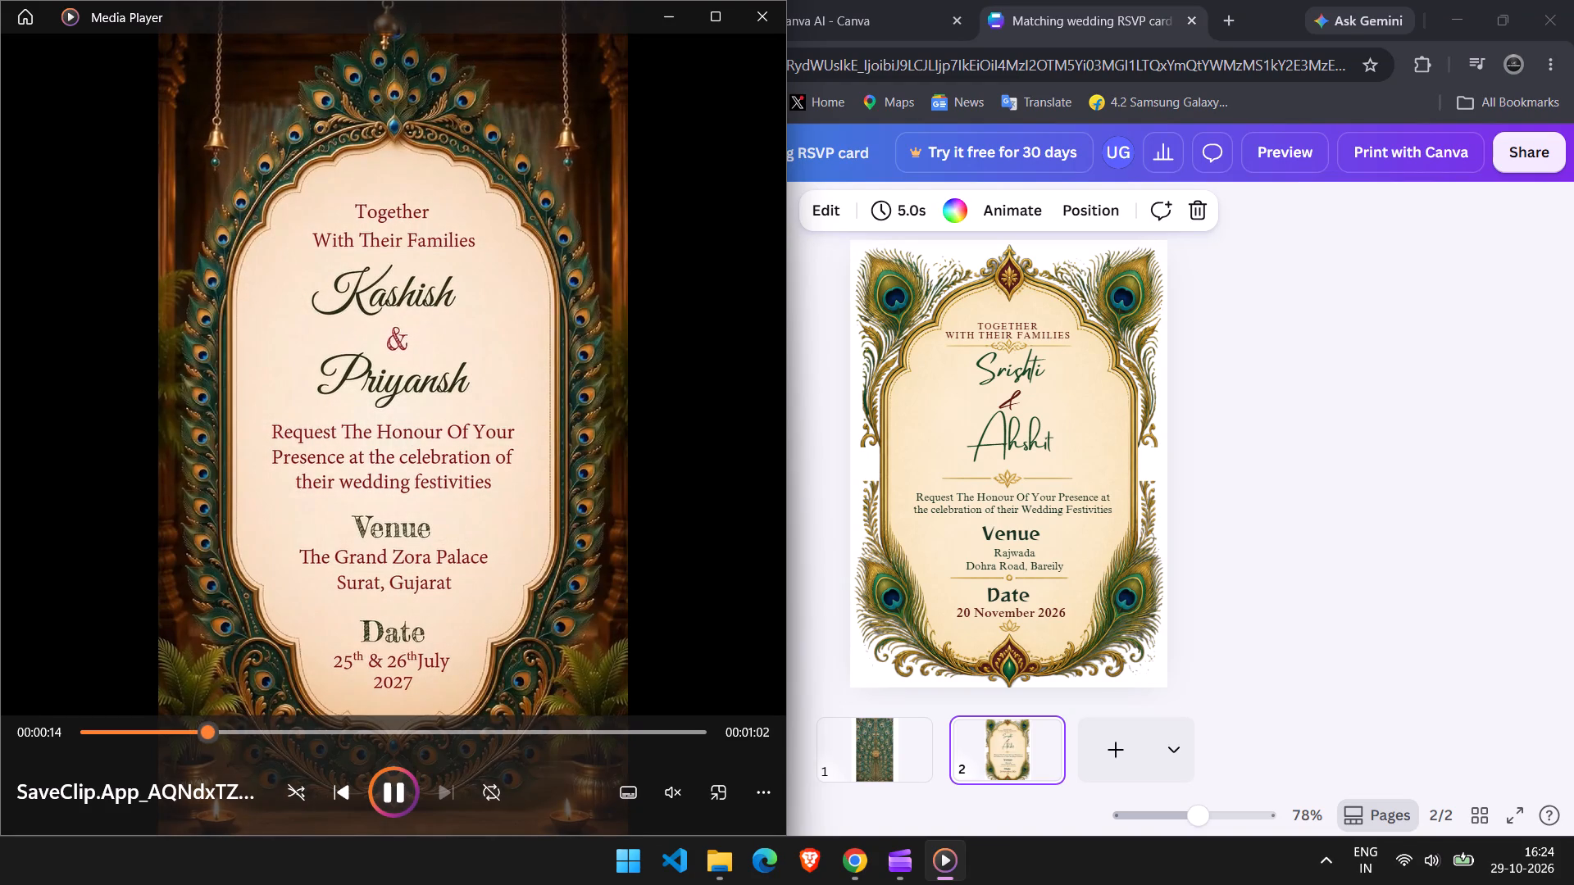
click(198, 742)
drag(198, 737, 363, 737)
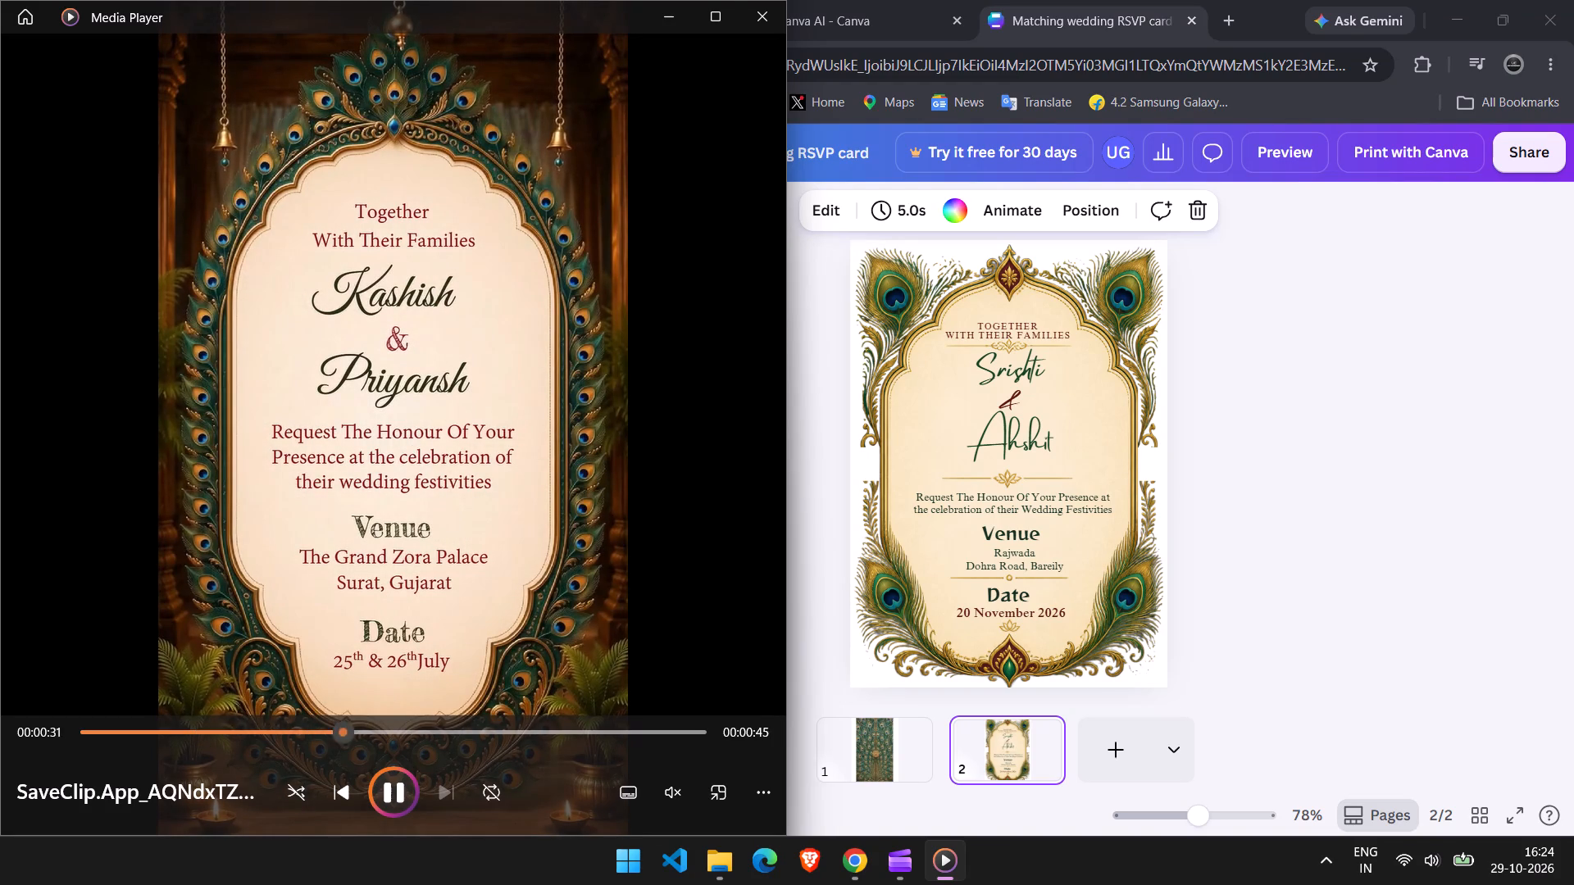
drag(363, 737, 603, 743)
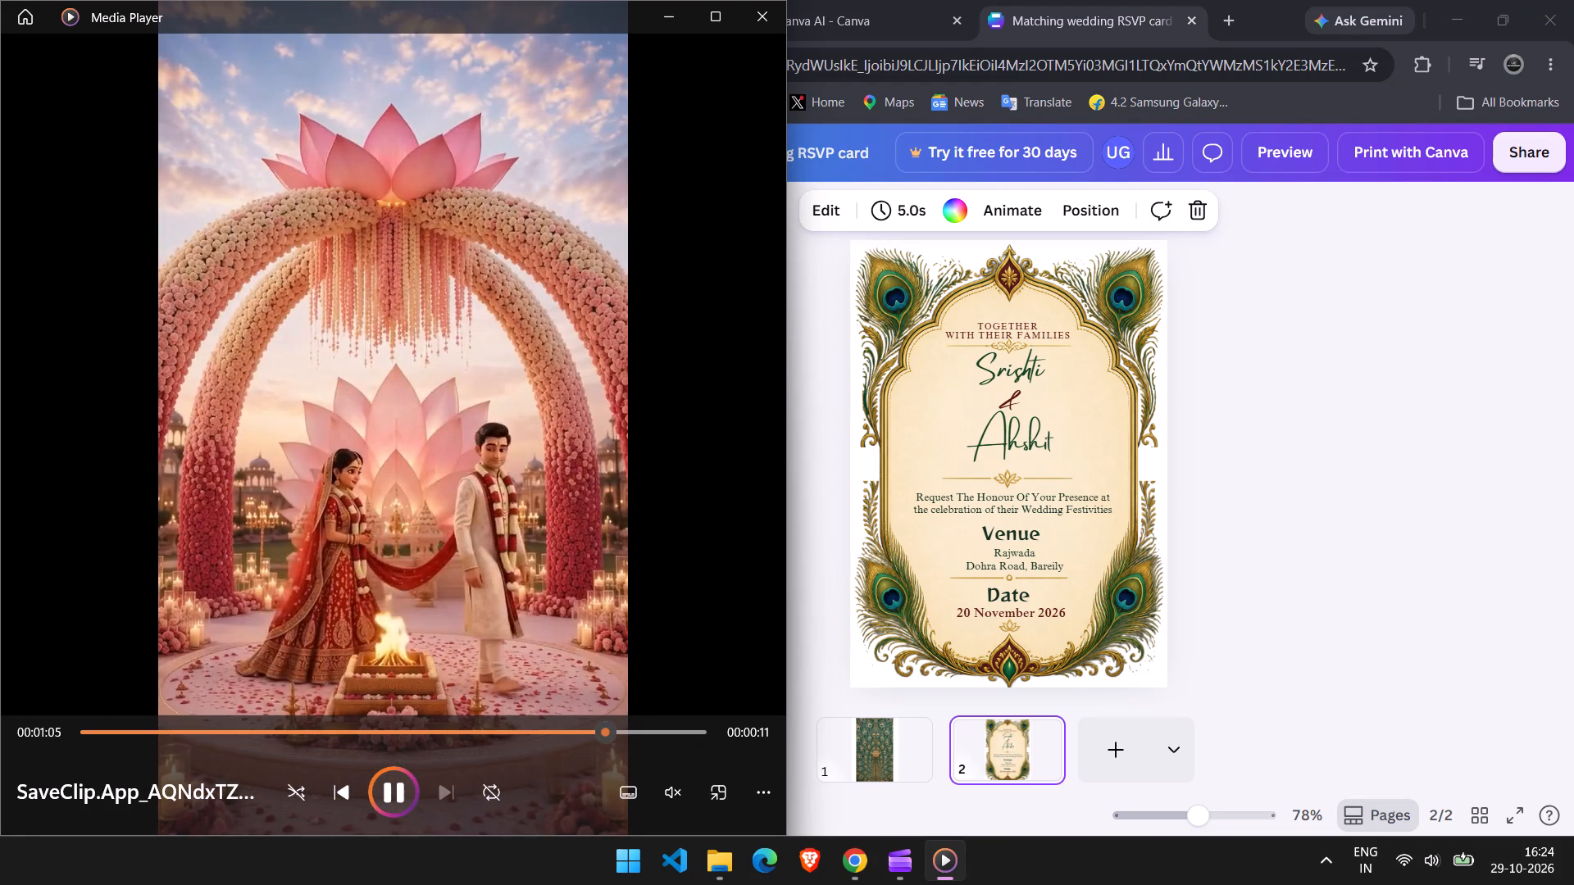
drag(603, 743, 618, 744)
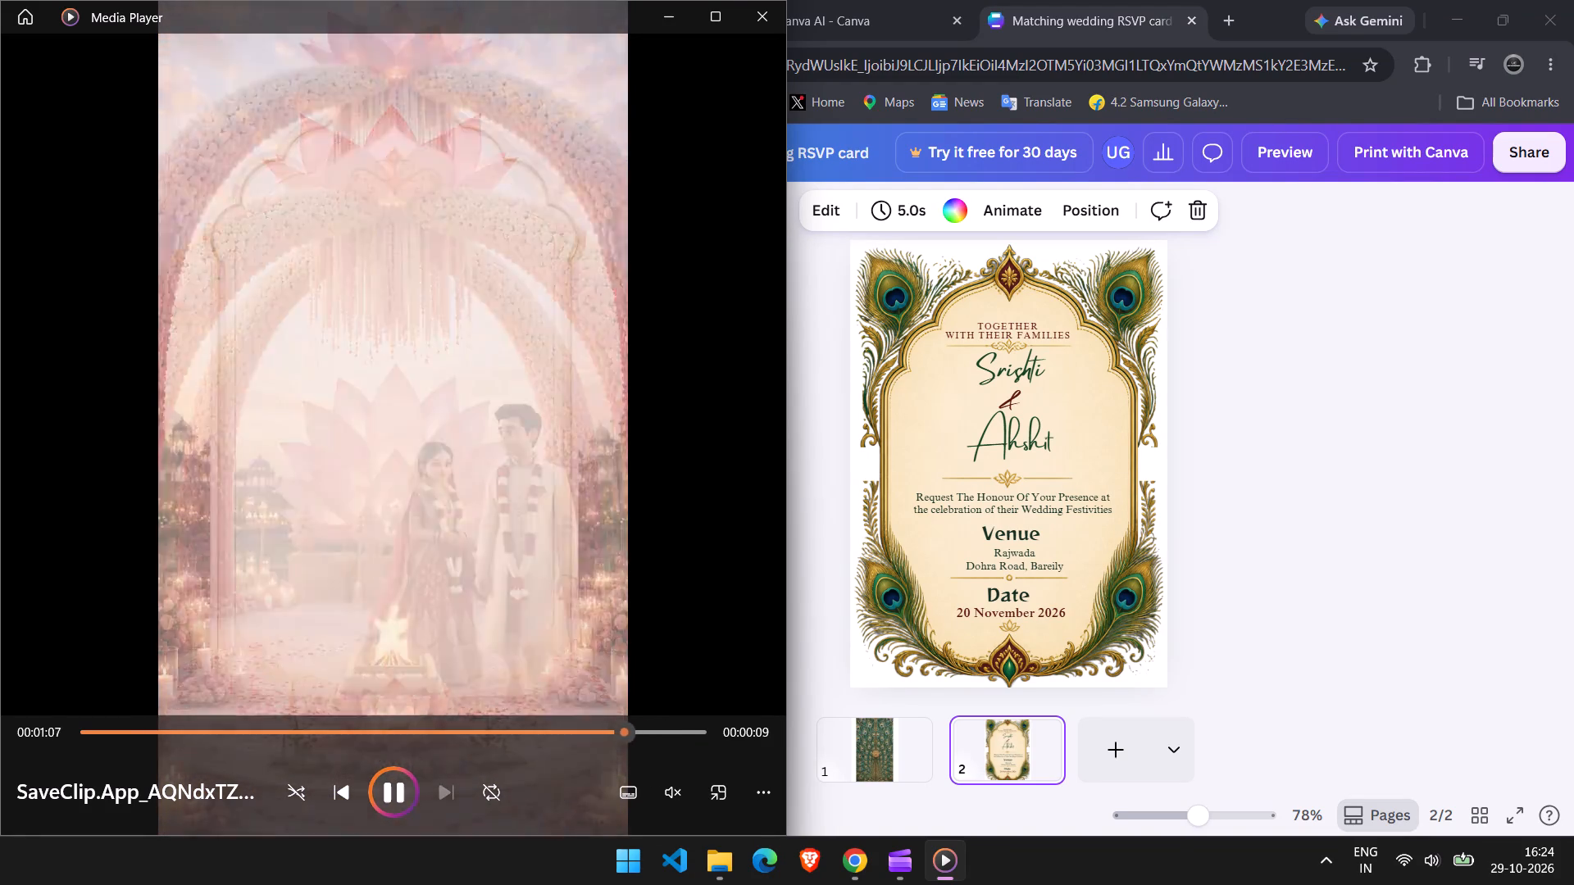